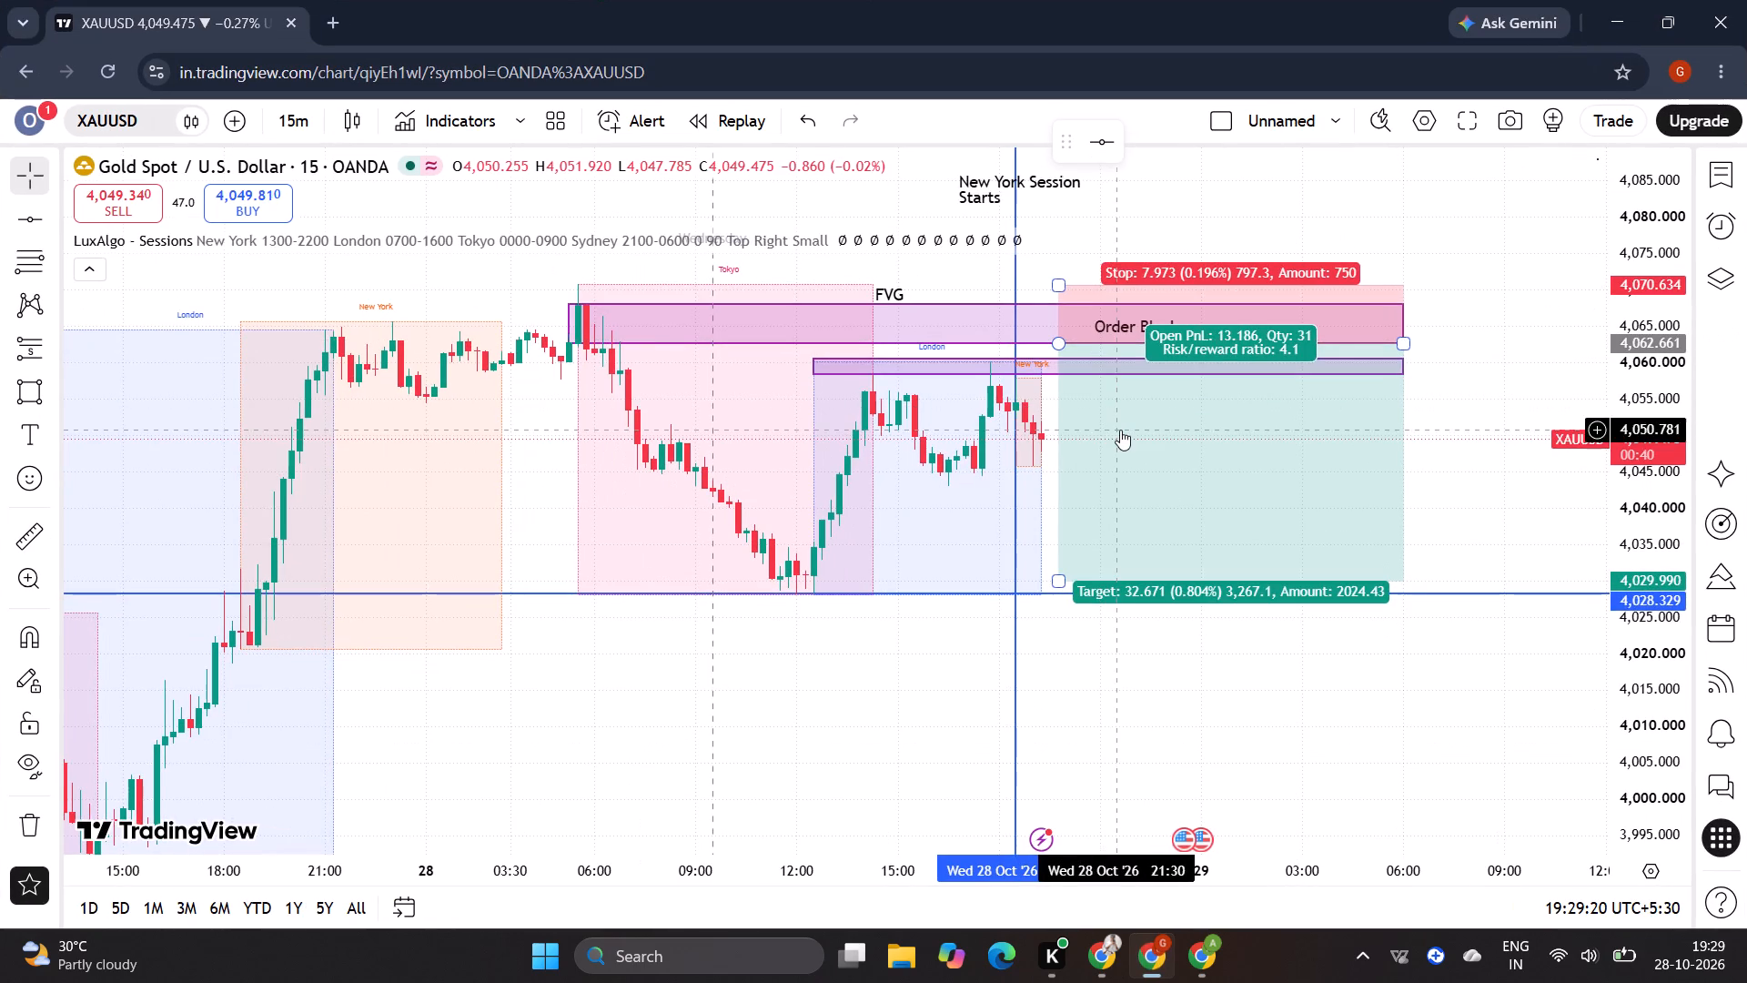
{"action": "left_click", "coordinate": [1055, 639]}
{"action": "left_click_drag", "start_coordinate": [1118, 634], "coordinate": [1059, 674]}
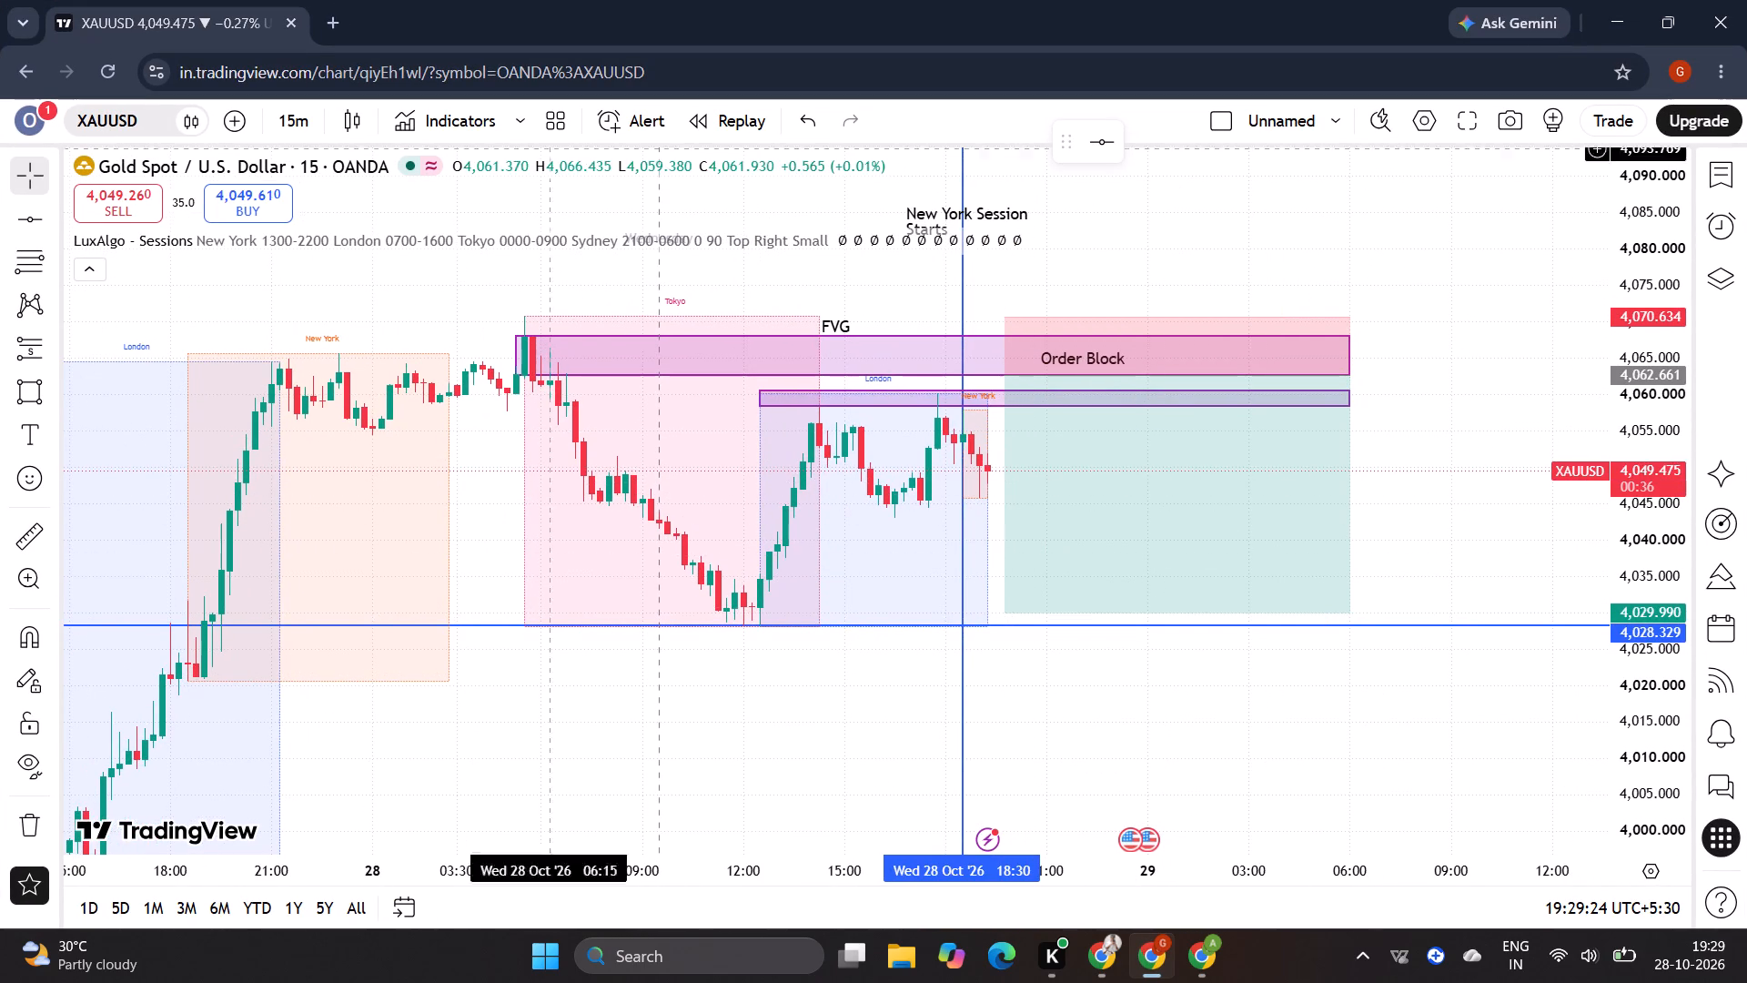
Return to the first browser window's 5-minute XAUUSD chart and dismiss the AI-Assisted Trading Research advertisement.
{"action": "key", "text": "alt+Tab"}
{"action": "left_click", "coordinate": [625, 28]}
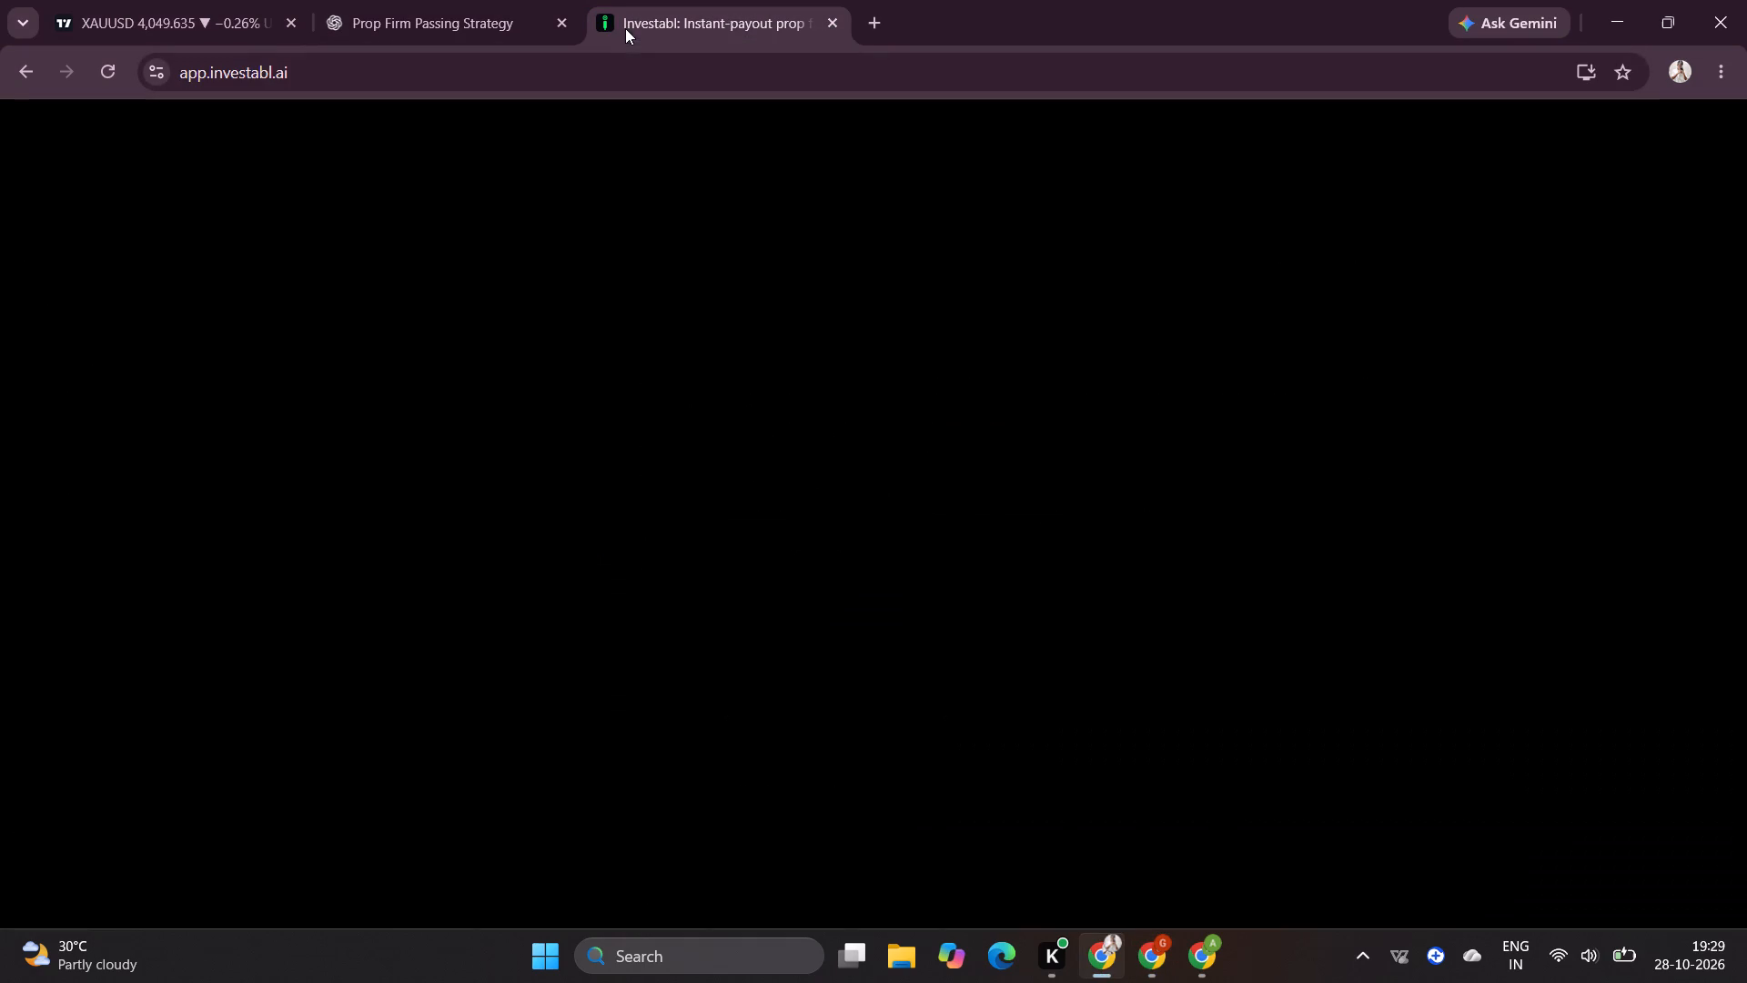
{"action": "left_click", "coordinate": [307, 0]}
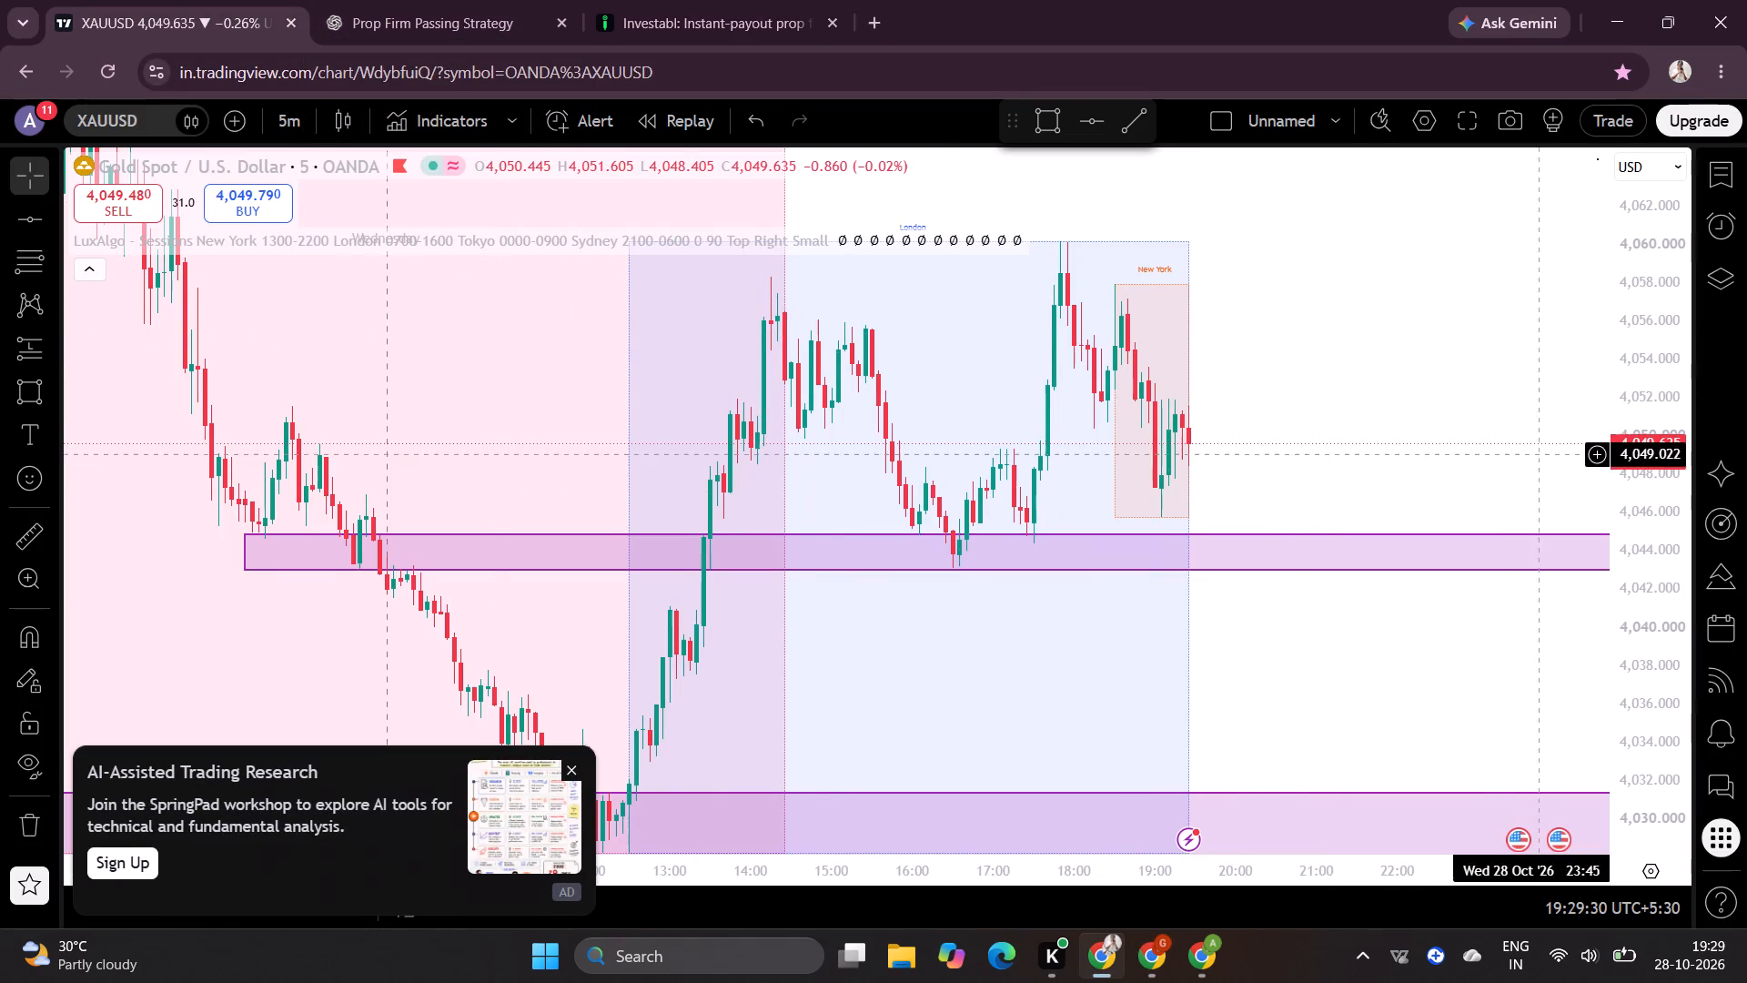
{"action": "scroll", "coordinate": [1671, 471], "scroll_direction": "down", "scroll_amount": 8}
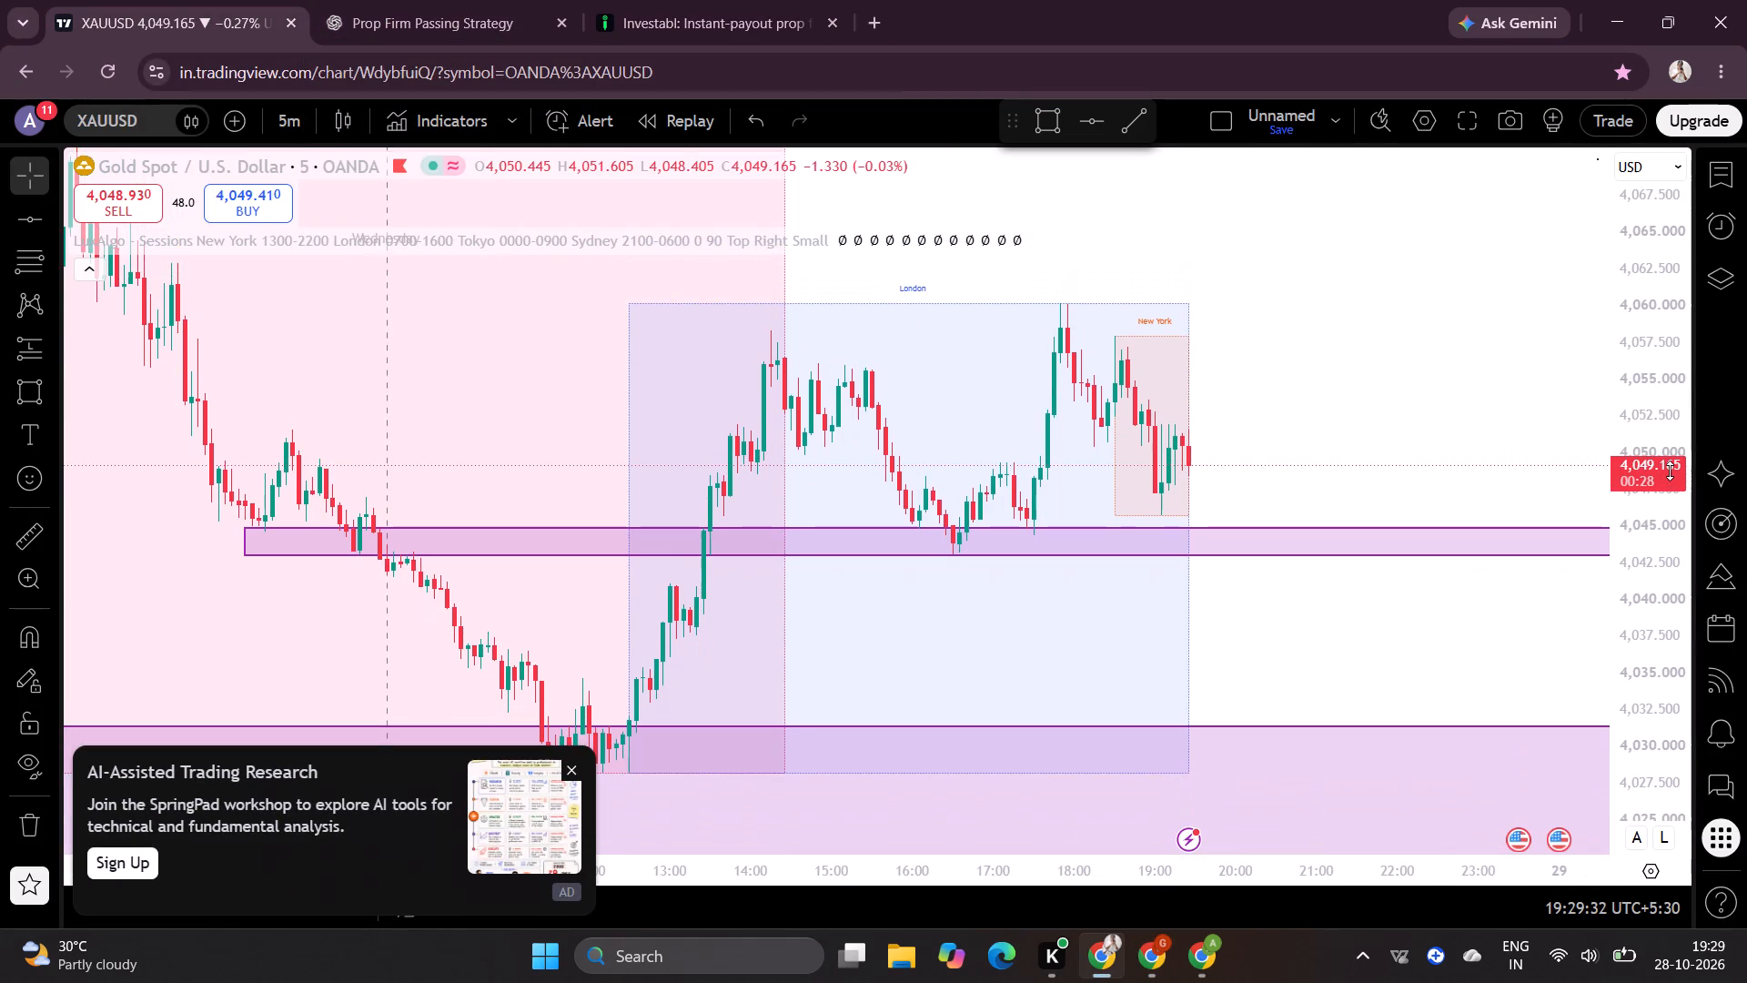
{"action": "scroll", "coordinate": [1670, 471], "scroll_direction": "down", "scroll_amount": 2}
{"action": "left_click_drag", "start_coordinate": [1303, 606], "coordinate": [1277, 619]}
{"action": "left_click_drag", "start_coordinate": [1249, 414], "coordinate": [1314, 368]}
{"action": "left_click", "coordinate": [568, 775]}
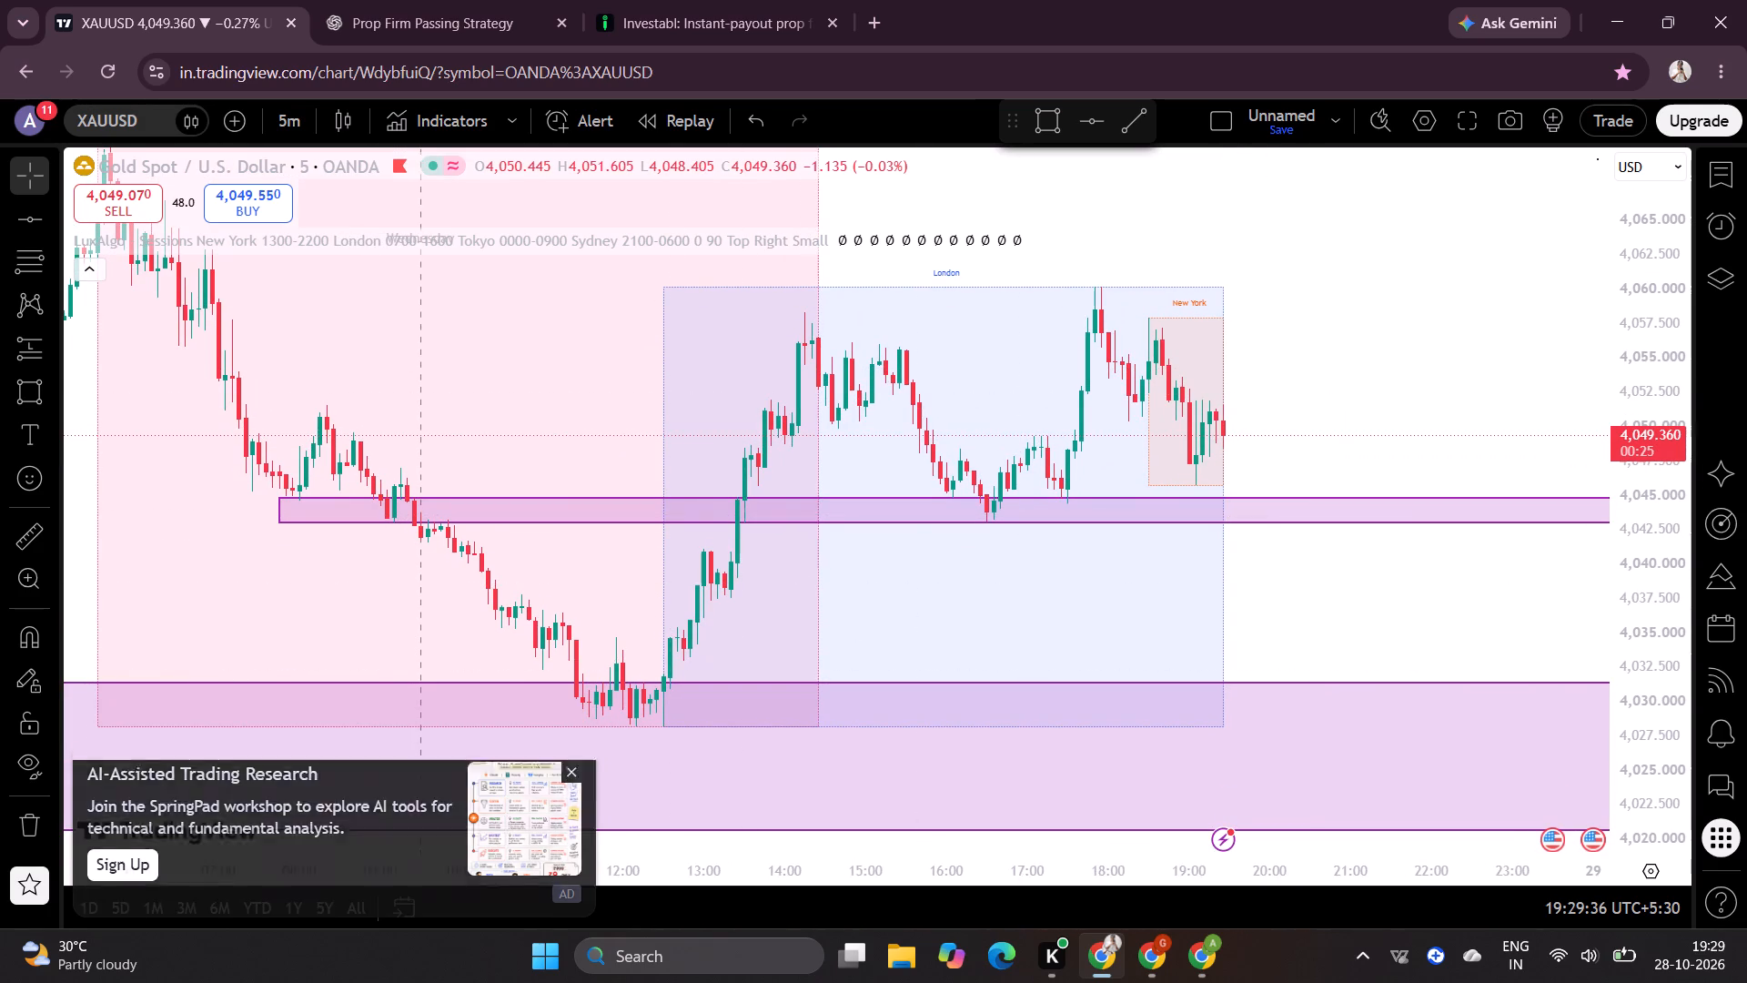
Examine 5-minute XAUUSD price action across the Tokyo, London and New York sessions and both purple zones, back to the 27 October rally.
{"action": "left_click_drag", "start_coordinate": [1374, 349], "coordinate": [1312, 357]}
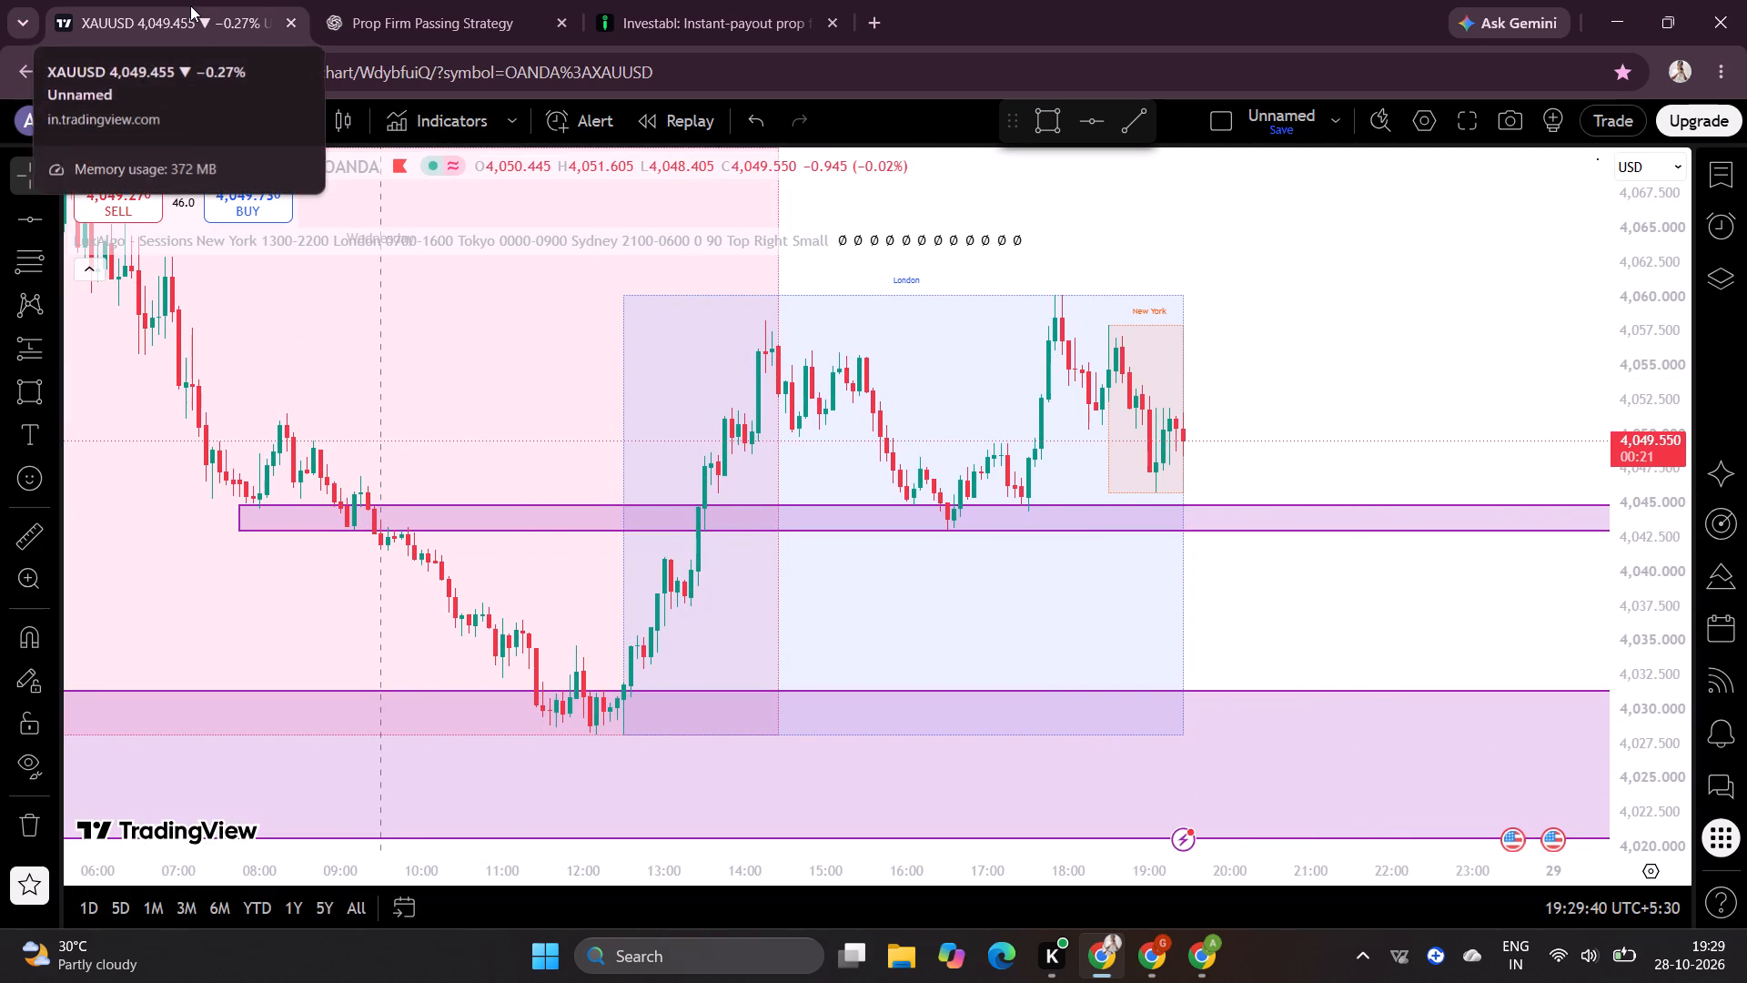
{"action": "left_click_drag", "start_coordinate": [938, 568], "coordinate": [1195, 527]}
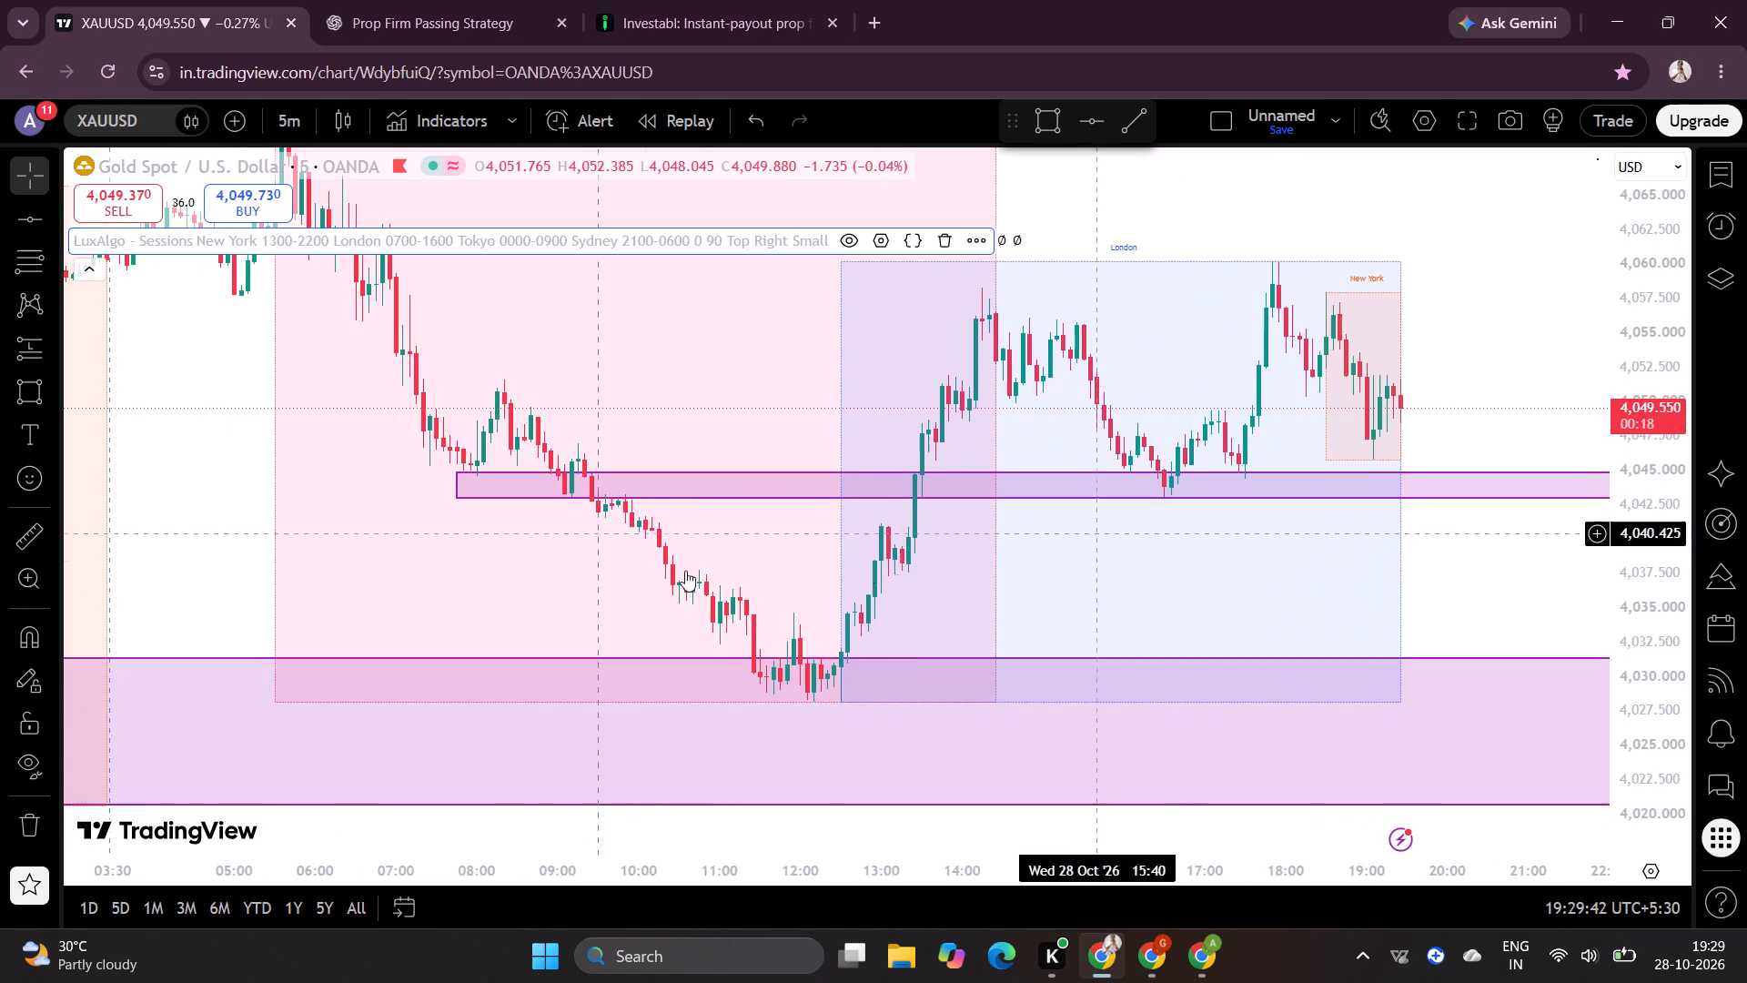
{"action": "scroll", "coordinate": [1698, 394], "scroll_direction": "up", "scroll_amount": 3}
{"action": "scroll", "coordinate": [1698, 394], "scroll_direction": "down", "scroll_amount": 1}
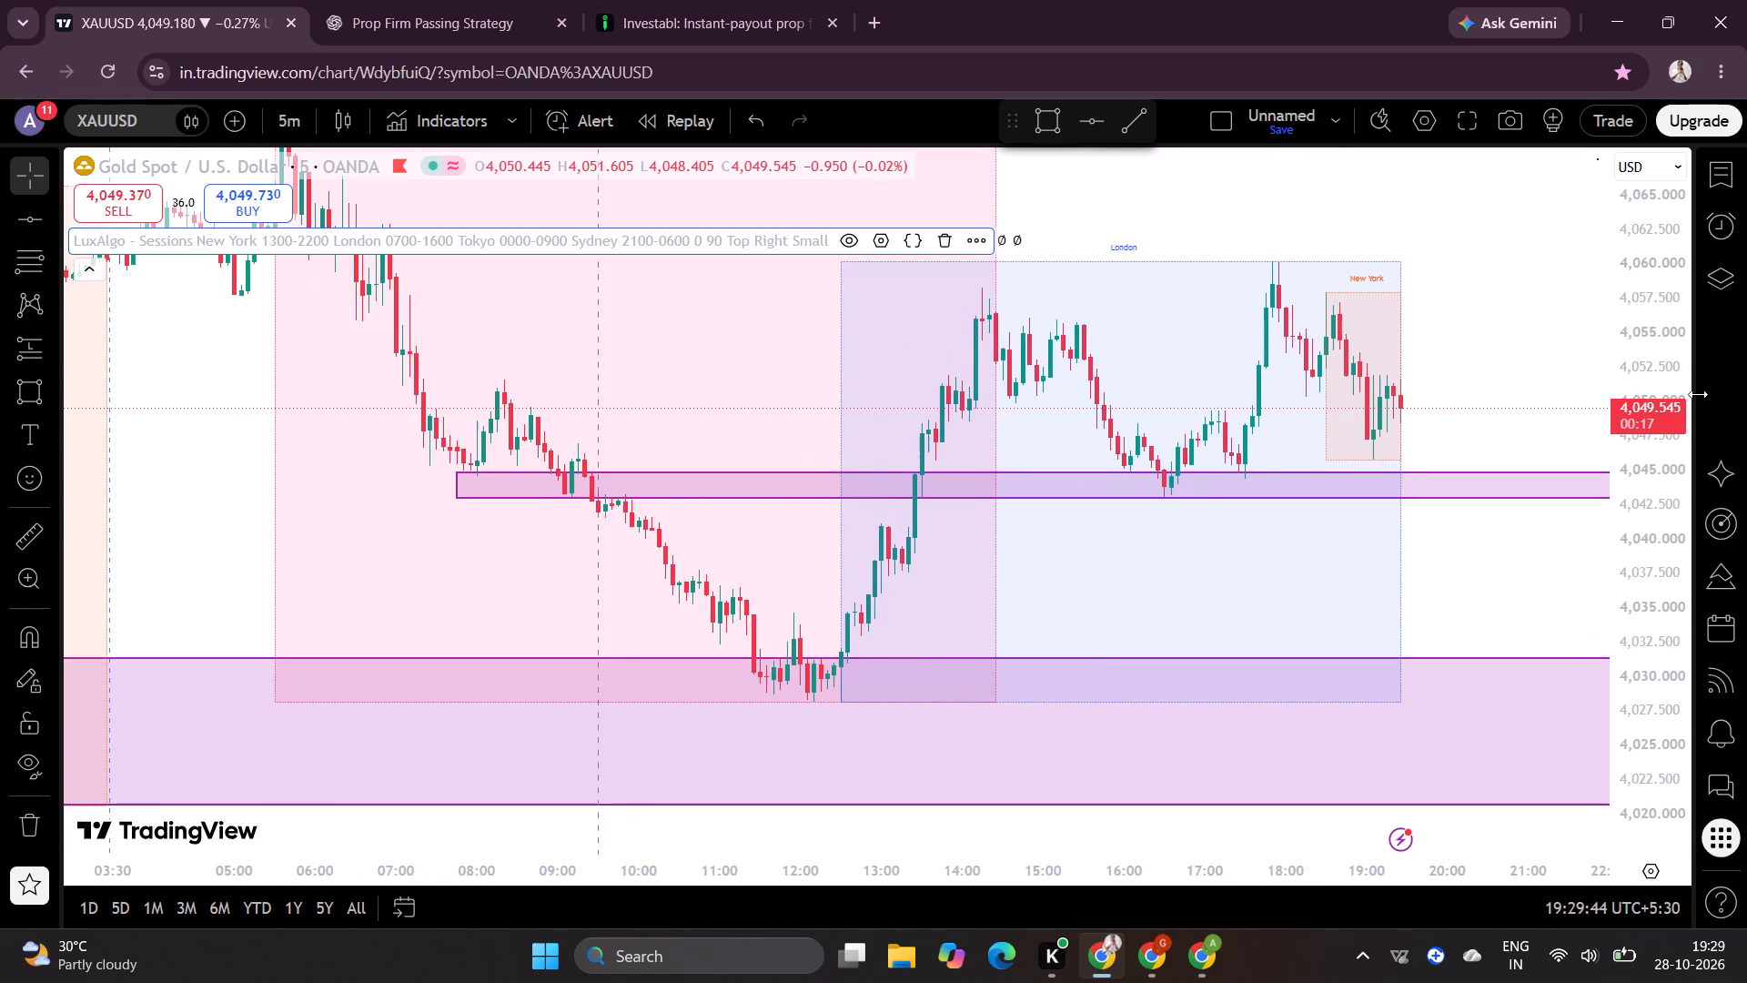
{"action": "scroll", "coordinate": [1670, 398], "scroll_direction": "down", "scroll_amount": 8}
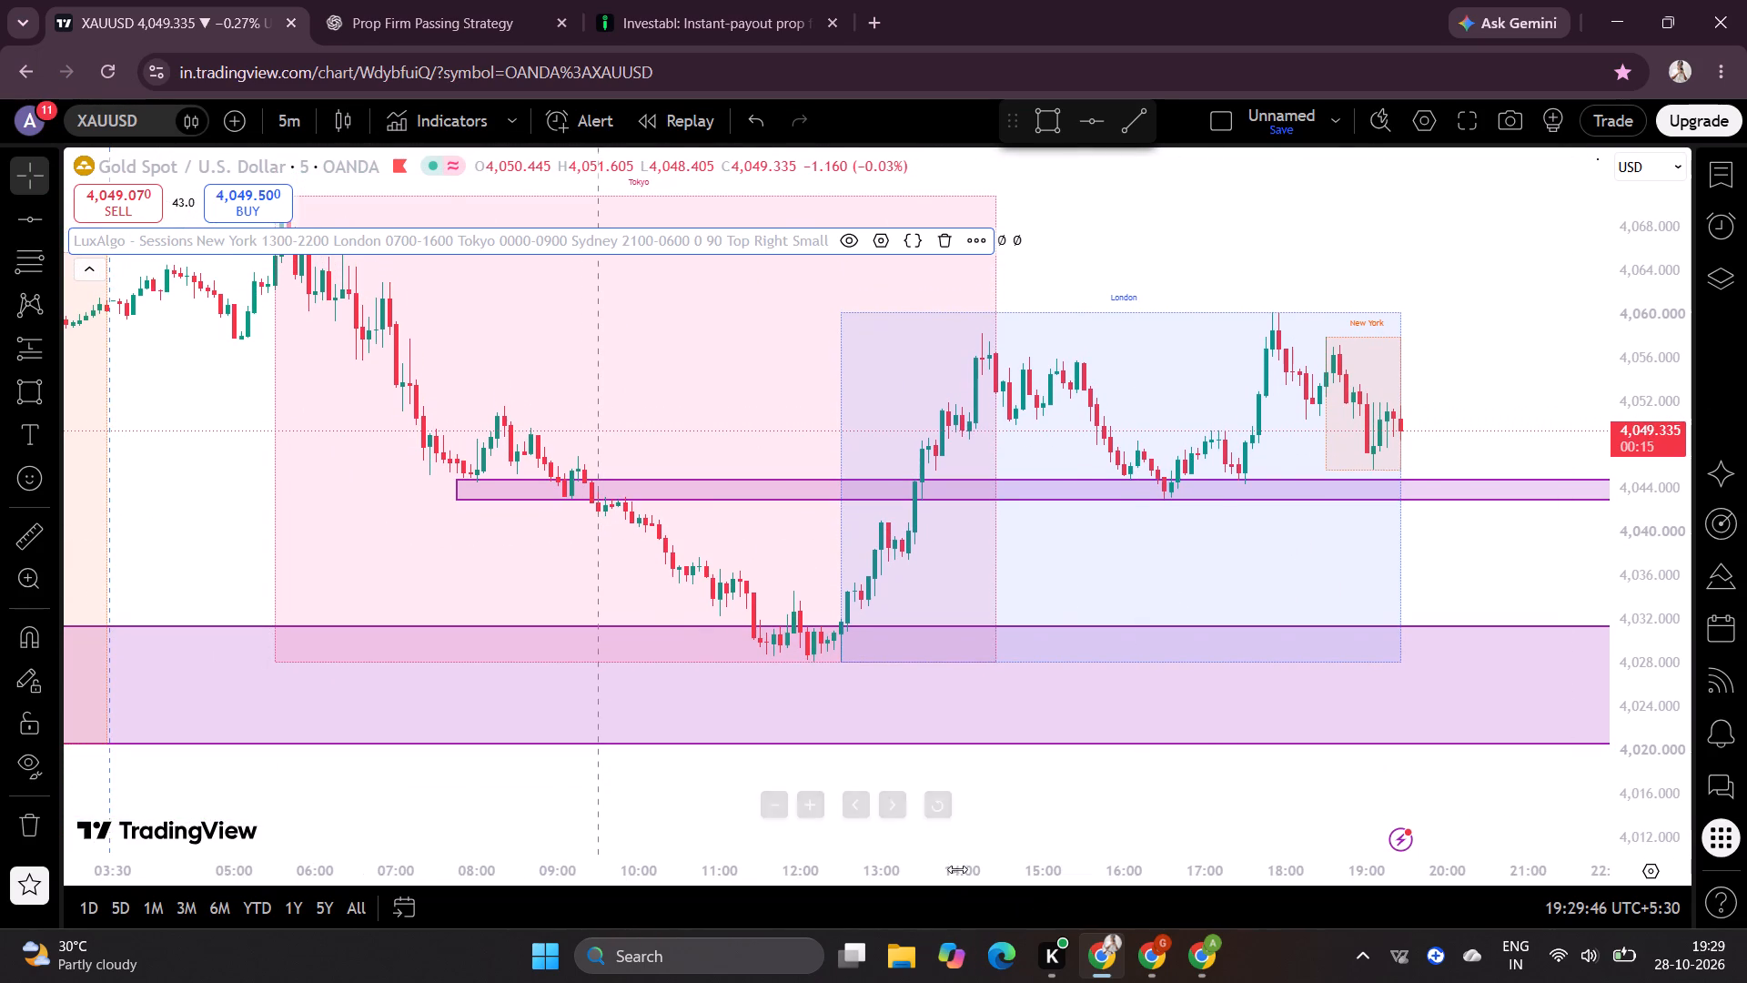
{"action": "scroll", "coordinate": [957, 868], "scroll_direction": "up", "scroll_amount": 1}
{"action": "scroll", "coordinate": [957, 868], "scroll_direction": "down", "scroll_amount": 3}
{"action": "left_click_drag", "start_coordinate": [1013, 489], "coordinate": [951, 572]}
{"action": "left_click_drag", "start_coordinate": [930, 481], "coordinate": [908, 643]}
{"action": "left_click_drag", "start_coordinate": [783, 512], "coordinate": [750, 397]}
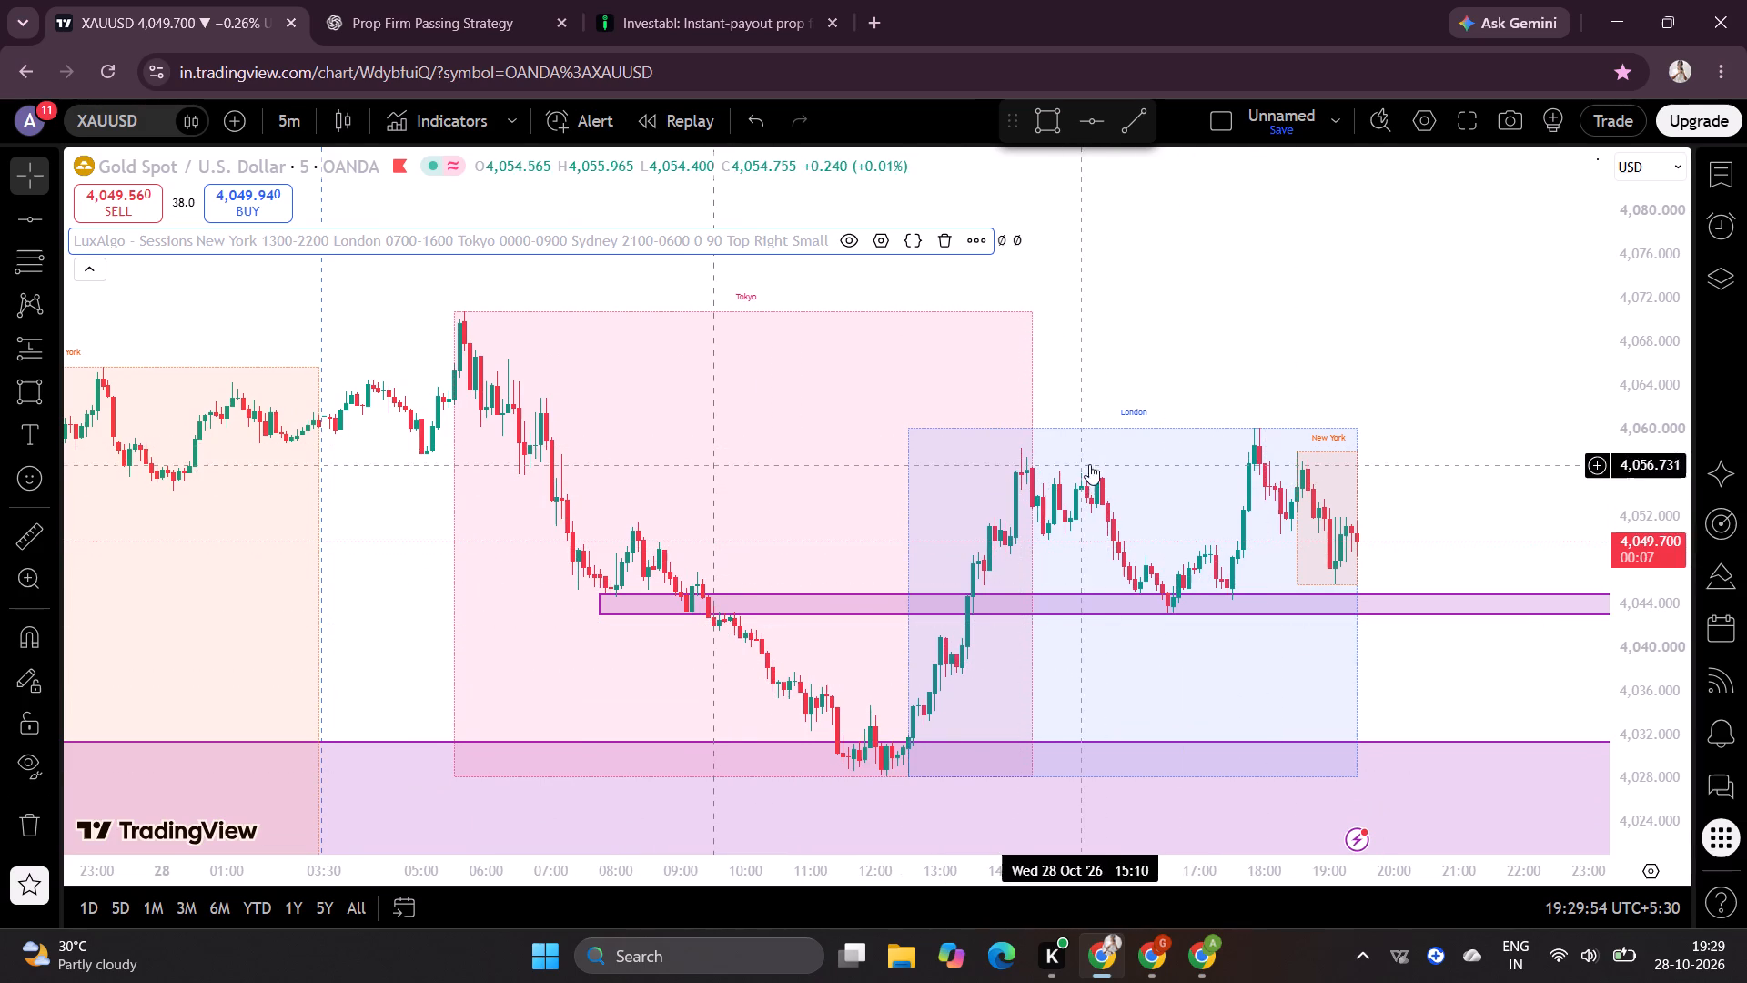
{"action": "left_click_drag", "start_coordinate": [1222, 370], "coordinate": [1208, 408]}
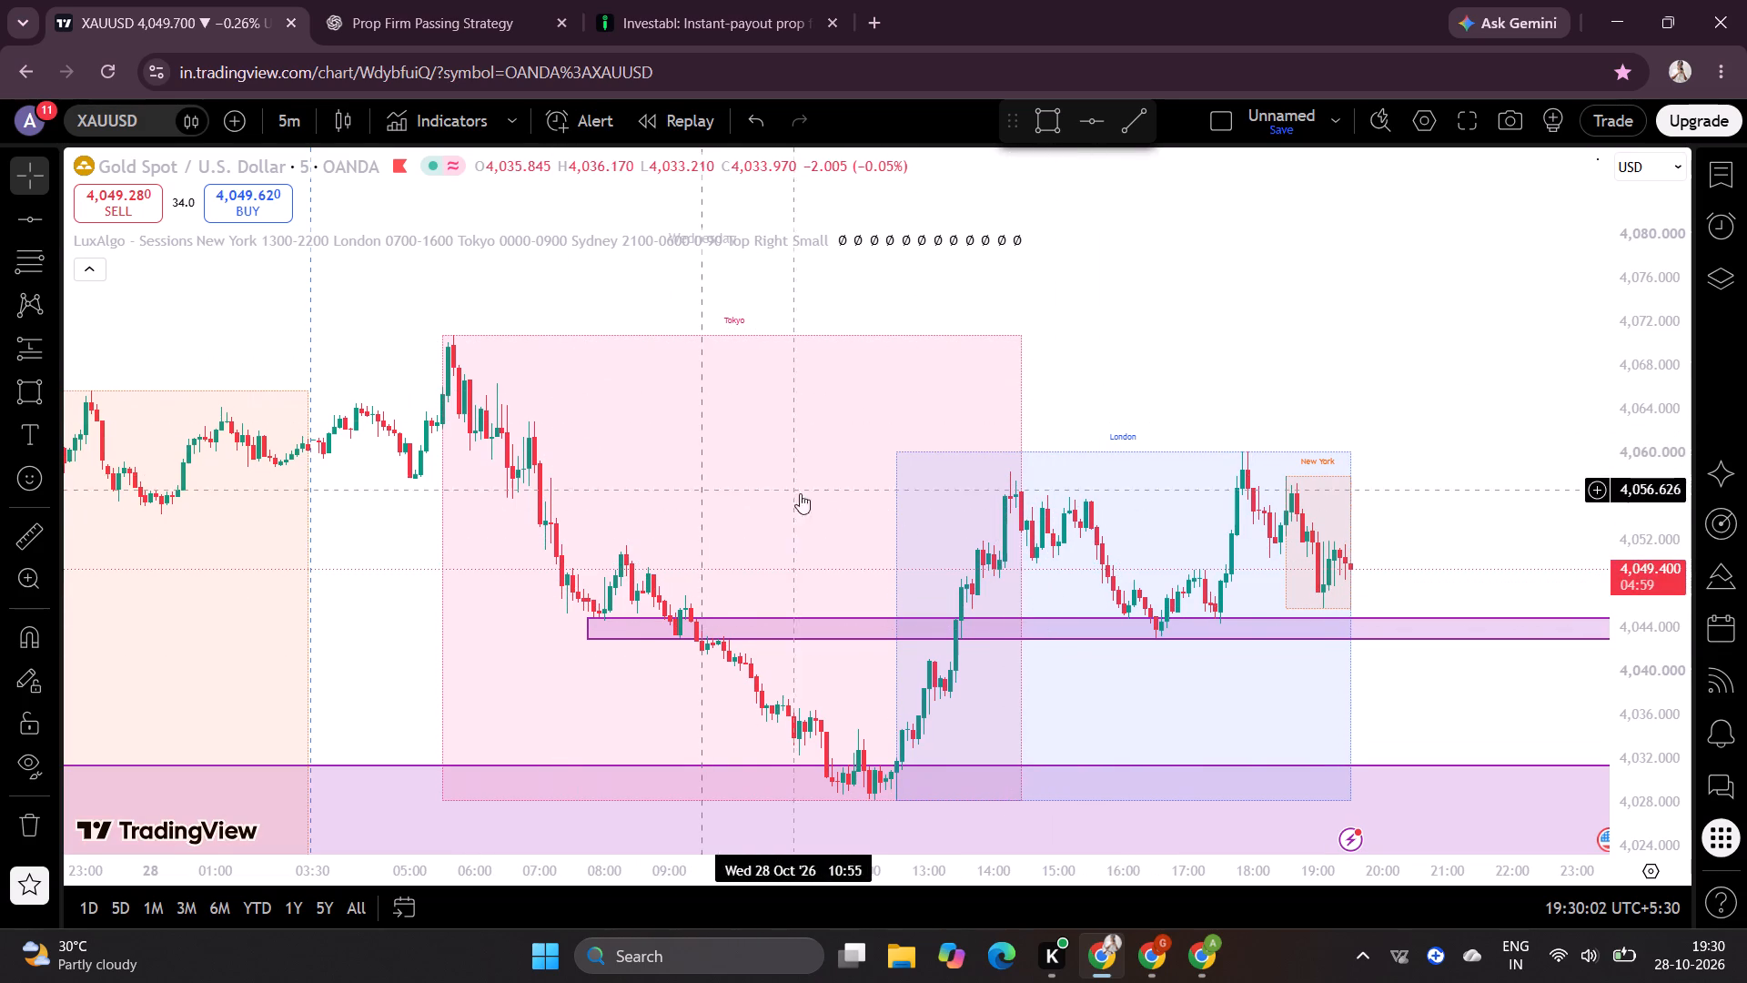
{"action": "left_click_drag", "start_coordinate": [840, 529], "coordinate": [848, 453]}
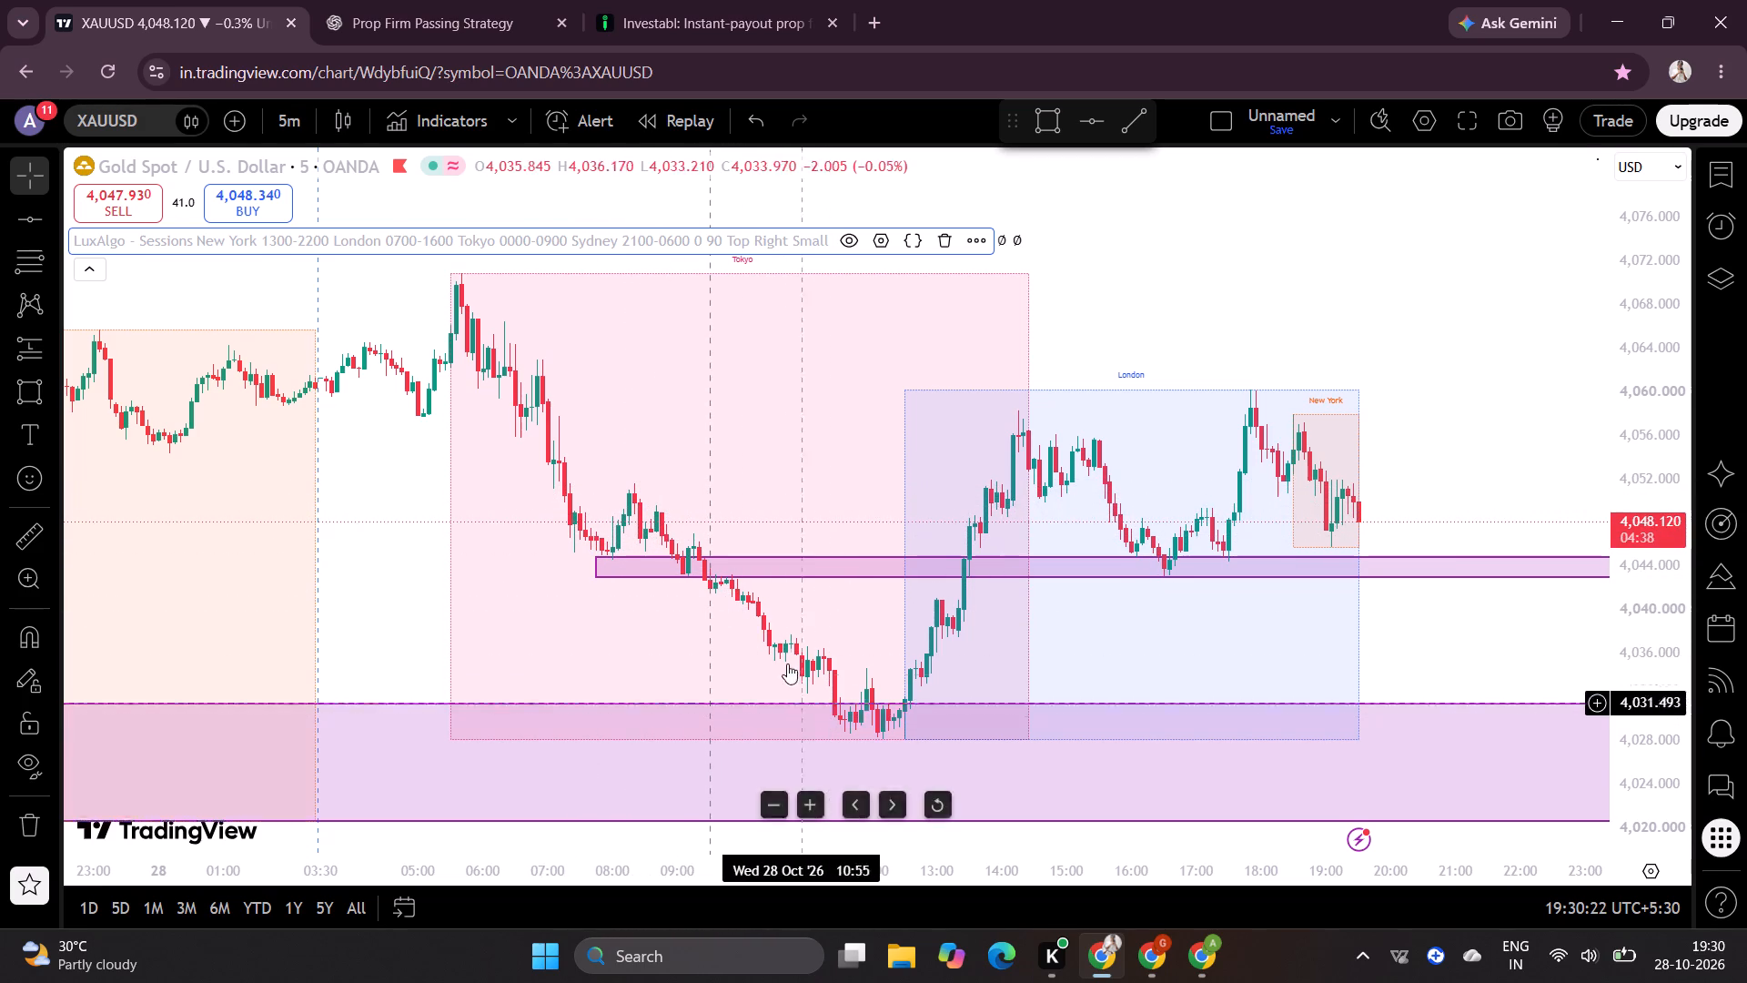
{"action": "left_click_drag", "start_coordinate": [833, 403], "coordinate": [830, 427]}
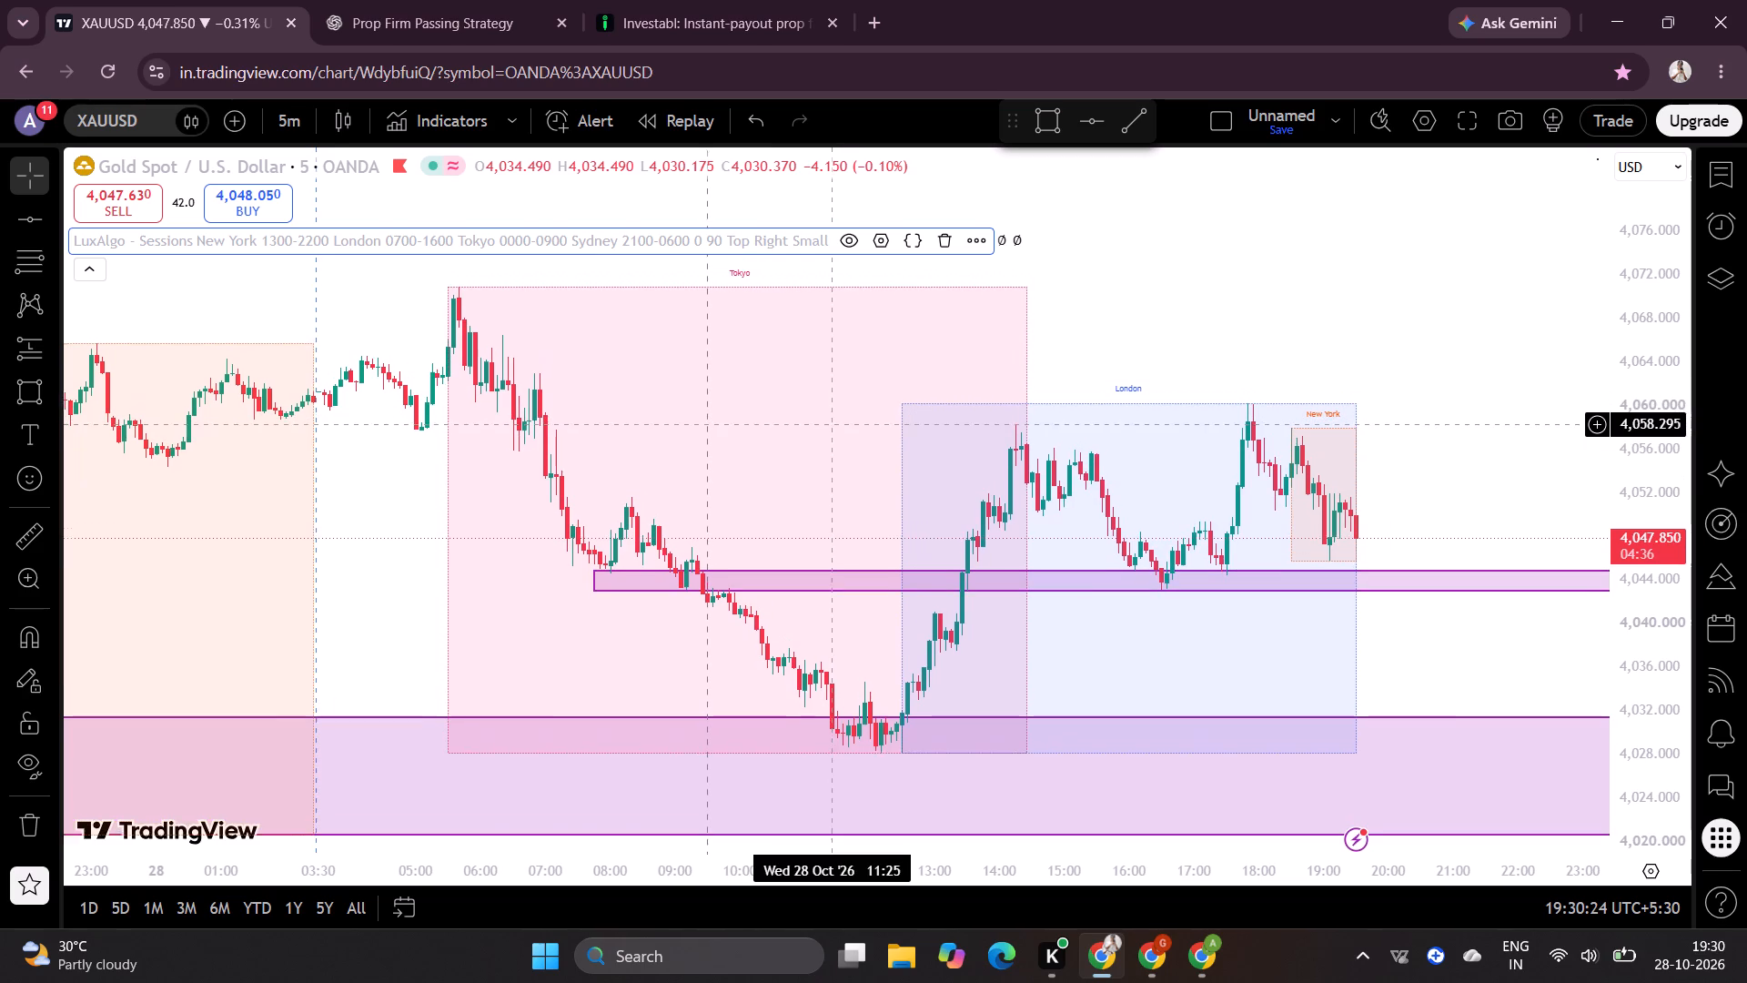
{"action": "left_click_drag", "start_coordinate": [830, 427], "coordinate": [829, 441]}
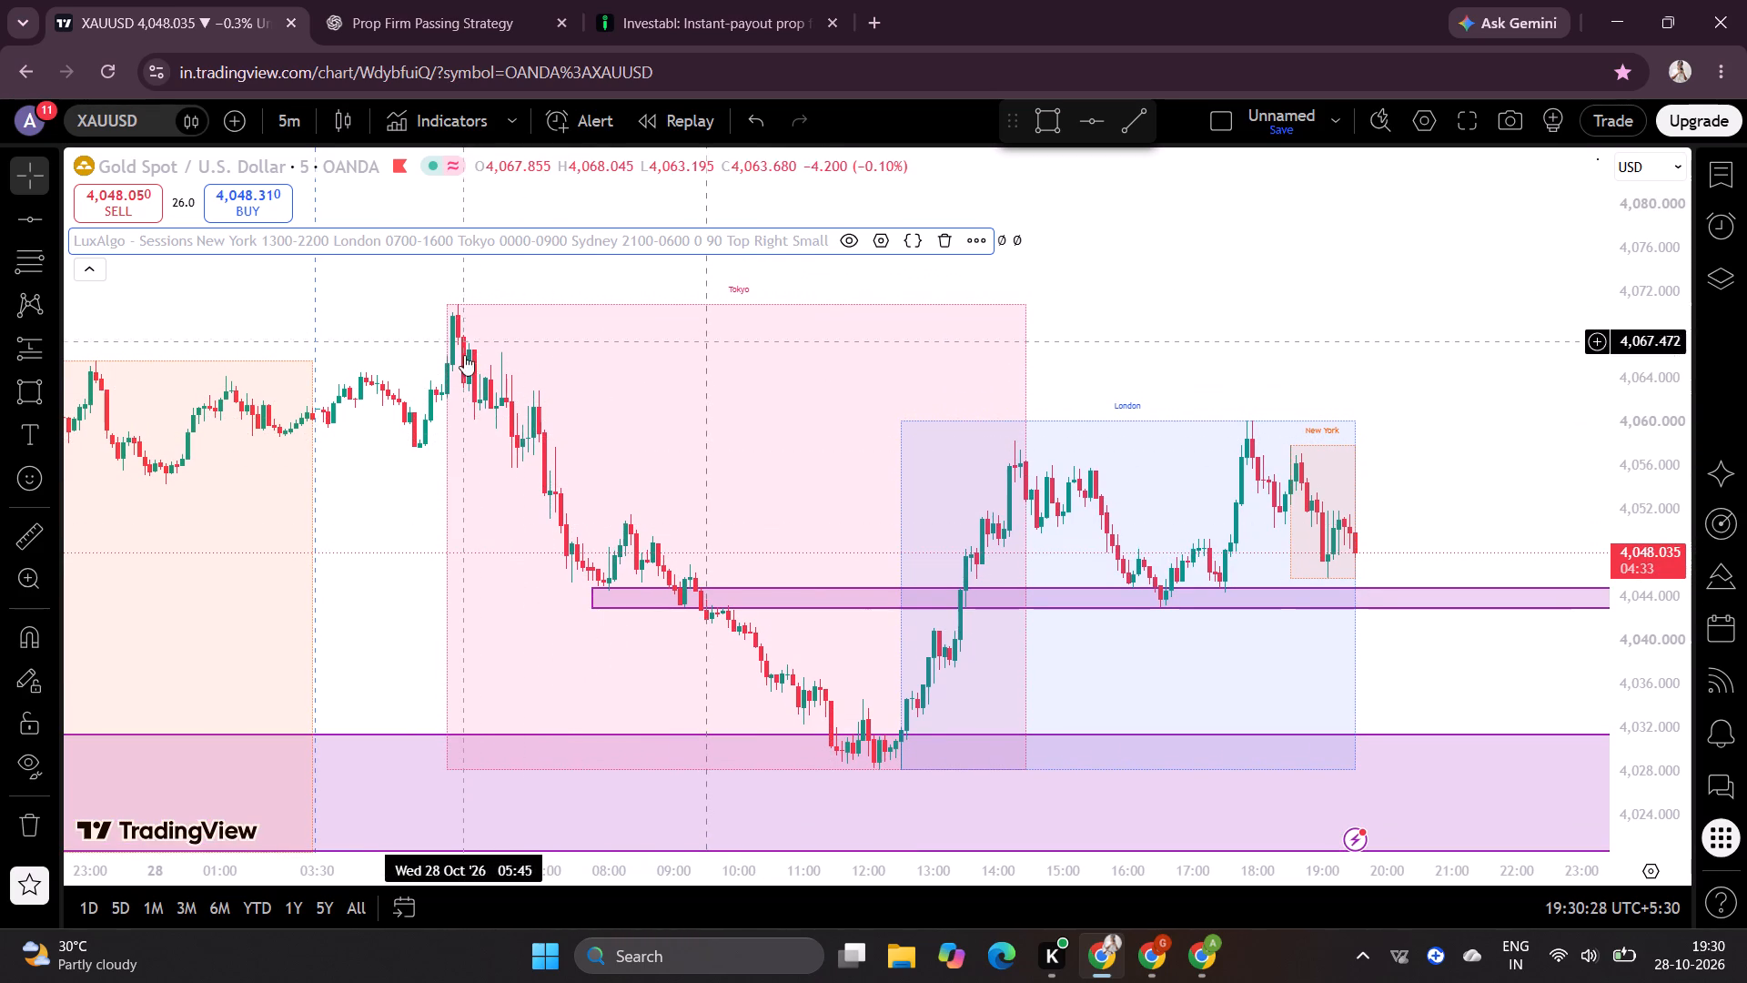
{"action": "left_click_drag", "start_coordinate": [469, 422], "coordinate": [995, 375]}
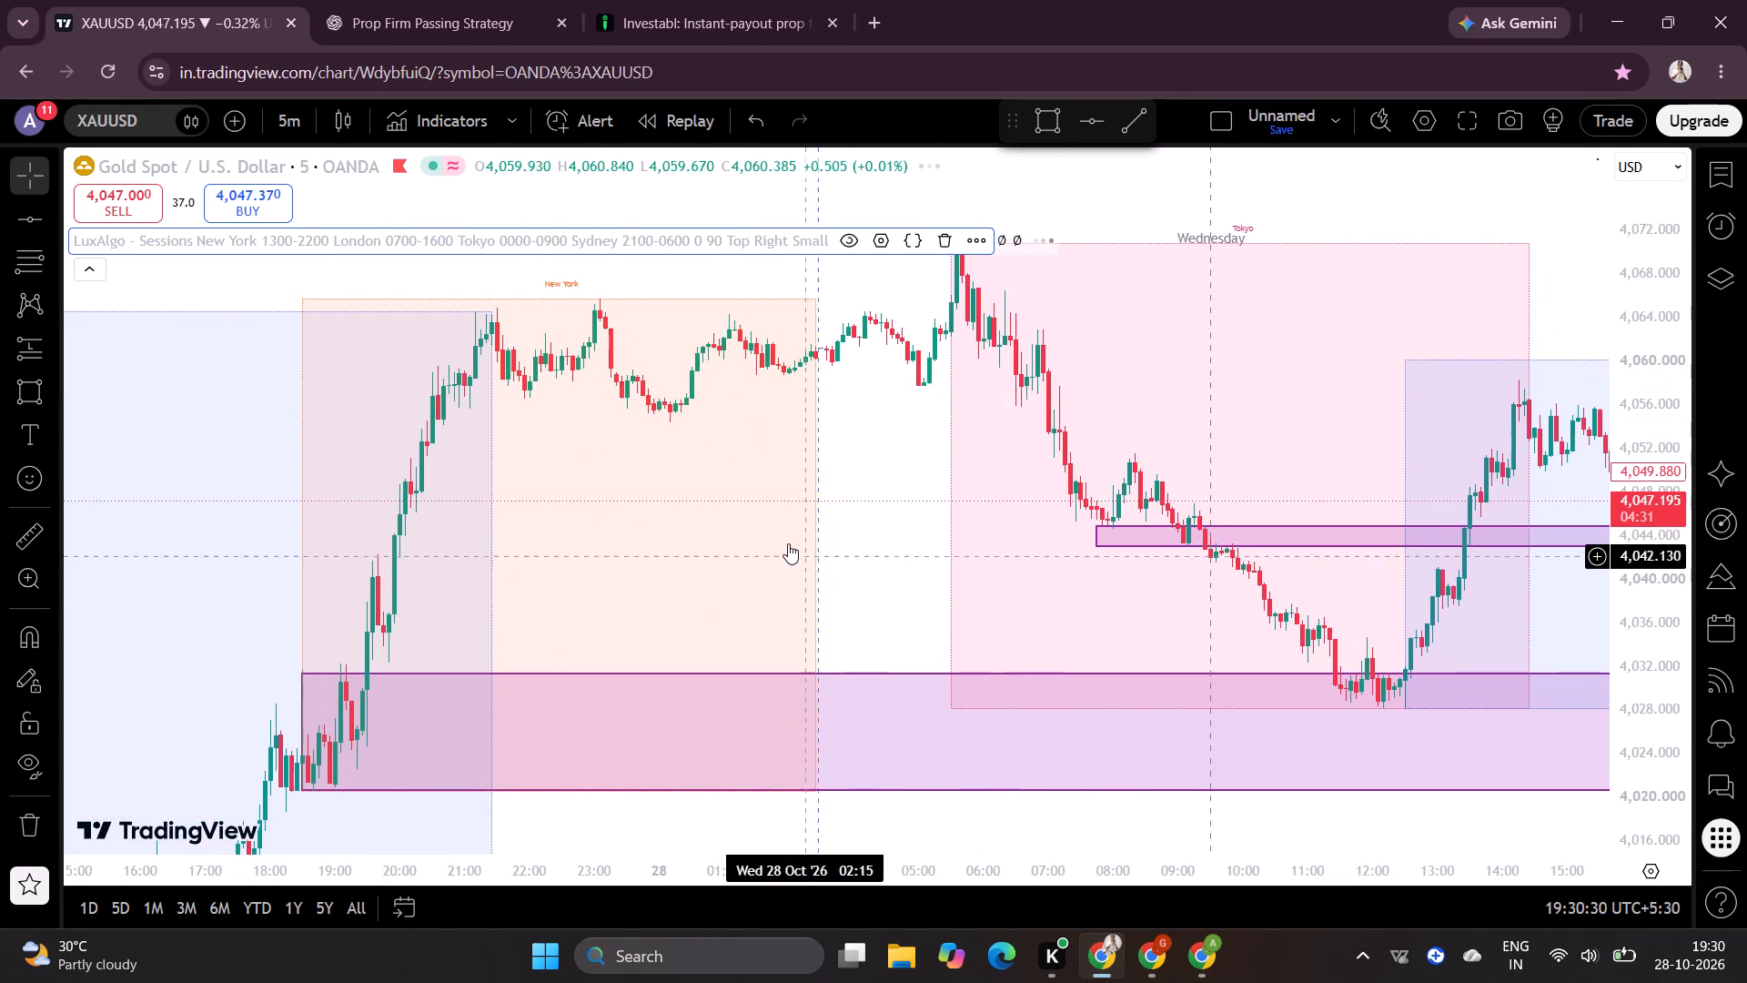
{"action": "left_click_drag", "start_coordinate": [784, 531], "coordinate": [742, 511]}
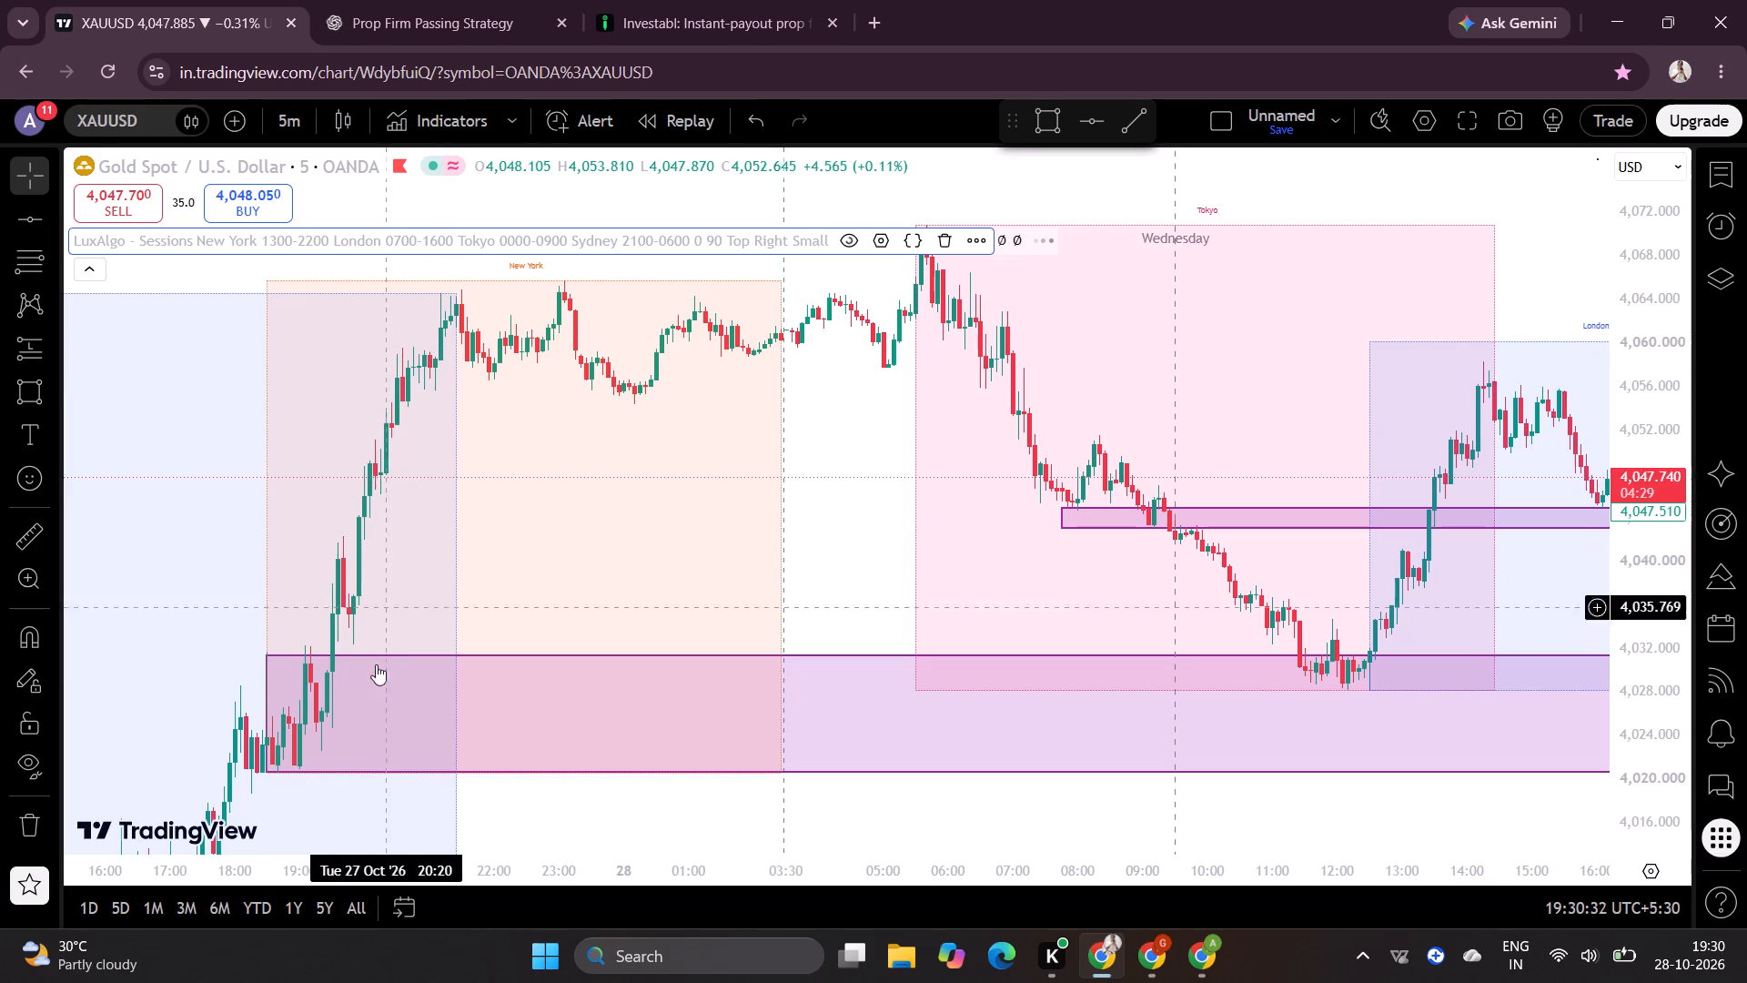
{"action": "left_click_drag", "start_coordinate": [409, 692], "coordinate": [399, 688]}
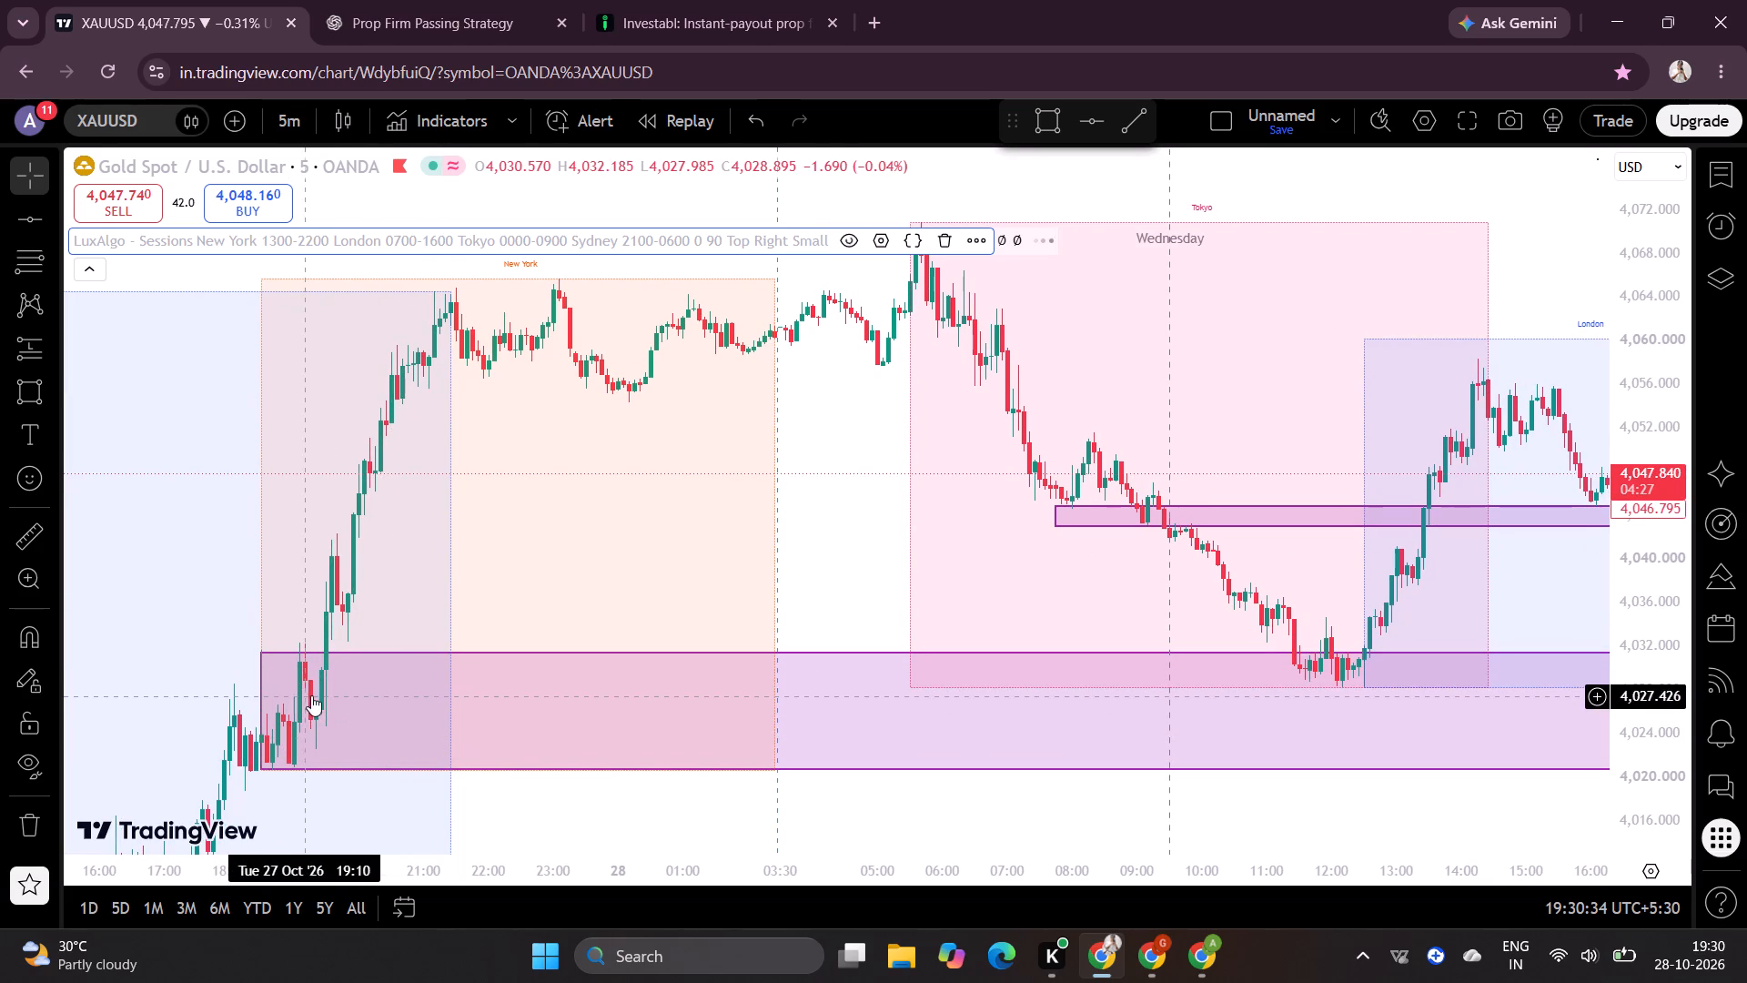
{"action": "left_click_drag", "start_coordinate": [409, 481], "coordinate": [389, 555]}
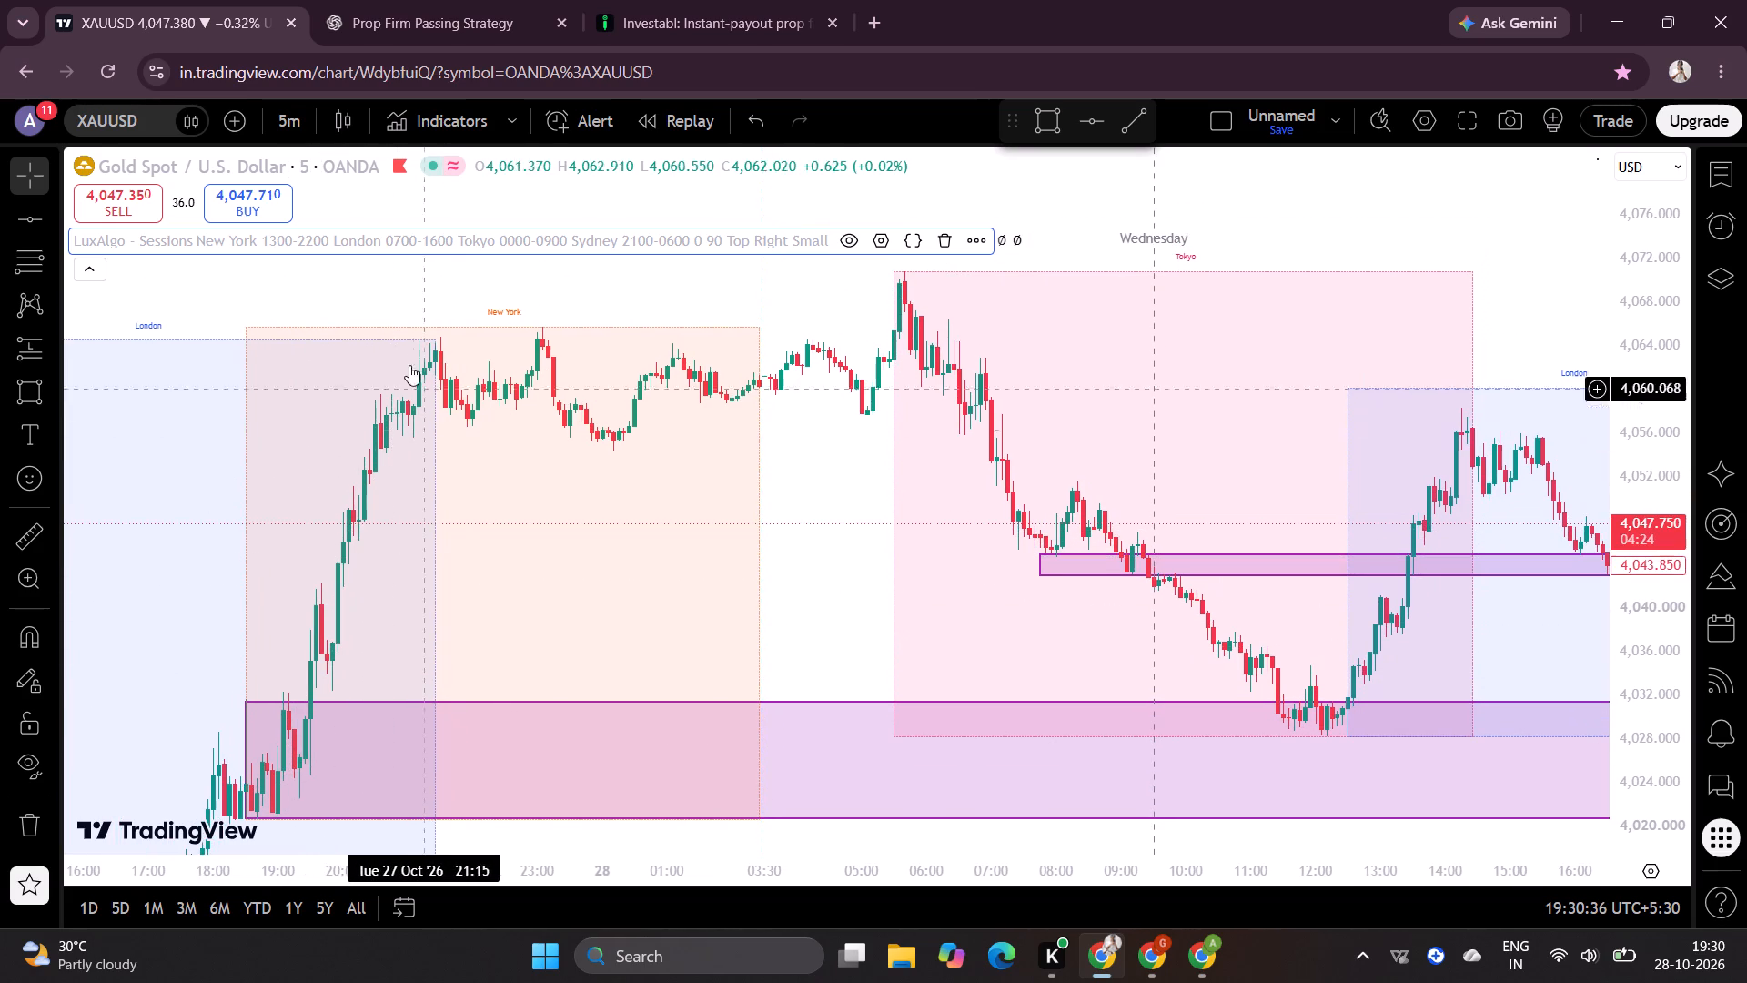
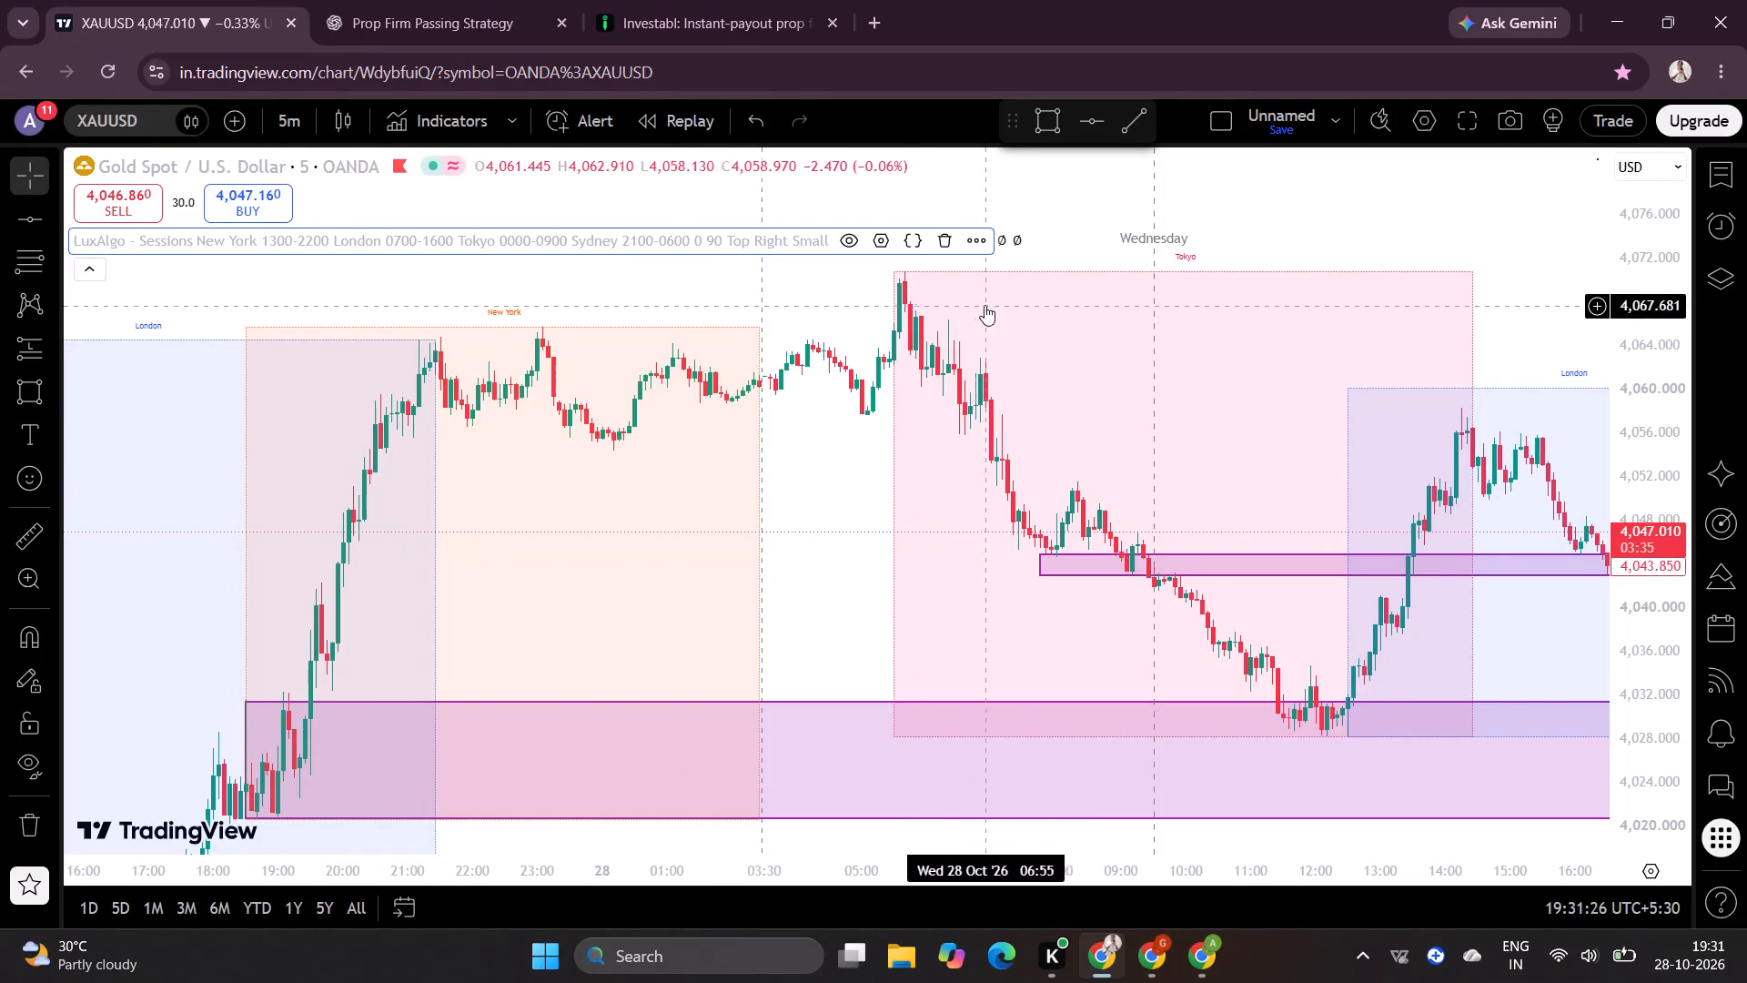
Open TradingView in a new browser tab and launch the chart of the TVC GOLD symbol.
{"action": "left_click_drag", "start_coordinate": [1299, 238], "coordinate": [1004, 299]}
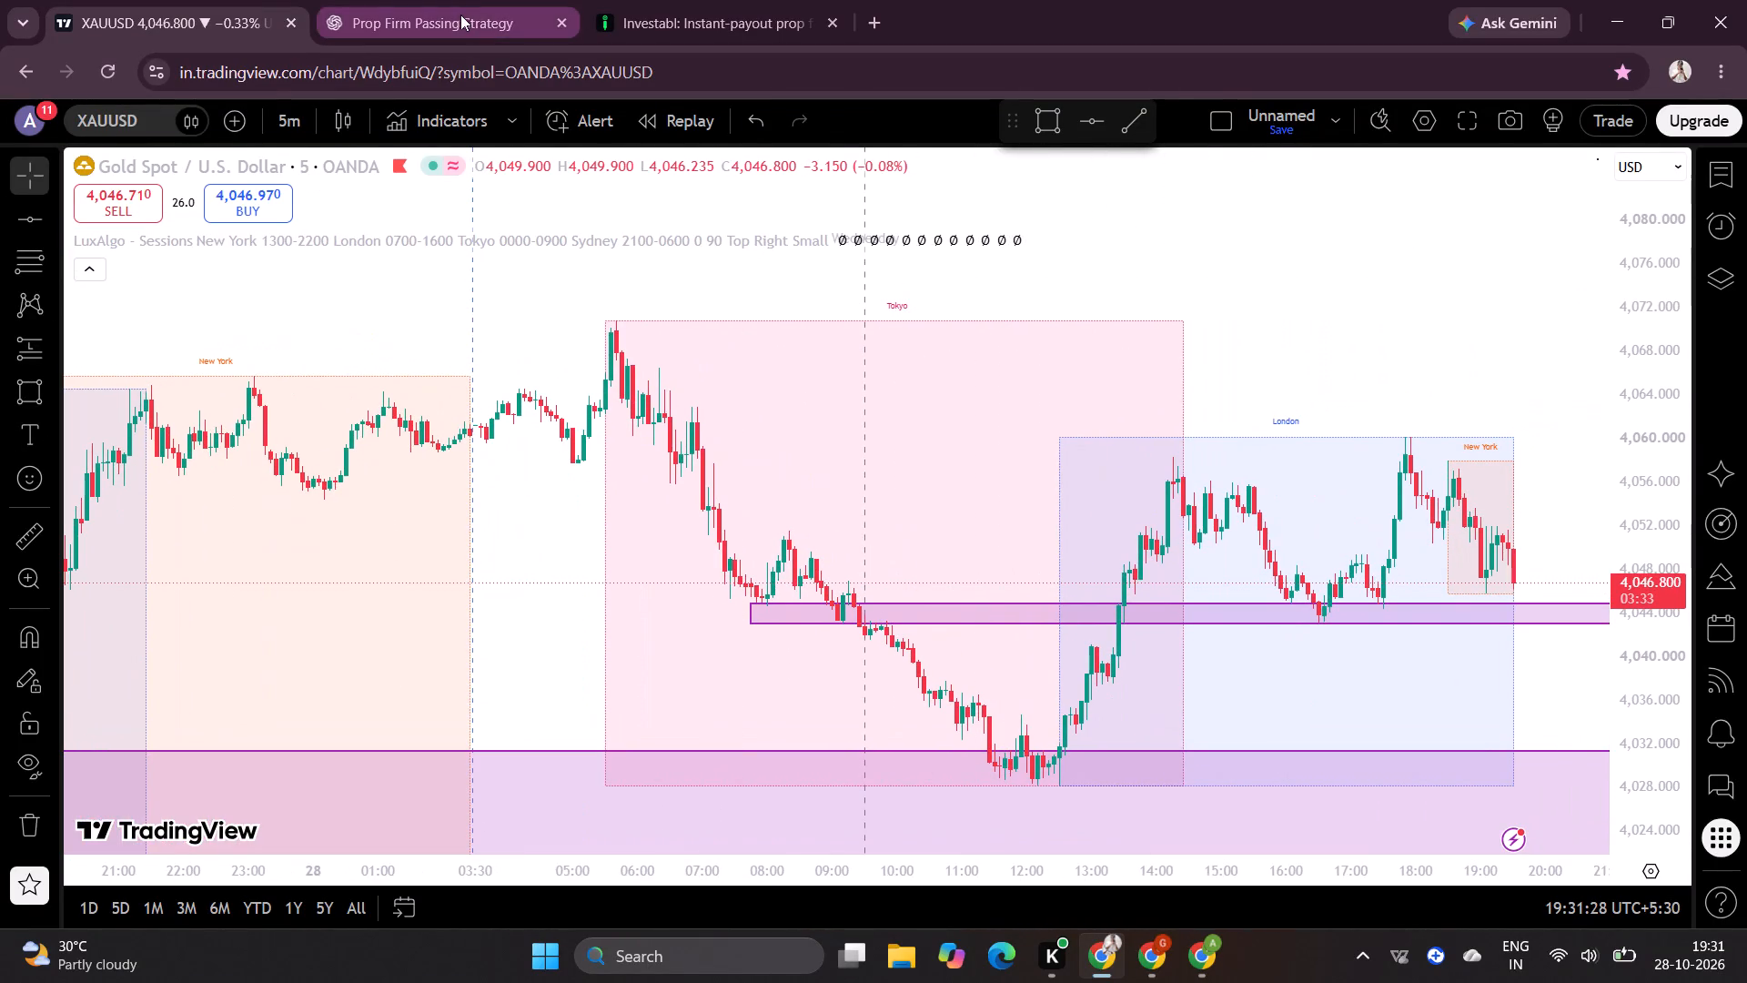
{"action": "left_click", "coordinate": [698, 31]}
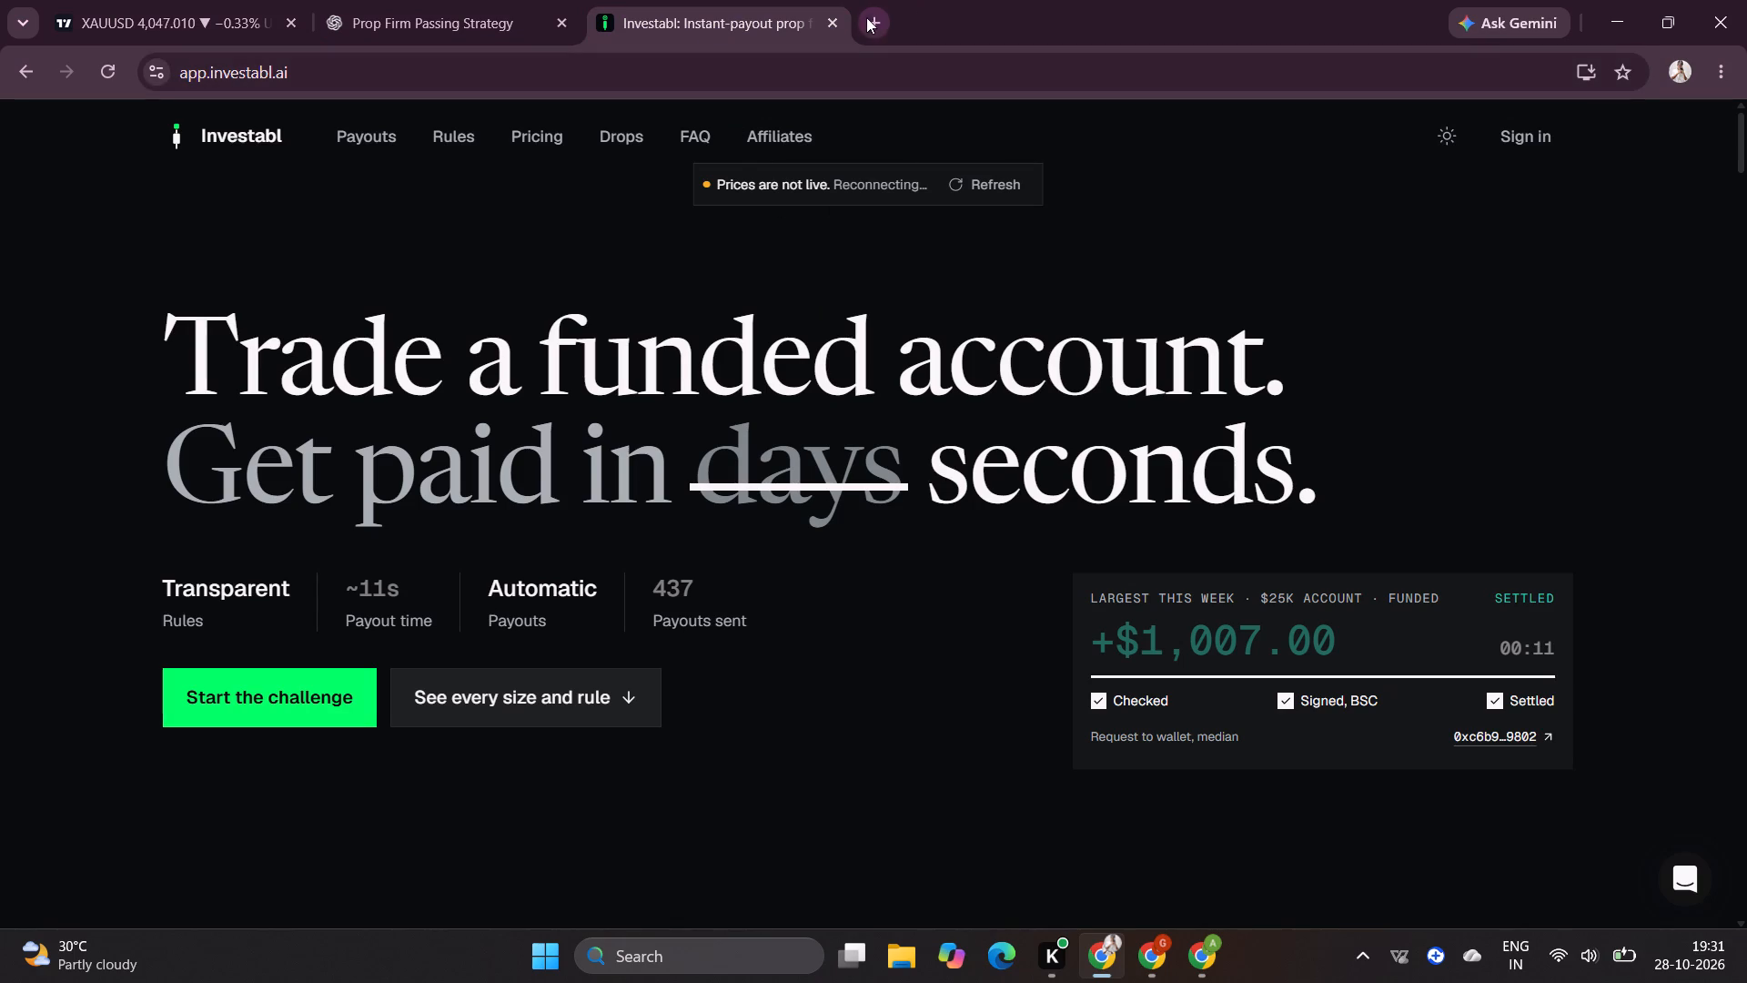
{"action": "left_click", "coordinate": [878, 21]}
{"action": "left_click", "coordinate": [722, 473]}
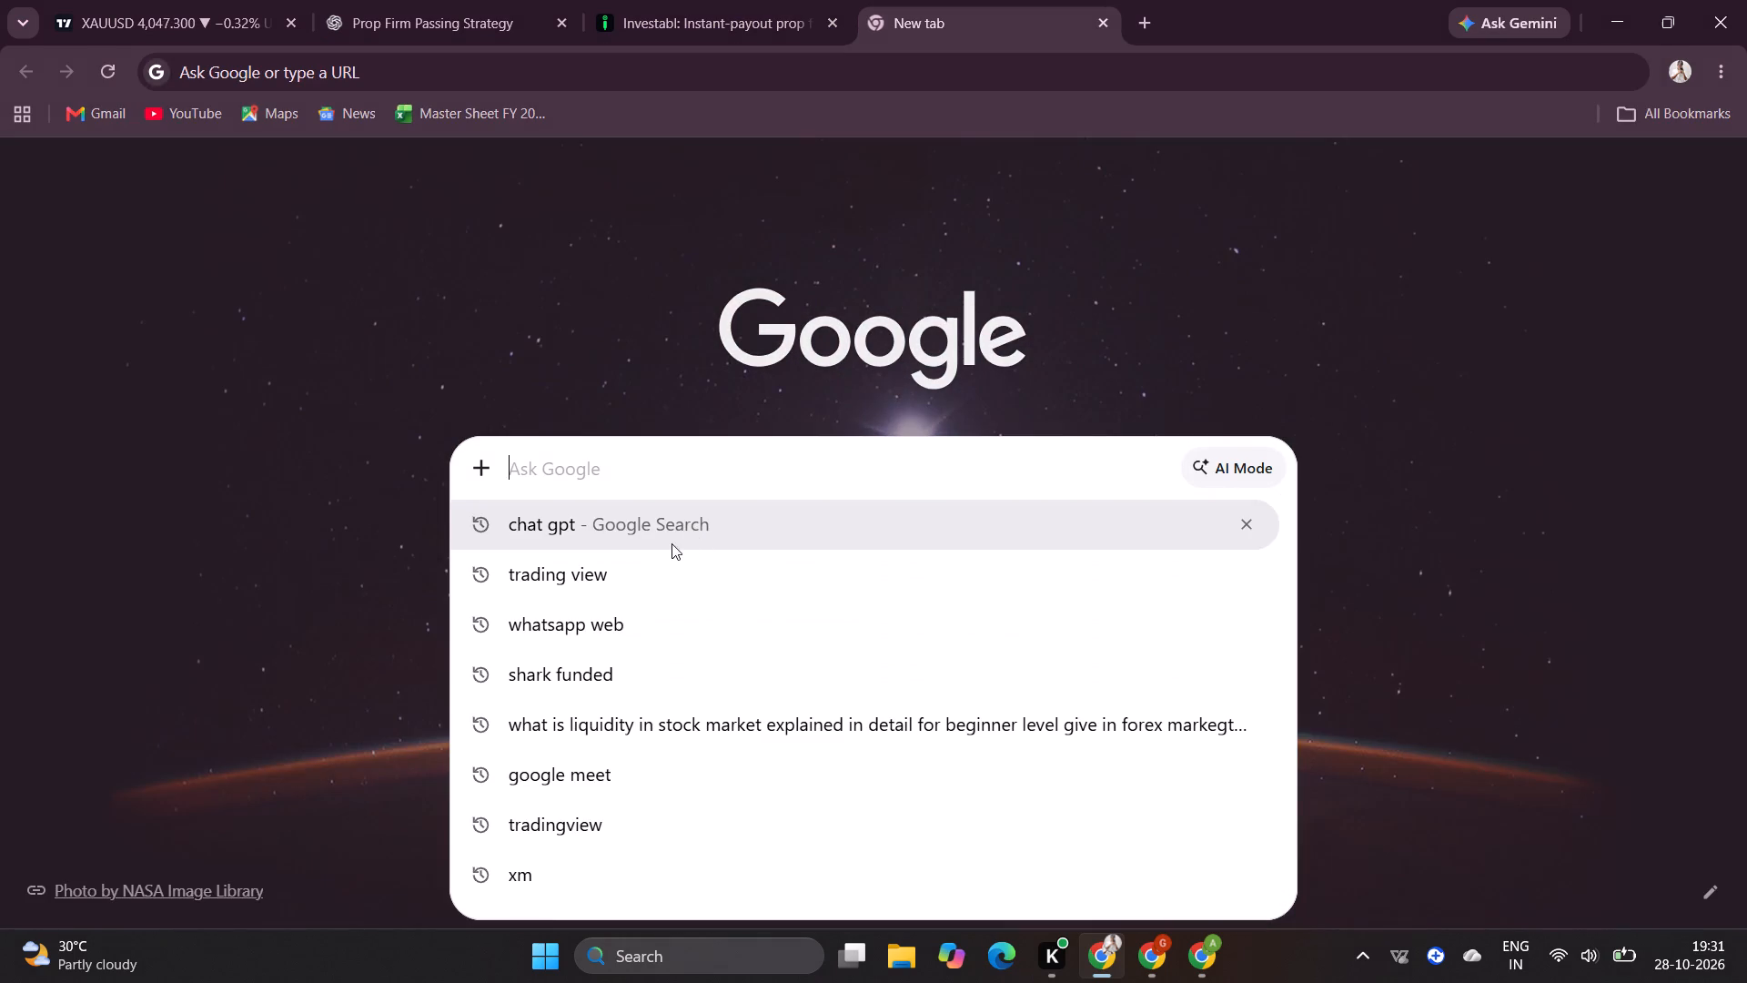
{"action": "left_click", "coordinate": [562, 569]}
{"action": "left_click", "coordinate": [316, 423]}
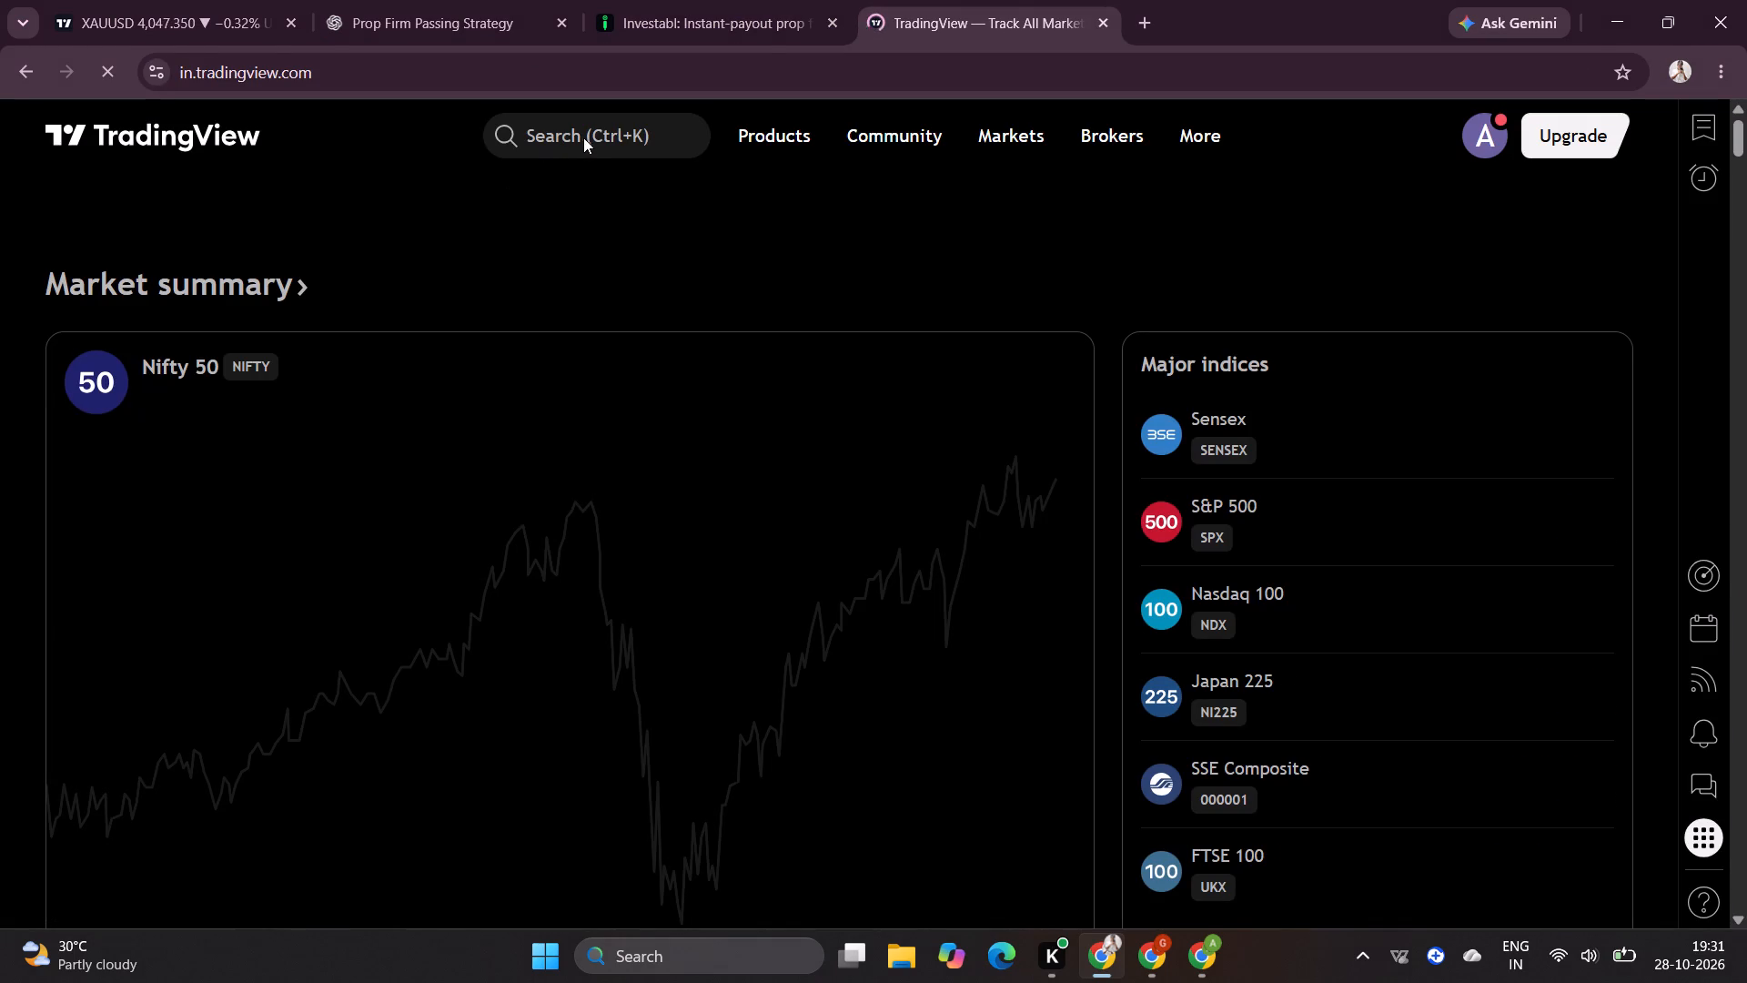
{"action": "left_click", "coordinate": [598, 136]}
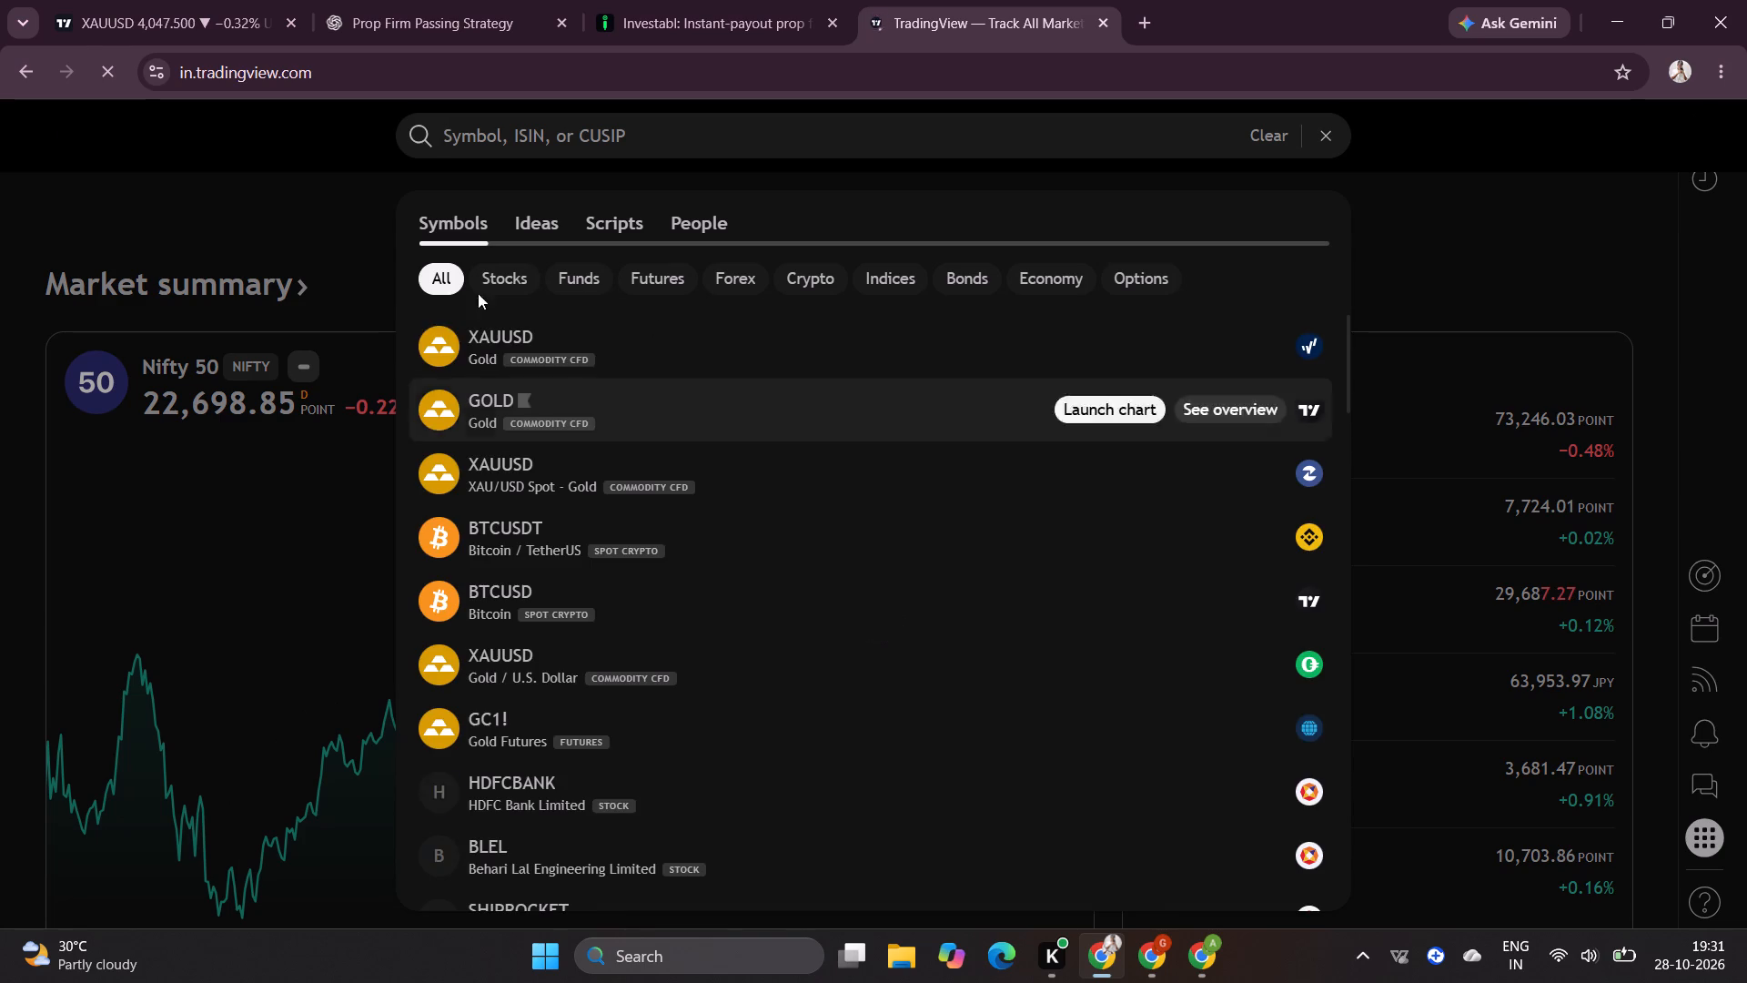
{"action": "left_click", "coordinate": [703, 421]}
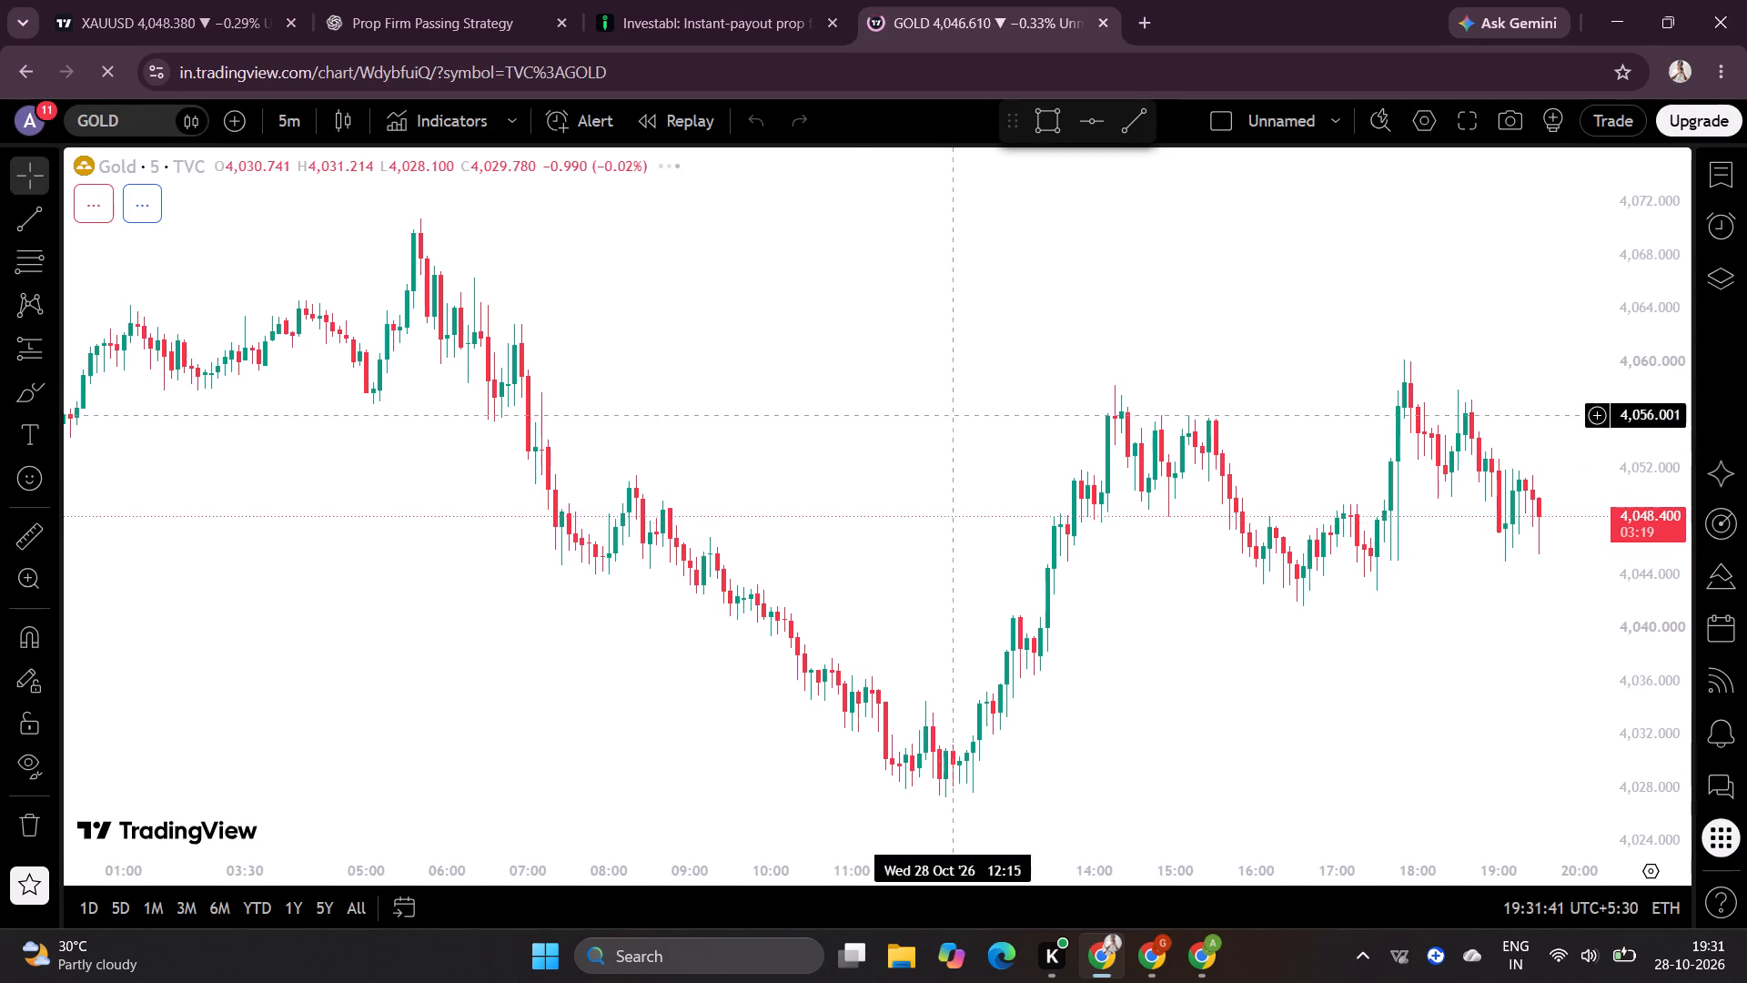
Hide the LuxAlgo Sessions indicator on the GOLD chart.
{"action": "left_click_drag", "start_coordinate": [863, 488], "coordinate": [682, 511]}
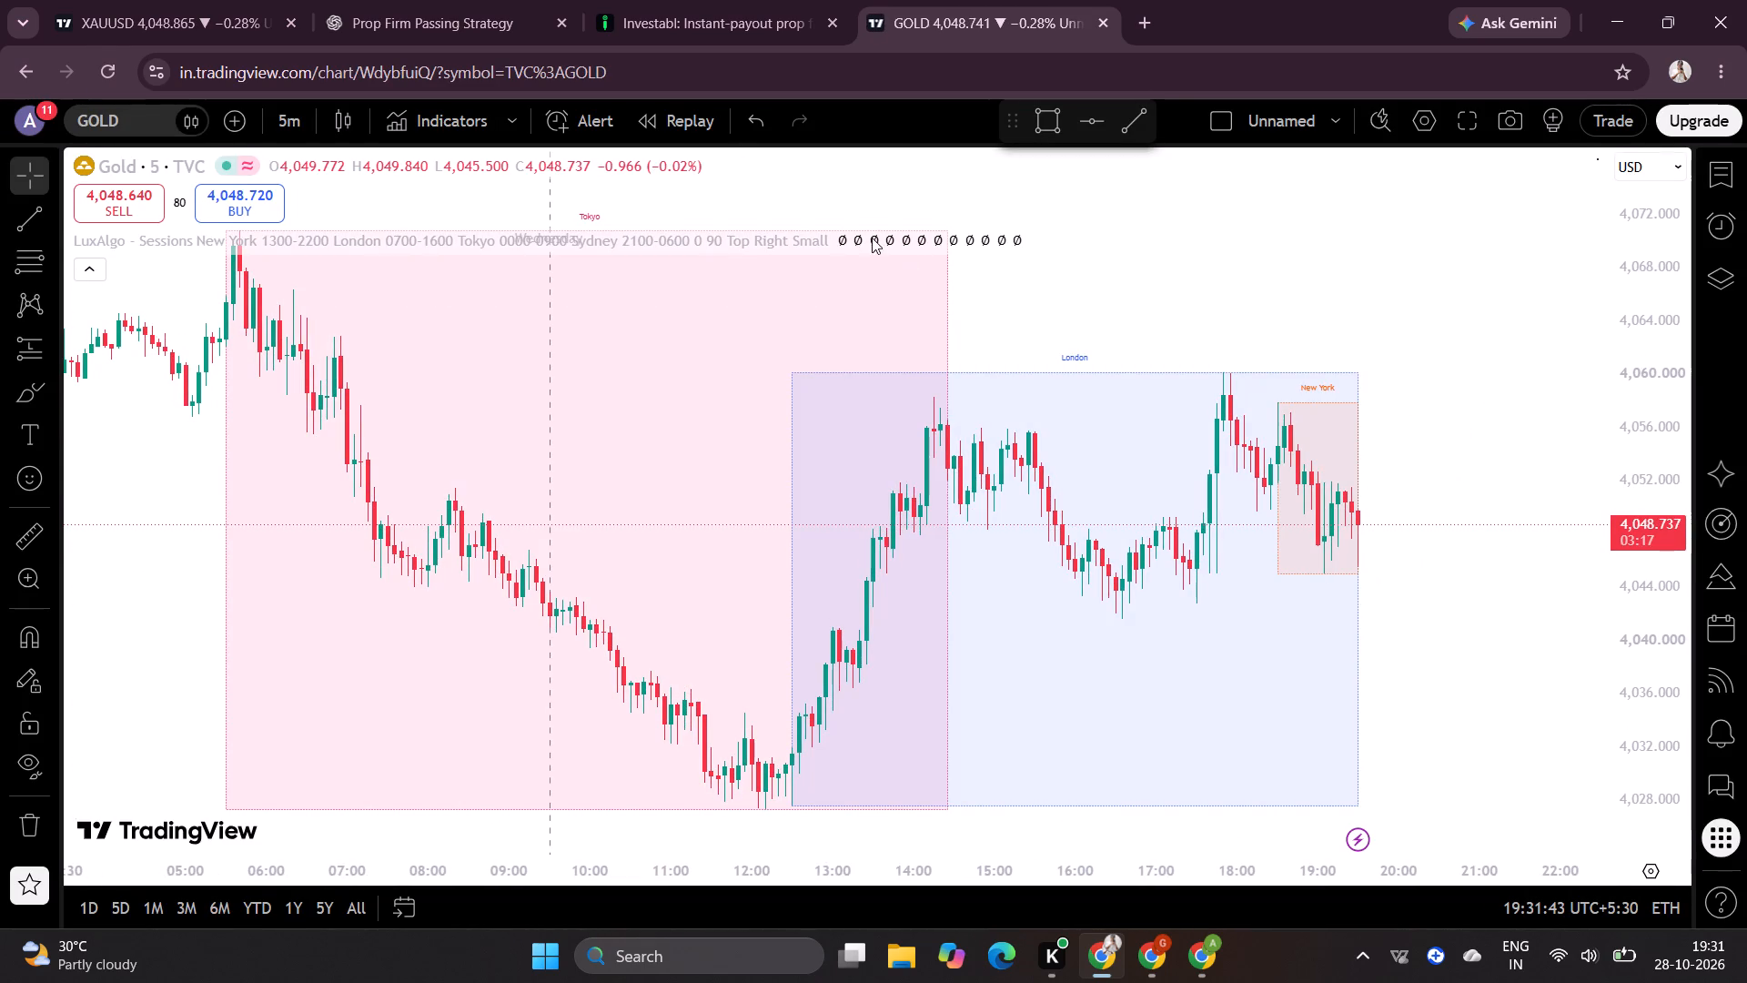
{"action": "left_click", "coordinate": [851, 237]}
Switch the GOLD chart to the 4-hour timeframe.
{"action": "left_click_drag", "start_coordinate": [938, 452], "coordinate": [920, 371]}
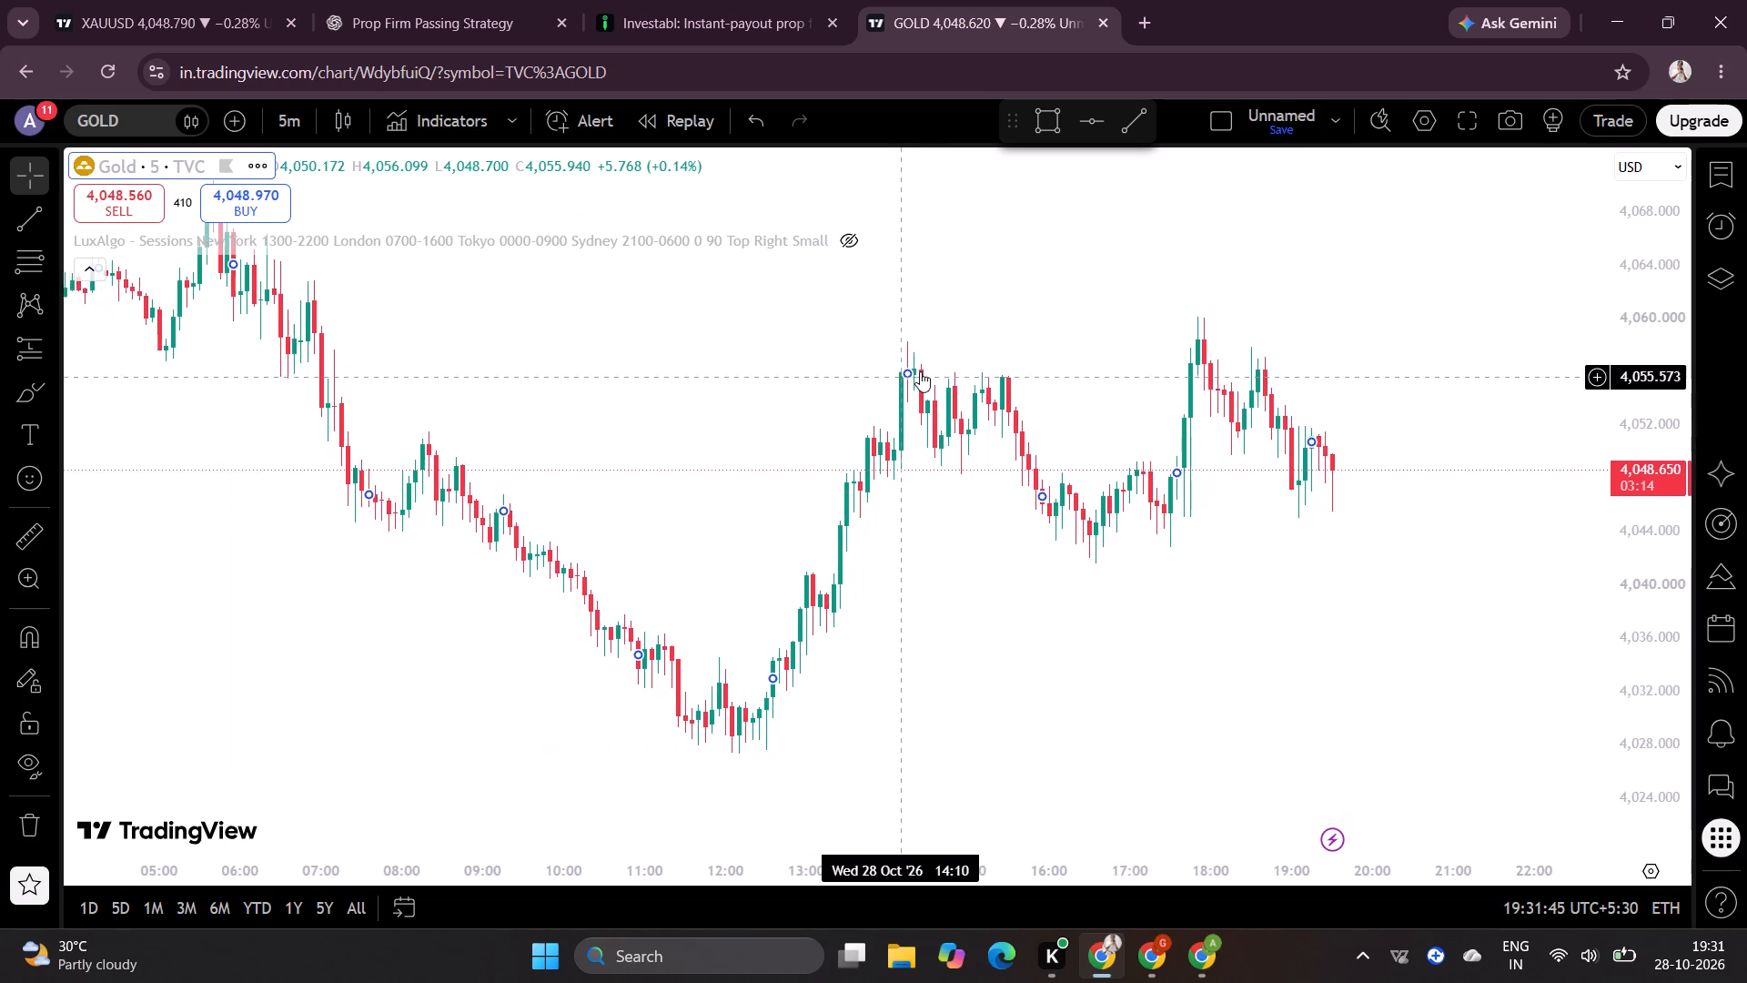
{"action": "left_click_drag", "start_coordinate": [920, 371], "coordinate": [908, 374]}
{"action": "left_click", "coordinate": [307, 130]}
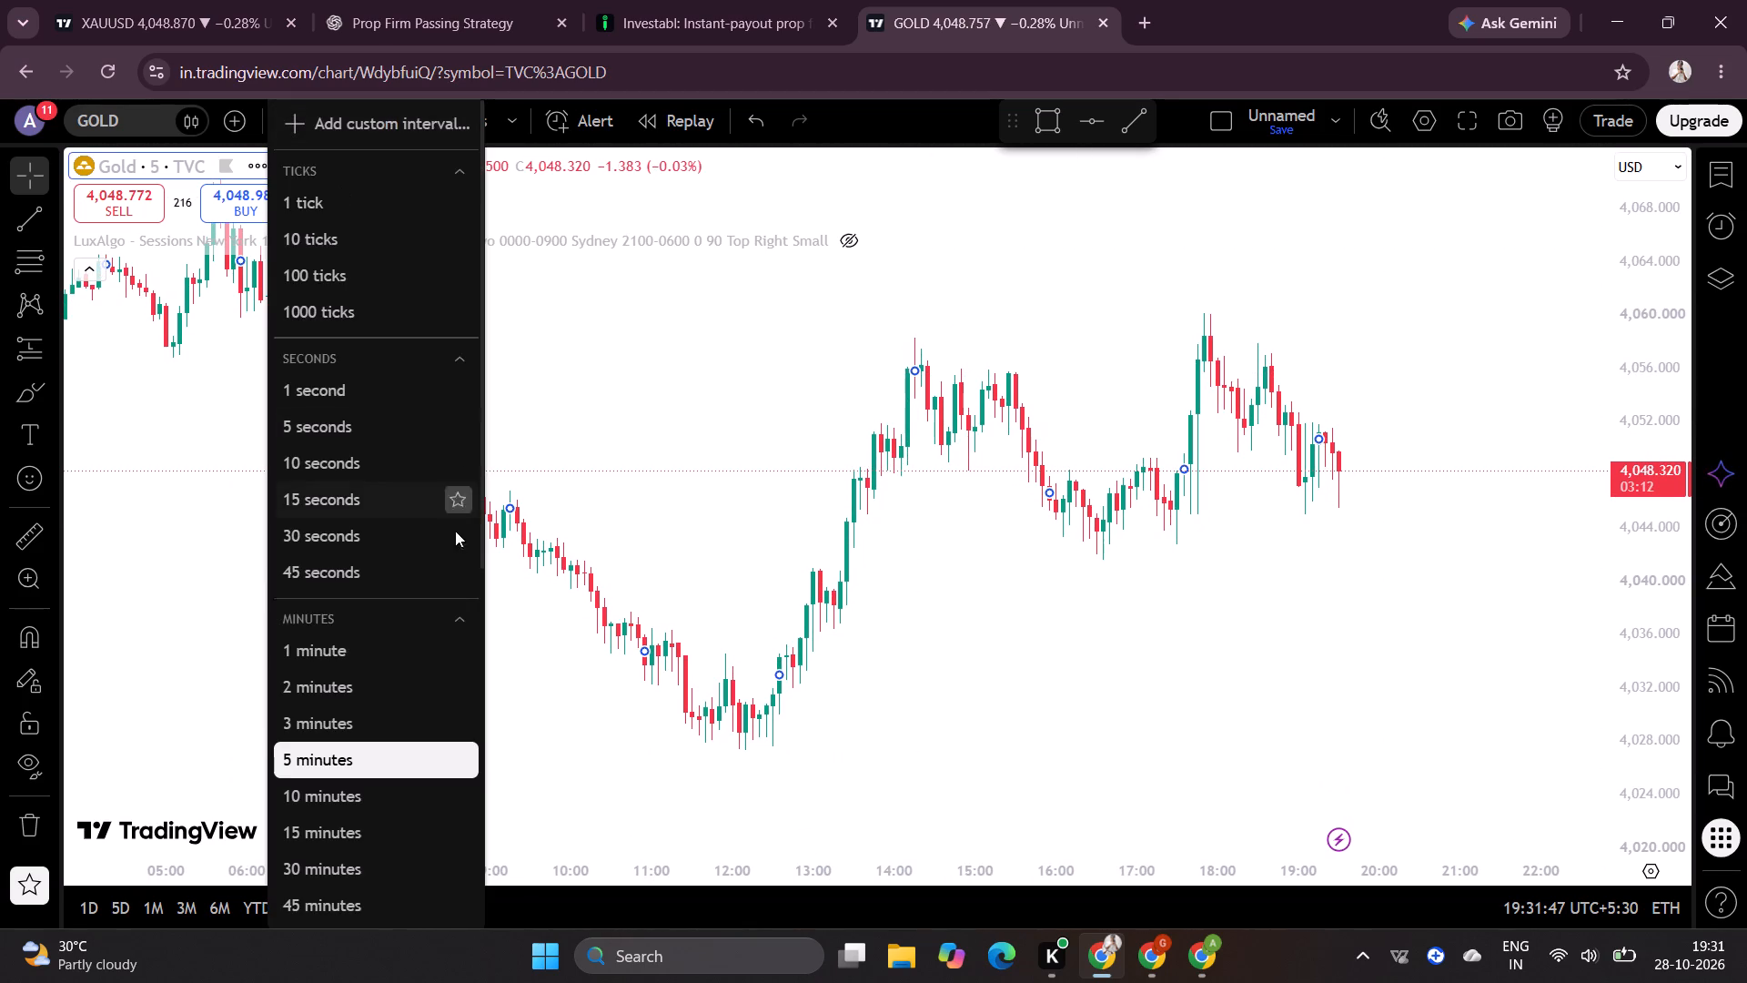
{"action": "scroll", "coordinate": [429, 700], "scroll_direction": "down", "scroll_amount": 2}
{"action": "left_click", "coordinate": [339, 862]}
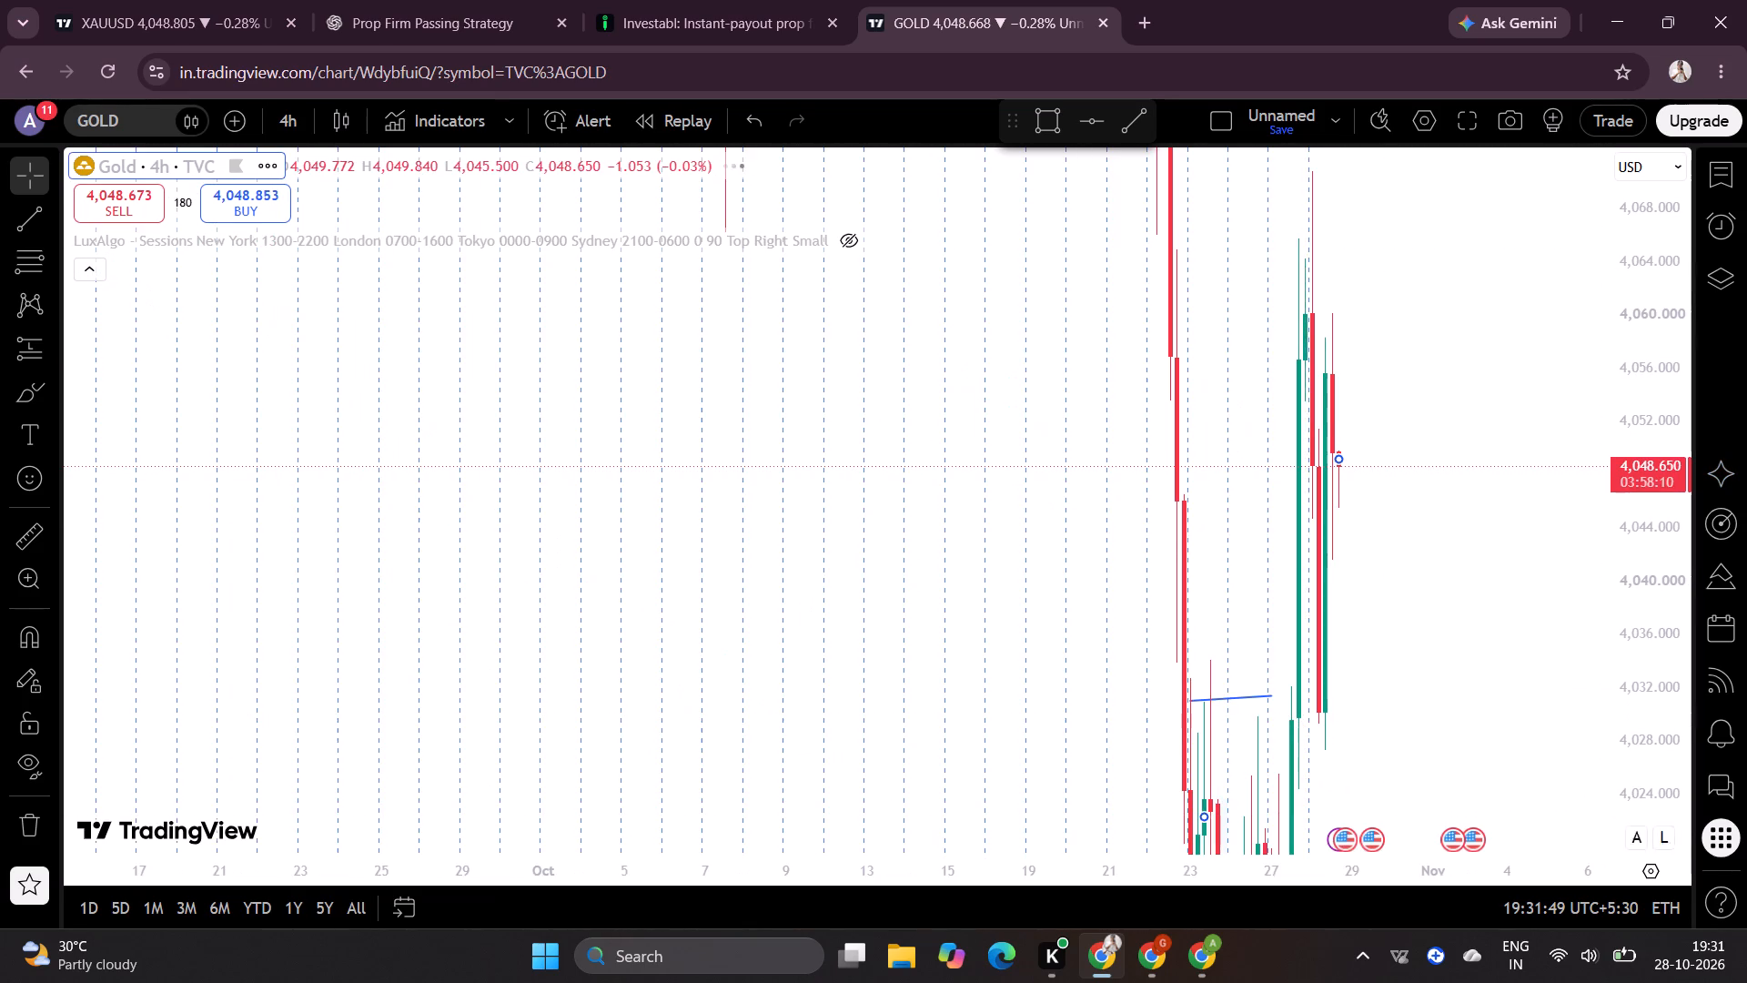
Delete the blue trend line near 4,031 that spans 23 to 27 October.
{"action": "scroll", "coordinate": [1275, 583], "scroll_direction": "down", "scroll_amount": 3}
{"action": "scroll", "coordinate": [1301, 622], "scroll_direction": "up", "scroll_amount": 15}
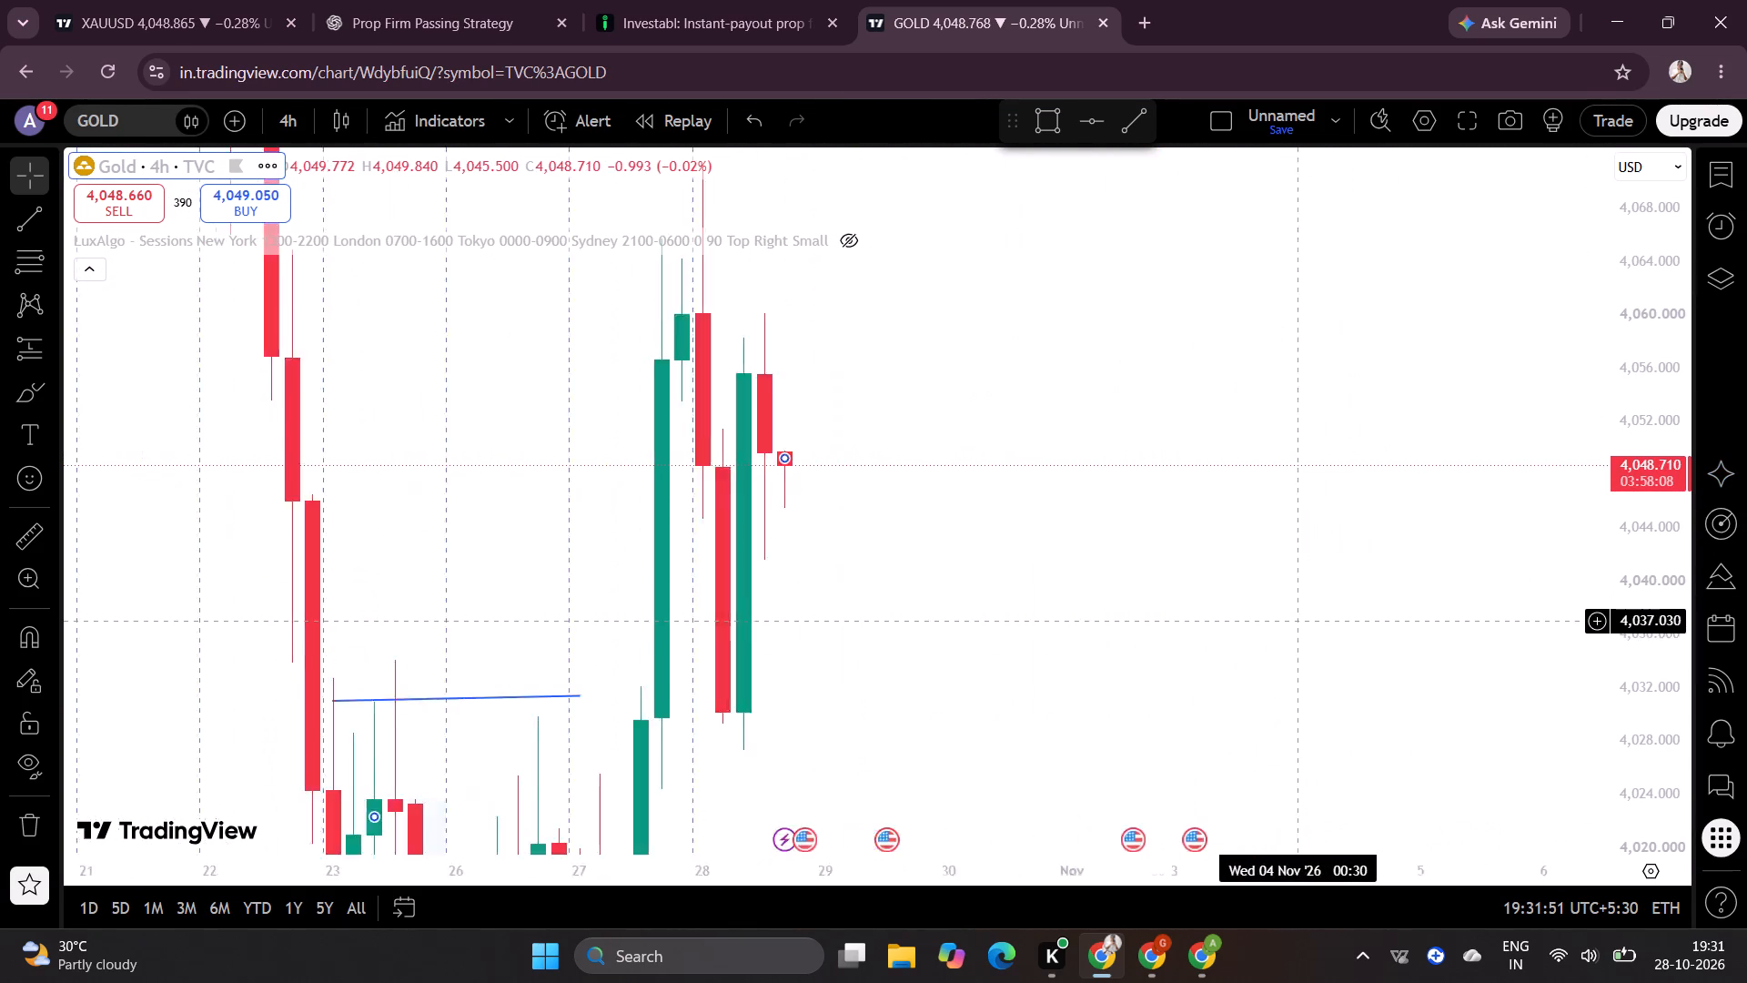
{"action": "scroll", "coordinate": [1301, 617], "scroll_direction": "up", "scroll_amount": 3}
{"action": "left_click_drag", "start_coordinate": [1013, 591], "coordinate": [1746, 506]}
{"action": "left_click", "coordinate": [851, 624]}
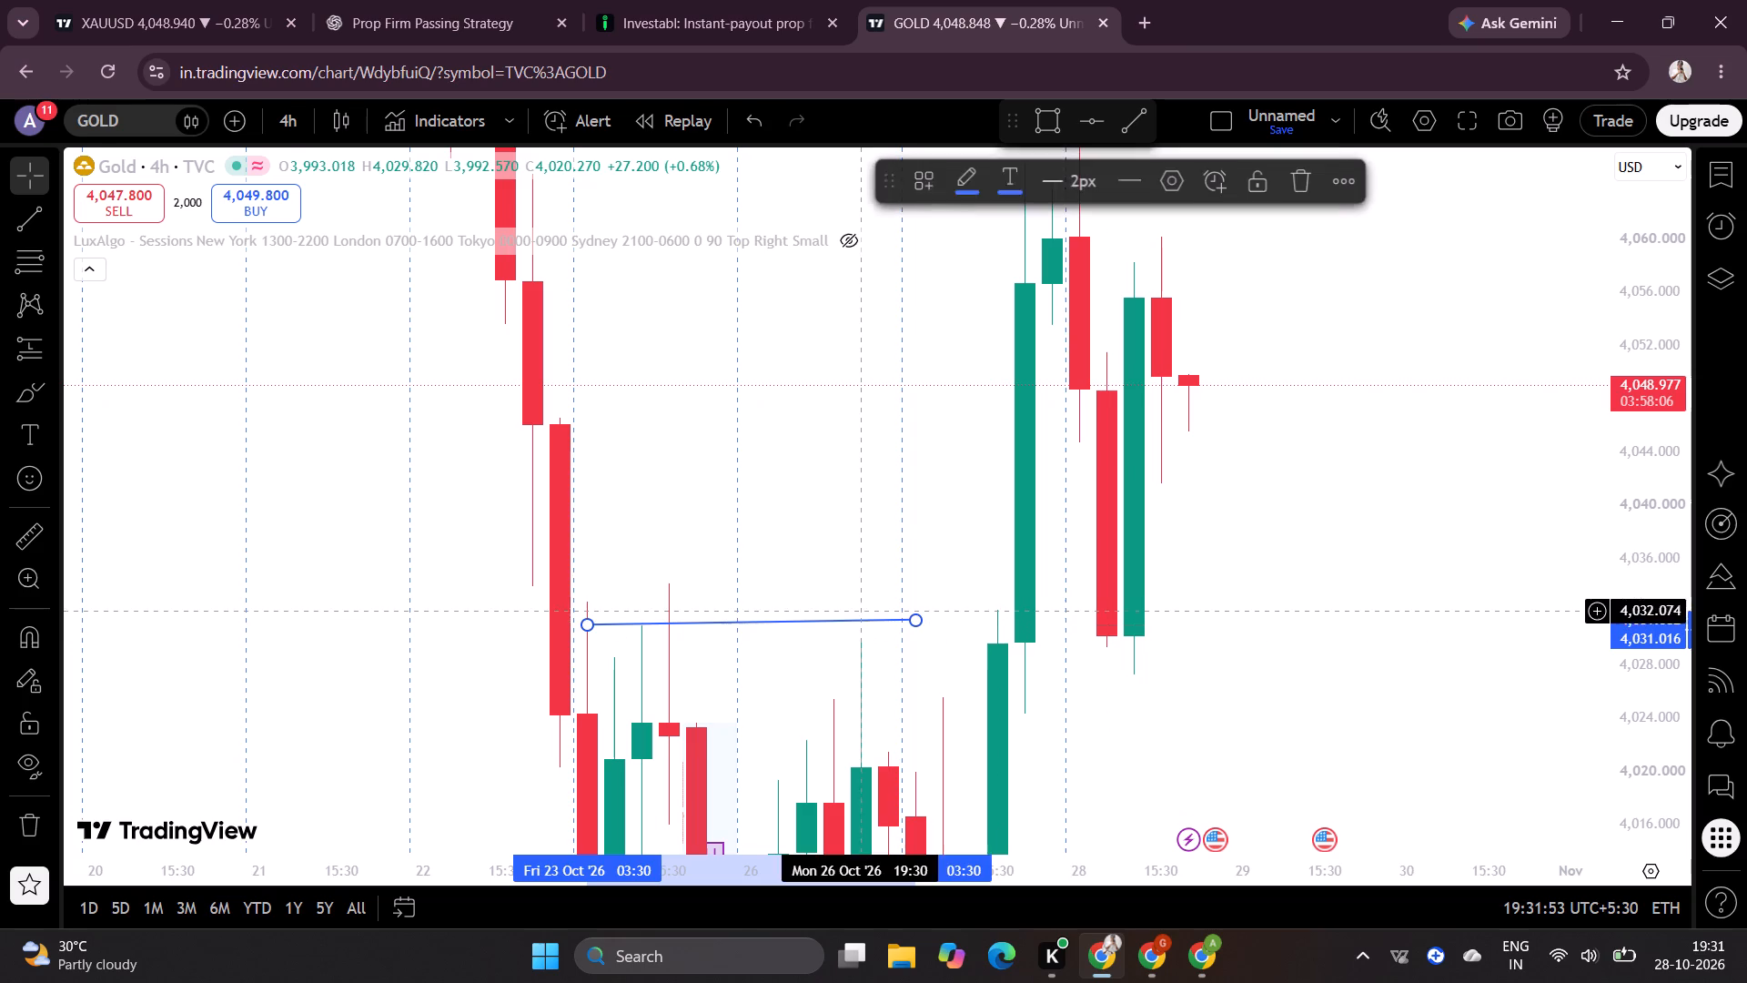
{"action": "left_click", "coordinate": [1310, 192]}
Delete the blue text note about planning a long buy entry and the volume profile drawn on 23 October.
{"action": "scroll", "coordinate": [1692, 274], "scroll_direction": "down", "scroll_amount": 6}
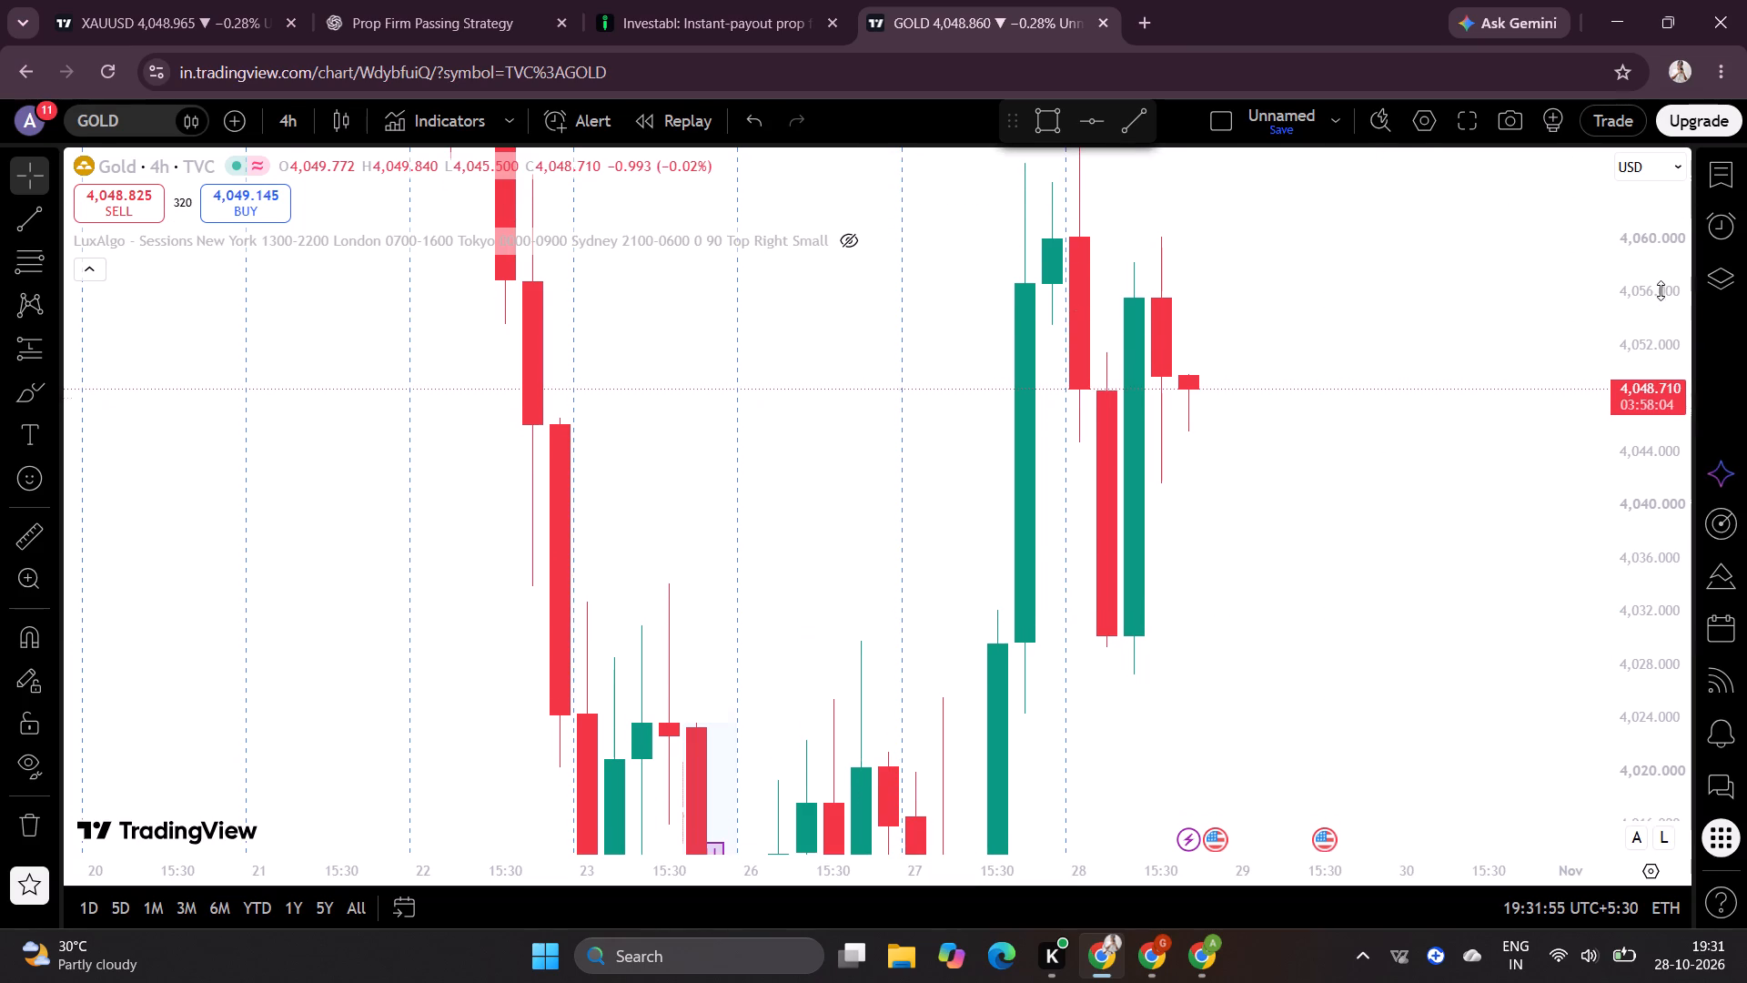
{"action": "scroll", "coordinate": [1661, 290], "scroll_direction": "down", "scroll_amount": 20}
{"action": "scroll", "coordinate": [1661, 290], "scroll_direction": "down", "scroll_amount": 10}
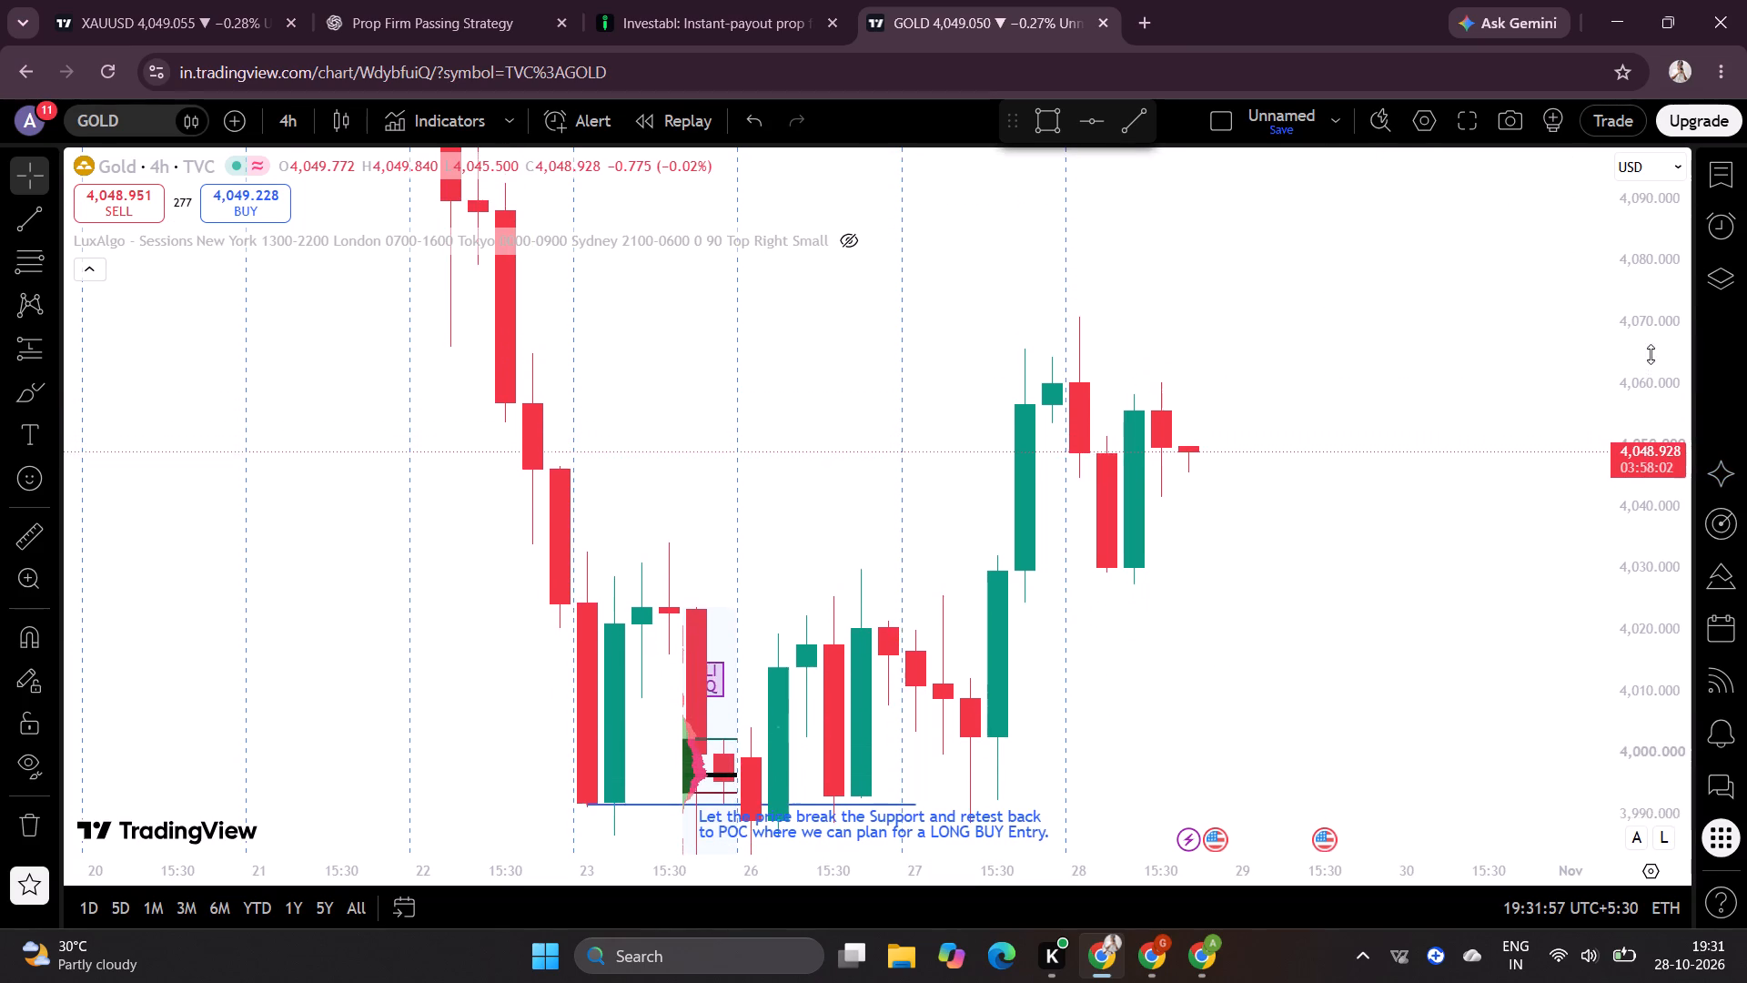
{"action": "scroll", "coordinate": [1651, 354], "scroll_direction": "down", "scroll_amount": 2}
{"action": "left_click_drag", "start_coordinate": [1166, 440], "coordinate": [1196, 201]}
{"action": "left_click", "coordinate": [769, 601]}
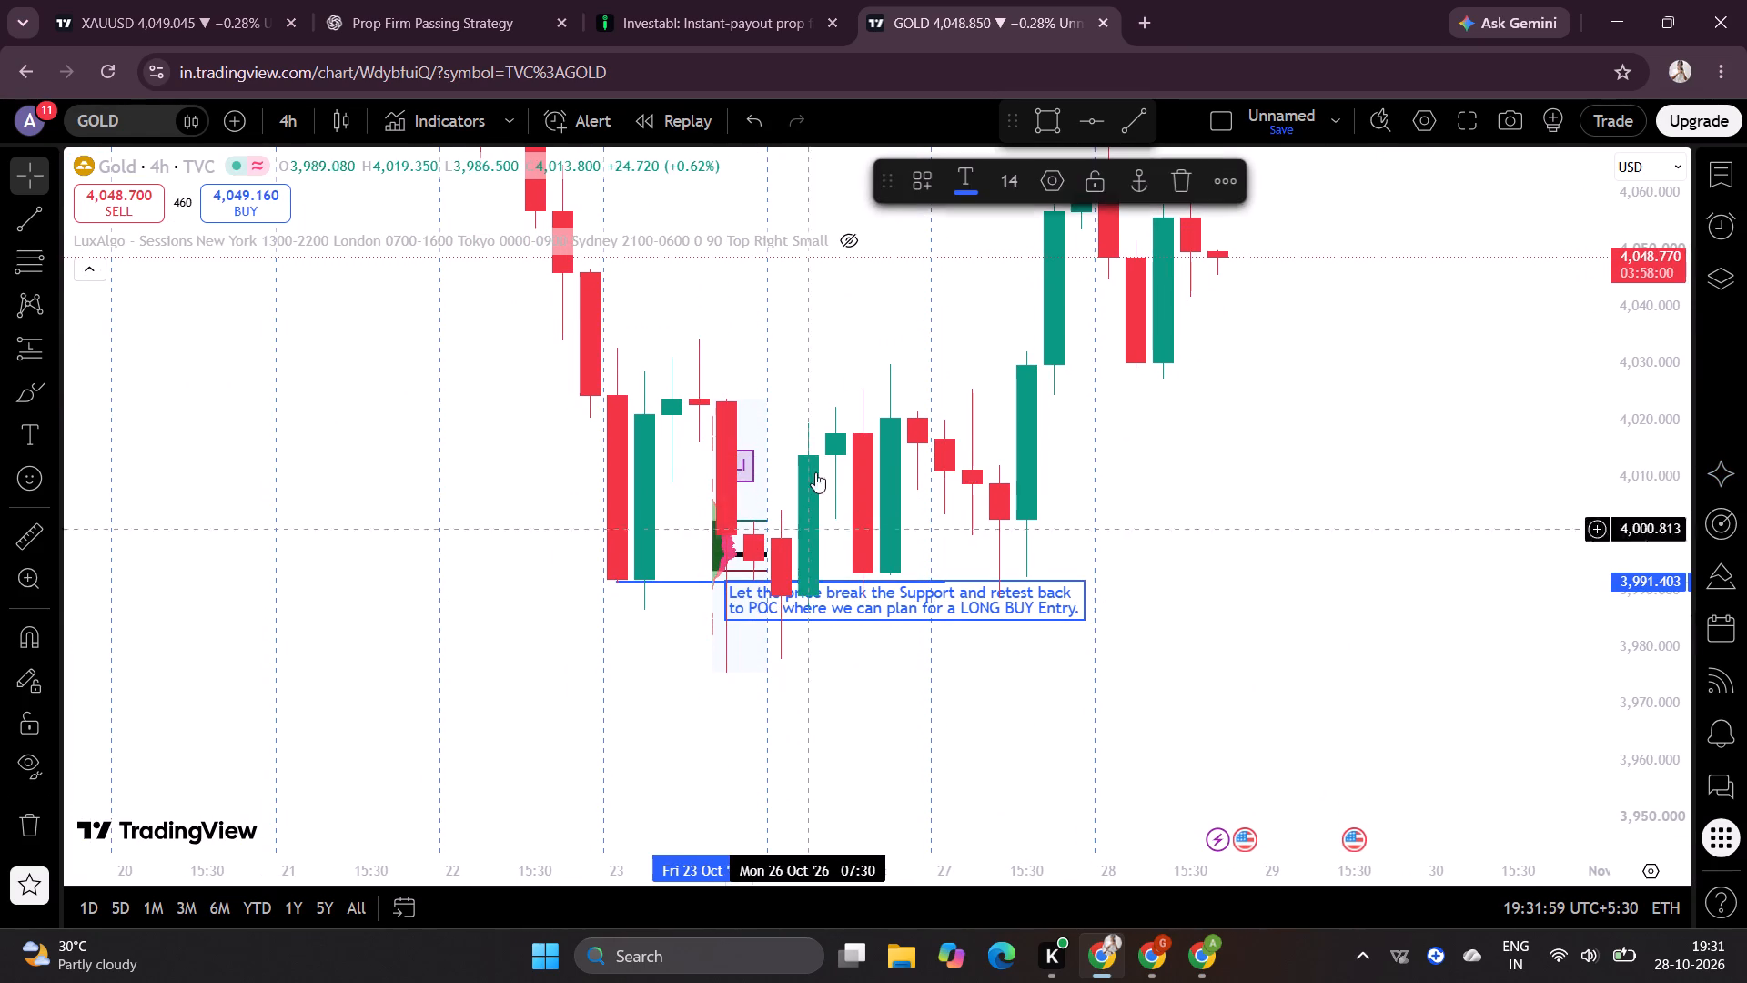
{"action": "left_click", "coordinate": [1180, 179]}
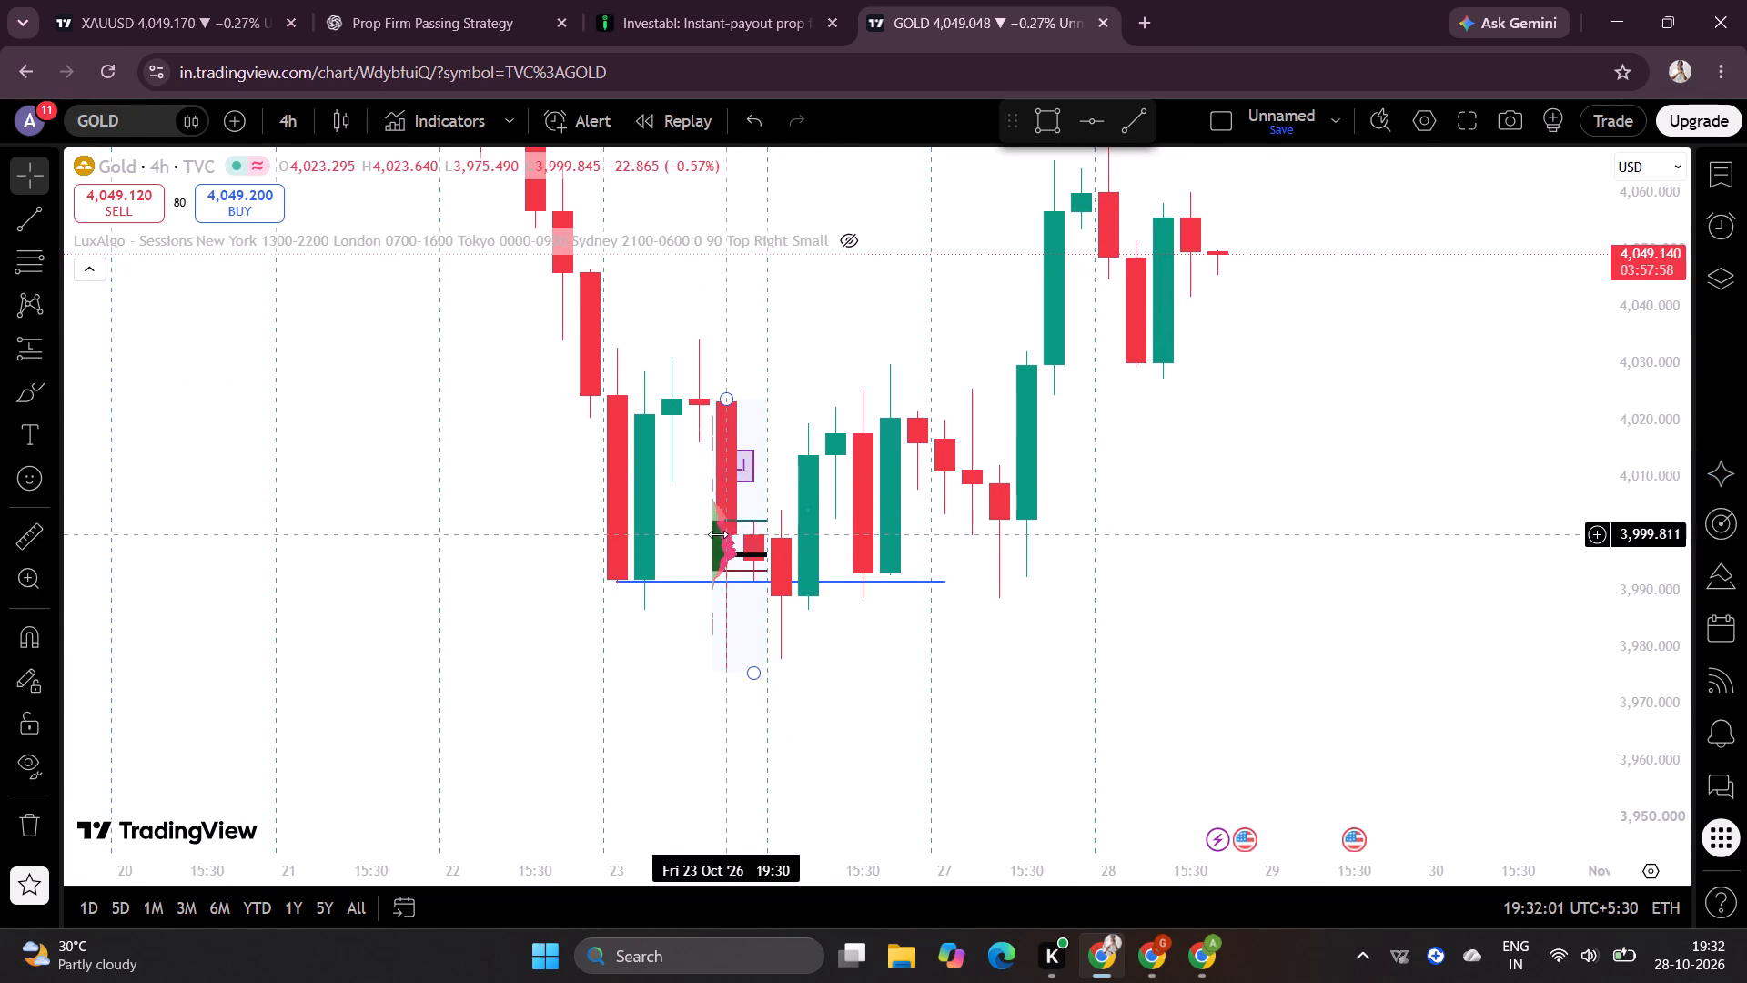
{"action": "left_click", "coordinate": [722, 537]}
{"action": "left_click", "coordinate": [1048, 167]}
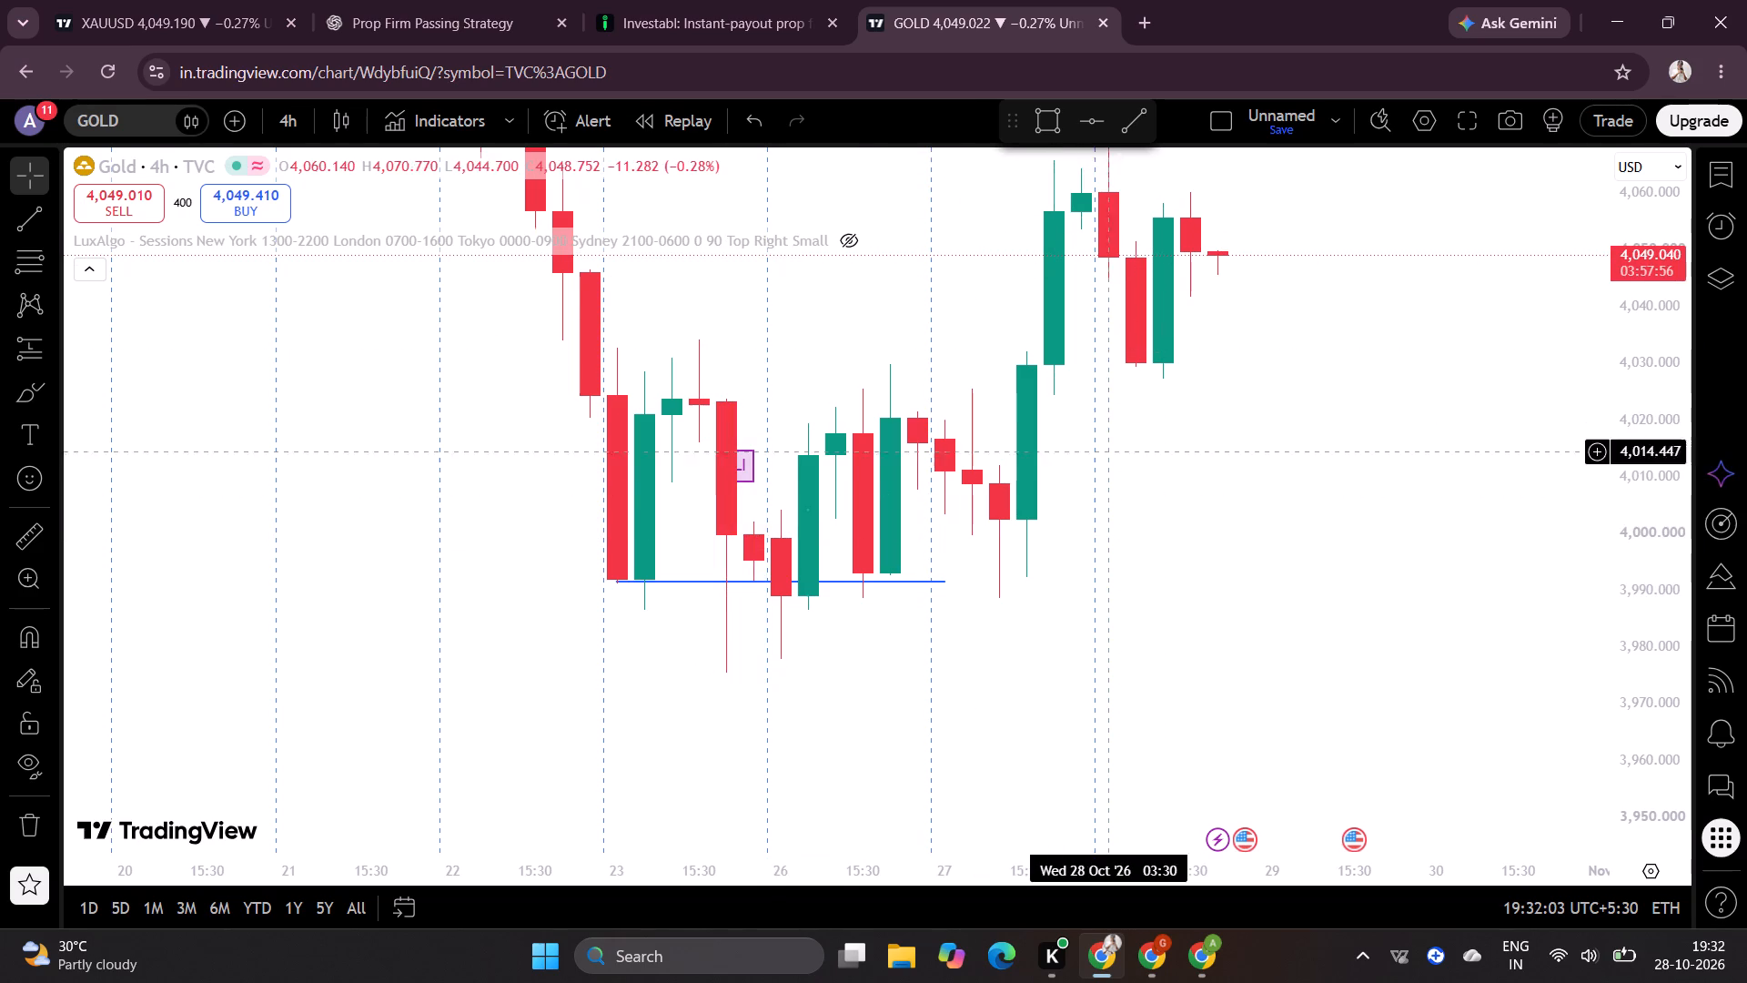
Delete the purple LIQUIDITY SWEEP rectangle that starts at the 23 October candle.
{"action": "left_click_drag", "start_coordinate": [755, 471], "coordinate": [939, 462]}
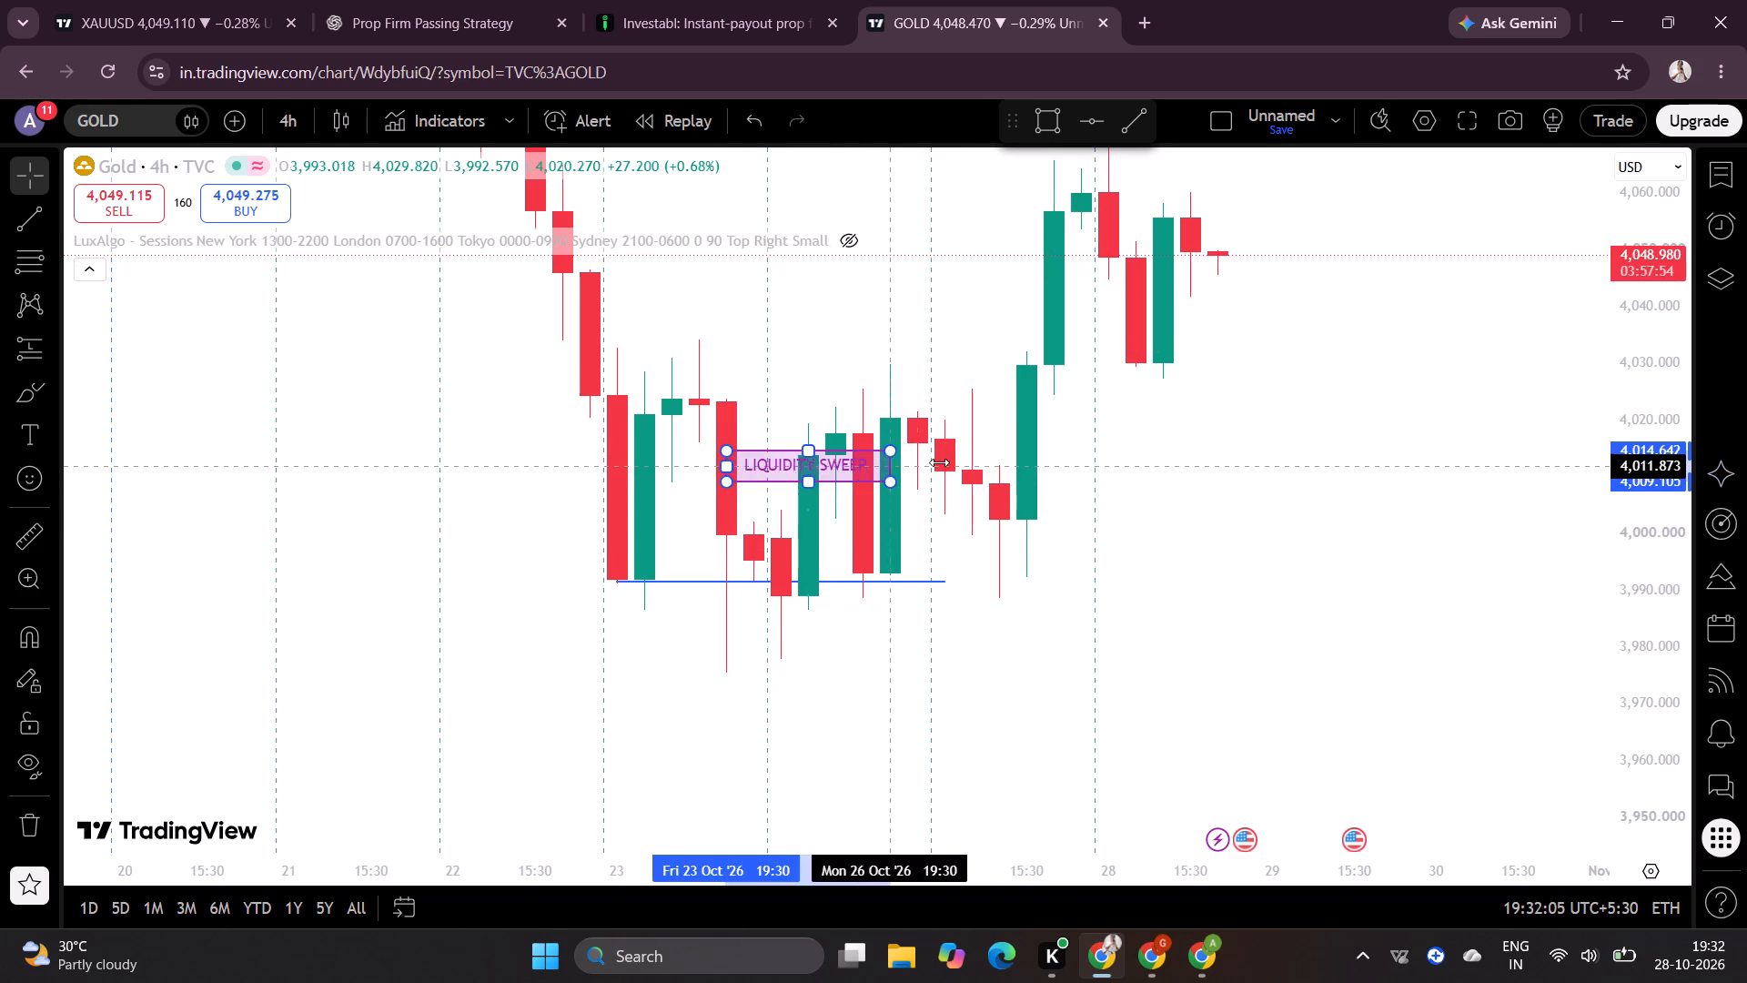
{"action": "left_click_drag", "start_coordinate": [939, 462], "coordinate": [1166, 474]}
{"action": "left_click", "coordinate": [1005, 446]}
{"action": "left_click", "coordinate": [1031, 455]}
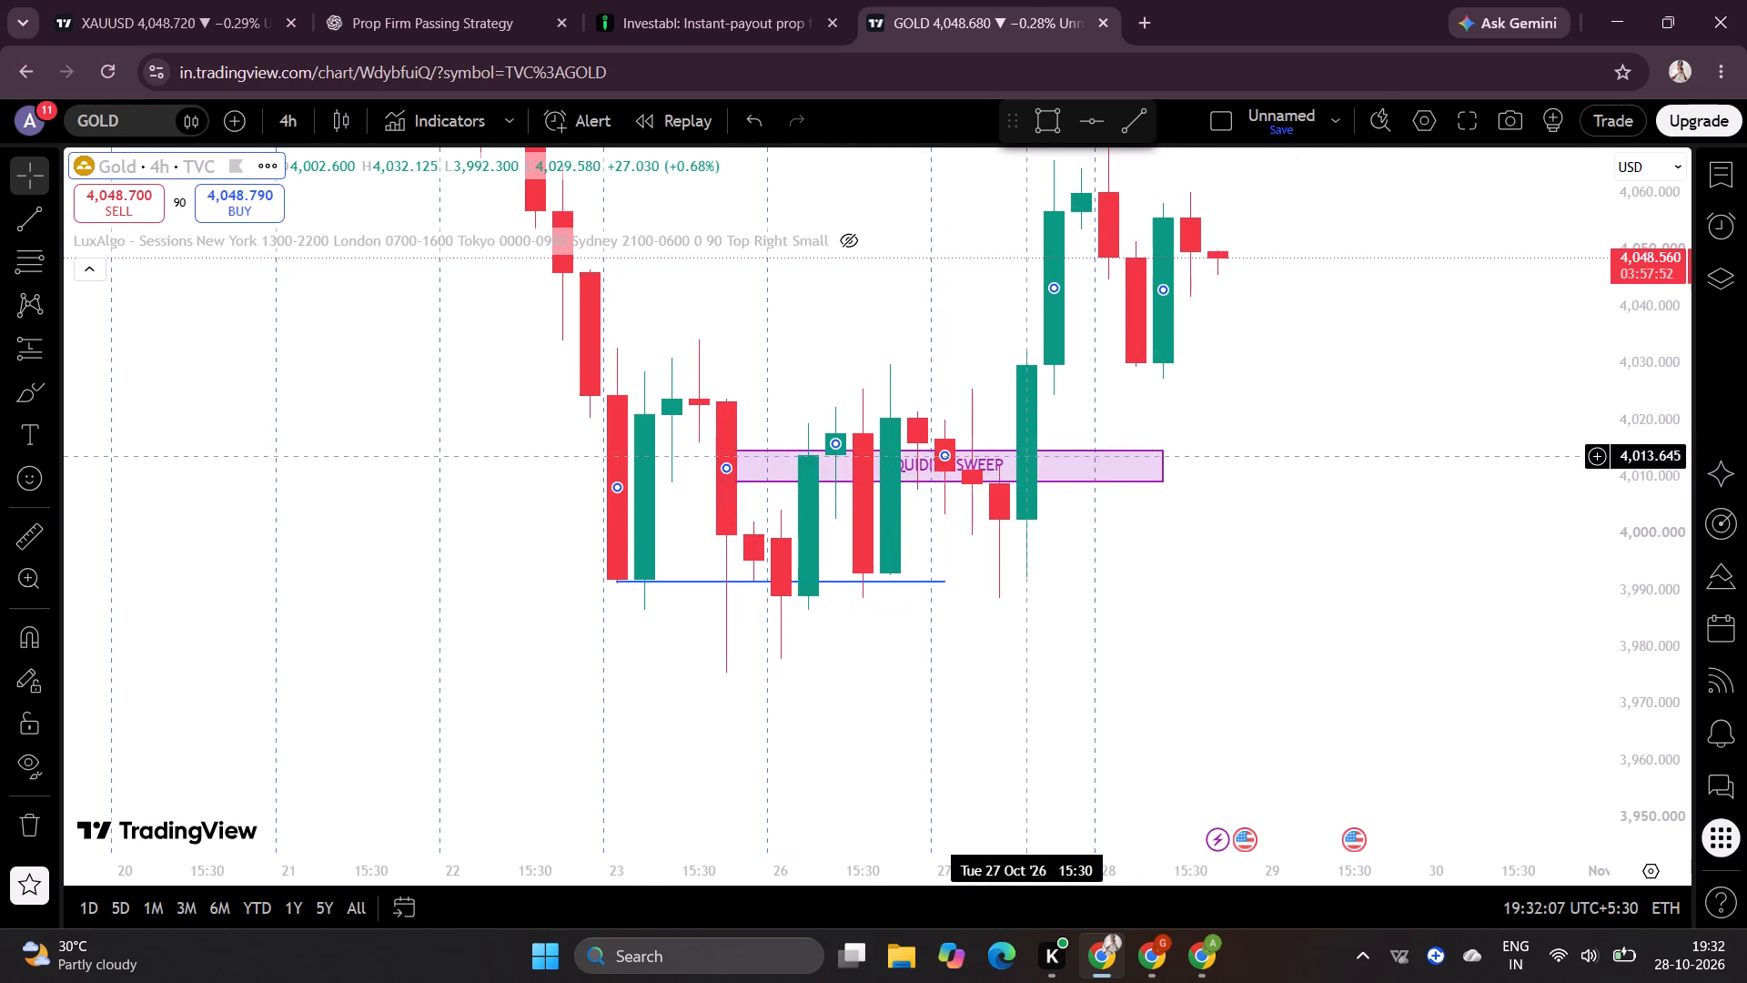
{"action": "left_click", "coordinate": [1068, 451]}
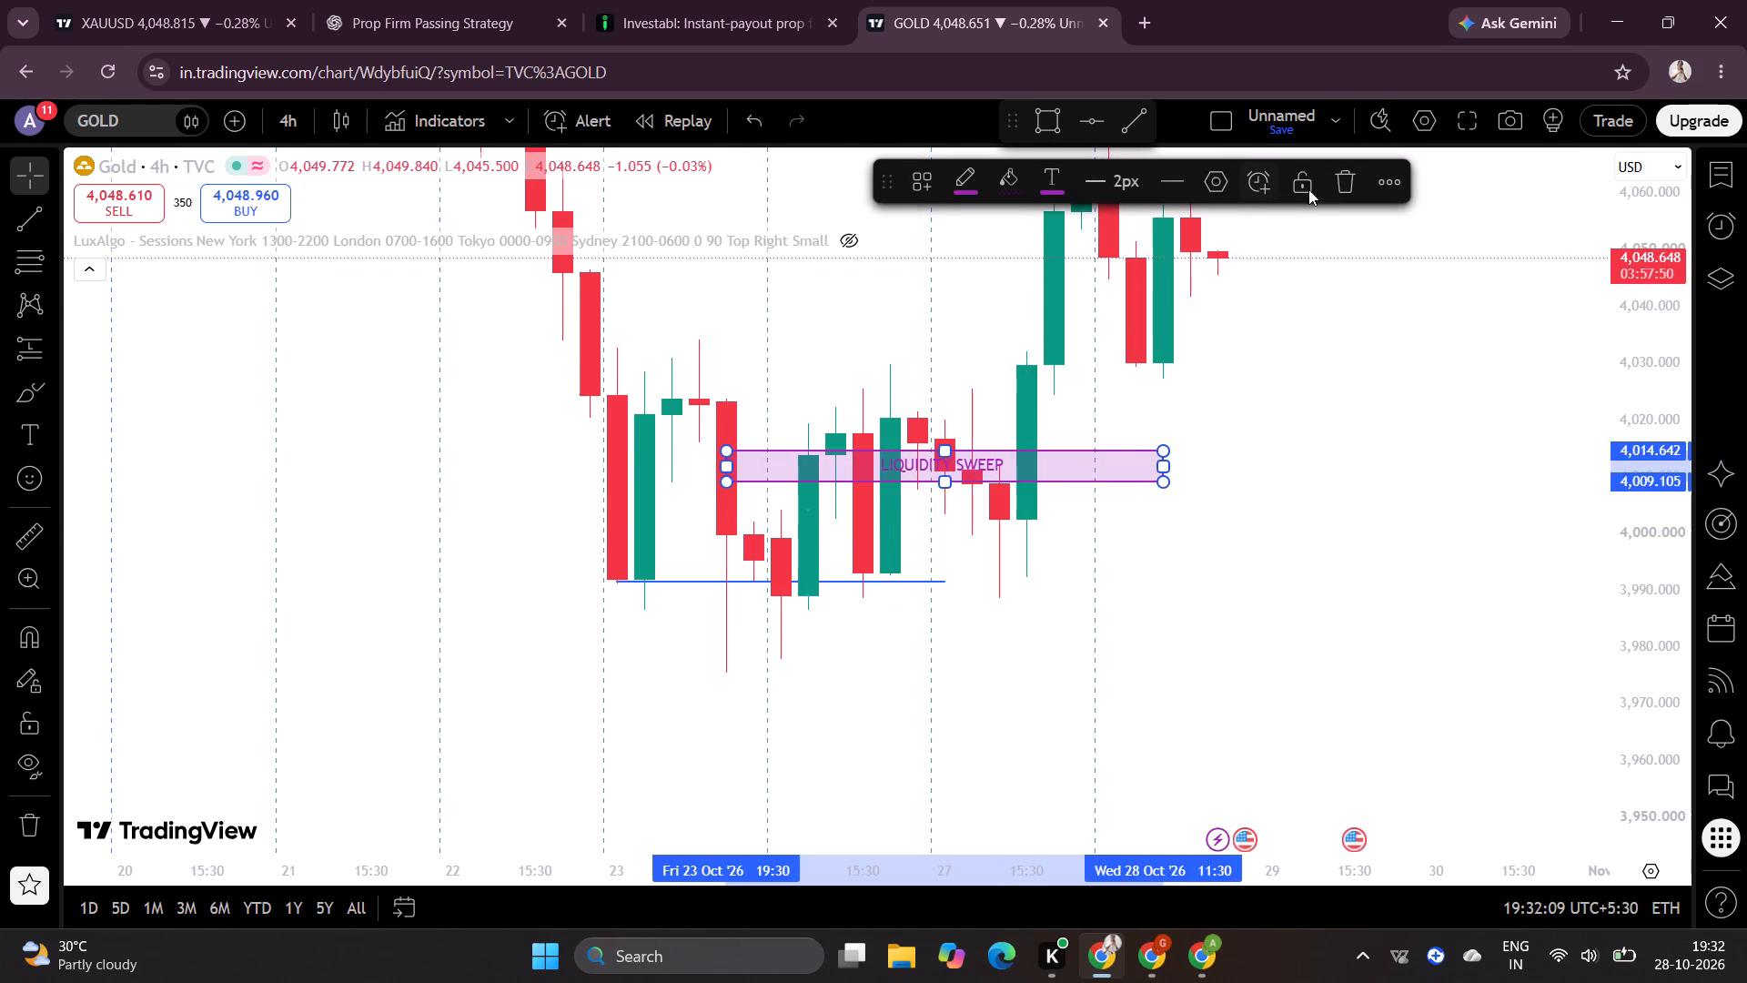
{"action": "left_click", "coordinate": [1340, 179]}
Delete the blue horizontal support line near 3,991 beneath the 23 to 27 October candles.
{"action": "scroll", "coordinate": [1146, 860], "scroll_direction": "down", "scroll_amount": 3}
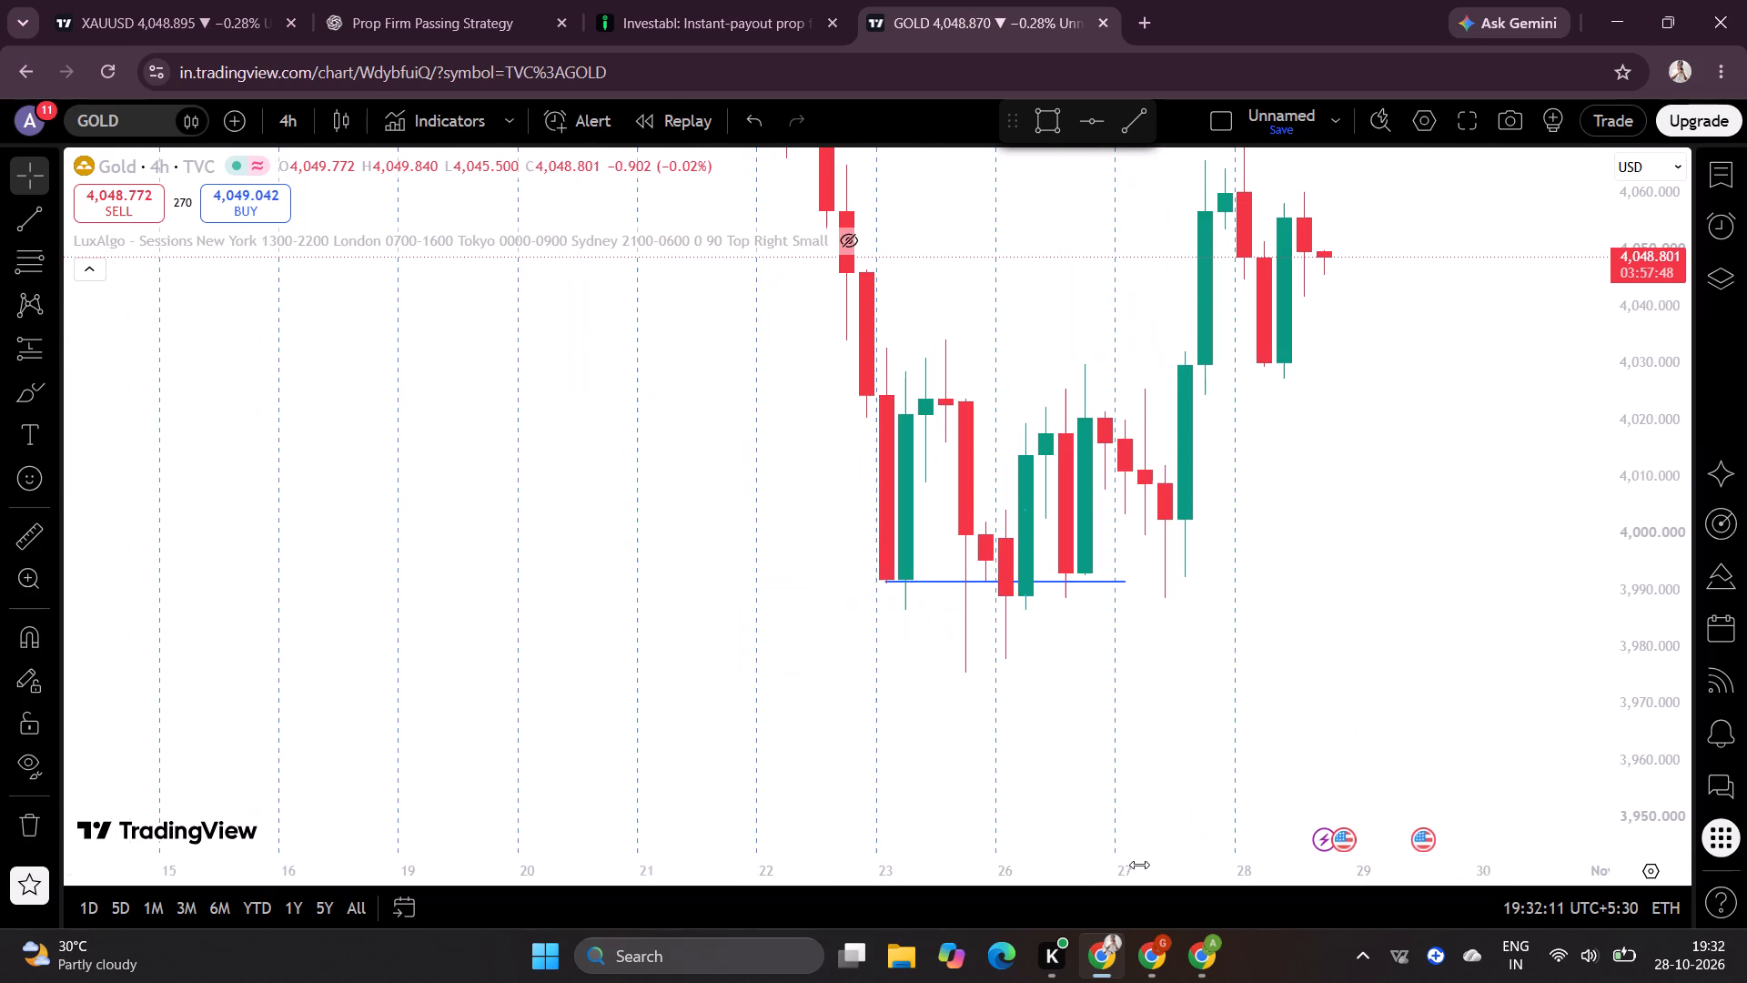
{"action": "left_click", "coordinate": [1097, 579]}
{"action": "left_click", "coordinate": [1304, 191]}
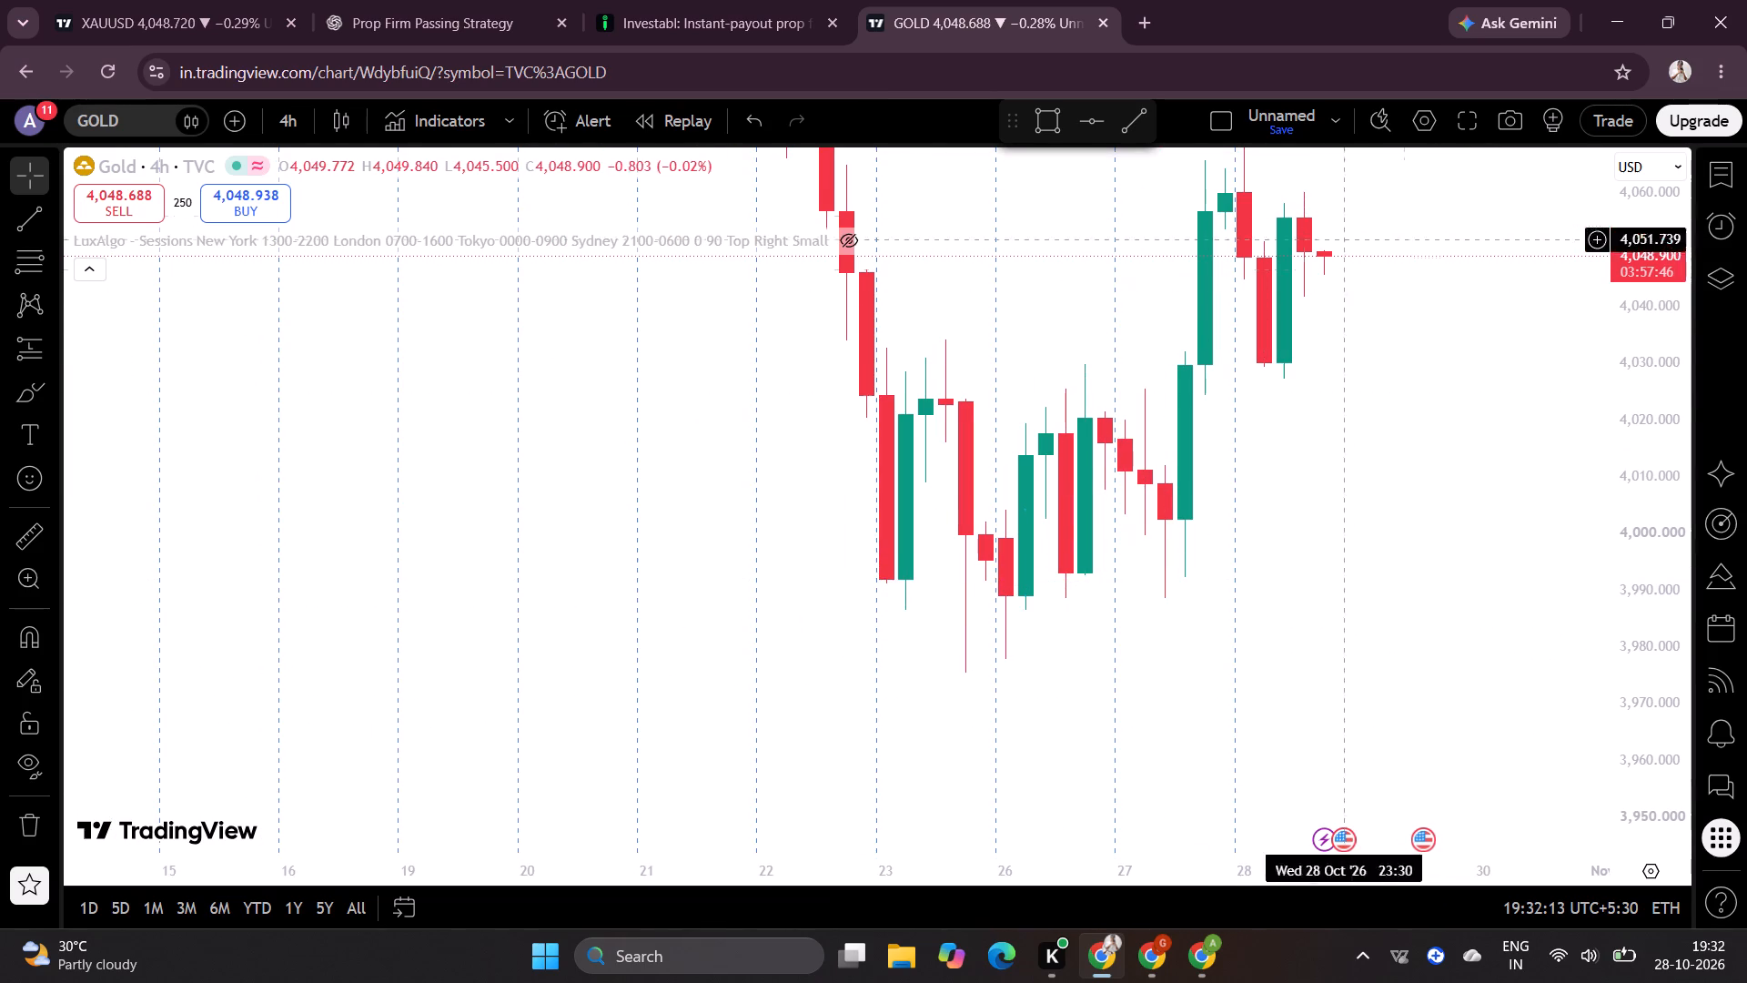
Examine the 4-hour gold price action from mid-October through the 22 October sell-off to the 28 October candles.
{"action": "scroll", "coordinate": [1621, 380], "scroll_direction": "up", "scroll_amount": 3}
{"action": "scroll", "coordinate": [1628, 386], "scroll_direction": "down", "scroll_amount": 13}
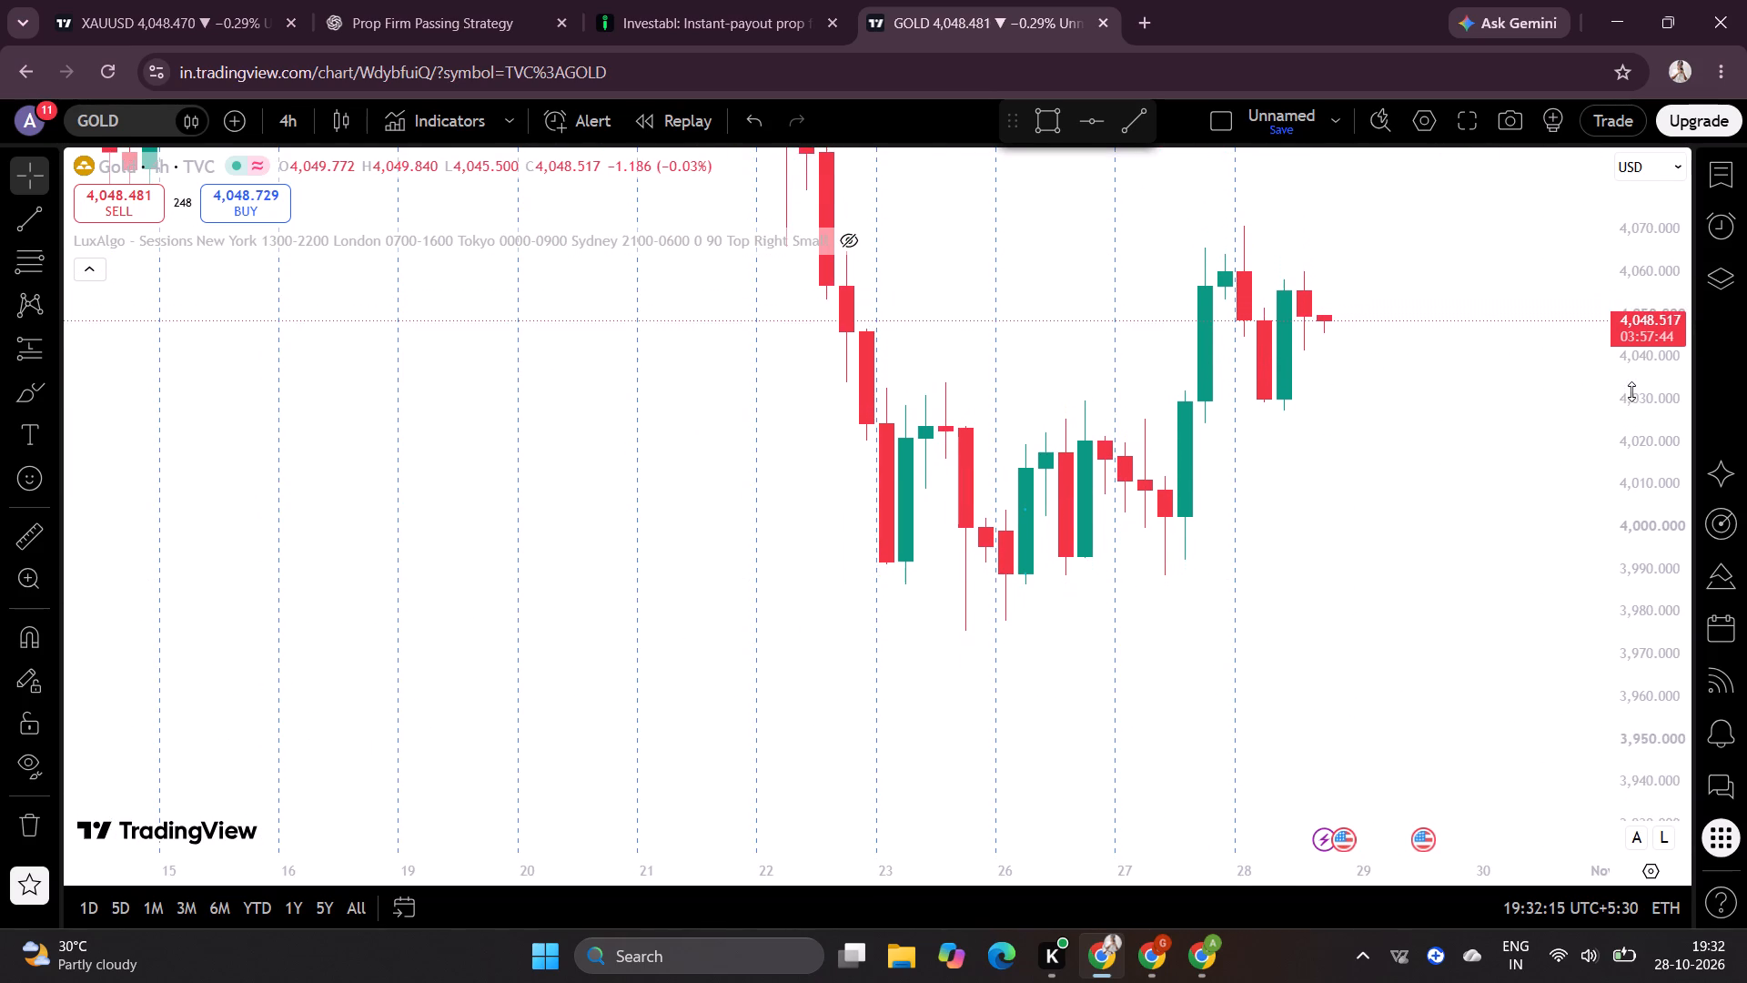
{"action": "scroll", "coordinate": [1631, 391], "scroll_direction": "down", "scroll_amount": 1}
{"action": "scroll", "coordinate": [1102, 869], "scroll_direction": "down", "scroll_amount": 2}
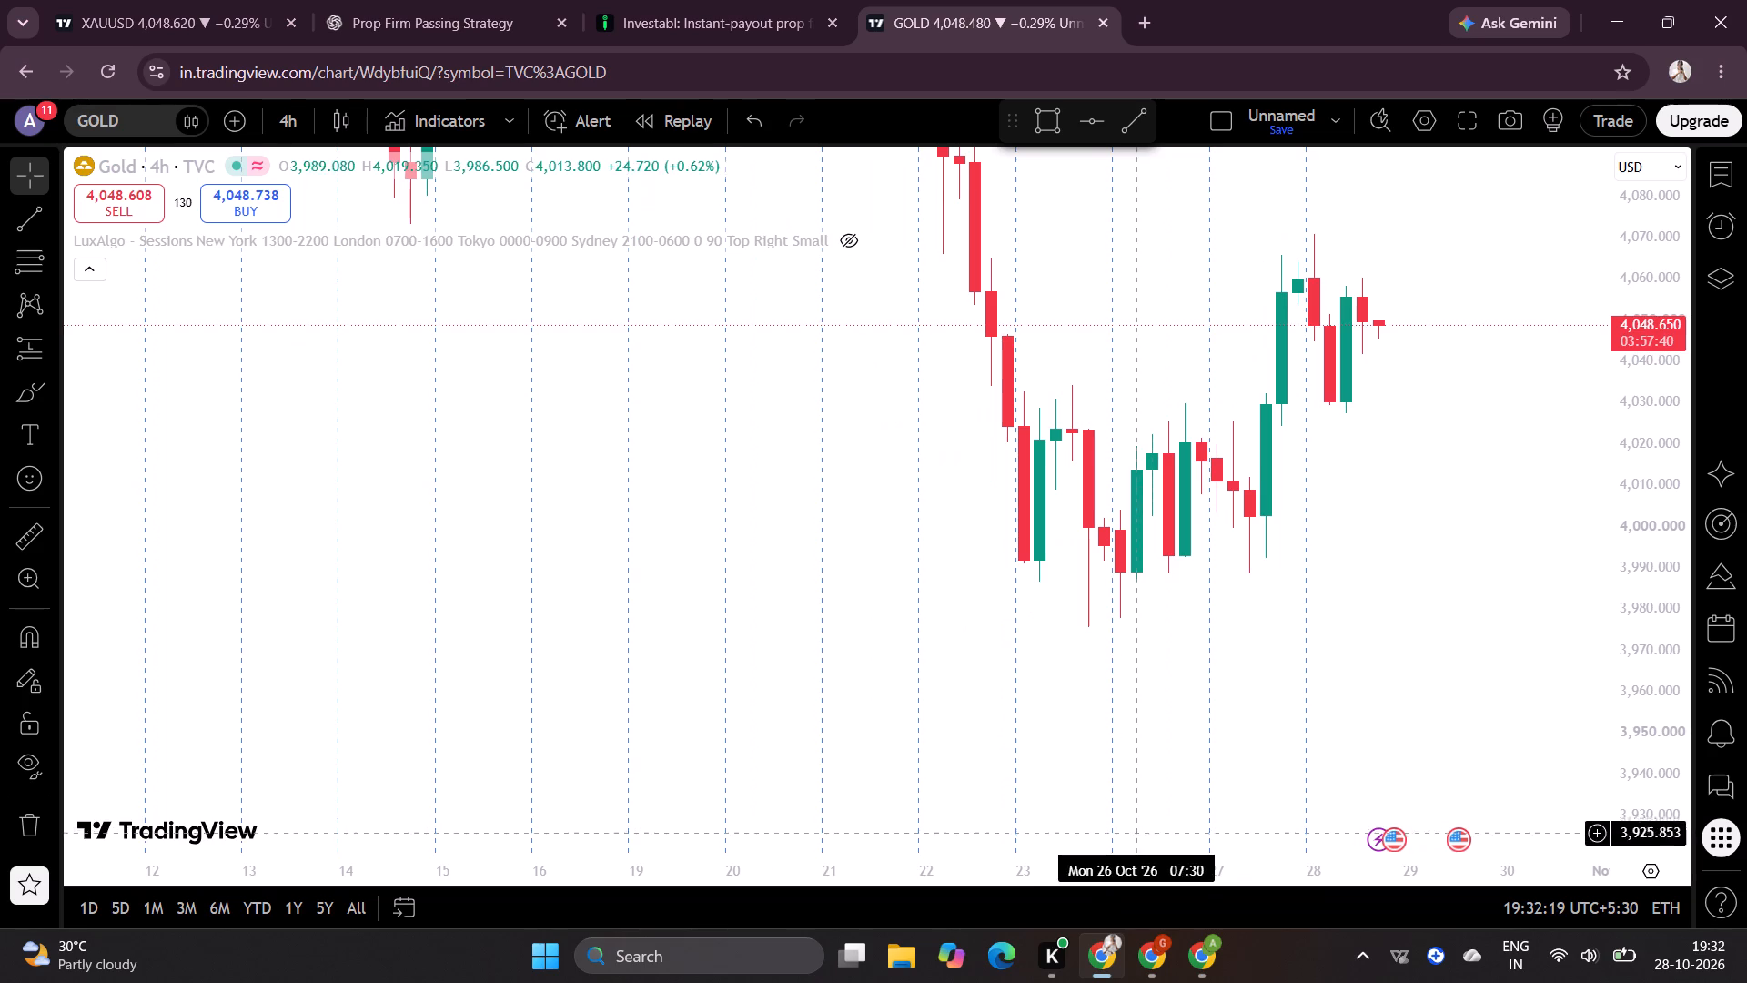
{"action": "scroll", "coordinate": [1671, 372], "scroll_direction": "down", "scroll_amount": 11}
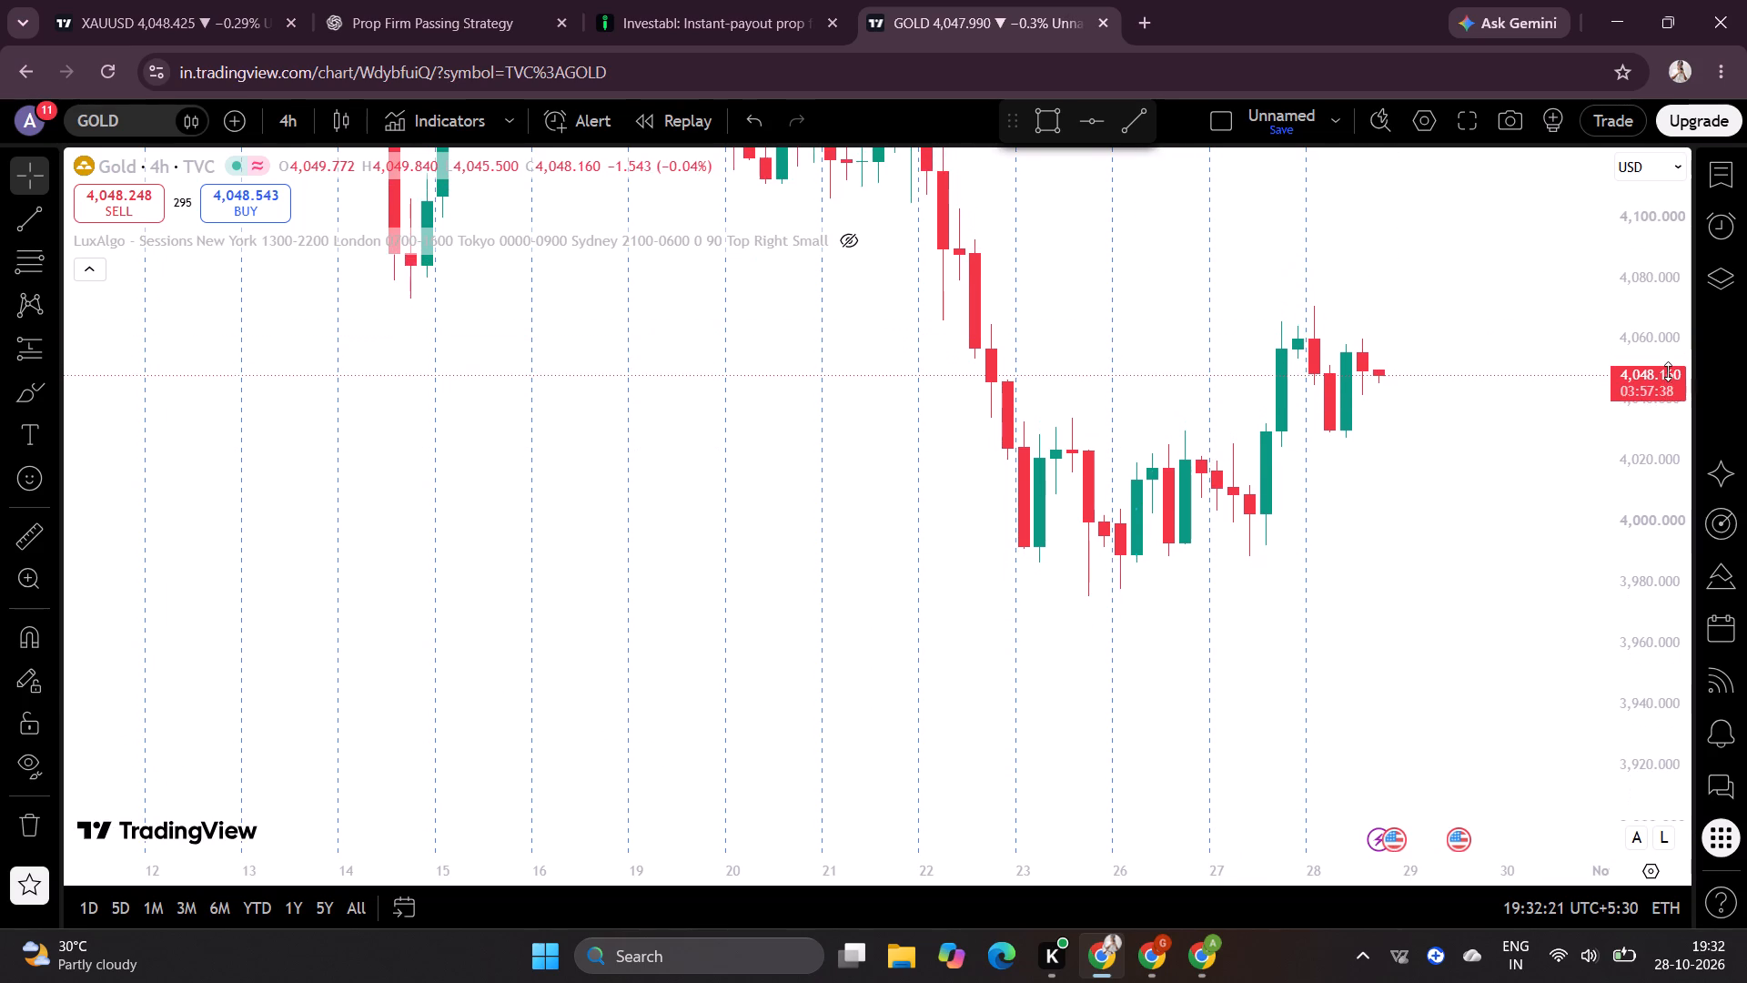
{"action": "scroll", "coordinate": [1668, 371], "scroll_direction": "down", "scroll_amount": 1}
{"action": "left_click_drag", "start_coordinate": [1236, 407], "coordinate": [1053, 657]}
{"action": "left_click_drag", "start_coordinate": [886, 352], "coordinate": [906, 361]}
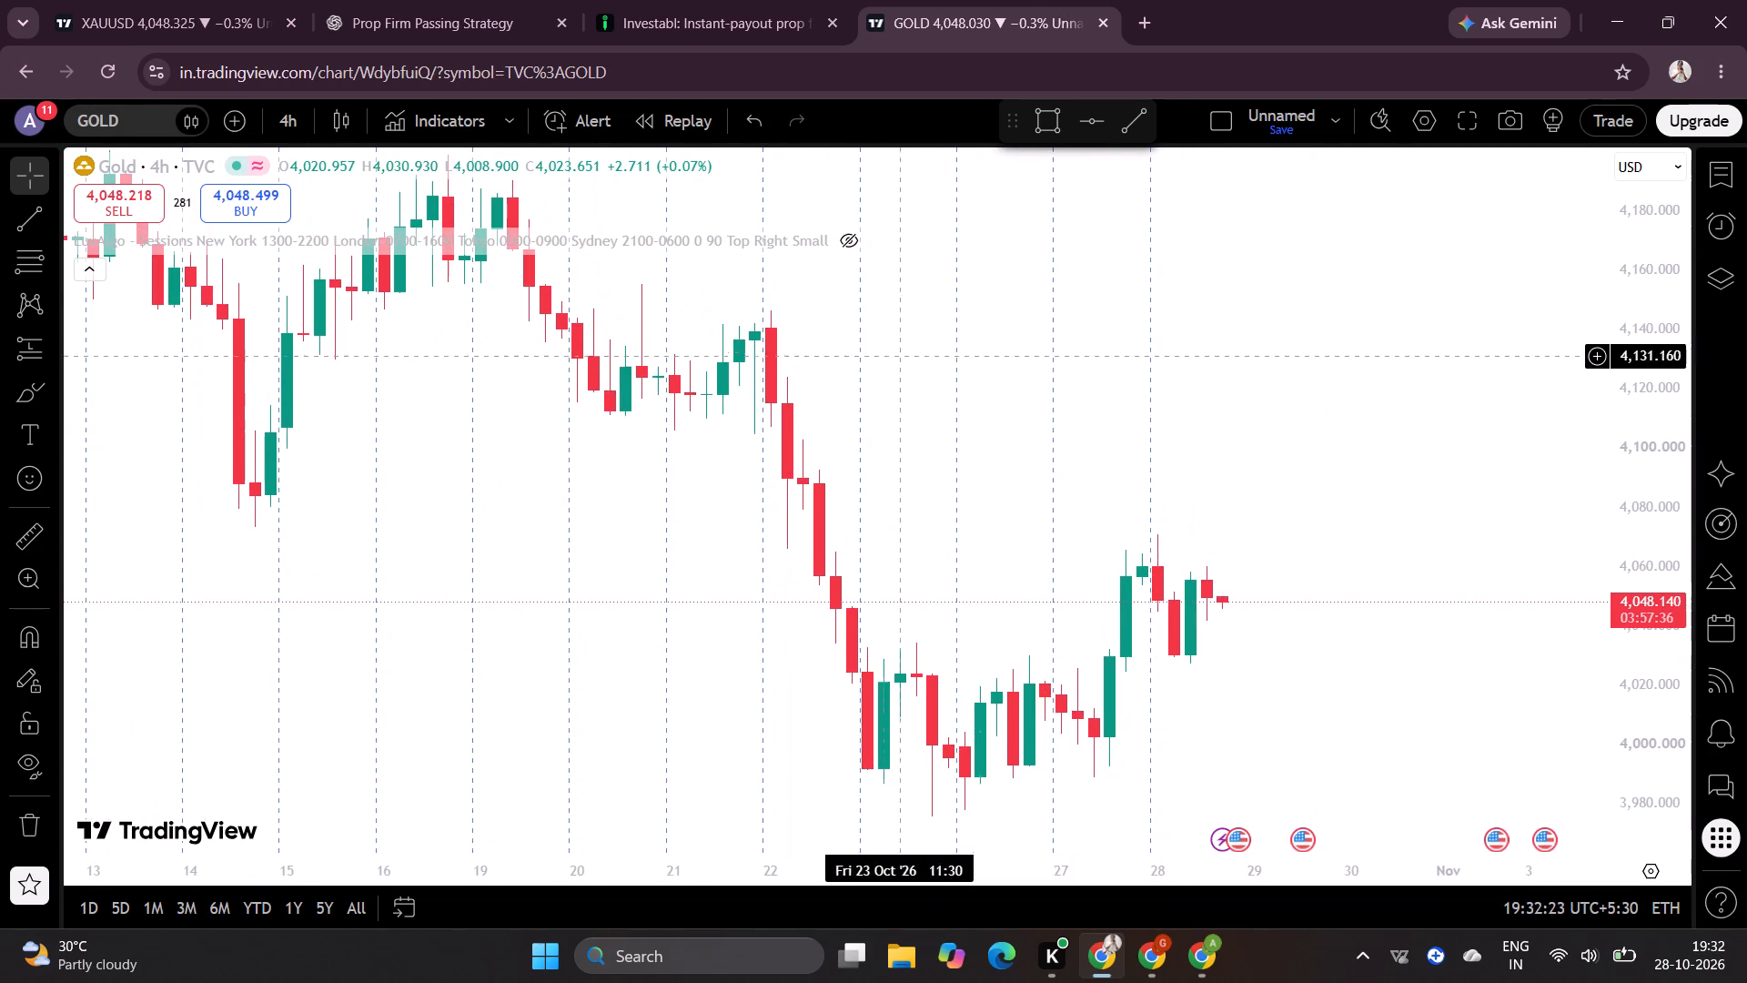
{"action": "left_click_drag", "start_coordinate": [906, 361], "coordinate": [1097, 412]}
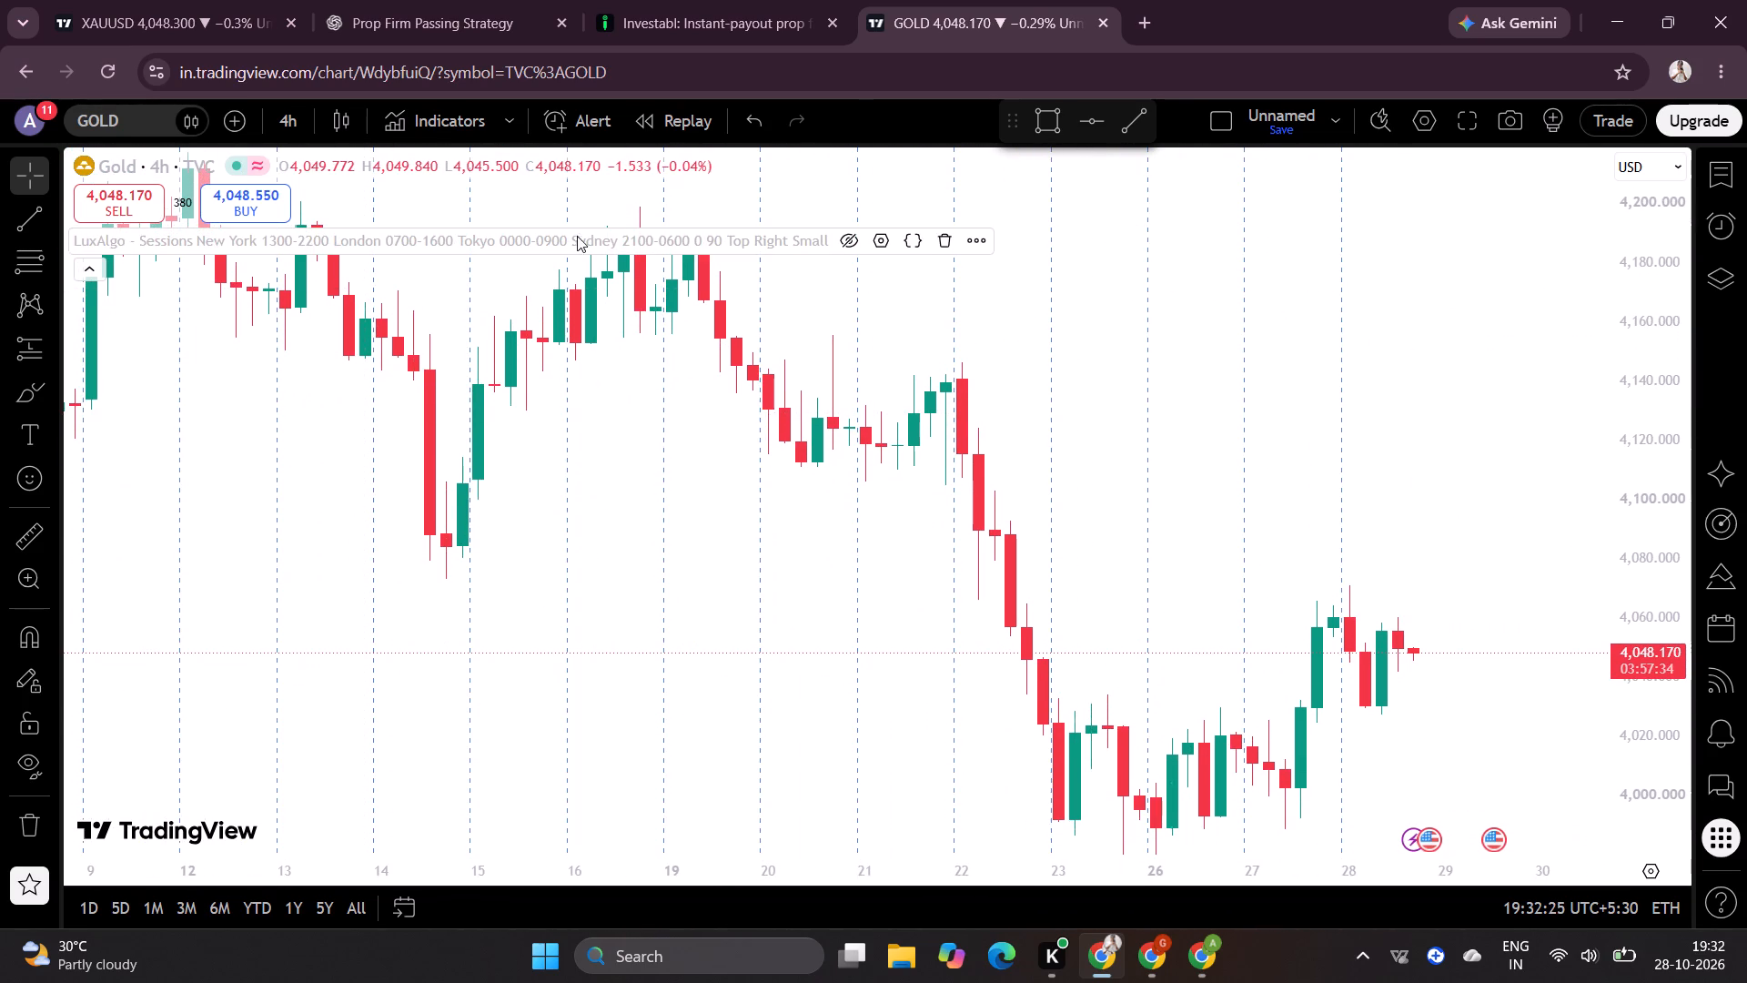
{"action": "left_click_drag", "start_coordinate": [989, 366], "coordinate": [803, 322]}
{"action": "left_click_drag", "start_coordinate": [1063, 445], "coordinate": [1055, 375]}
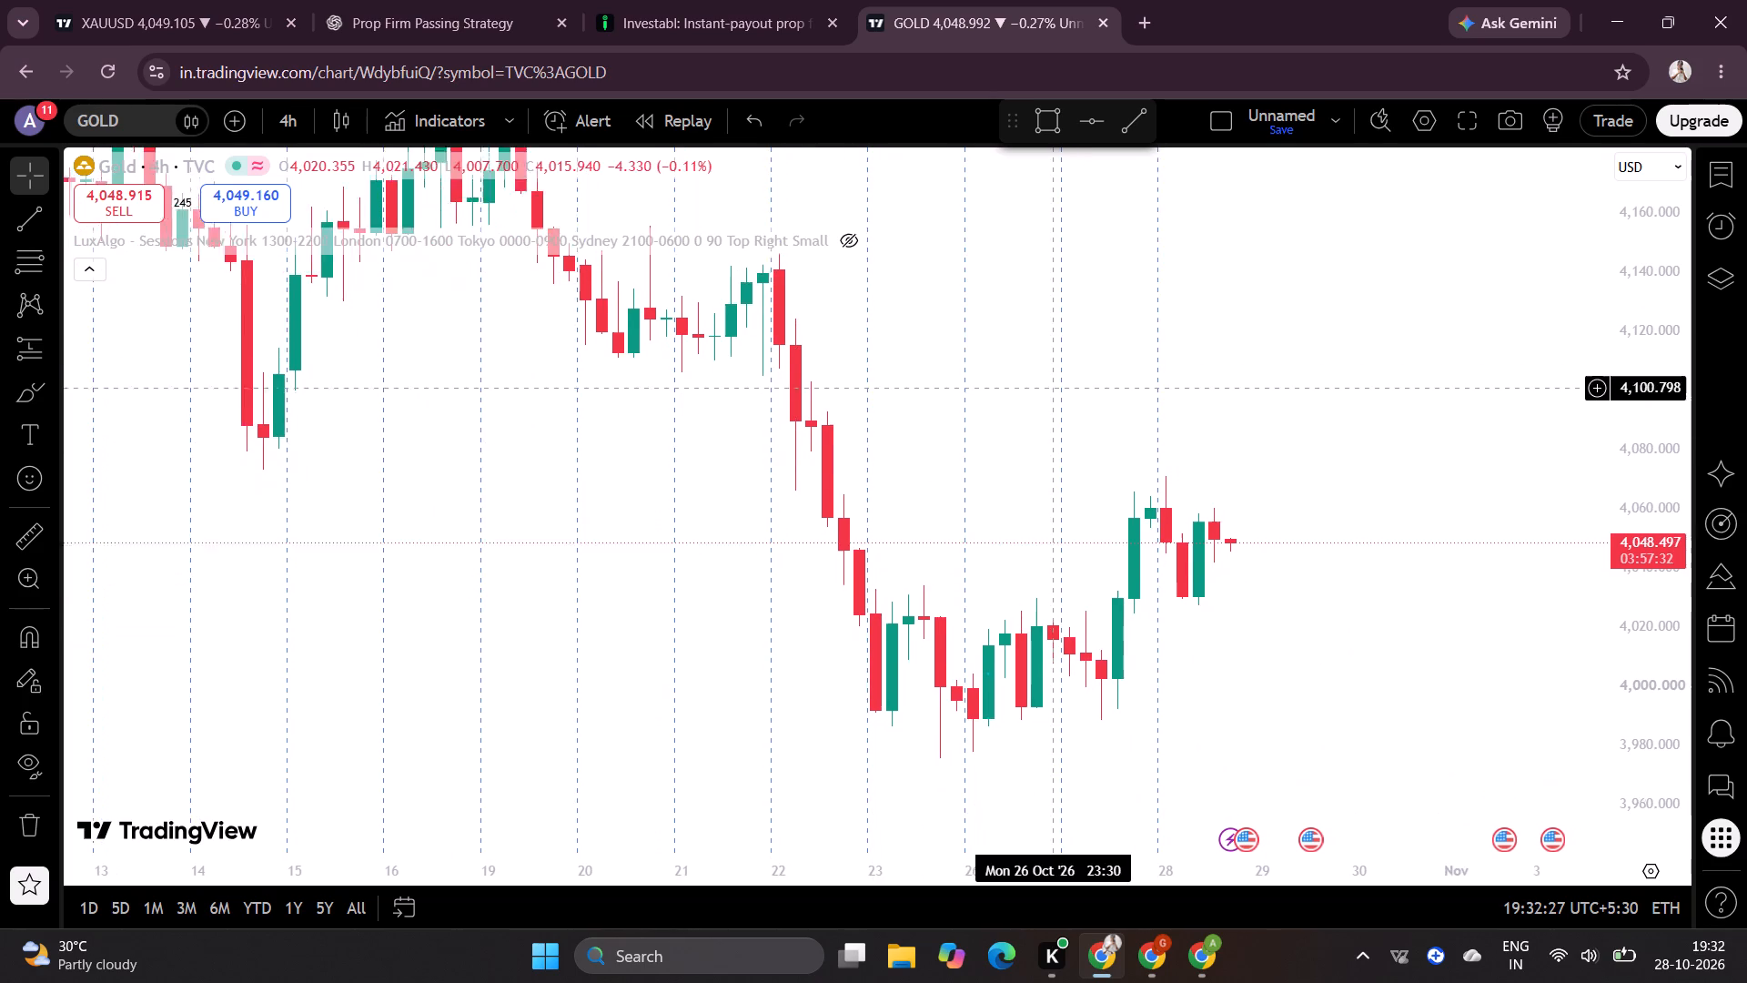
{"action": "left_click_drag", "start_coordinate": [1055, 375], "coordinate": [1052, 334]}
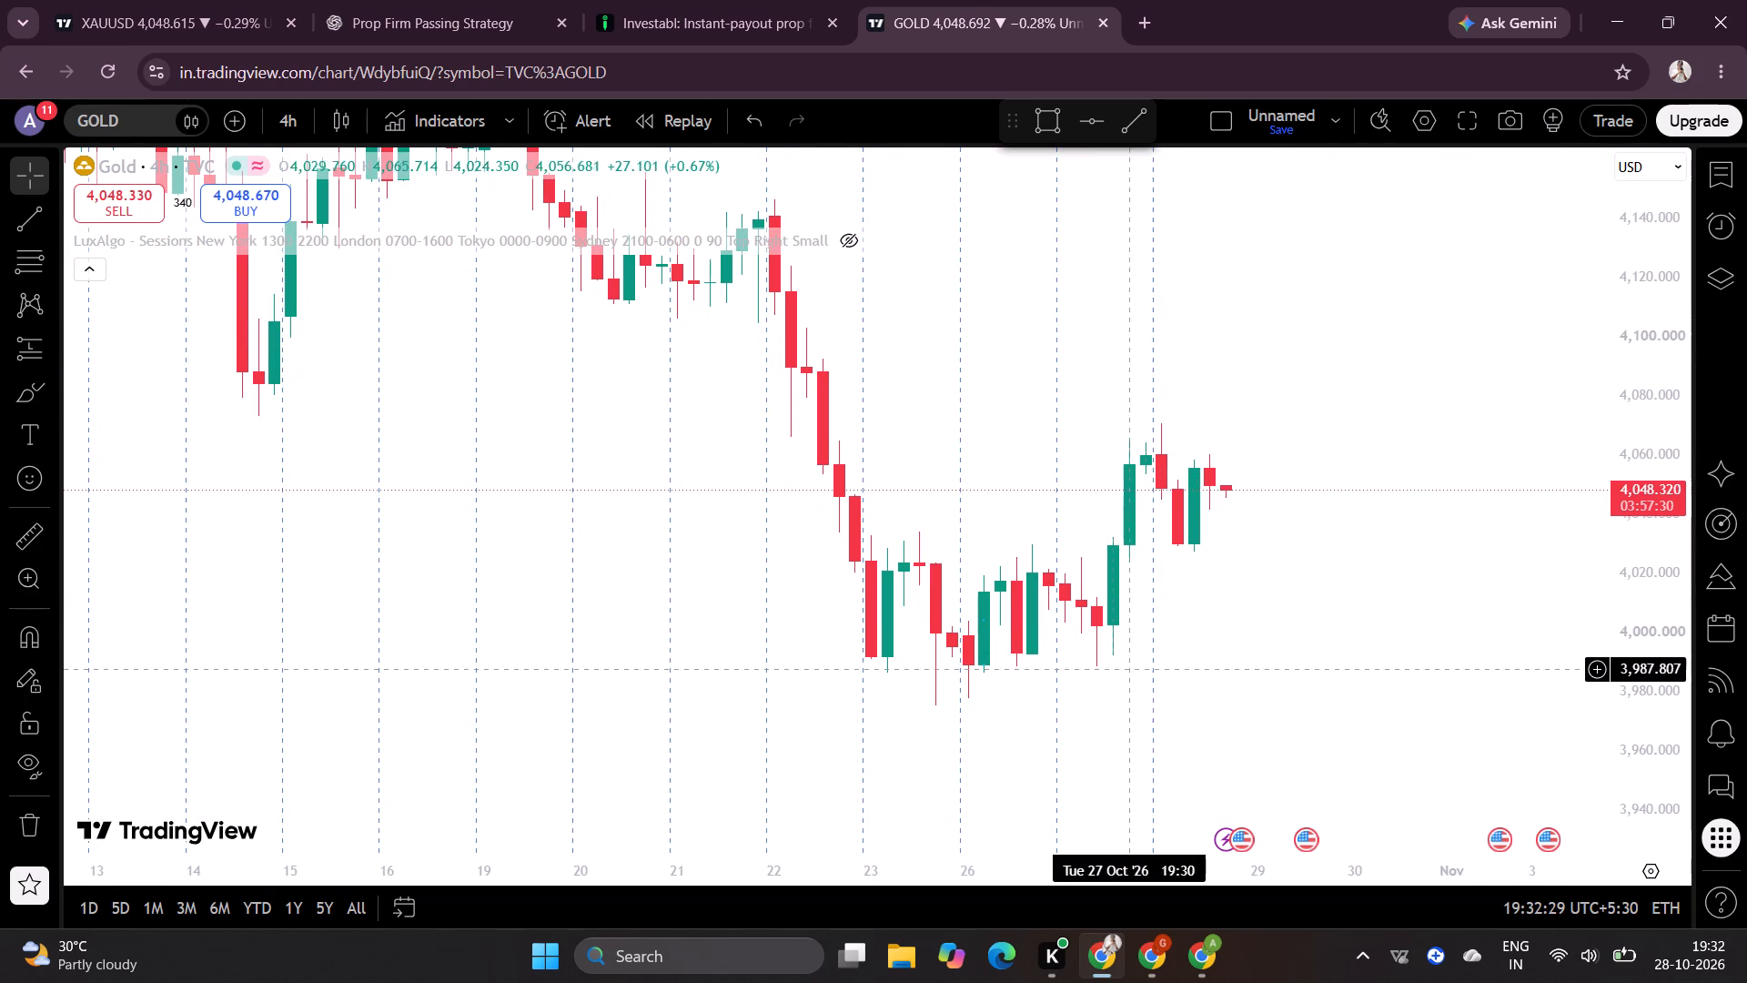
{"action": "left_click_drag", "start_coordinate": [989, 663], "coordinate": [1233, 630]}
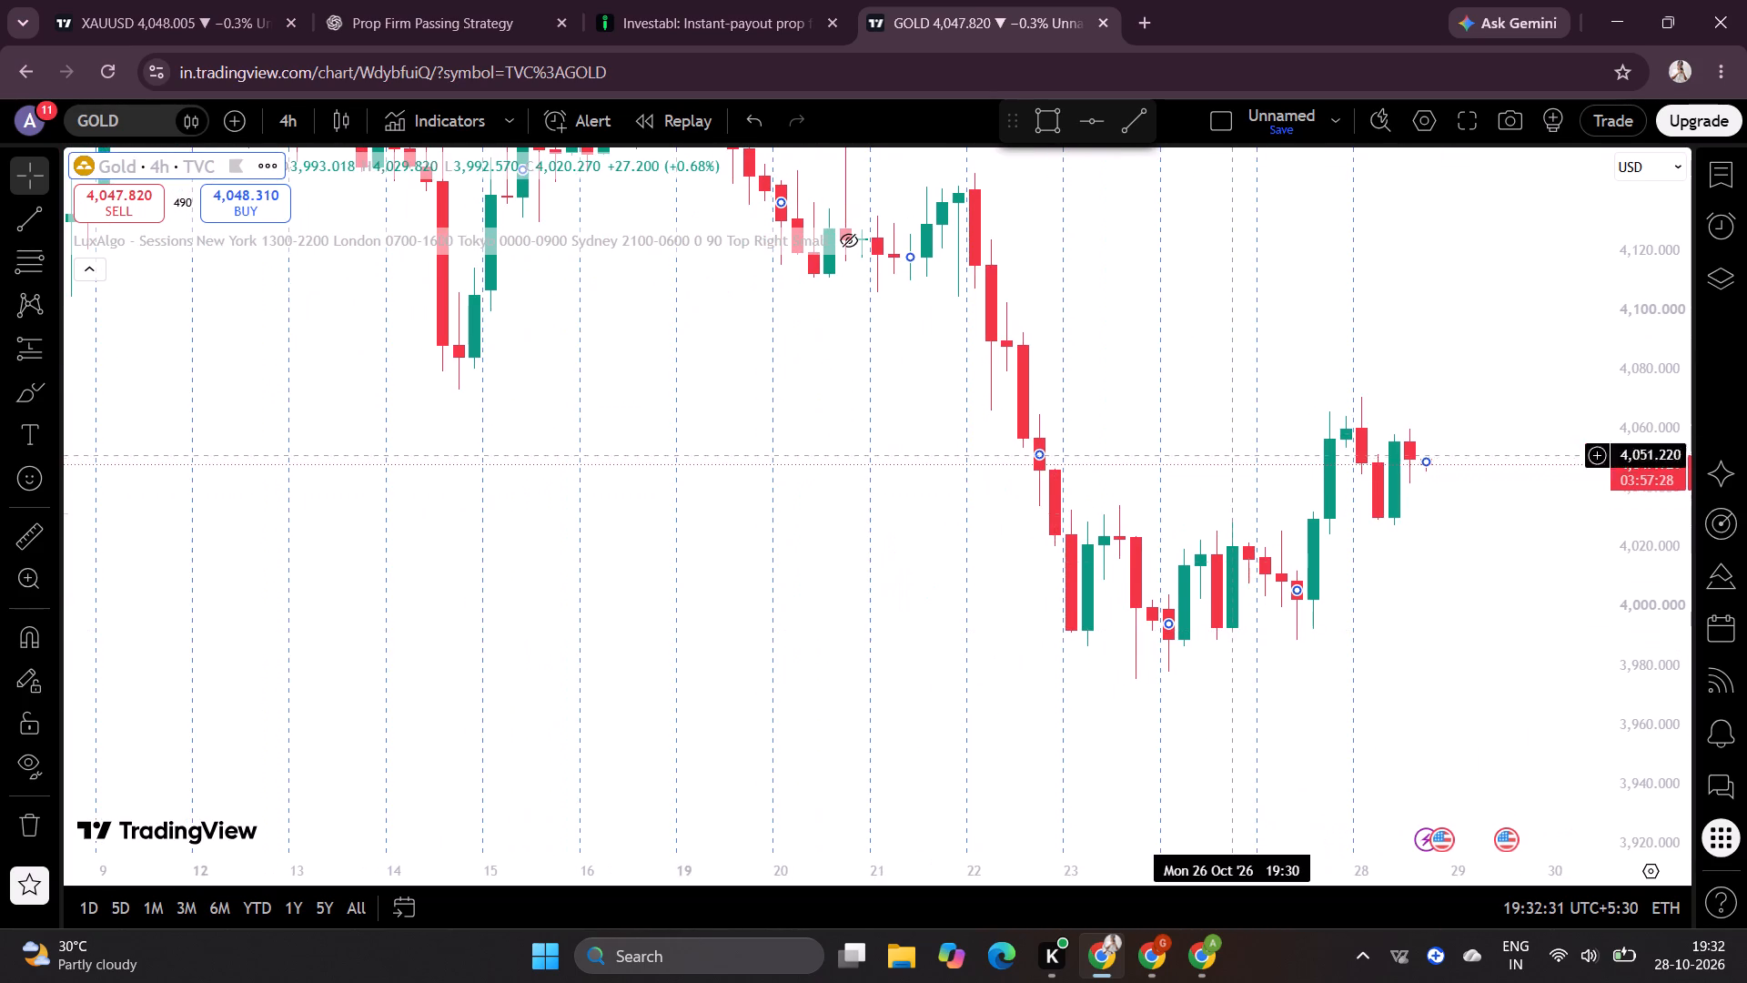
{"action": "left_click_drag", "start_coordinate": [1215, 443], "coordinate": [959, 462]}
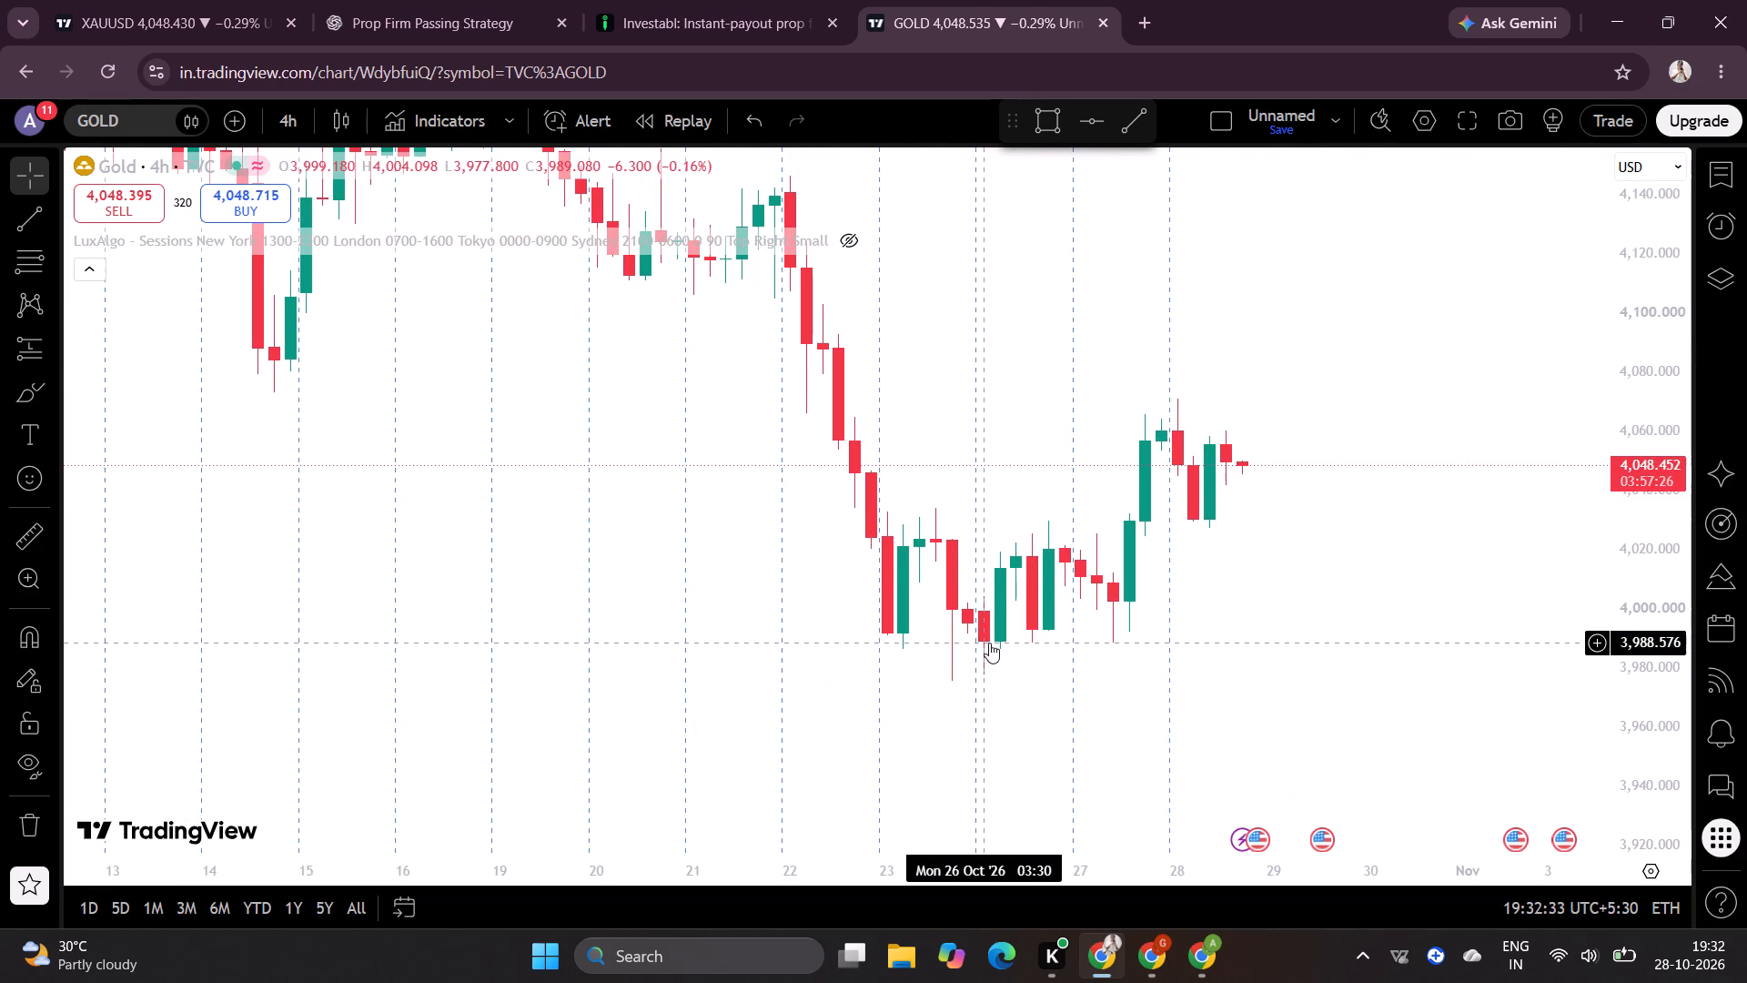
{"action": "left_click_drag", "start_coordinate": [823, 460], "coordinate": [771, 376]}
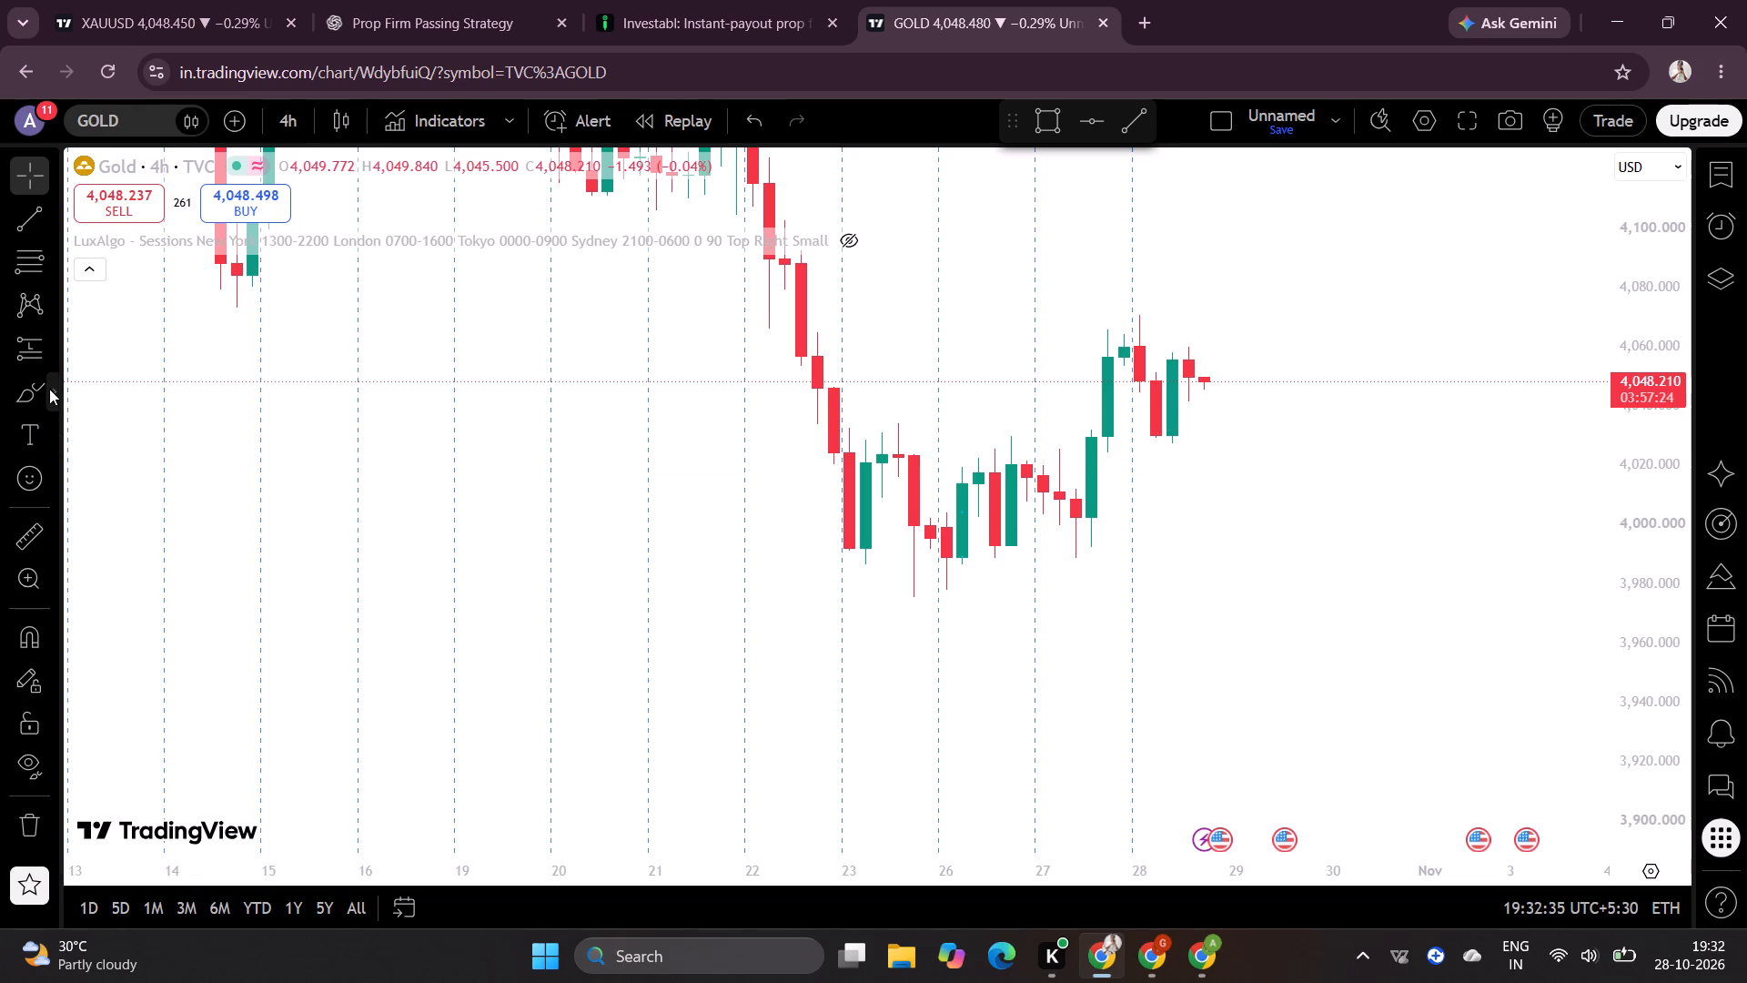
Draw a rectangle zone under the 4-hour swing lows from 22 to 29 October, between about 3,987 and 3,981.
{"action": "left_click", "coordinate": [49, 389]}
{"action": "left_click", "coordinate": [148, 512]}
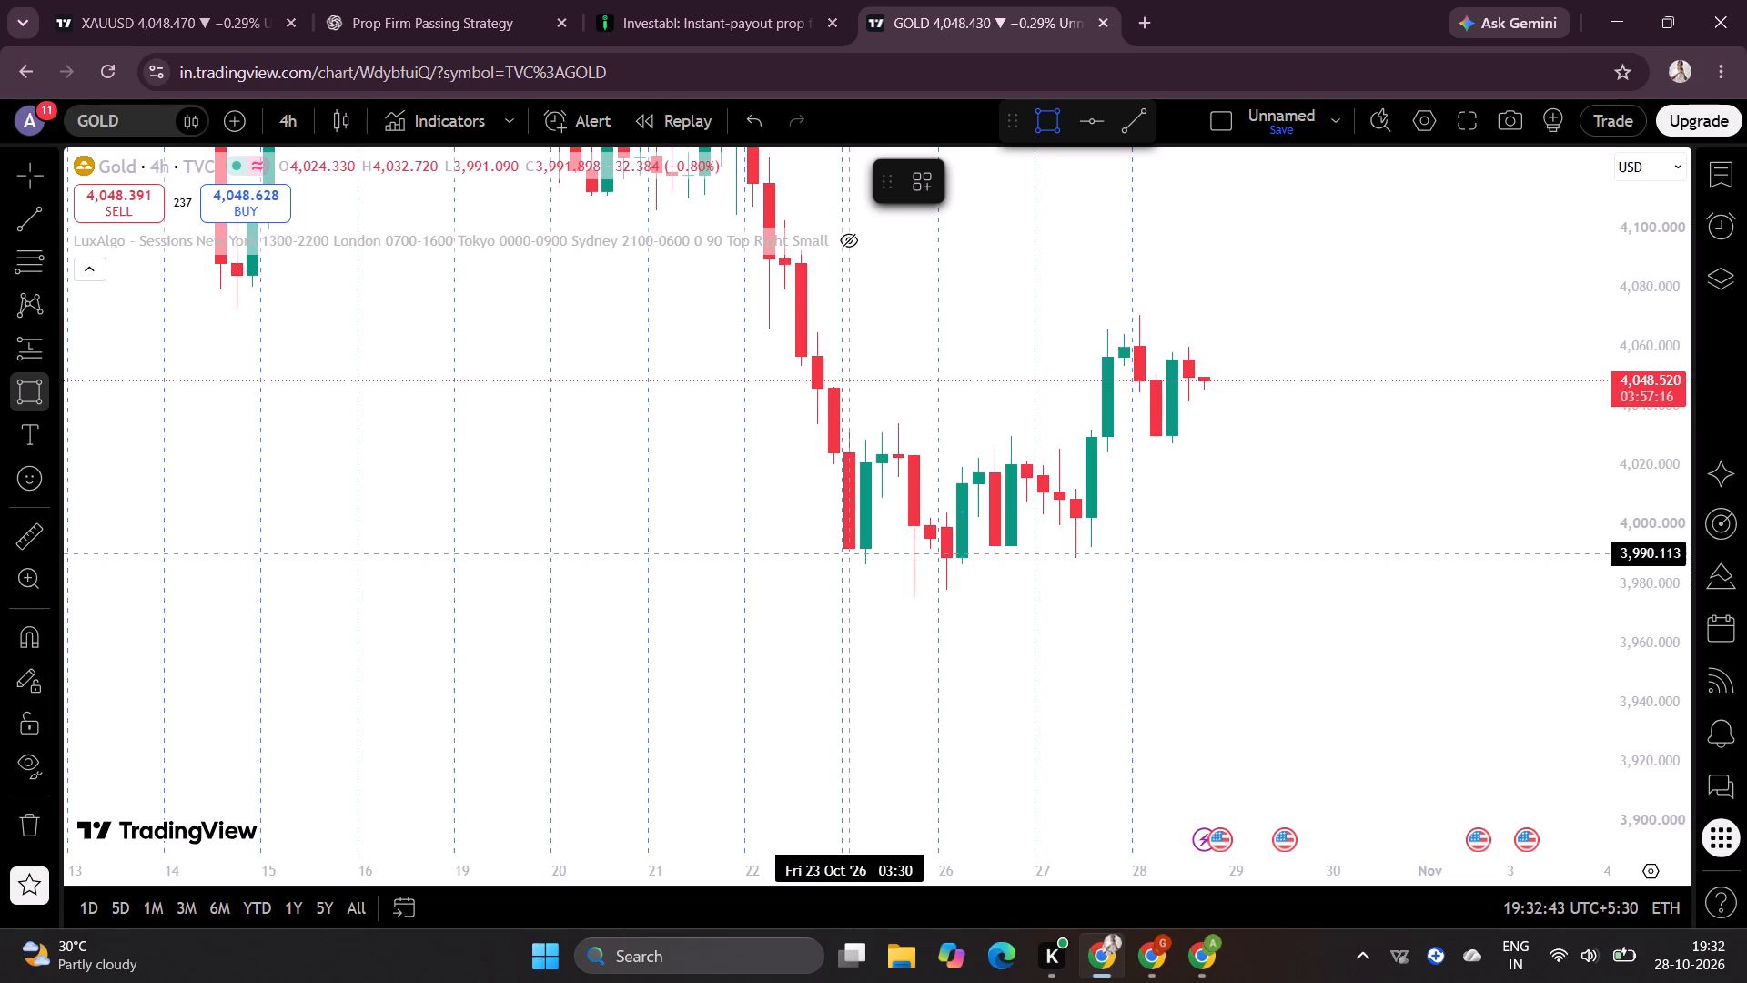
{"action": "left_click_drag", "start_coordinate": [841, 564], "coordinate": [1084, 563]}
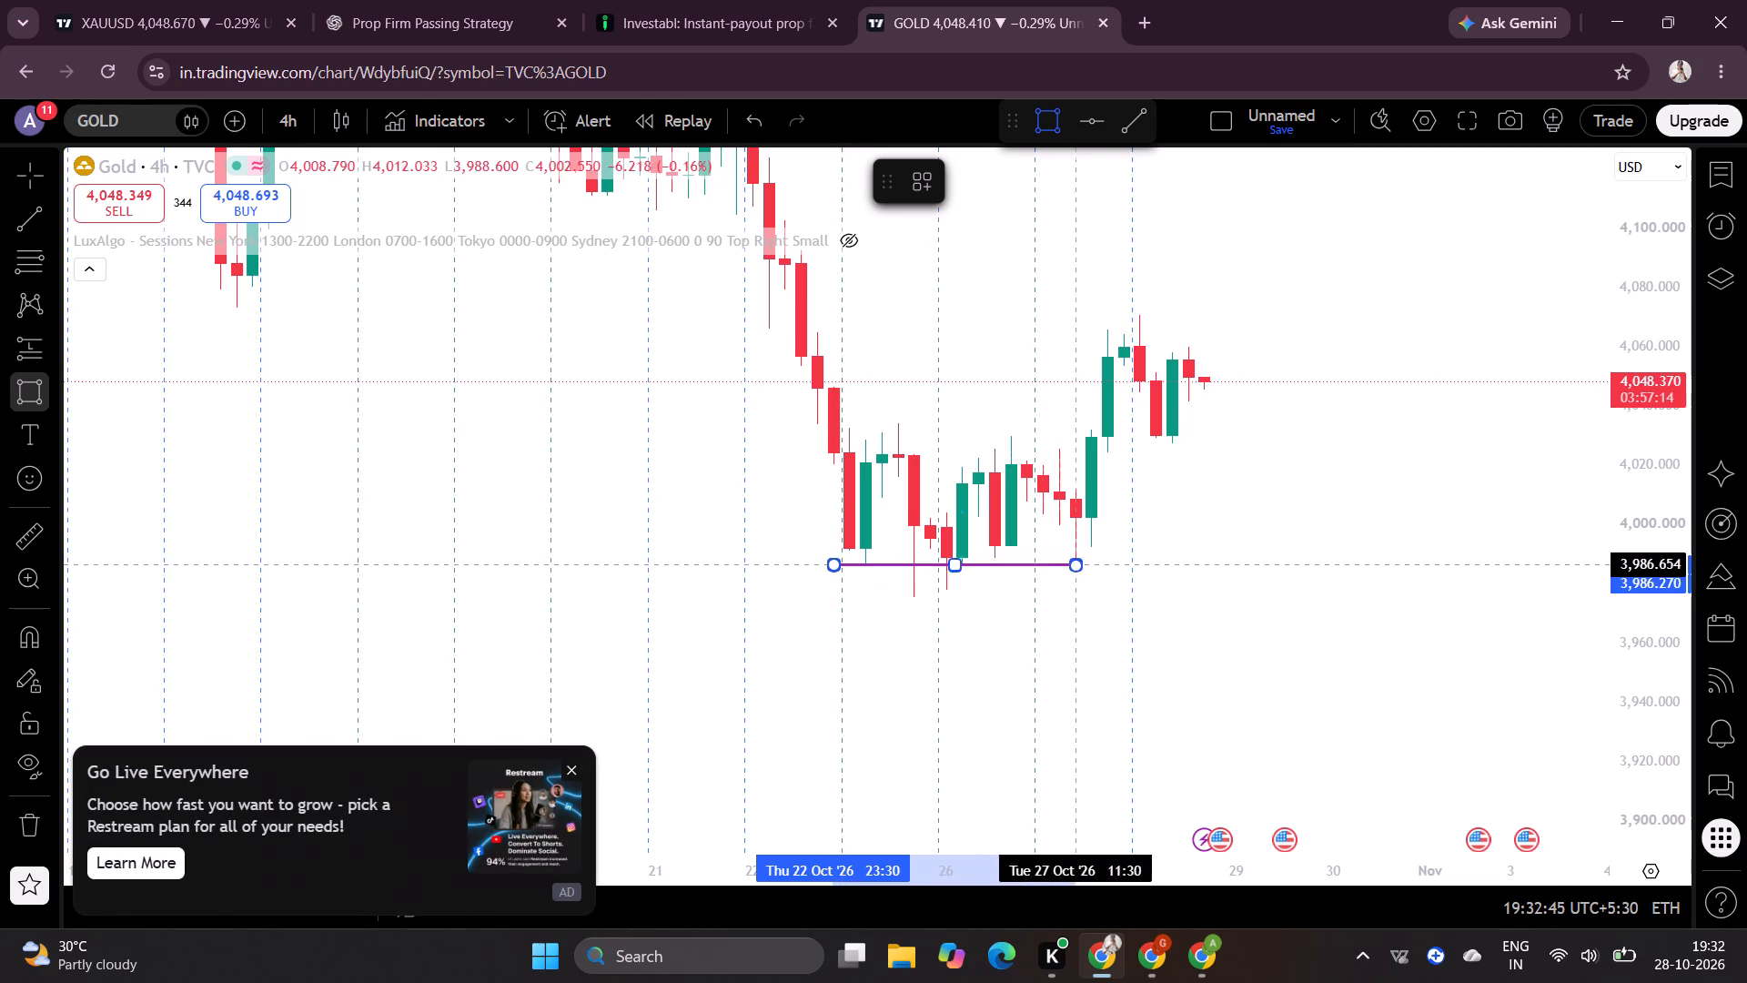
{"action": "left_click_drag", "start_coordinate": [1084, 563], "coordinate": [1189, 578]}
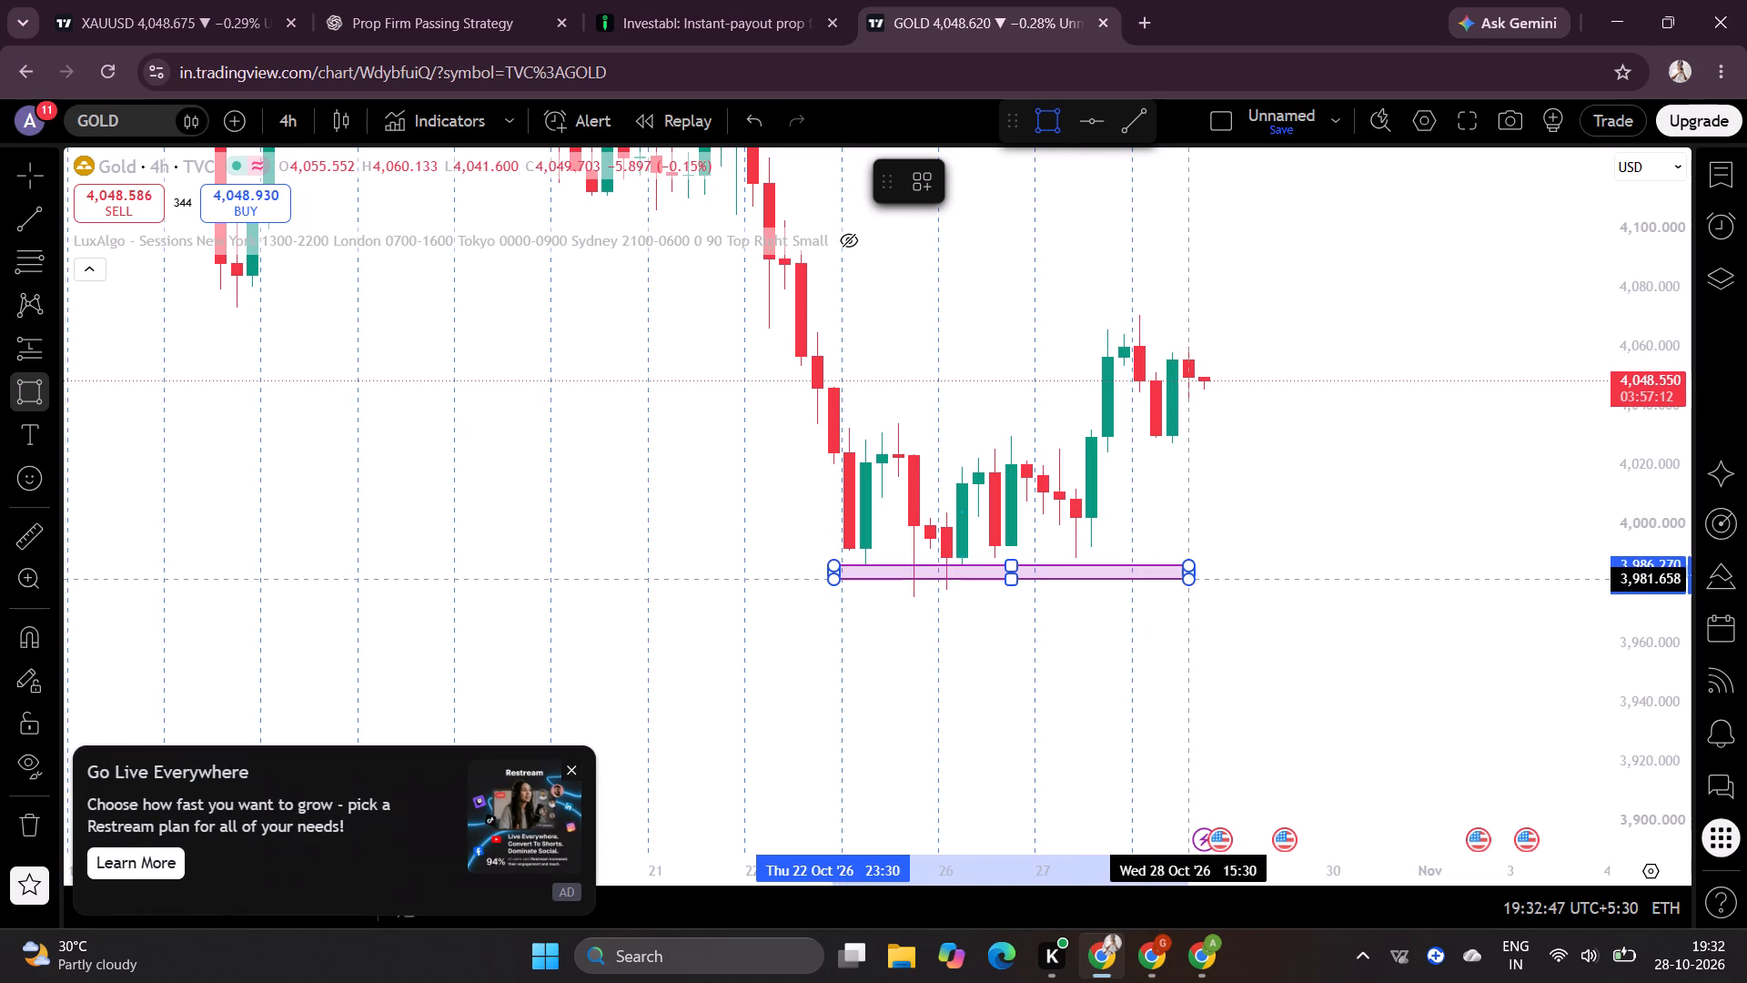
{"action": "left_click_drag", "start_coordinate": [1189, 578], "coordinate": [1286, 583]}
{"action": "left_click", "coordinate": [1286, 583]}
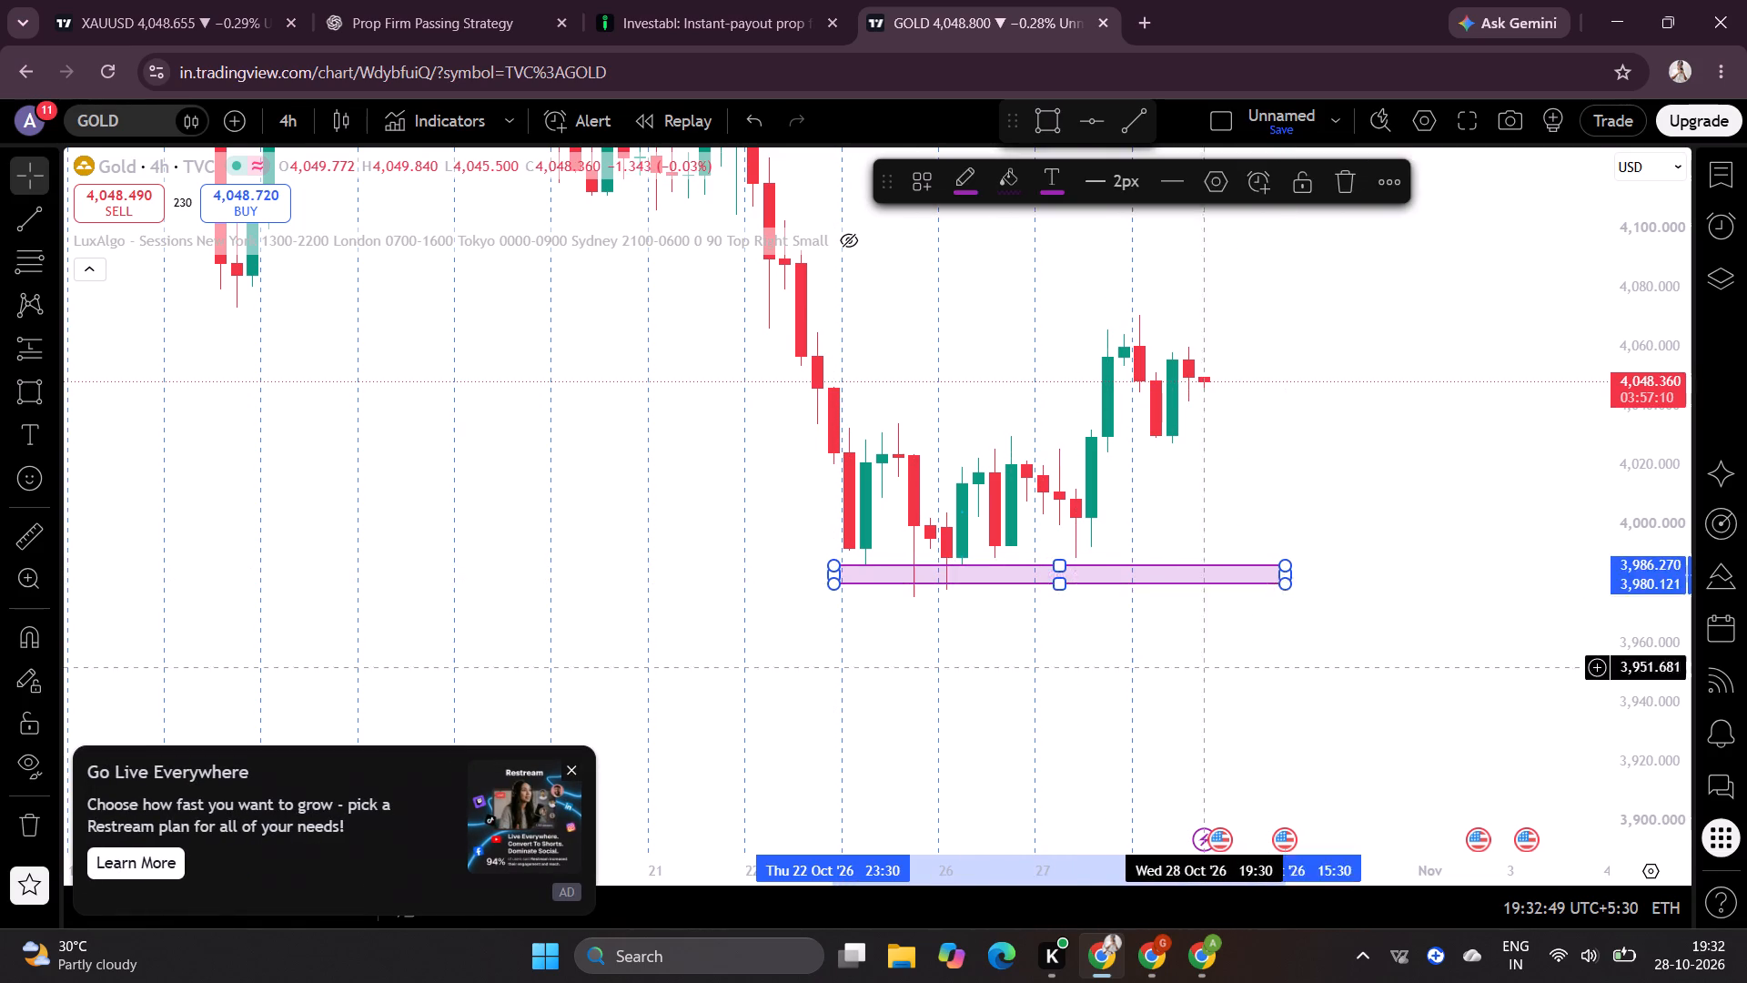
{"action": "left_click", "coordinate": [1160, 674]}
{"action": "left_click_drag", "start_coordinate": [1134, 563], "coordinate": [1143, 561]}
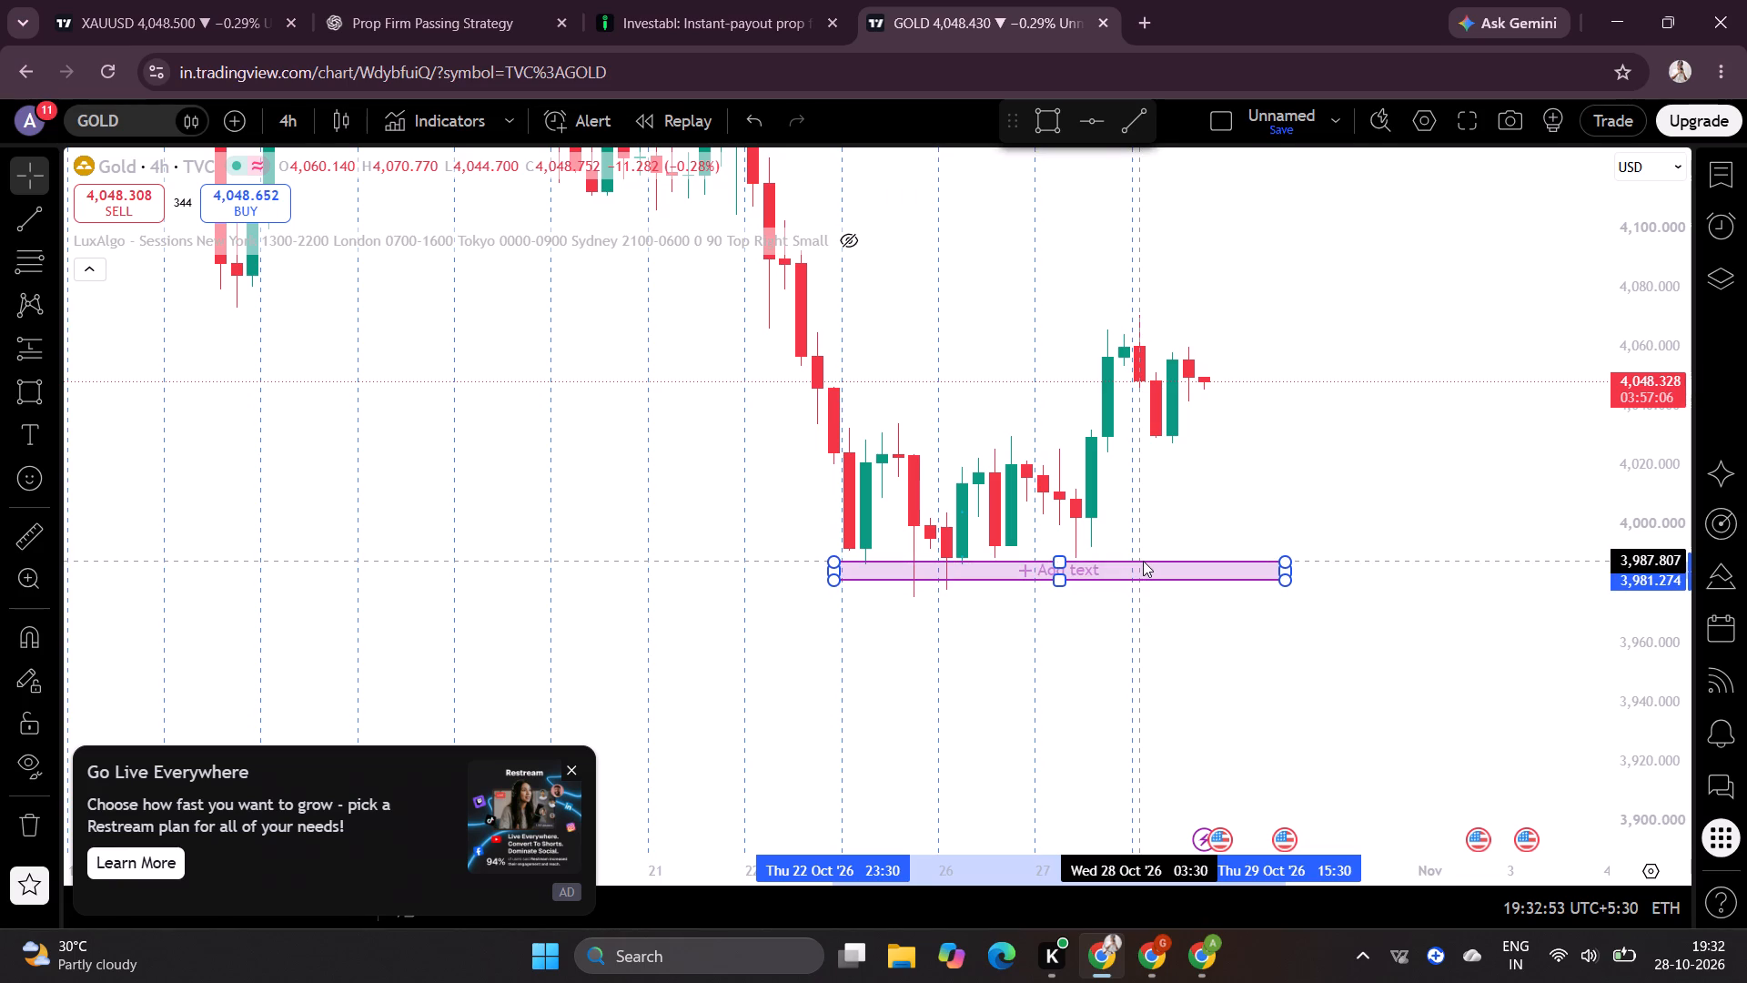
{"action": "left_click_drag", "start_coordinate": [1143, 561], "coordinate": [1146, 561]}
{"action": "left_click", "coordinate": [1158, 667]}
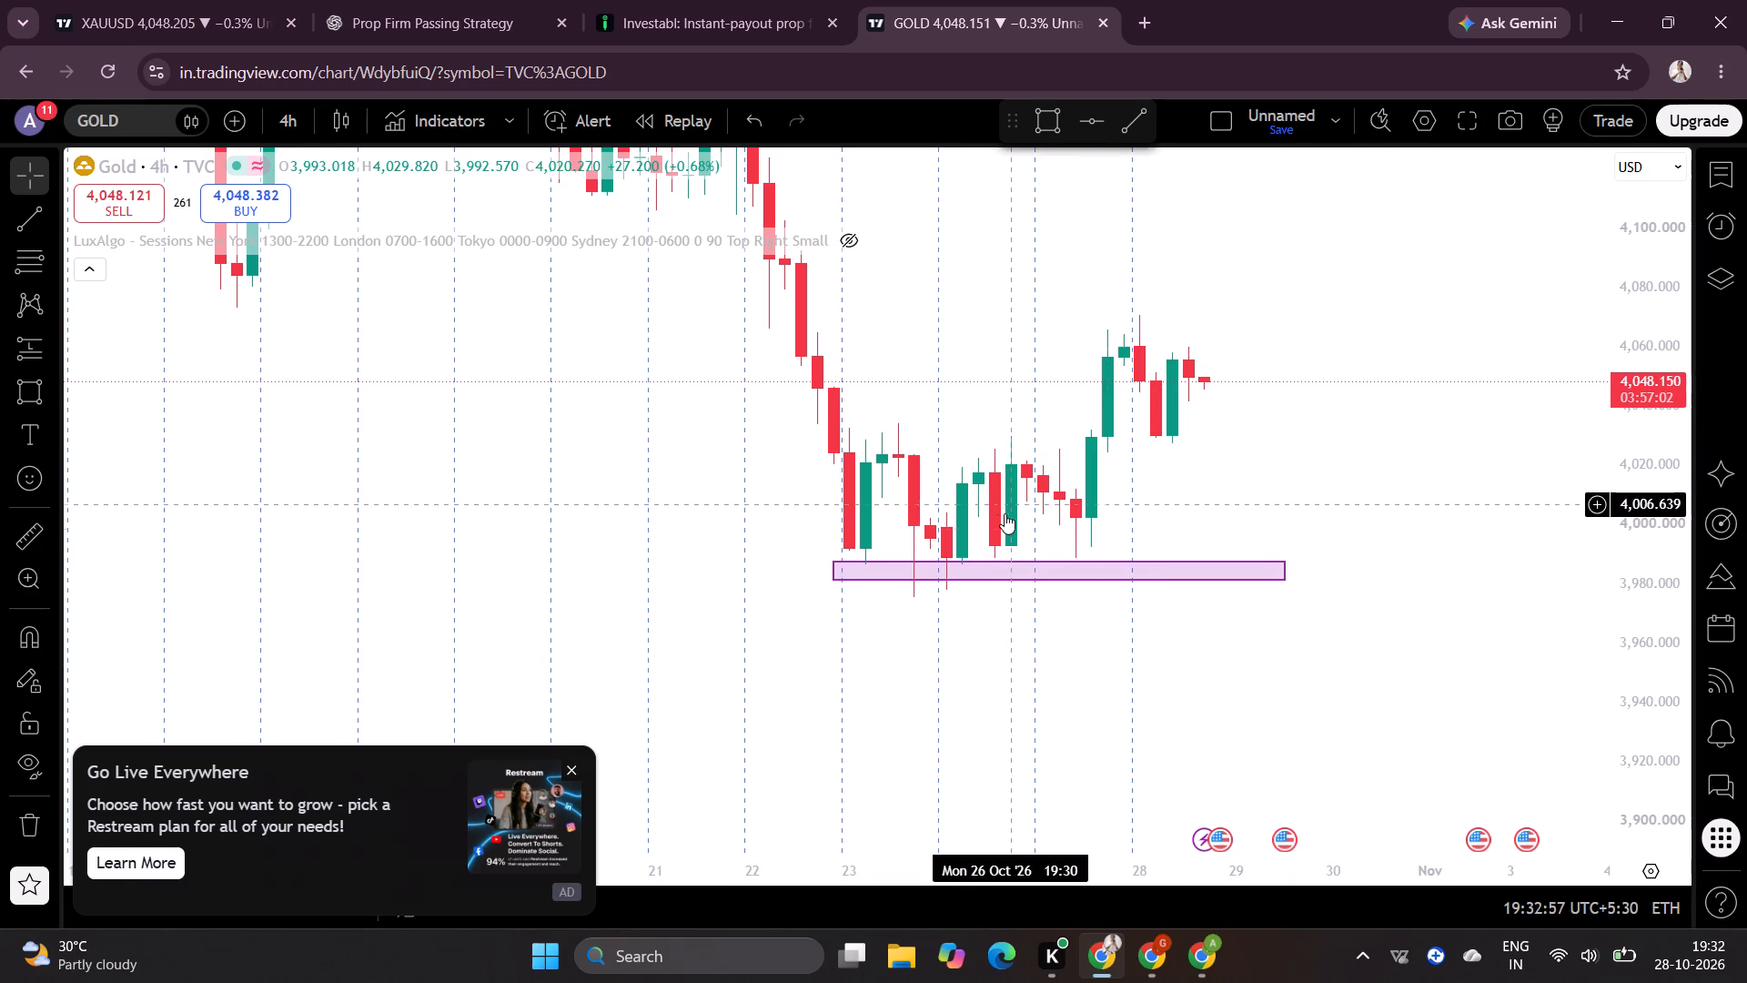
Examine the wider 4-hour gold price action from the start of October through the 28 October candles.
{"action": "left_click_drag", "start_coordinate": [1024, 644], "coordinate": [1013, 680]}
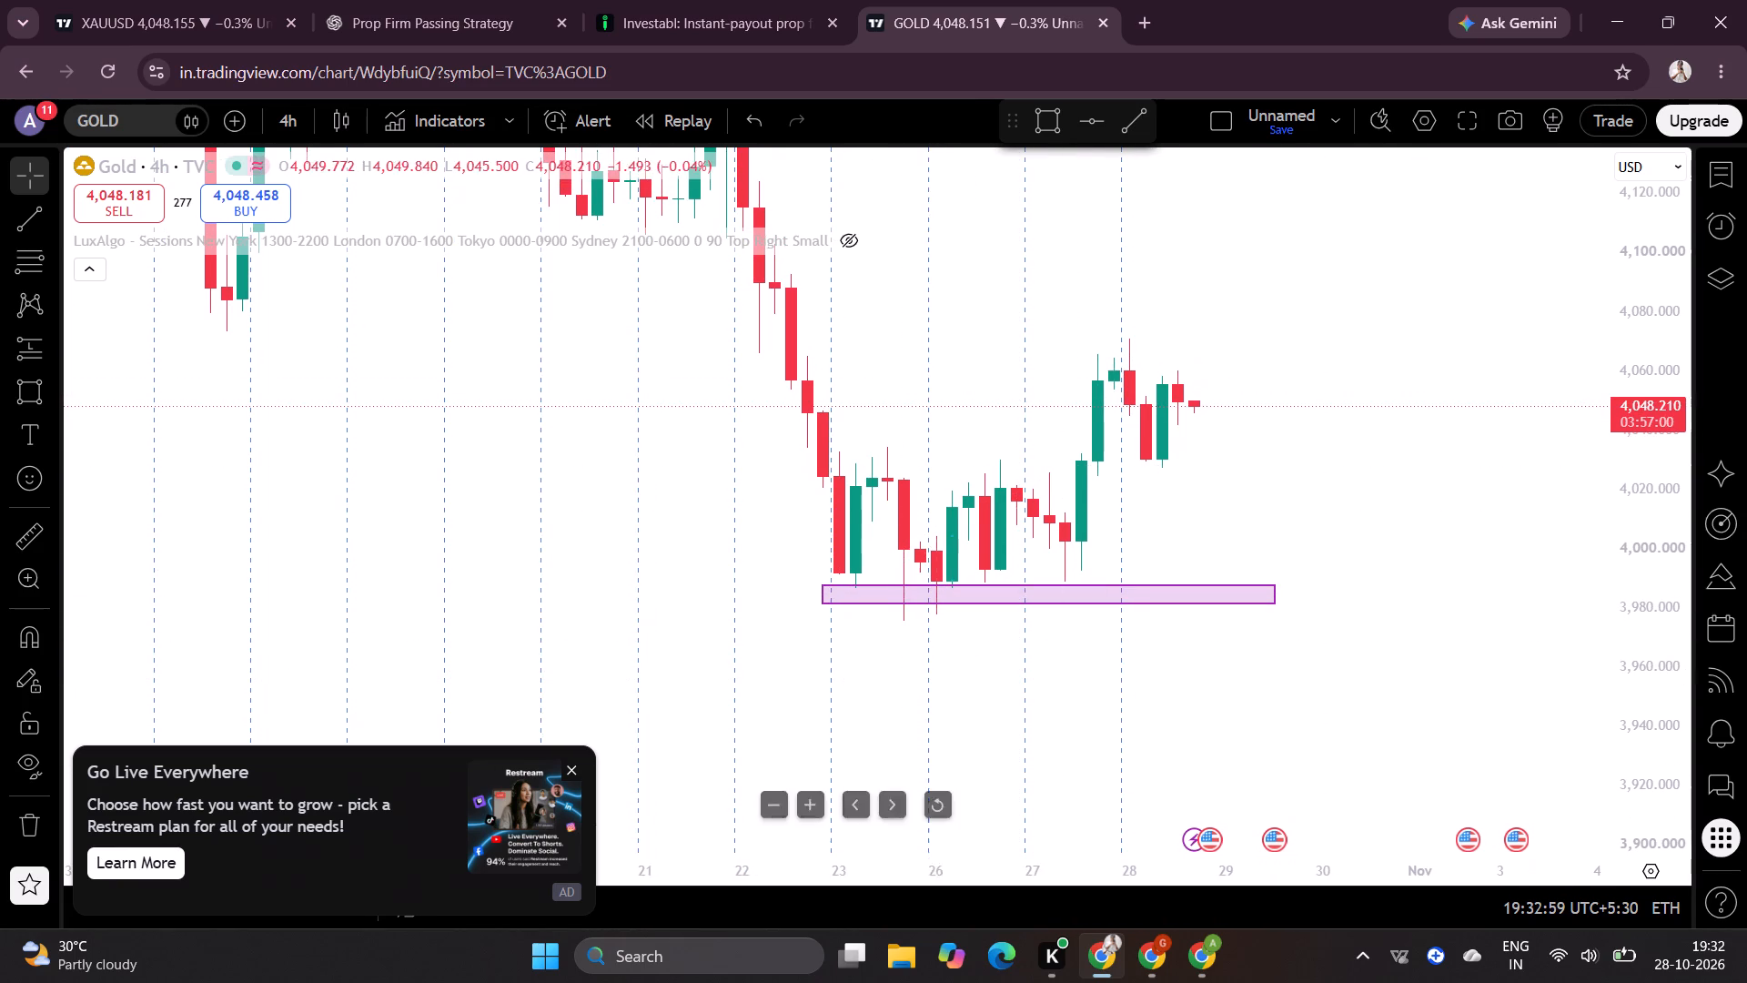
{"action": "left_click", "coordinate": [573, 768]}
{"action": "scroll", "coordinate": [793, 870], "scroll_direction": "down", "scroll_amount": 1}
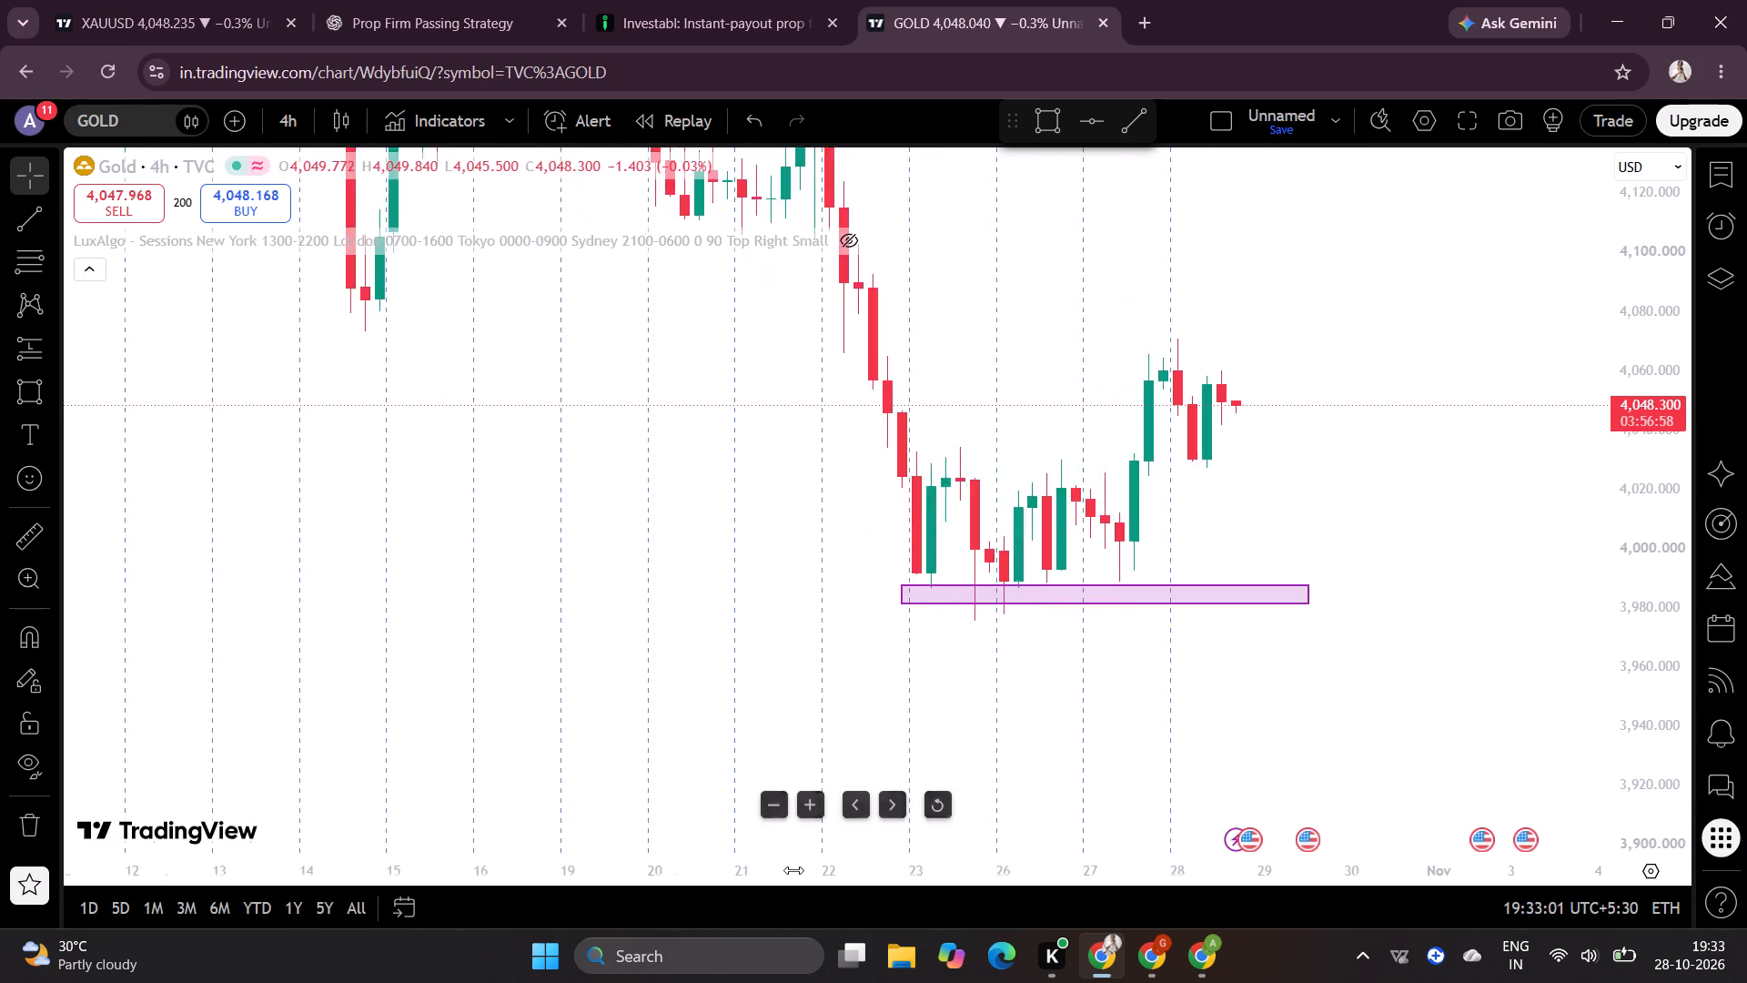
{"action": "scroll", "coordinate": [793, 870], "scroll_direction": "down", "scroll_amount": 1}
{"action": "left_click_drag", "start_coordinate": [869, 588], "coordinate": [756, 670]}
{"action": "scroll", "coordinate": [1658, 400], "scroll_direction": "up", "scroll_amount": 2}
{"action": "scroll", "coordinate": [1658, 400], "scroll_direction": "down", "scroll_amount": 15}
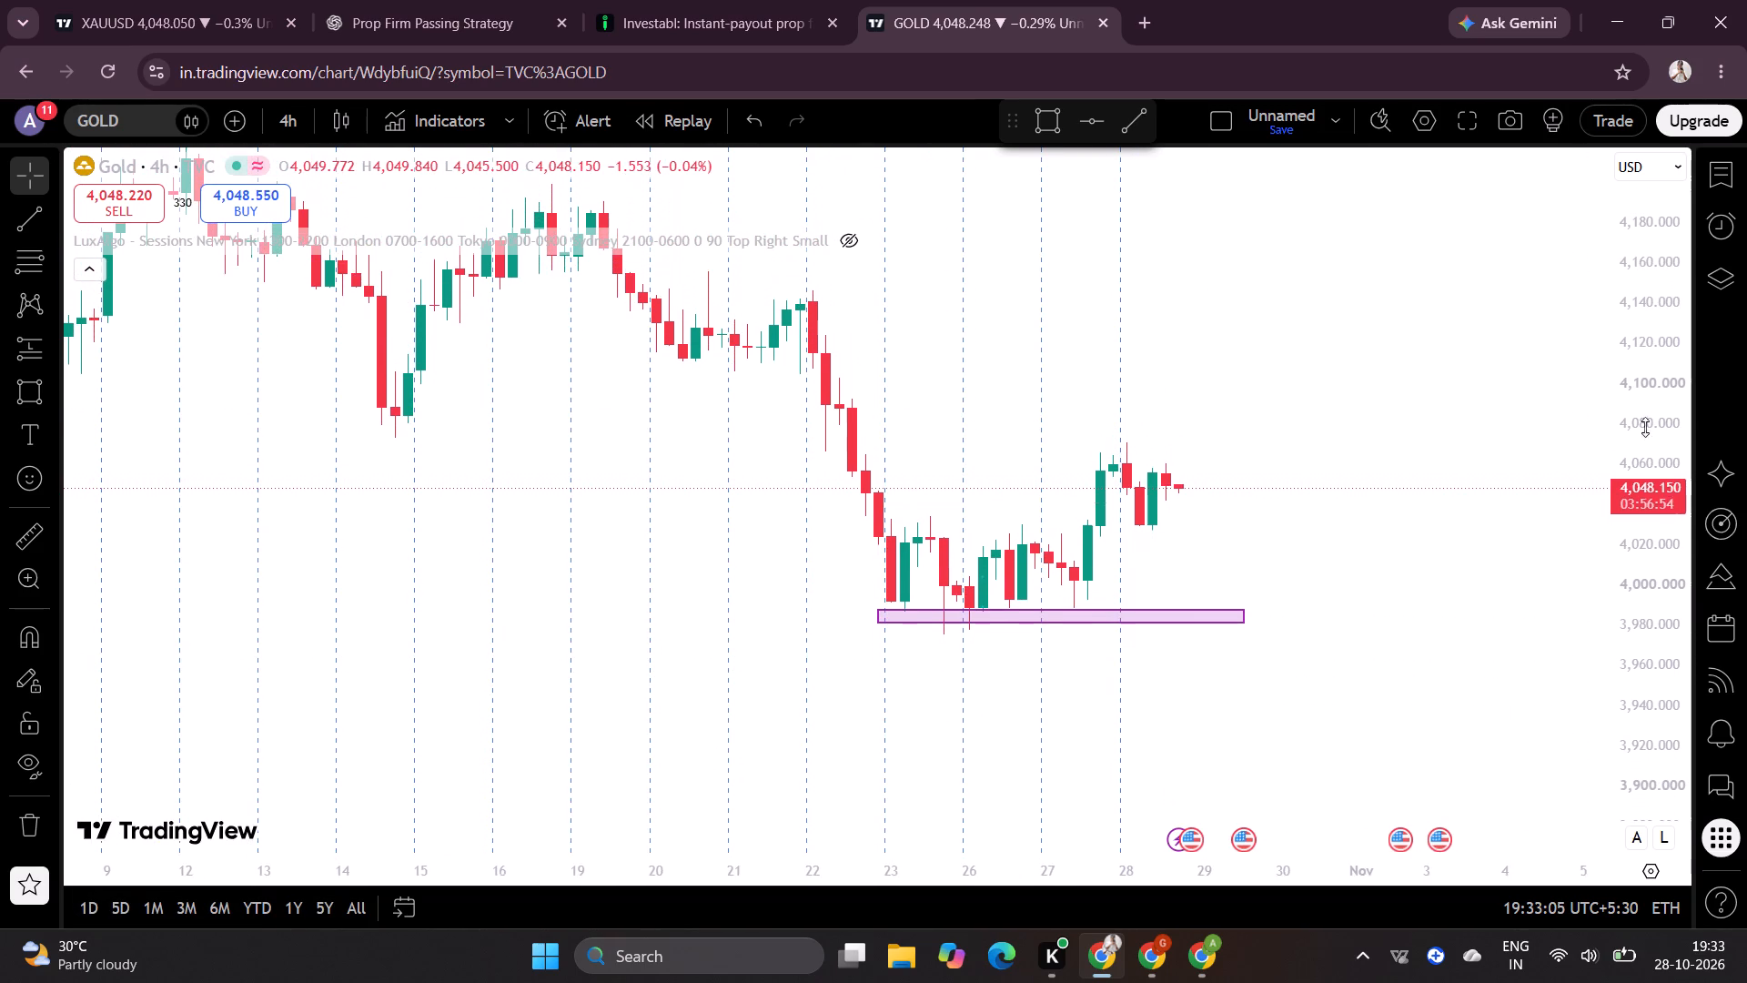
{"action": "scroll", "coordinate": [963, 887], "scroll_direction": "up", "scroll_amount": 3}
{"action": "scroll", "coordinate": [972, 866], "scroll_direction": "down", "scroll_amount": 4}
{"action": "left_click_drag", "start_coordinate": [947, 551], "coordinate": [913, 612]}
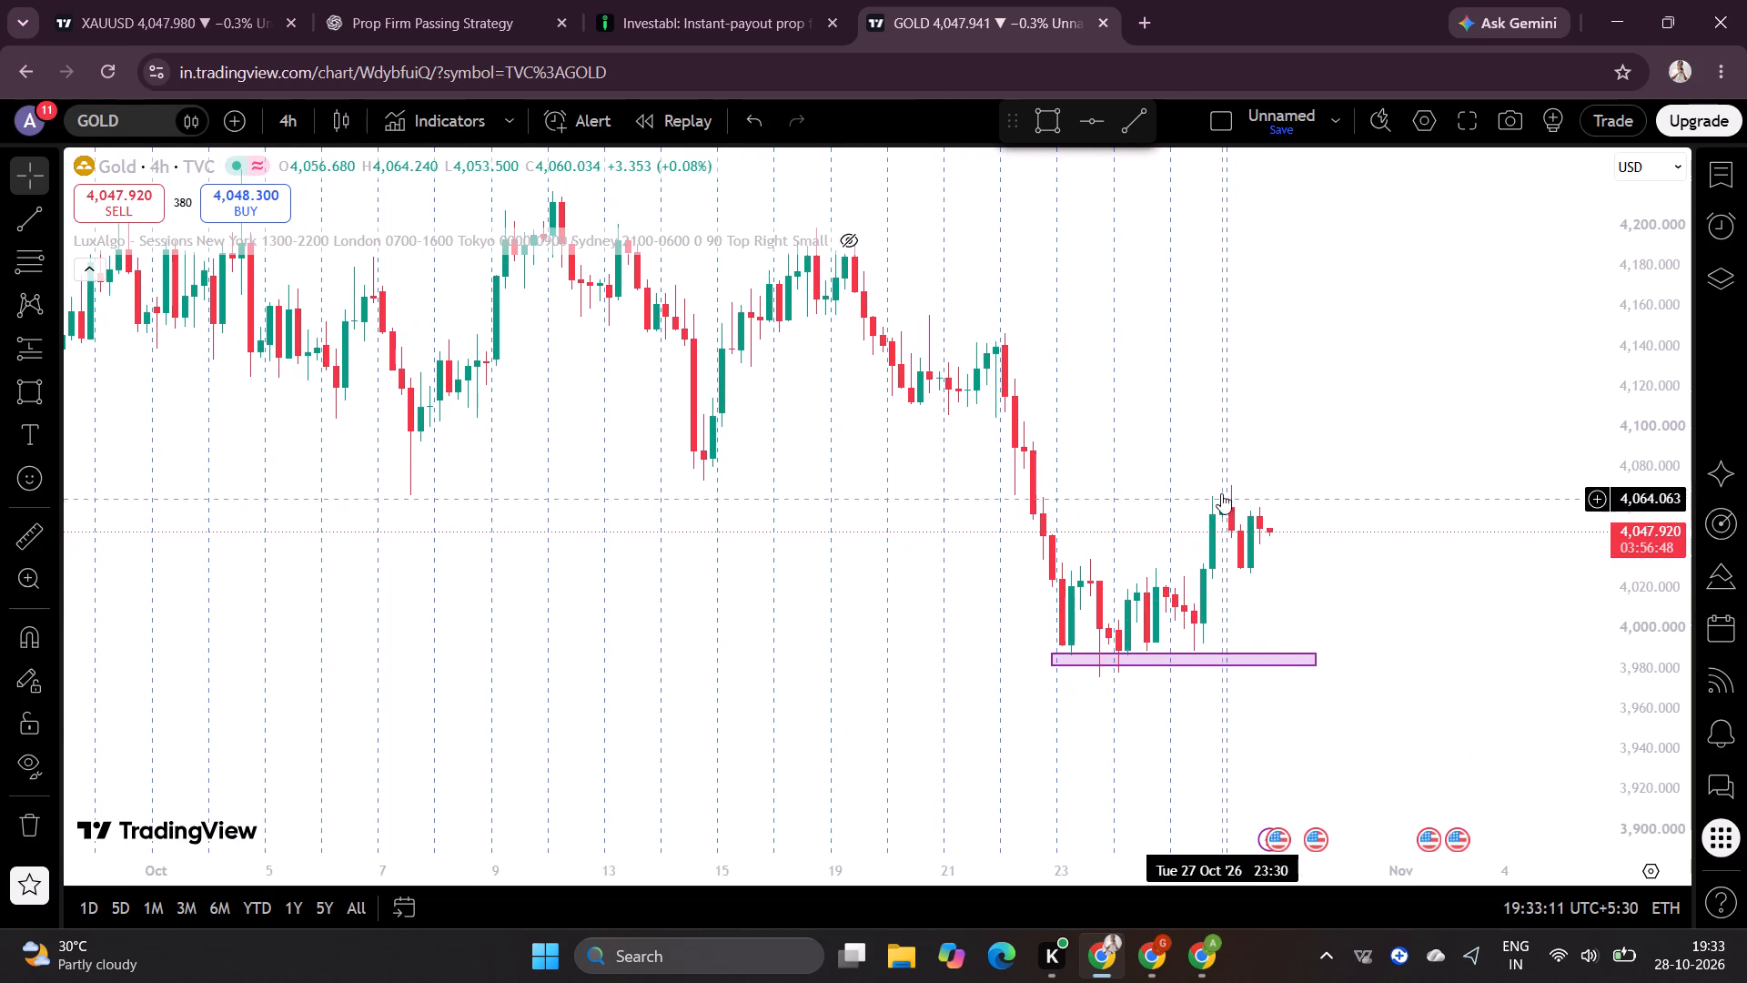
Draw a horizontal trend line at about 4,069.7 along the 28 October high, from 23 October to 5 November.
{"action": "left_click", "coordinate": [24, 222]}
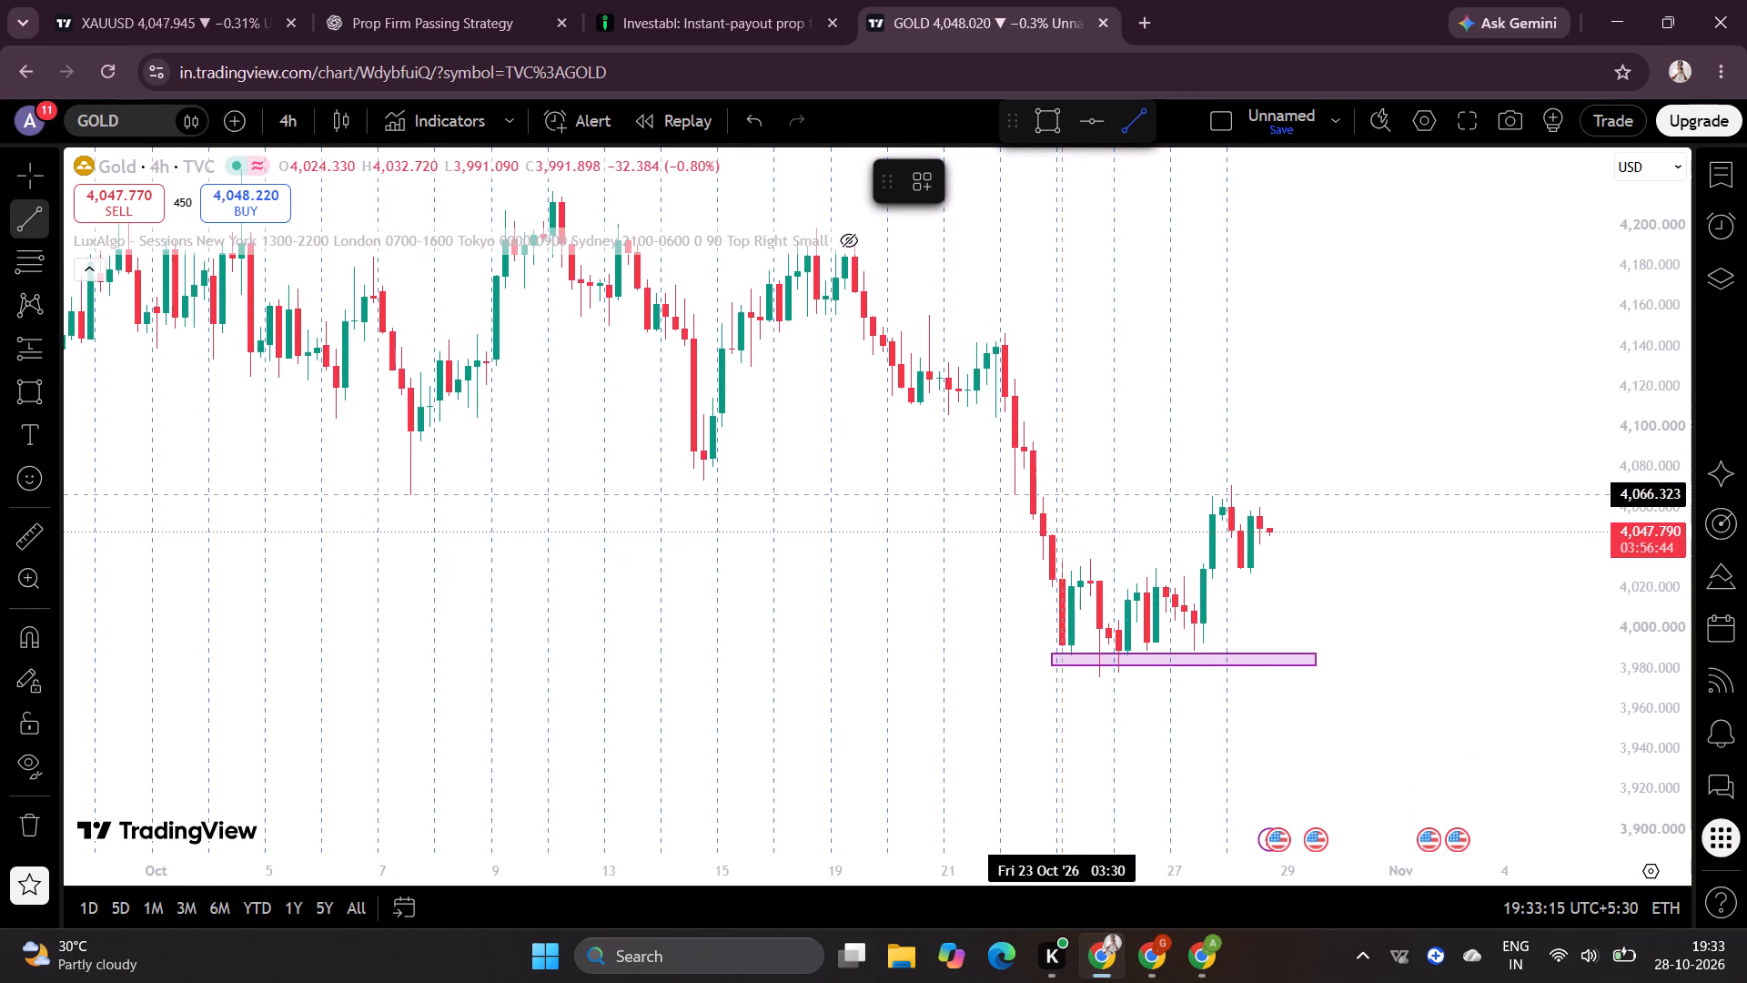
{"action": "left_click_drag", "start_coordinate": [1057, 488], "coordinate": [1058, 488]}
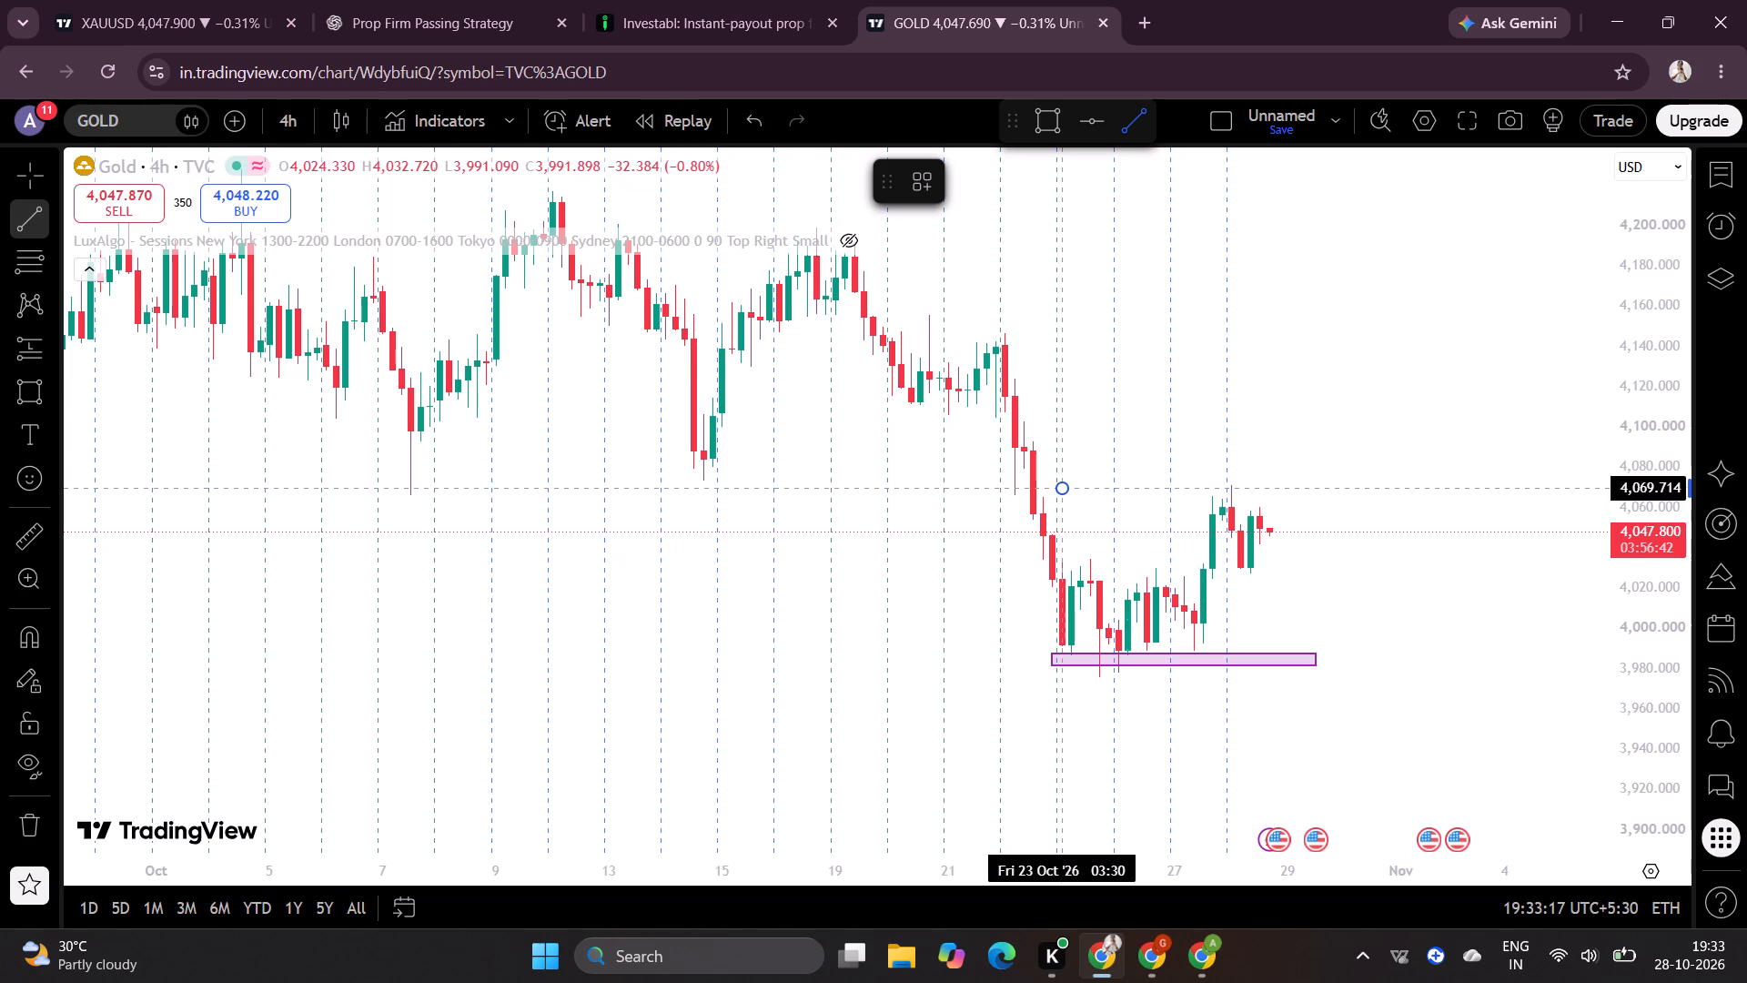
{"action": "left_click_drag", "start_coordinate": [1058, 488], "coordinate": [1542, 487]}
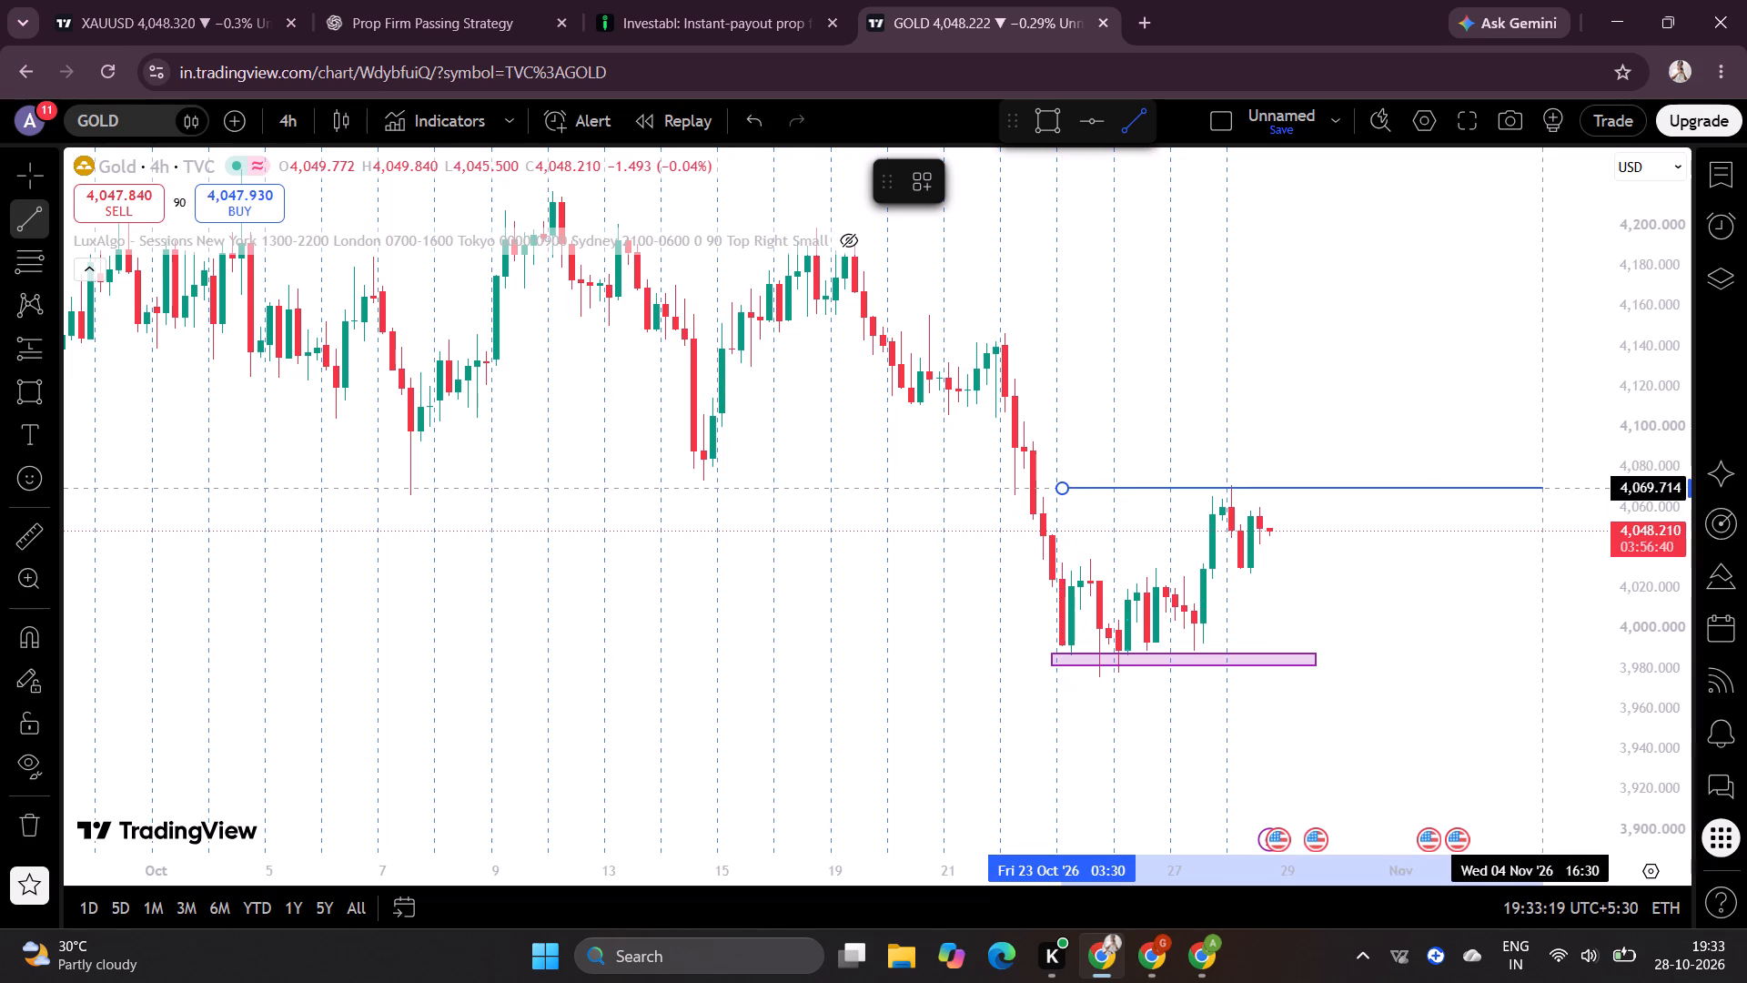
{"action": "left_click_drag", "start_coordinate": [1542, 487], "coordinate": [1593, 486]}
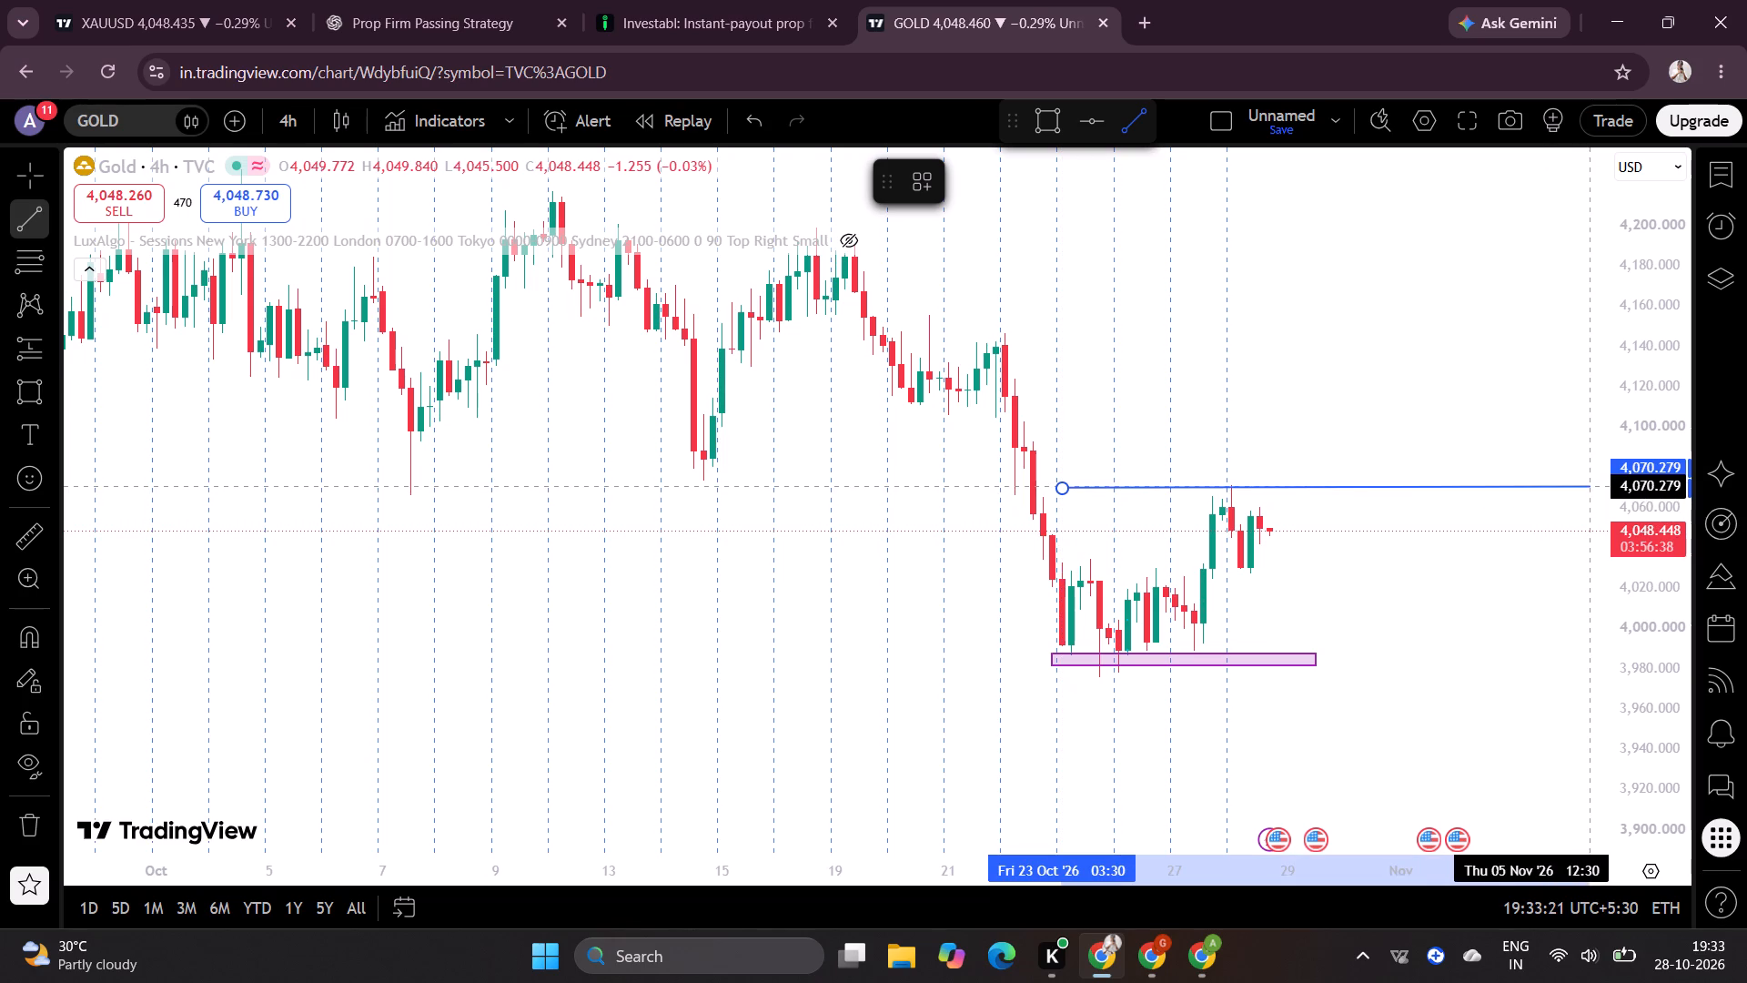
{"action": "left_click_drag", "start_coordinate": [1593, 486], "coordinate": [1593, 487]}
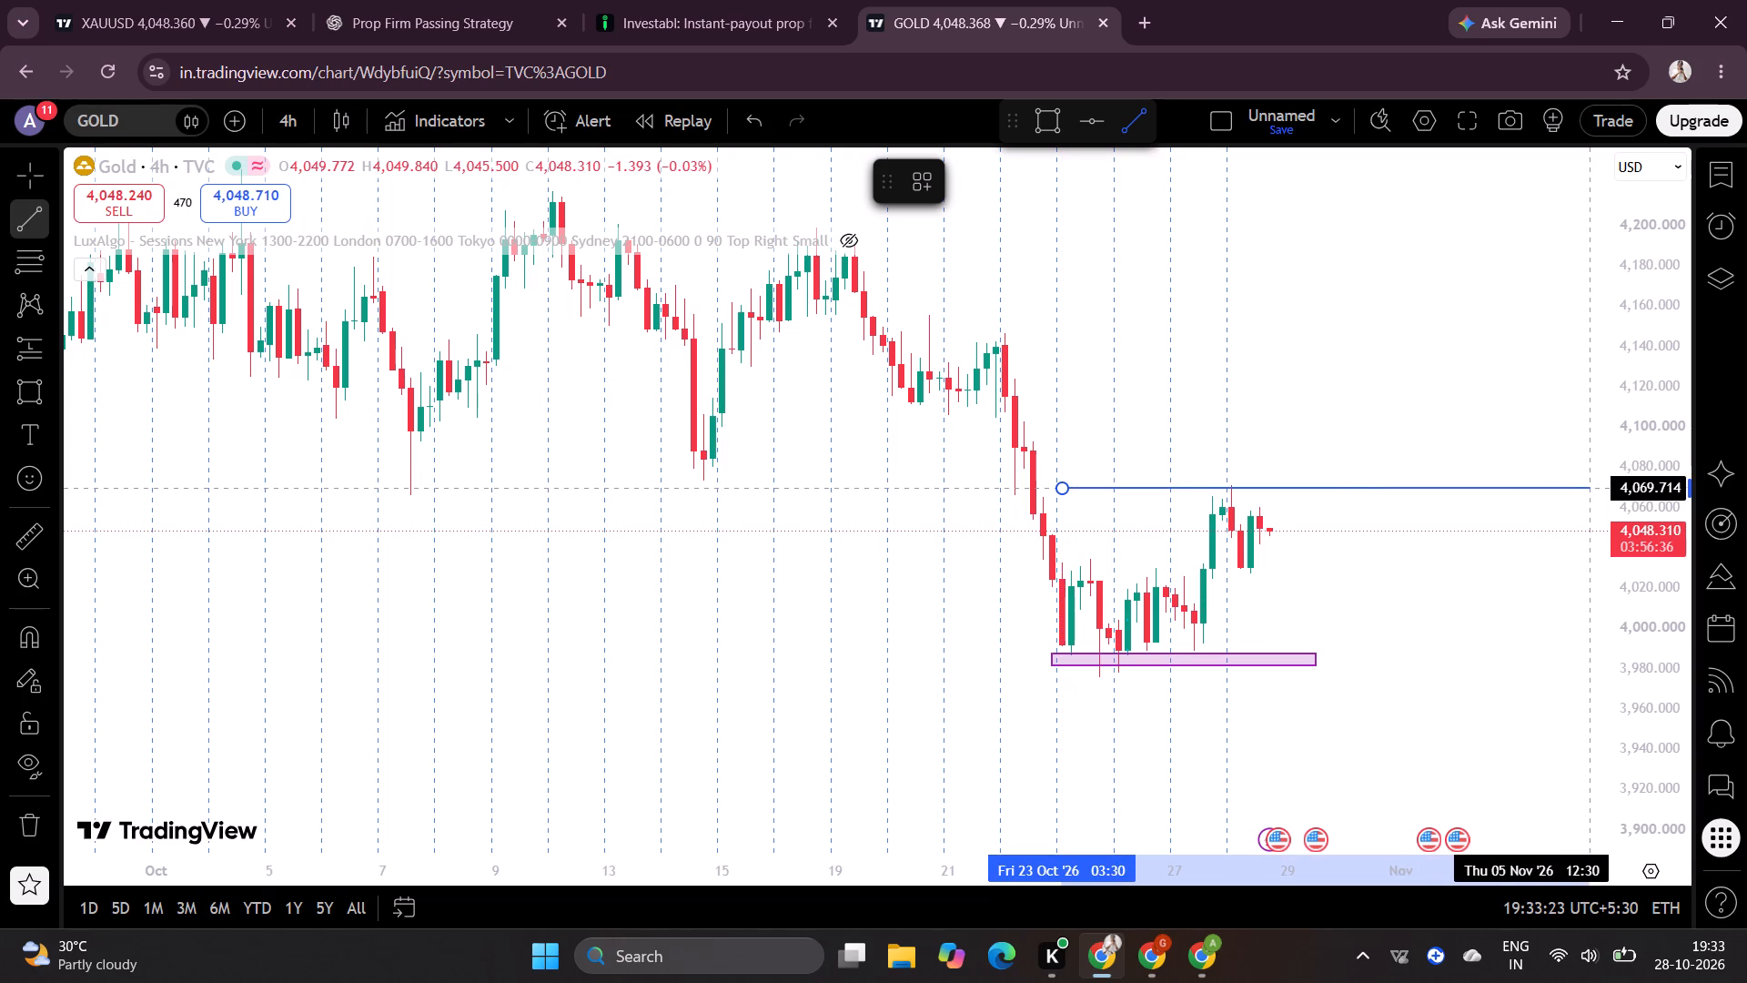
{"action": "left_click", "coordinate": [1593, 487]}
{"action": "left_click", "coordinate": [1539, 567]}
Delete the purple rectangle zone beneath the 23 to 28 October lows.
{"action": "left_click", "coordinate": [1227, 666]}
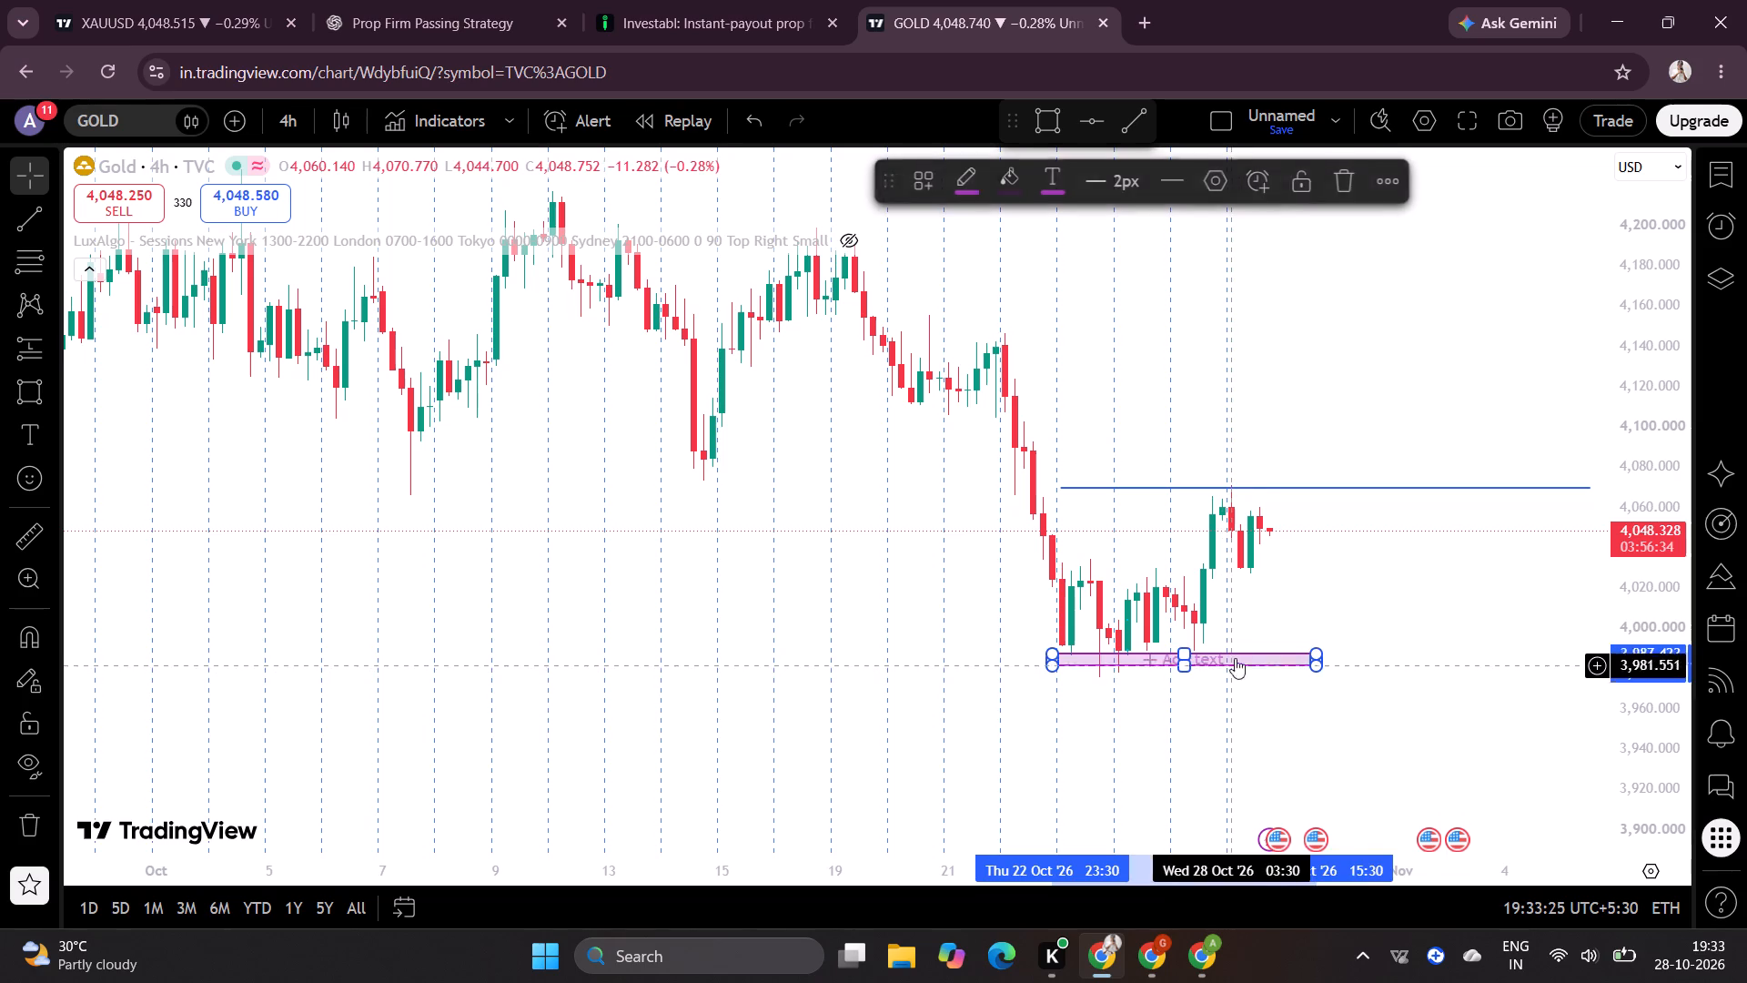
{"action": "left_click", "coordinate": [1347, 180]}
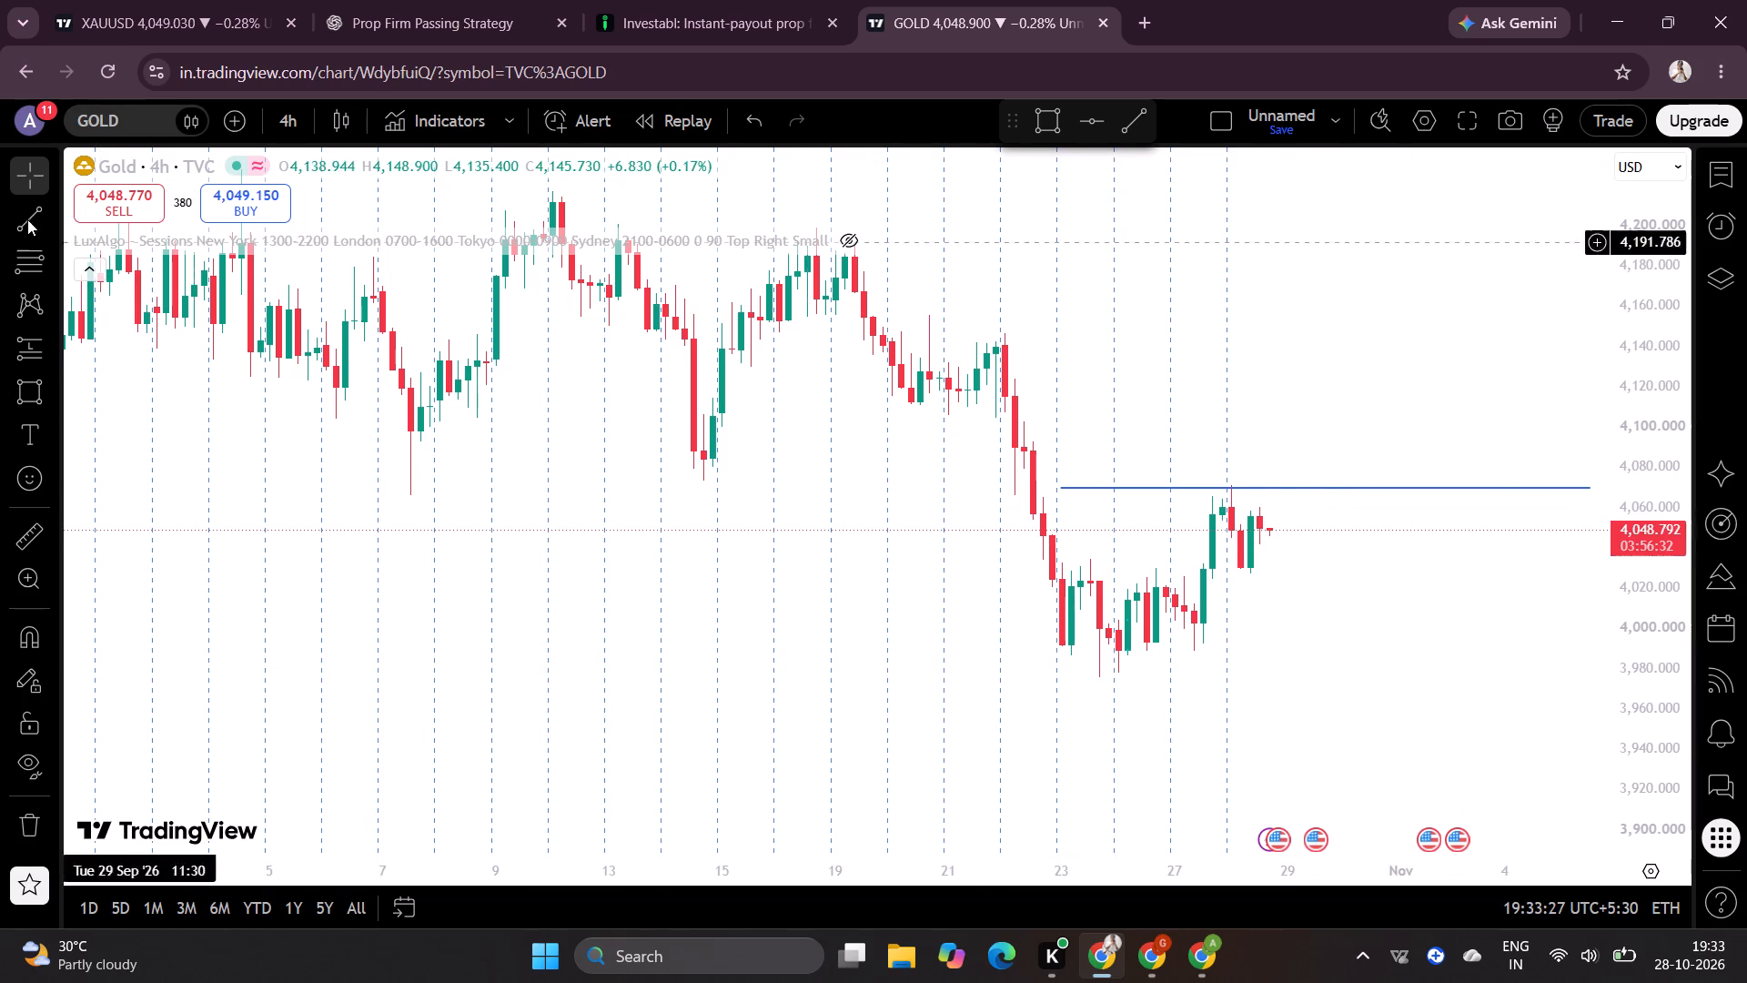
Draw a horizontal trend line just below 3,980 under the October lows, from 23 October to 5 November.
{"action": "left_click", "coordinate": [19, 218]}
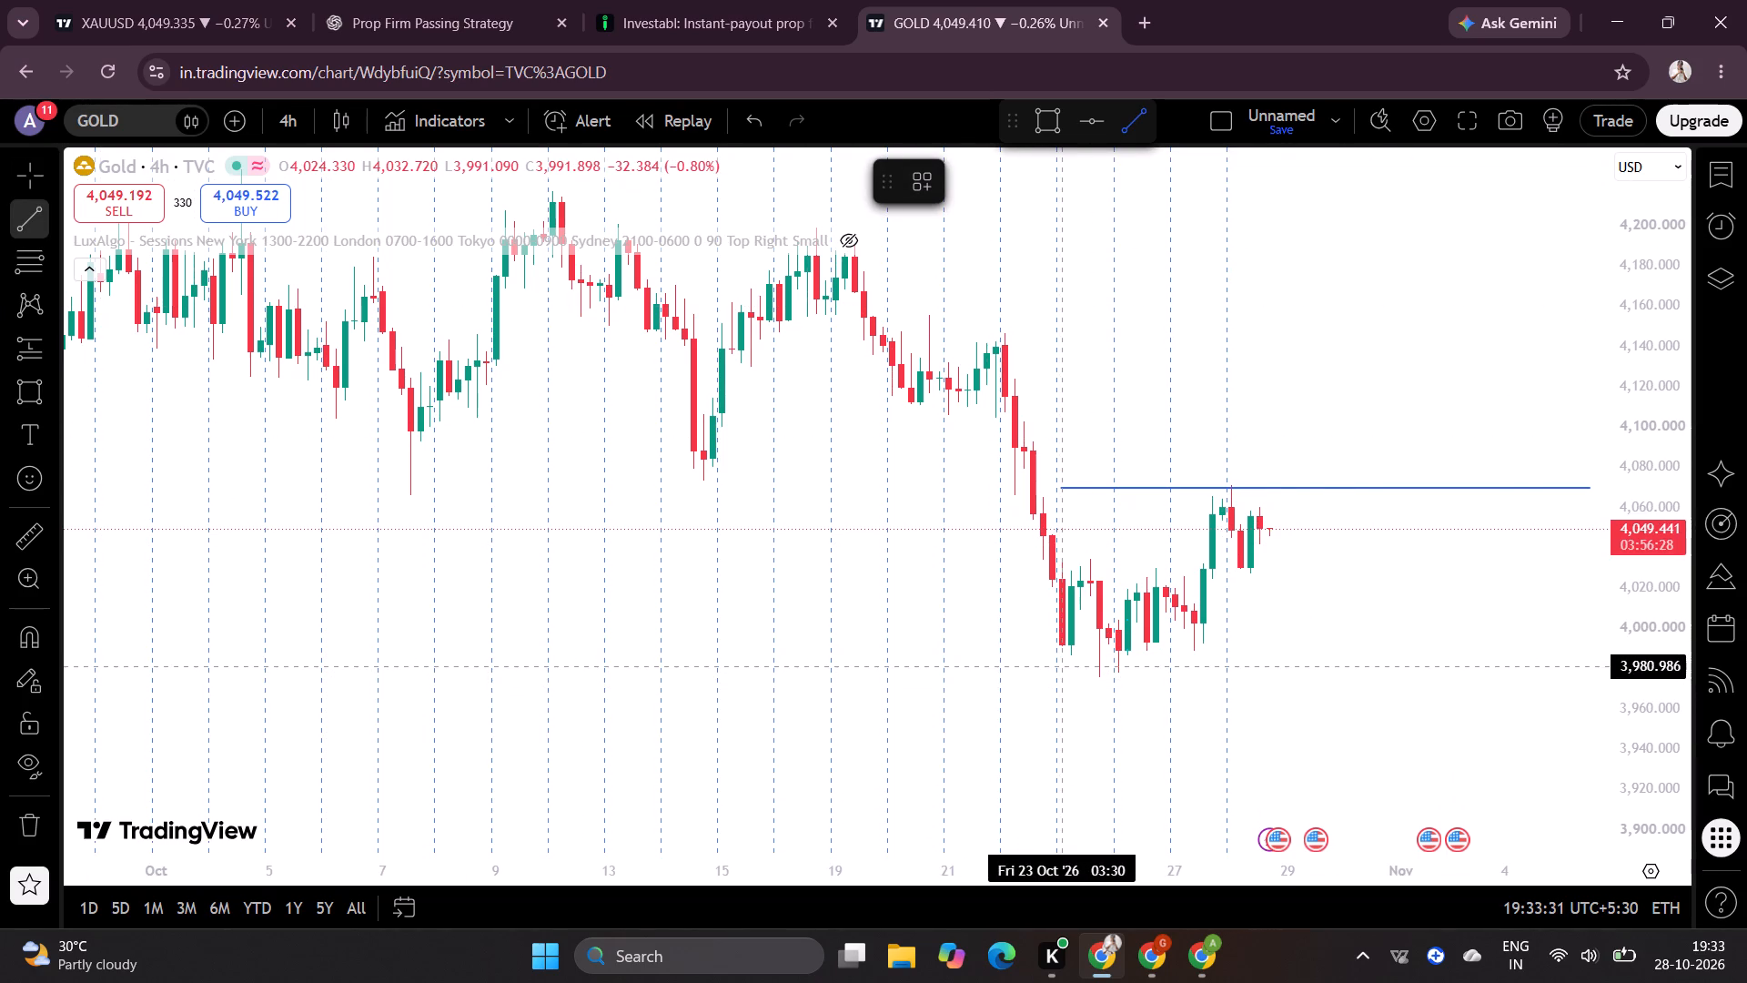
{"action": "left_click_drag", "start_coordinate": [1065, 673], "coordinate": [1603, 679]}
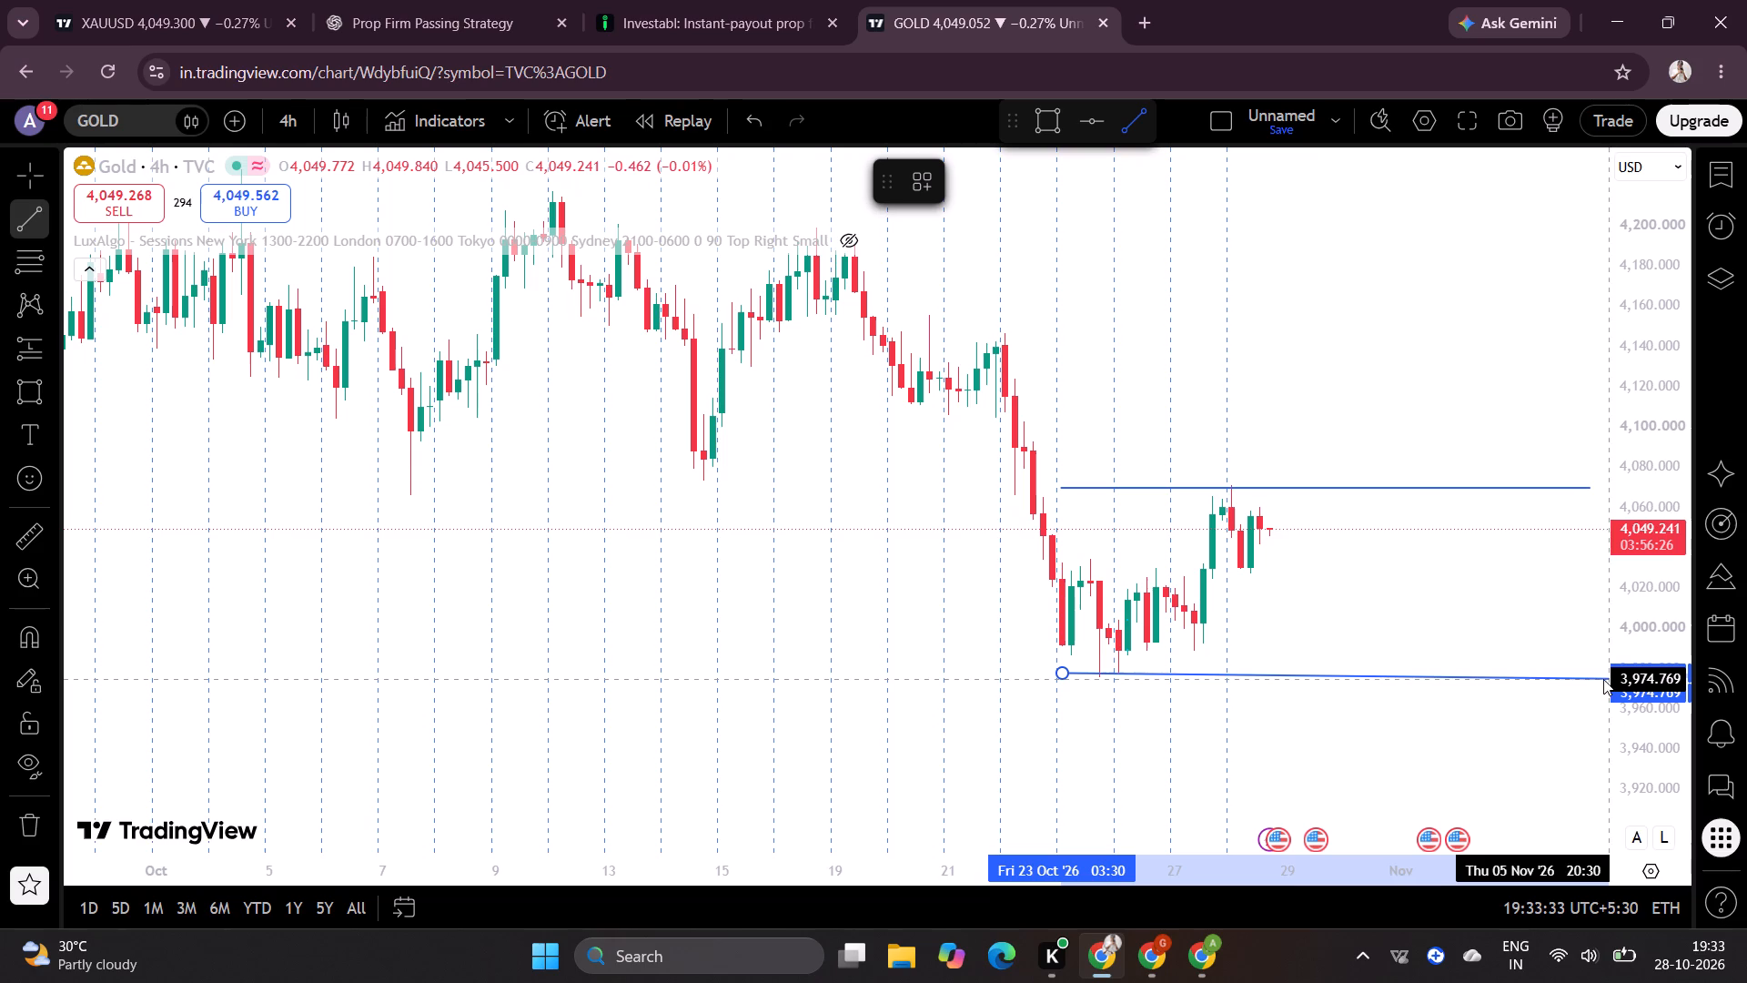
{"action": "left_click_drag", "start_coordinate": [1603, 679], "coordinate": [1592, 673]}
{"action": "left_click", "coordinate": [1592, 673]}
{"action": "left_click", "coordinate": [1435, 734]}
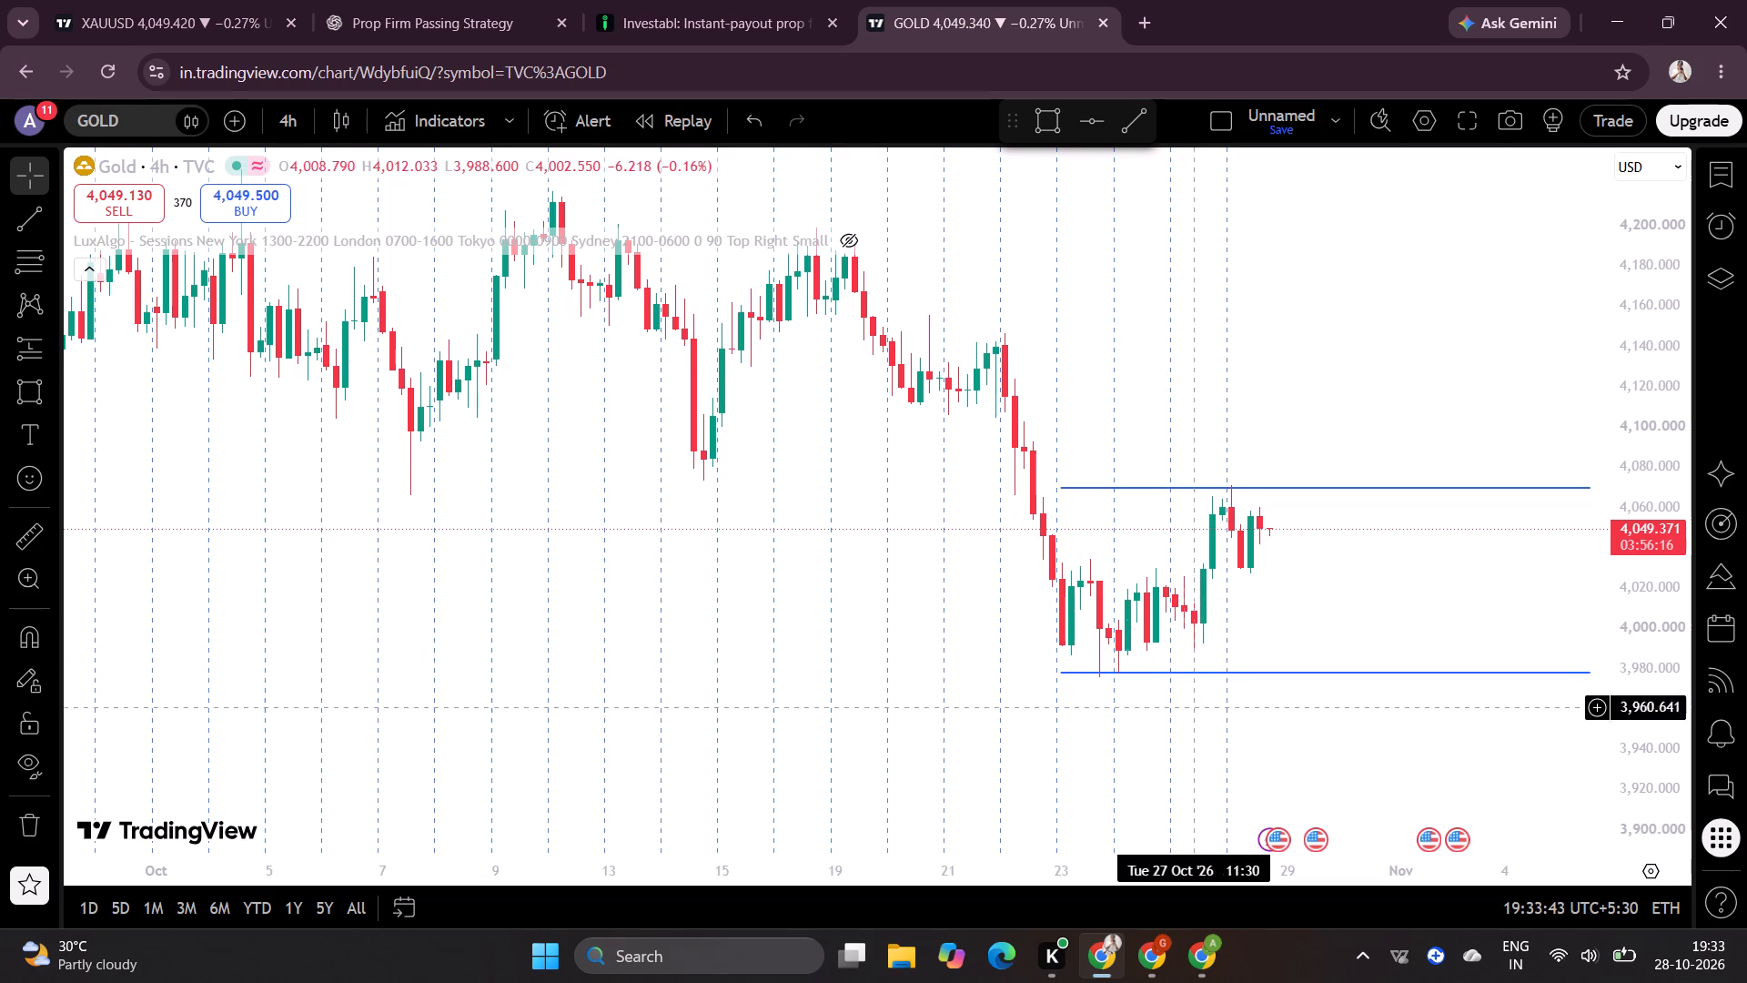
Switch the gold chart to the 15-minute timeframe and frame the 24 to 28 October price action between the two blue lines.
{"action": "left_click", "coordinate": [284, 135]}
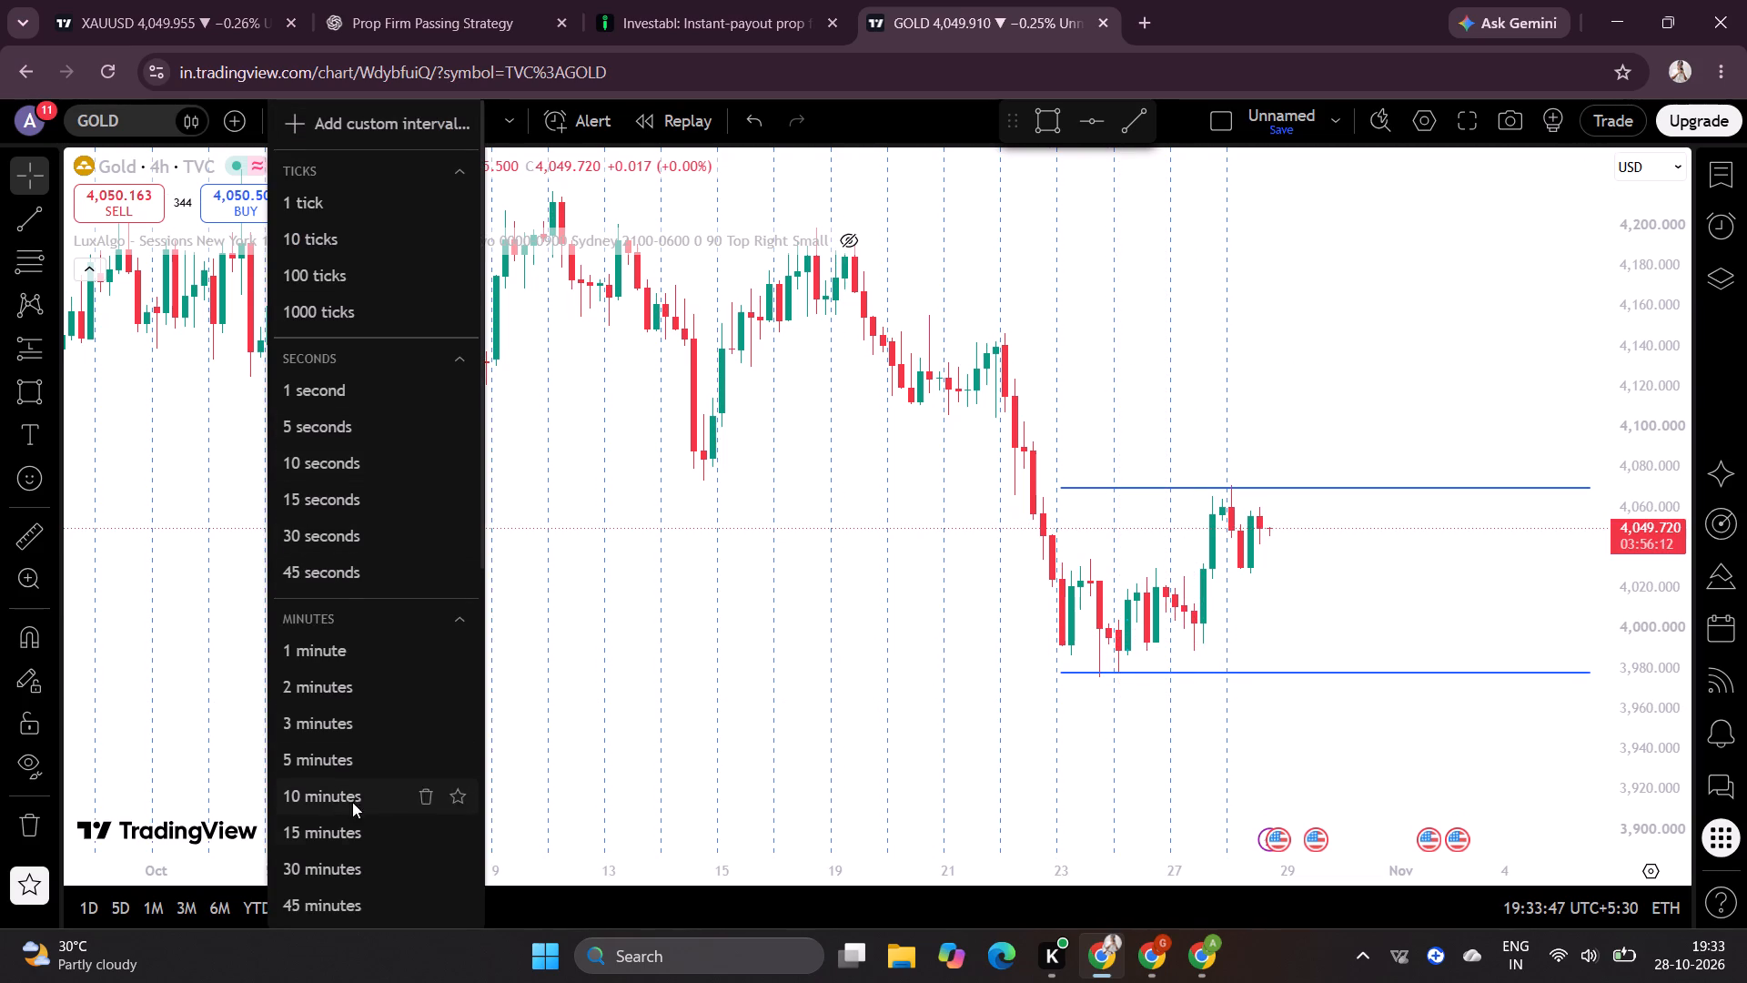
{"action": "left_click", "coordinate": [362, 820]}
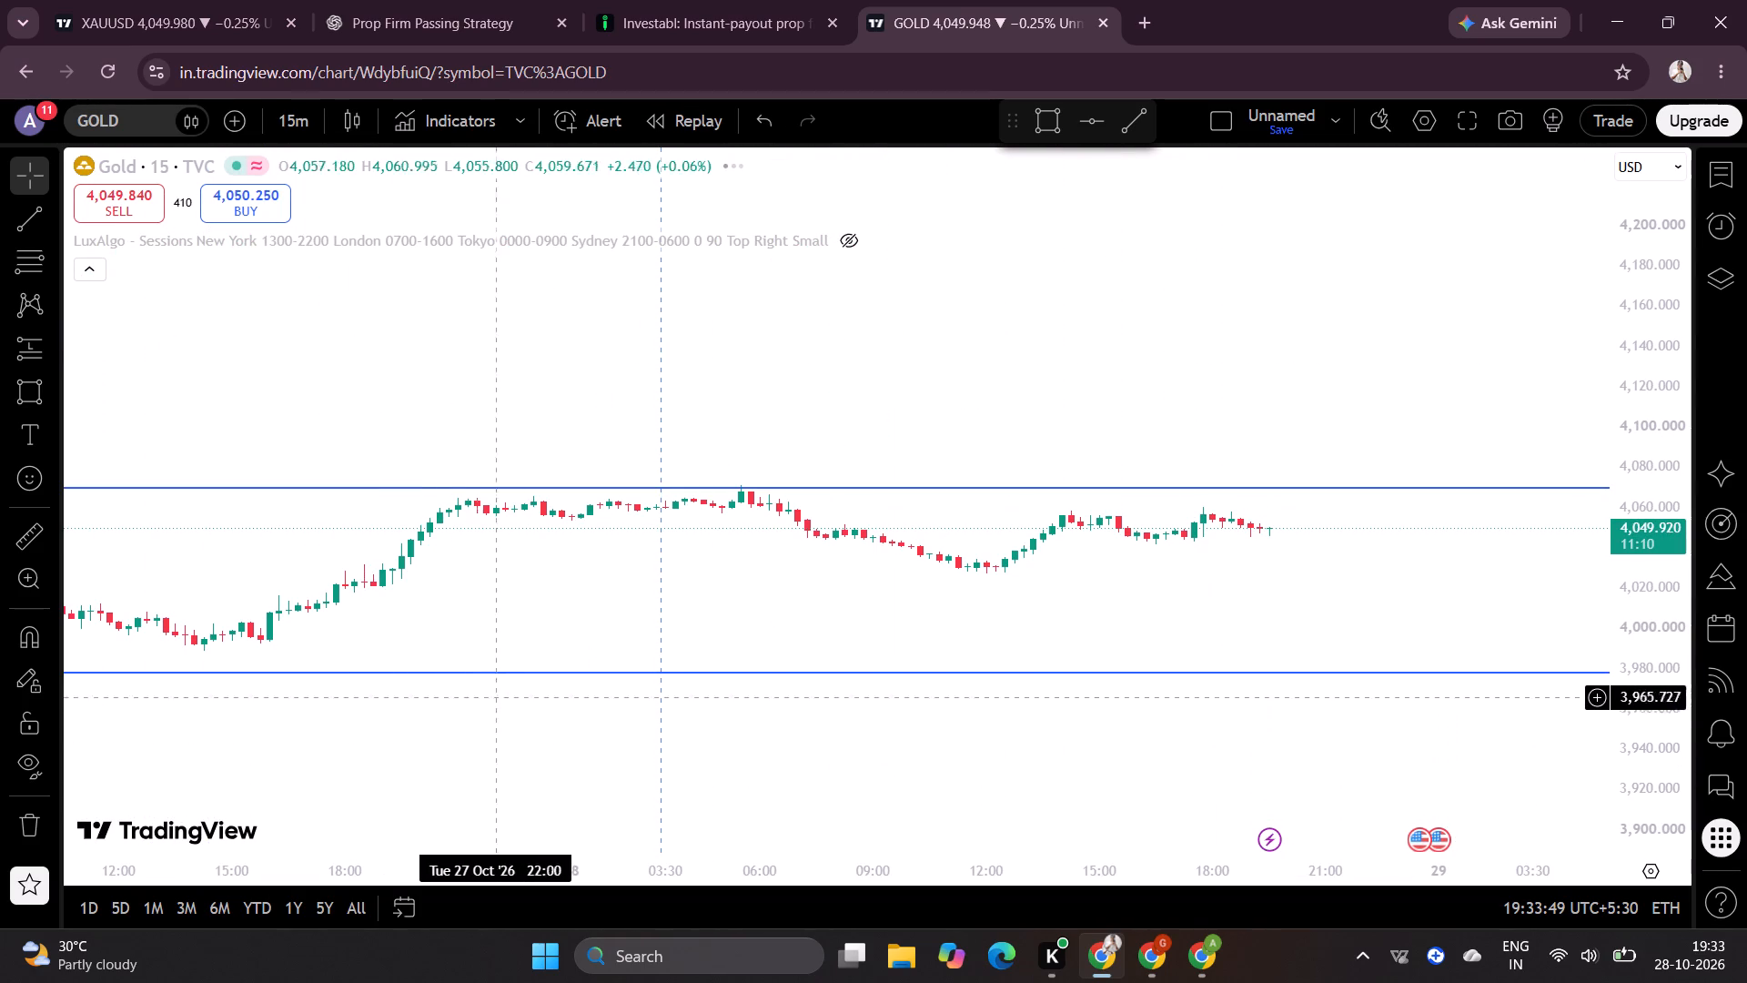
{"action": "scroll", "coordinate": [1669, 372], "scroll_direction": "up", "scroll_amount": 7}
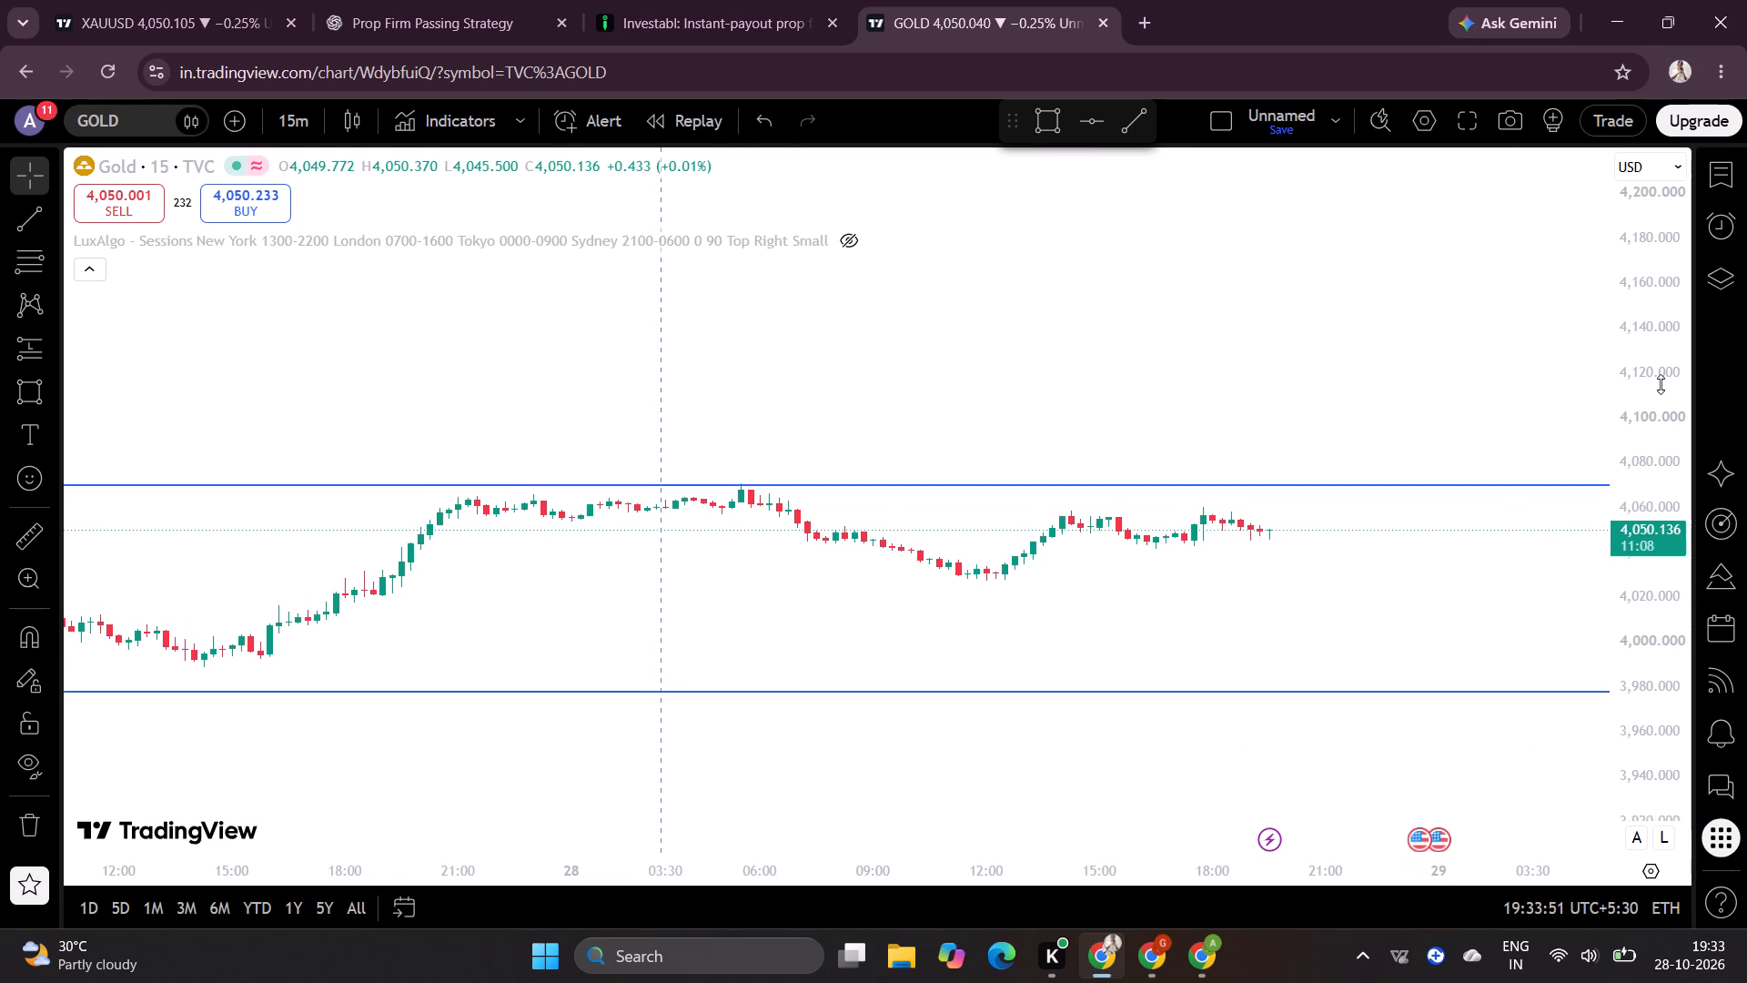
{"action": "scroll", "coordinate": [1661, 384], "scroll_direction": "up", "scroll_amount": 8}
{"action": "left_click_drag", "start_coordinate": [724, 647], "coordinate": [1013, 525]}
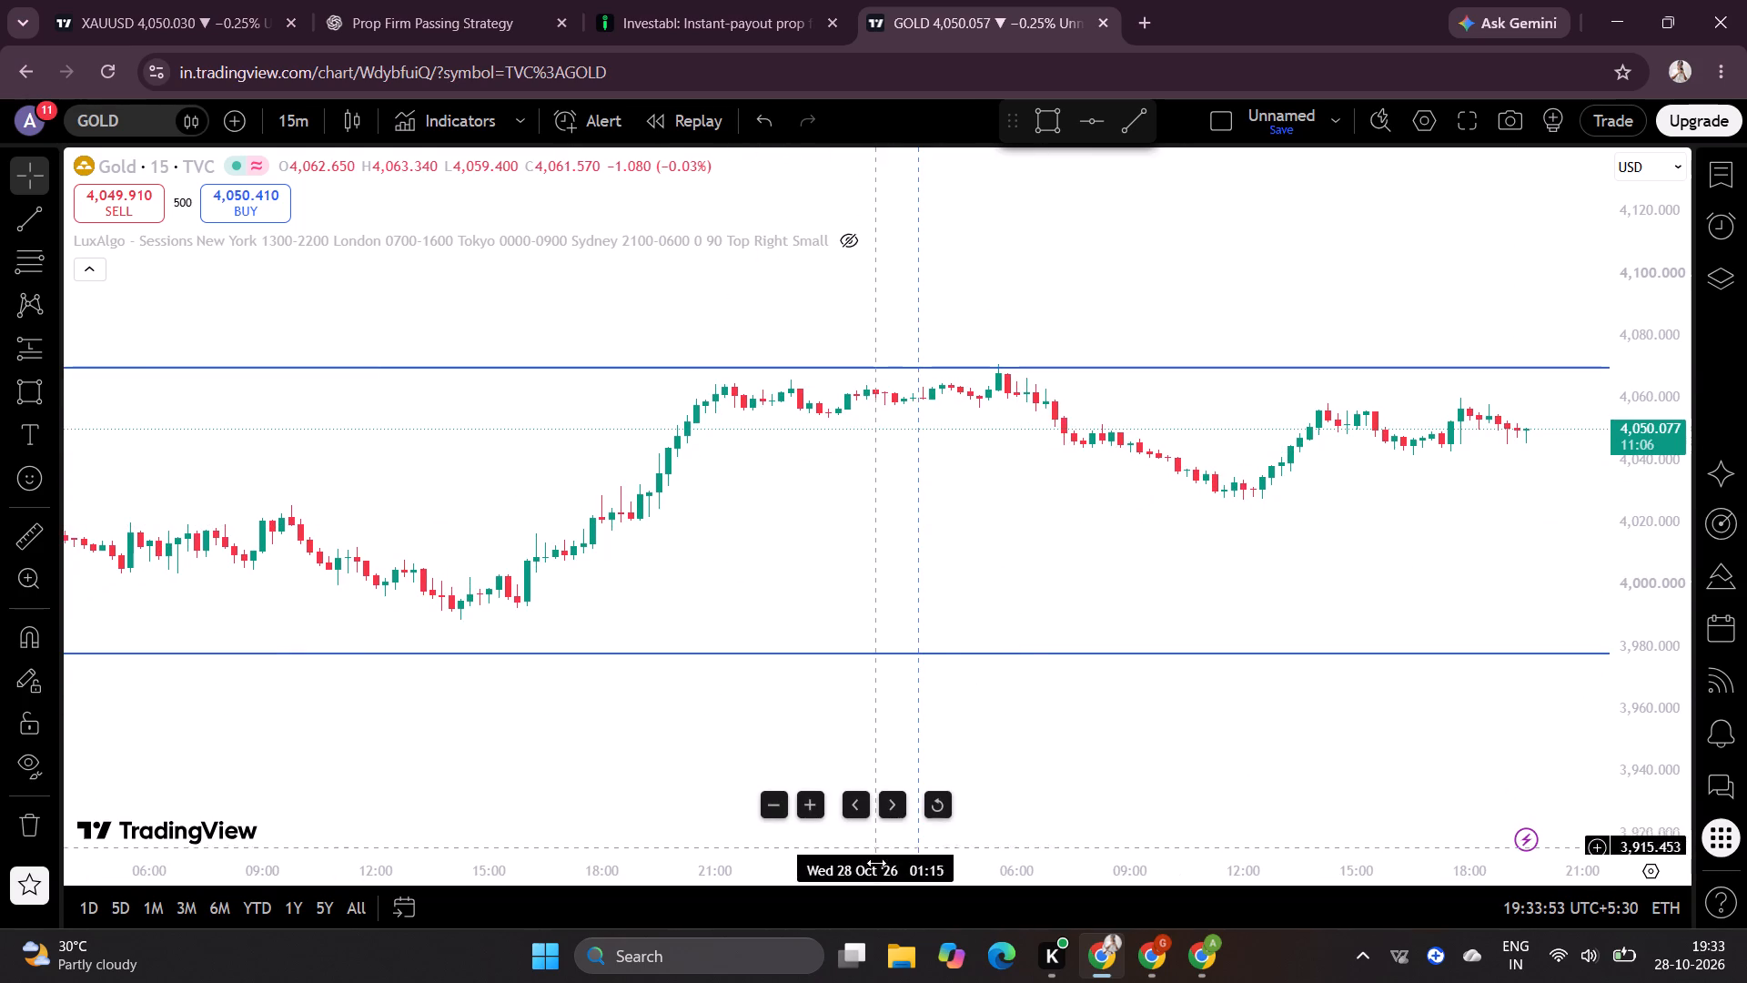
{"action": "scroll", "coordinate": [880, 868], "scroll_direction": "down", "scroll_amount": 5}
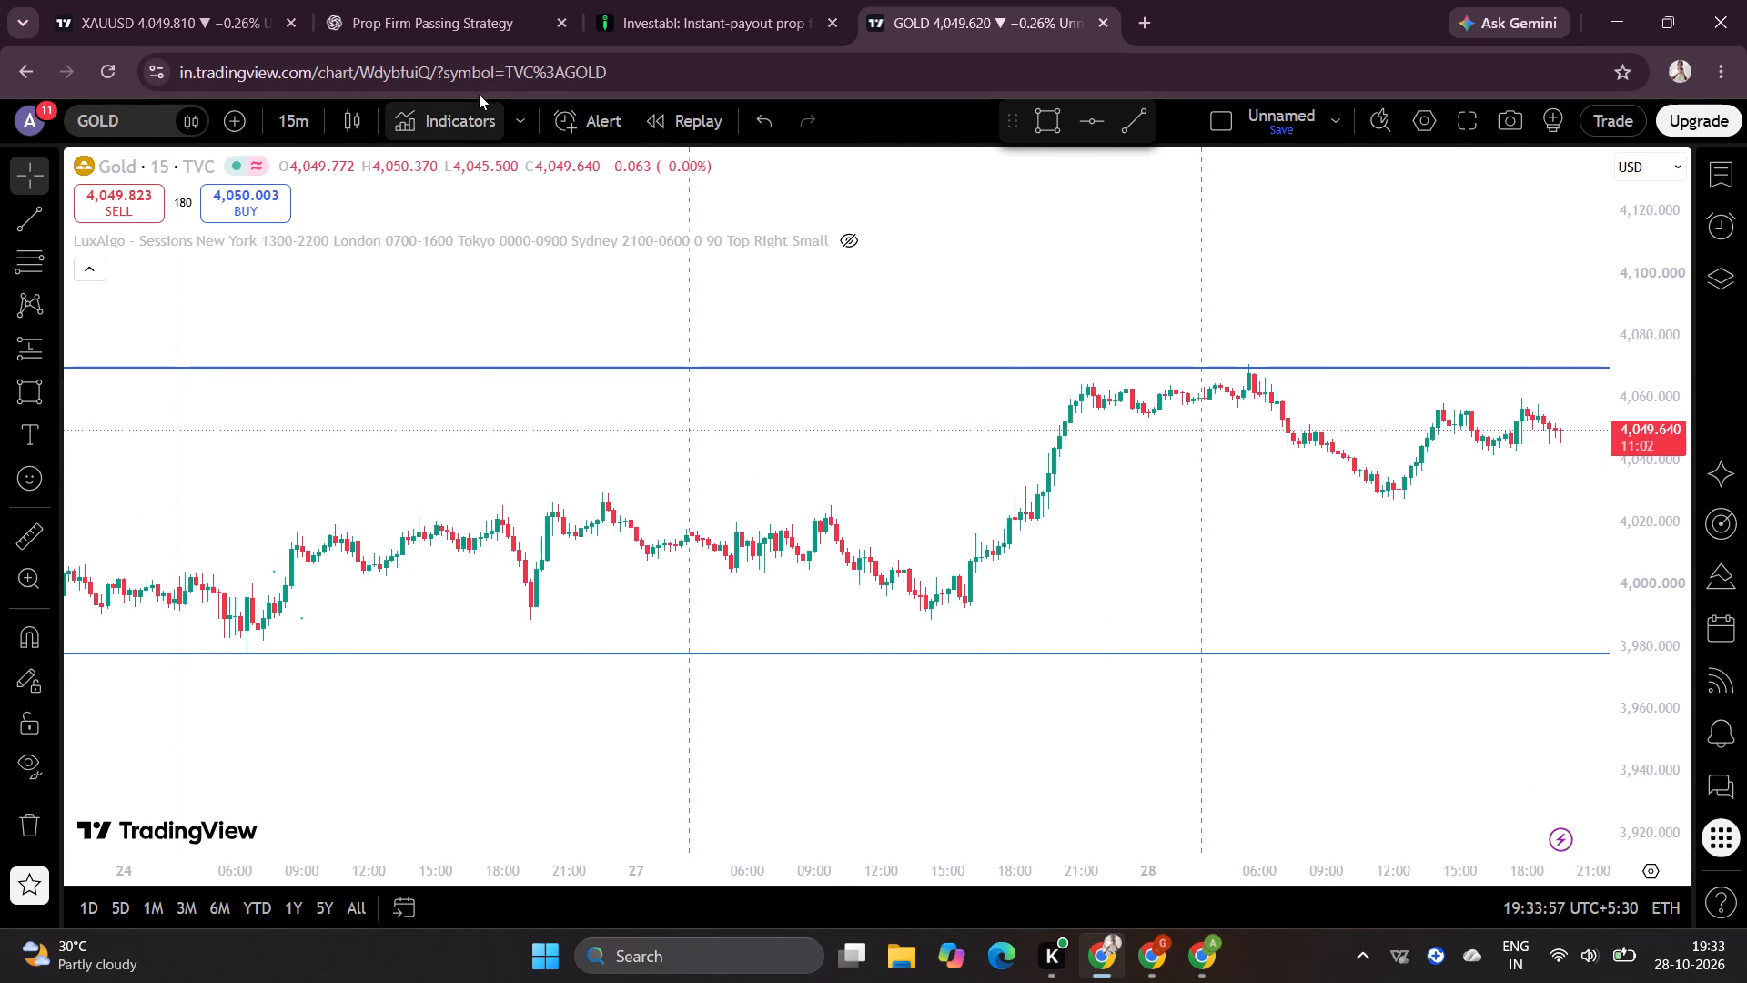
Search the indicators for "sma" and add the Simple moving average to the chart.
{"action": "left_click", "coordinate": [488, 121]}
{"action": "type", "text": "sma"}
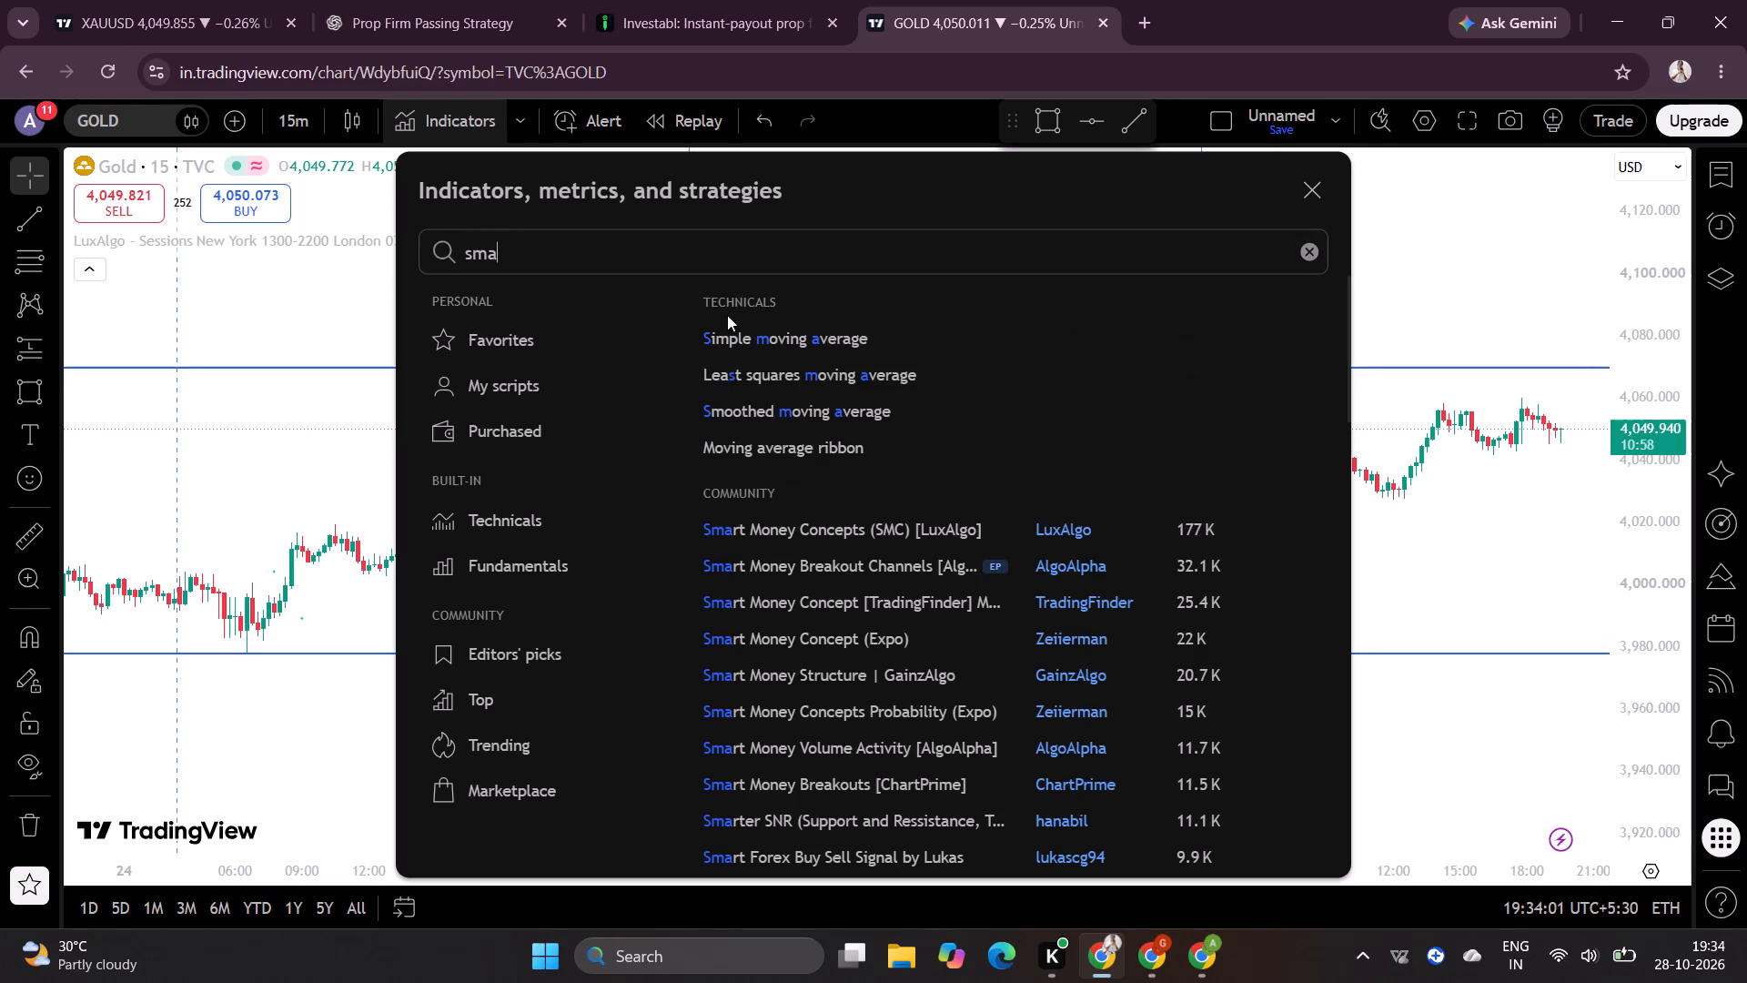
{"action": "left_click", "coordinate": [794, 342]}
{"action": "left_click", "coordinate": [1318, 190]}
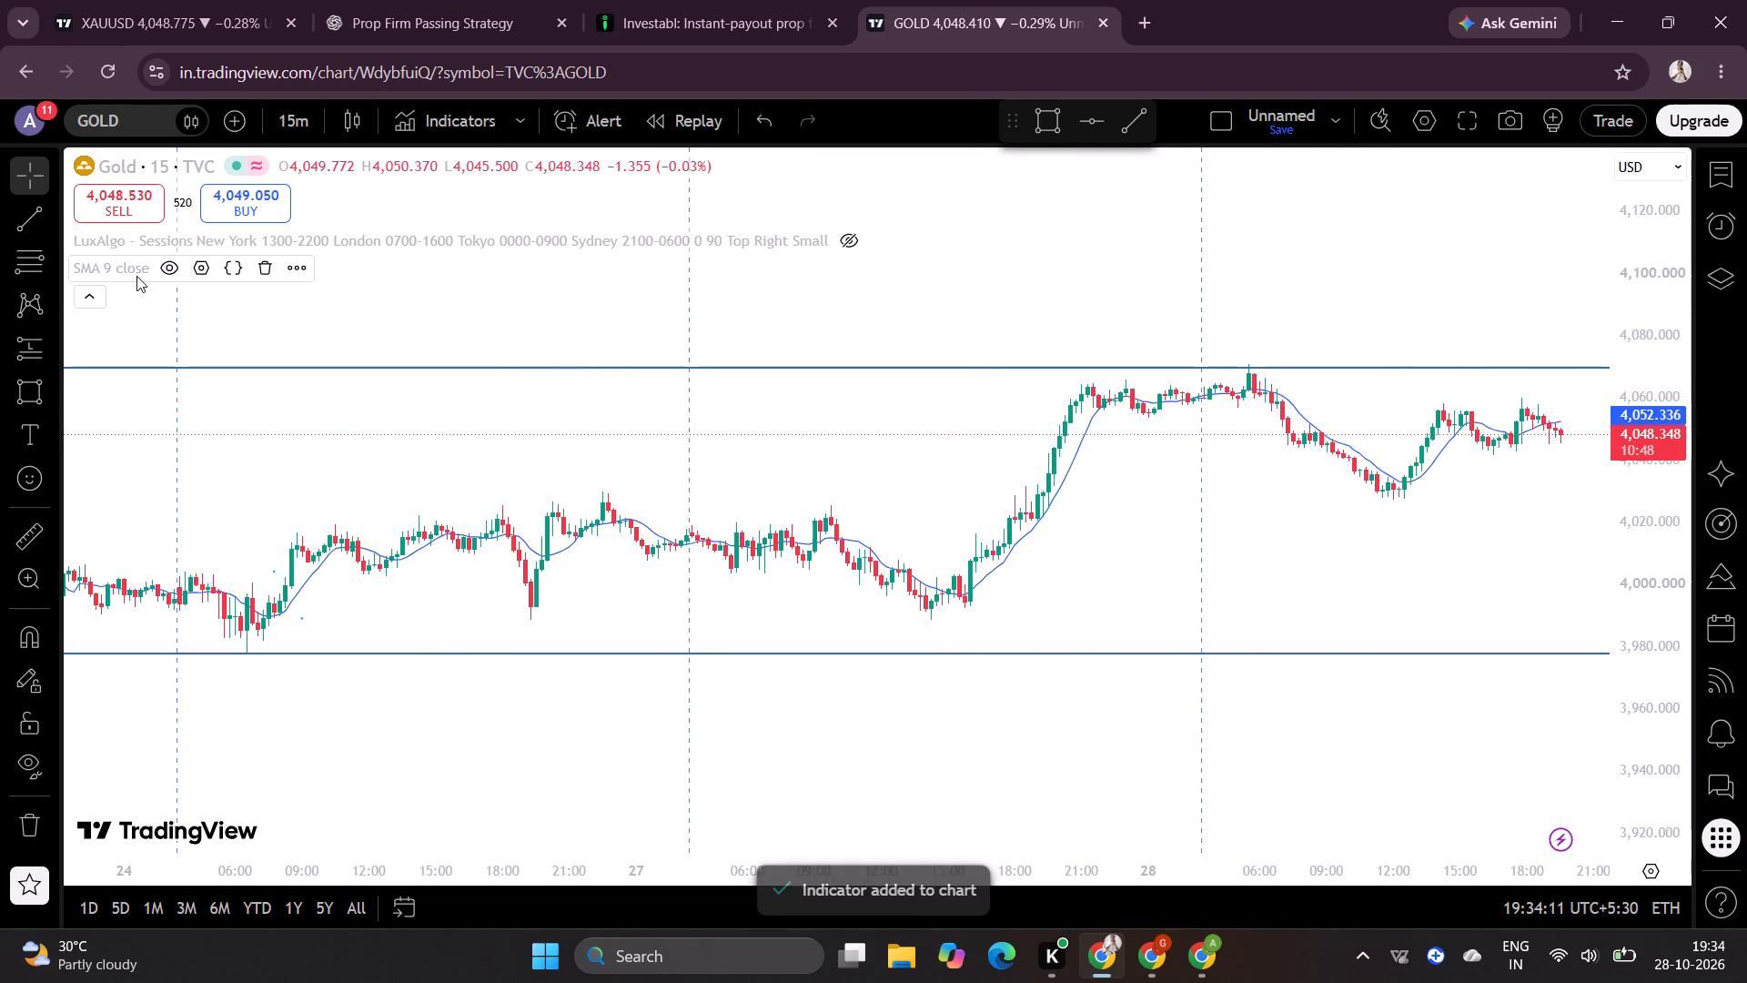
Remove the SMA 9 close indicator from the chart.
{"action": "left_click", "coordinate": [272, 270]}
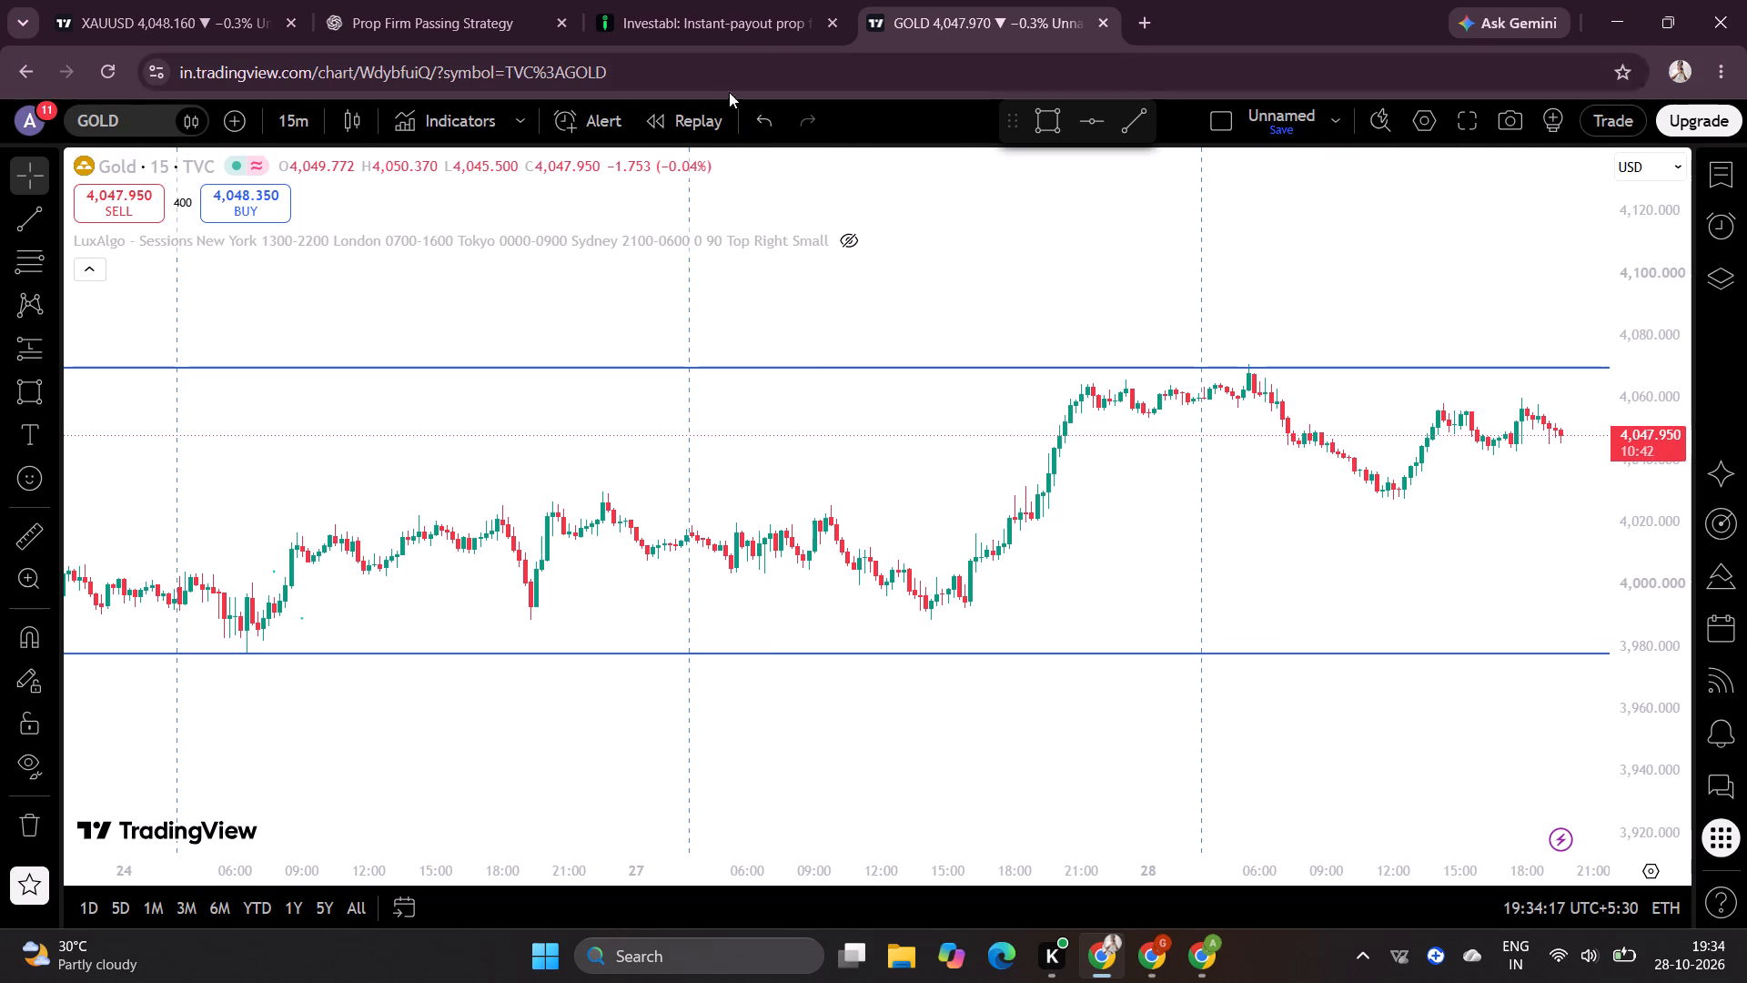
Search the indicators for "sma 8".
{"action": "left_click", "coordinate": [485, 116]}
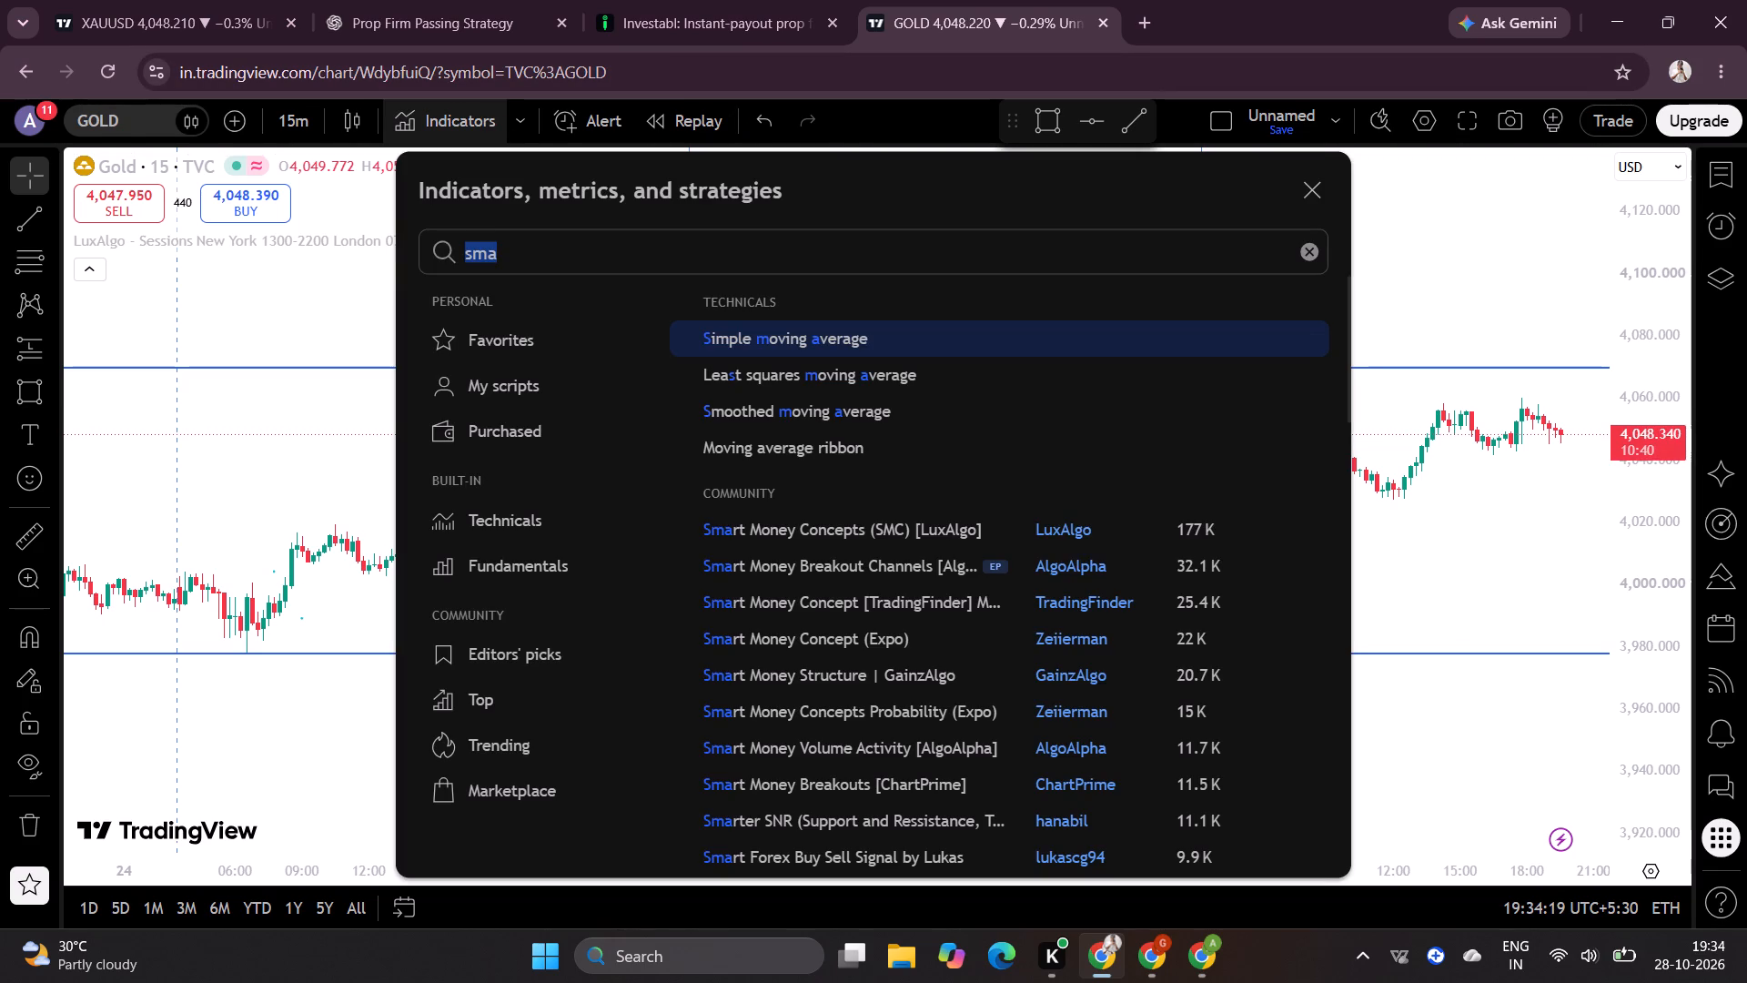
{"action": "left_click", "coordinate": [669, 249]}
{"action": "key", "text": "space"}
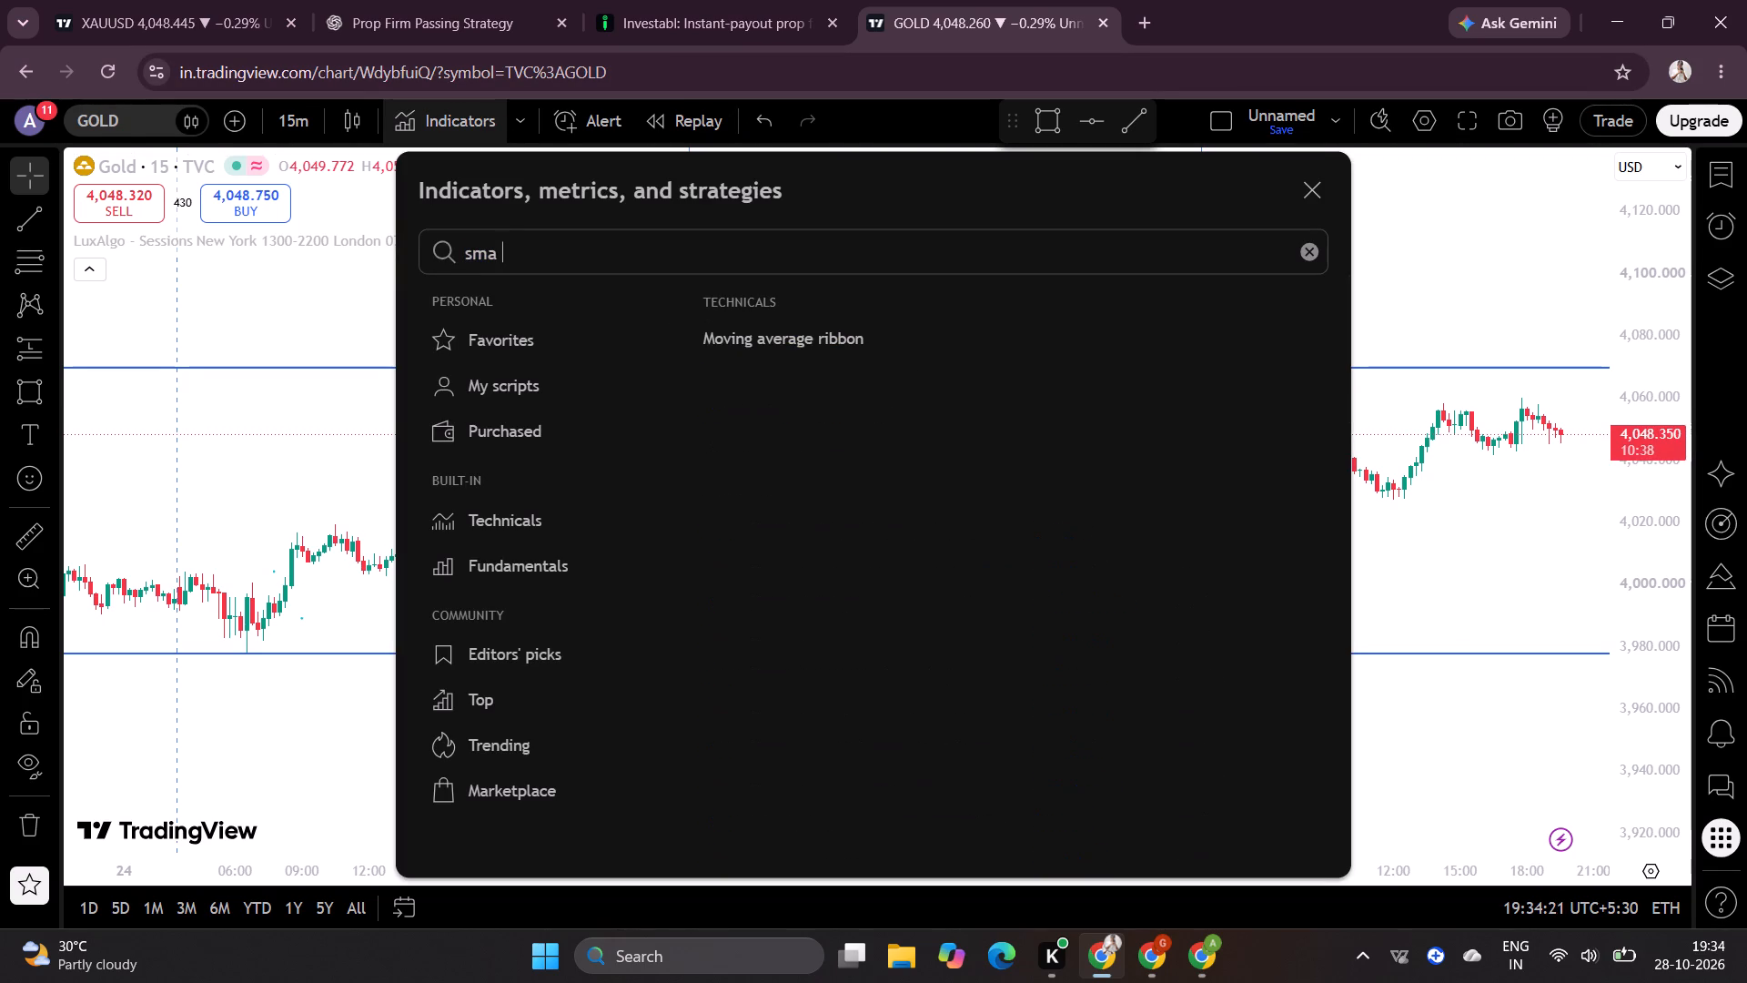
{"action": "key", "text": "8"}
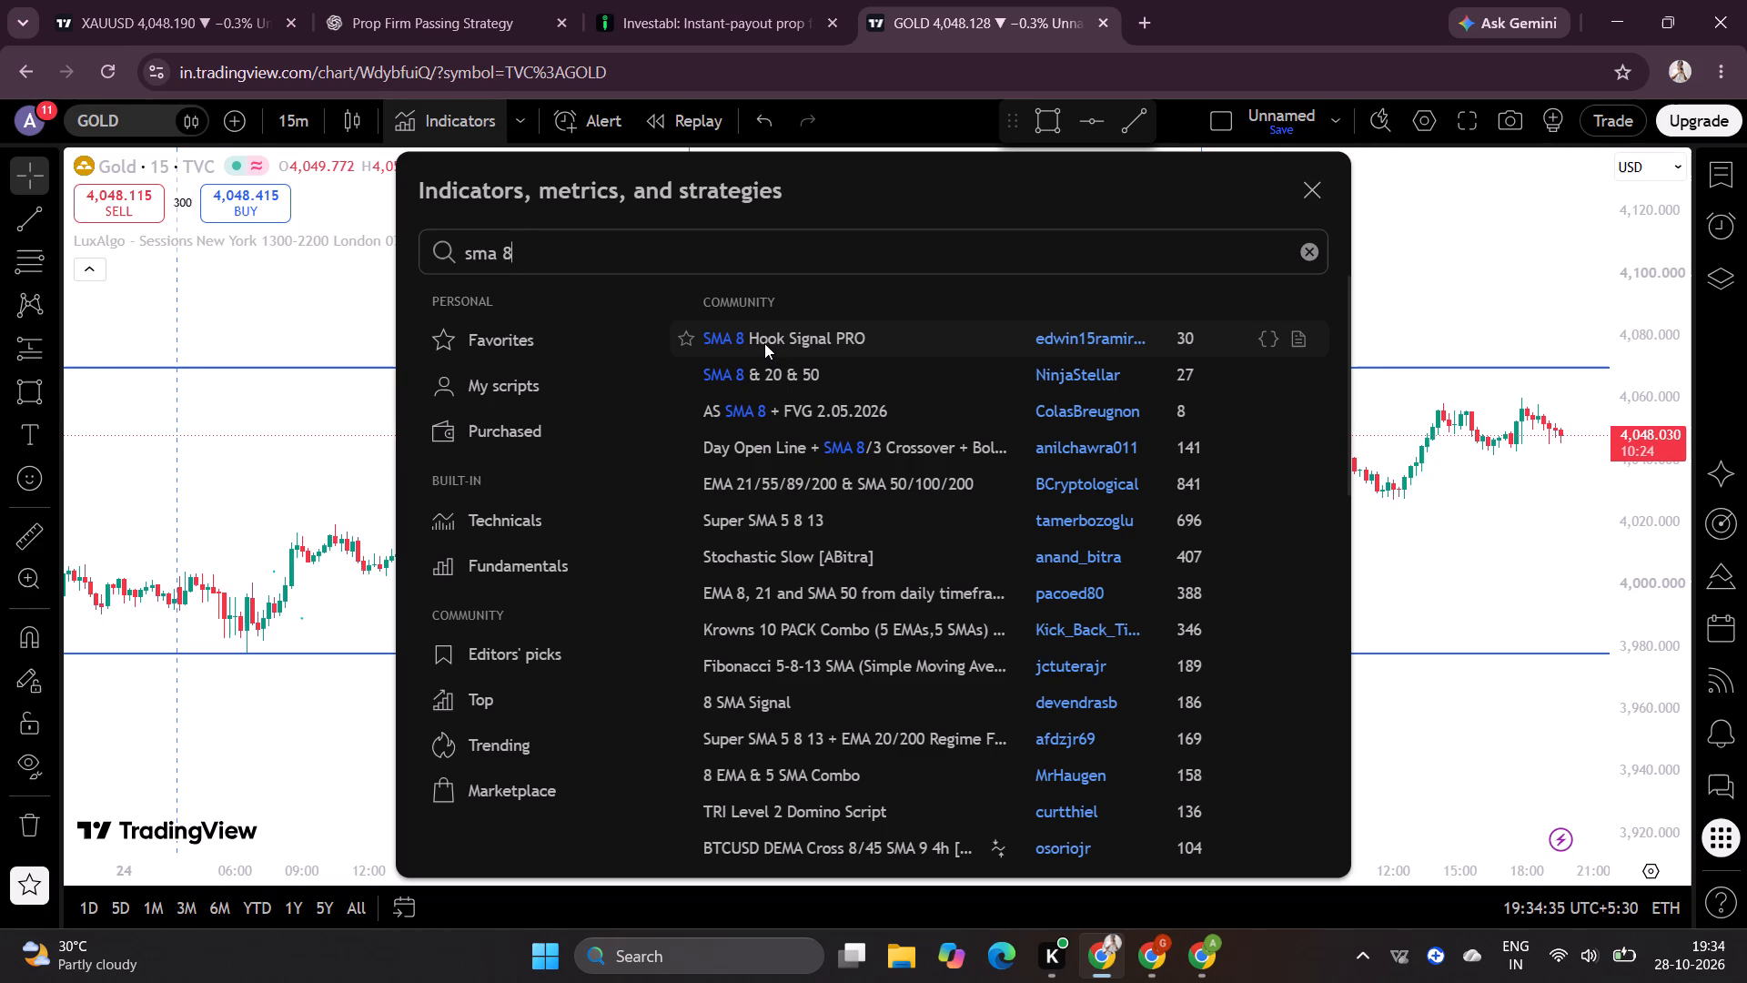
Replace the indicator search with "SMA" and add the Simple moving average to the gold chart.
{"action": "key", "text": "BackSpace"}
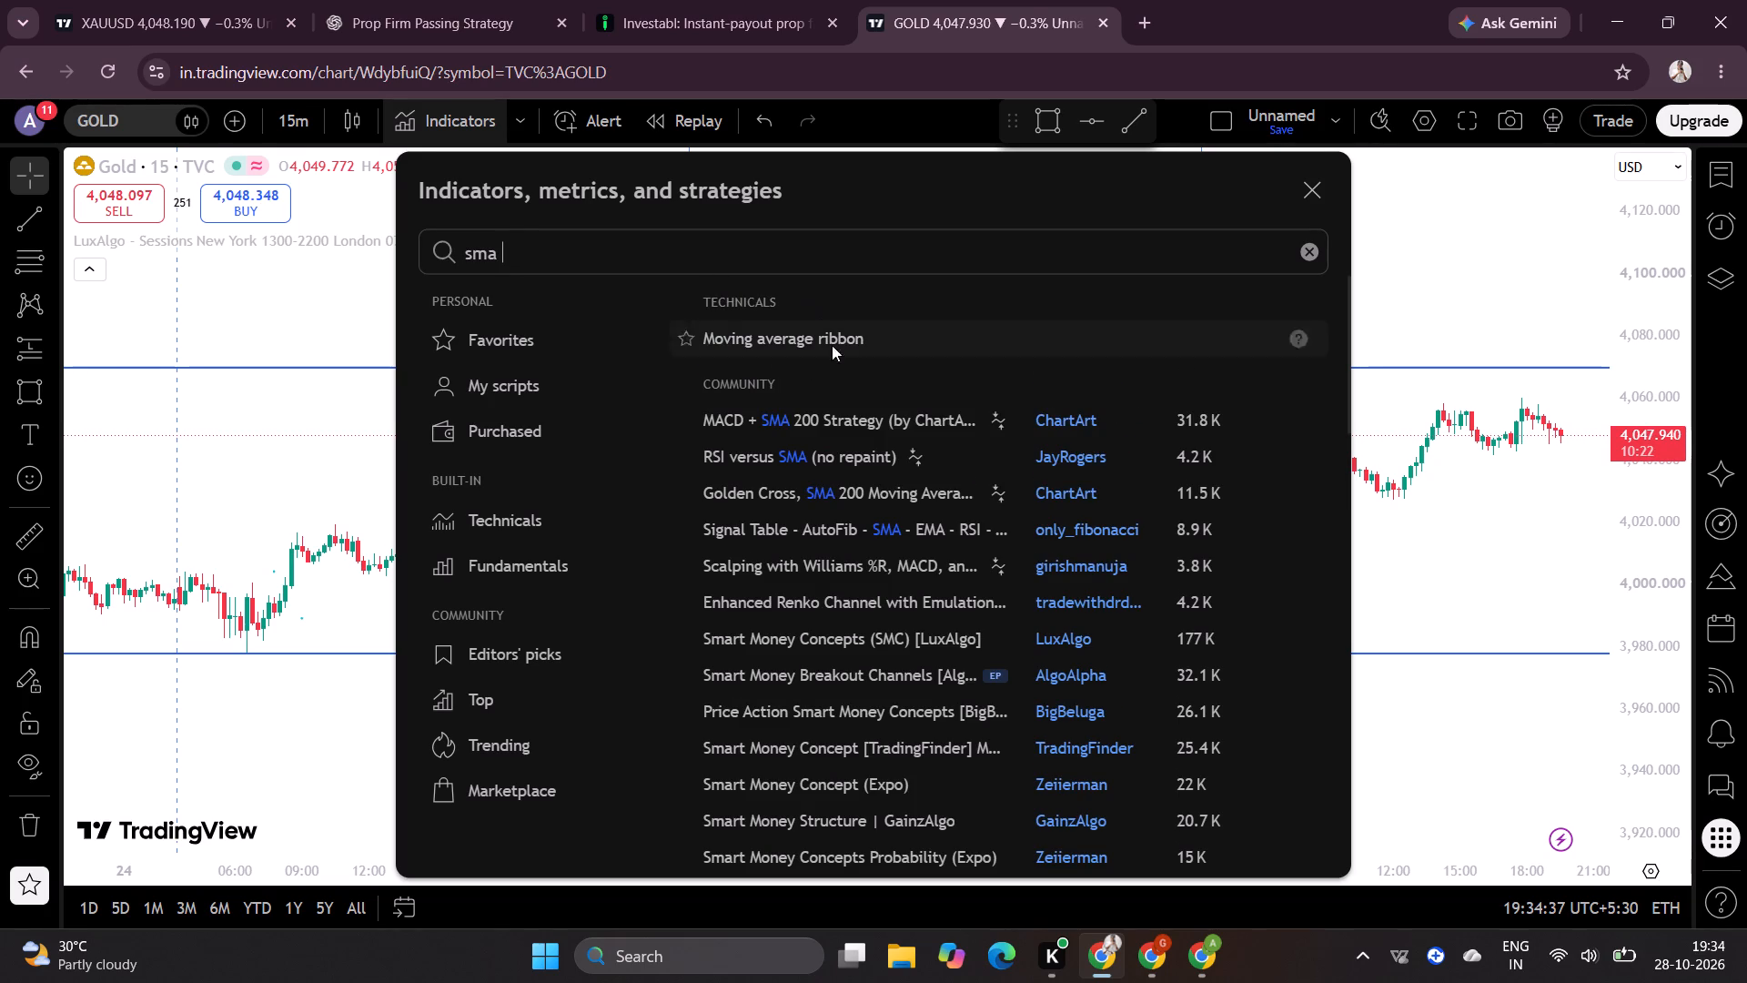
{"action": "left_click", "coordinate": [629, 258]}
{"action": "key", "text": "BackSpace"}
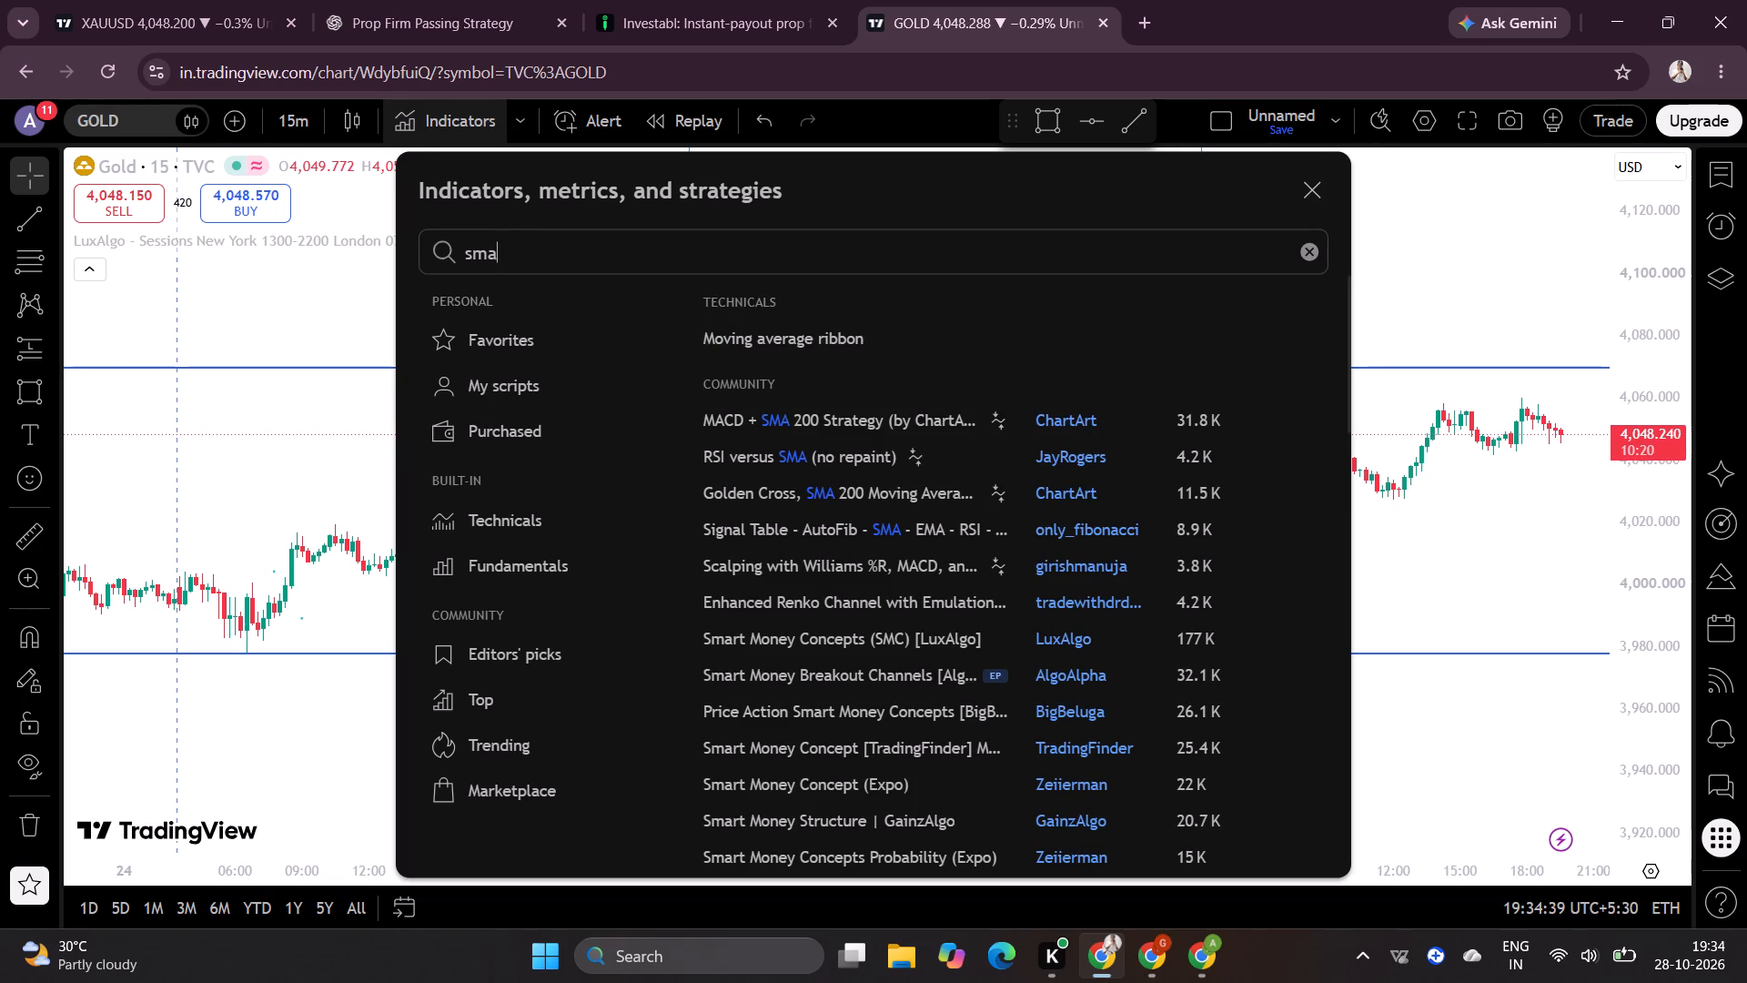
{"action": "key", "text": "BackSpace"}
{"action": "key", "text": "BackSpace"}
{"action": "key", "text": "BackSpace"}
{"action": "key", "text": "BackSpace"}
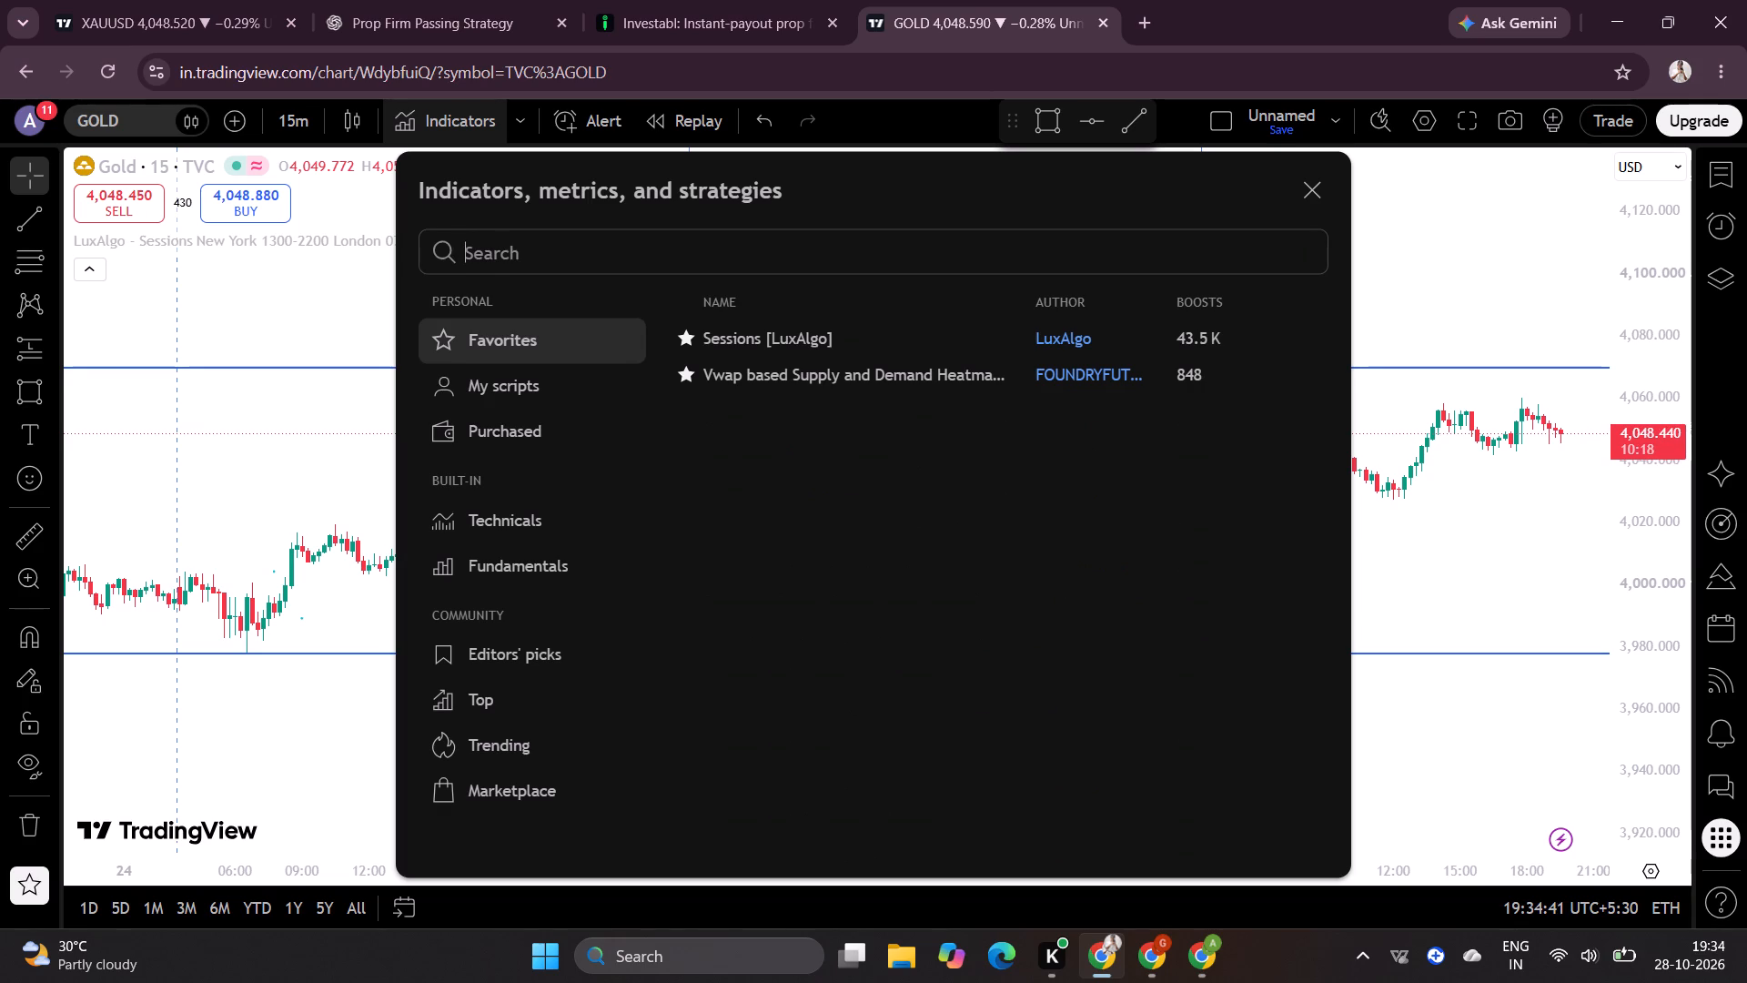
{"action": "type", "text": "SMA"}
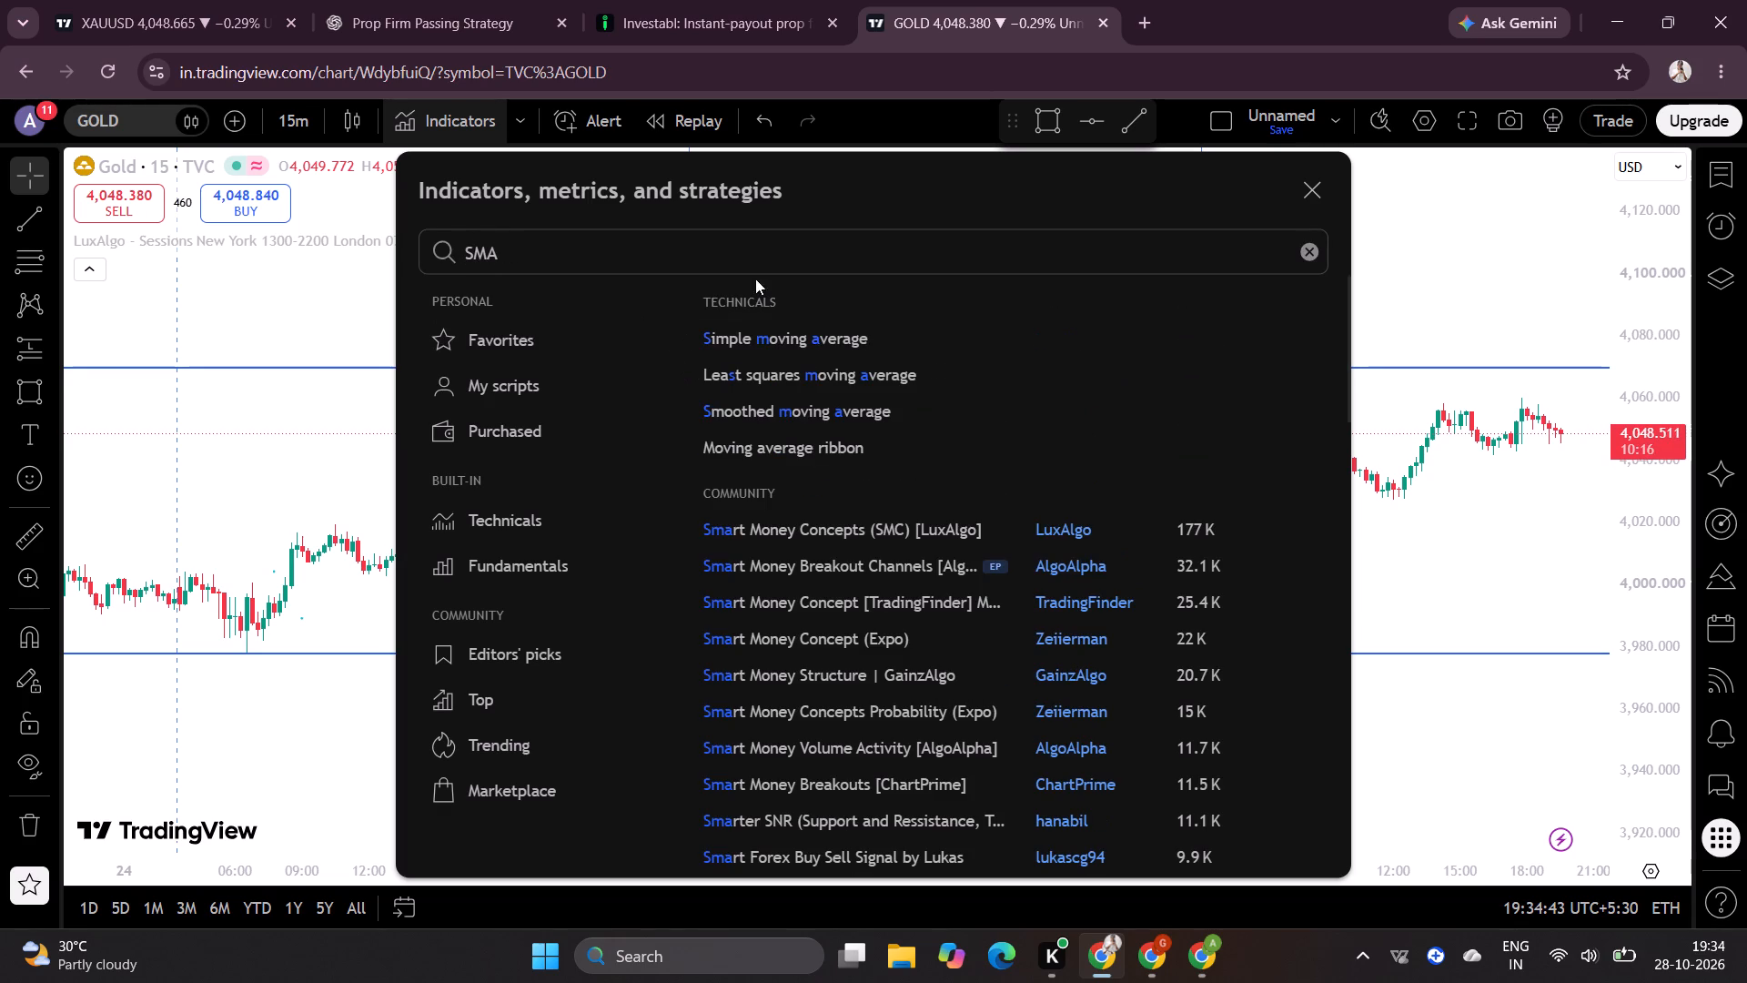
{"action": "left_click", "coordinate": [890, 341]}
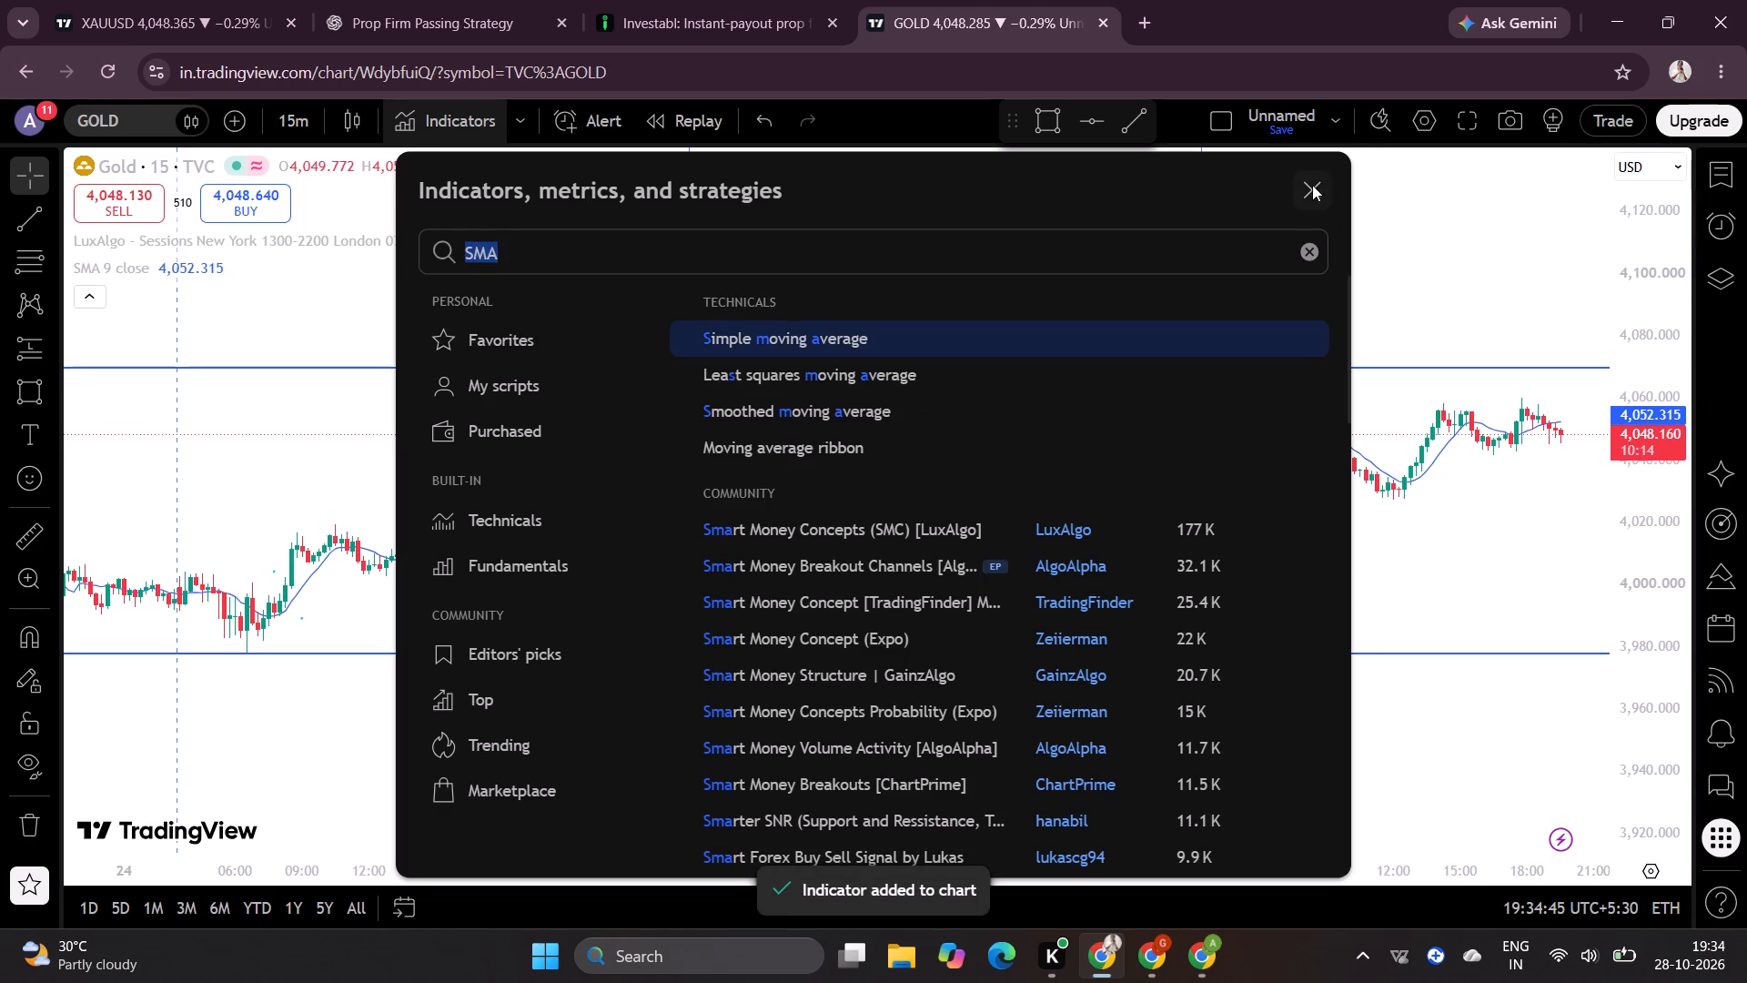
{"action": "left_click", "coordinate": [1312, 185]}
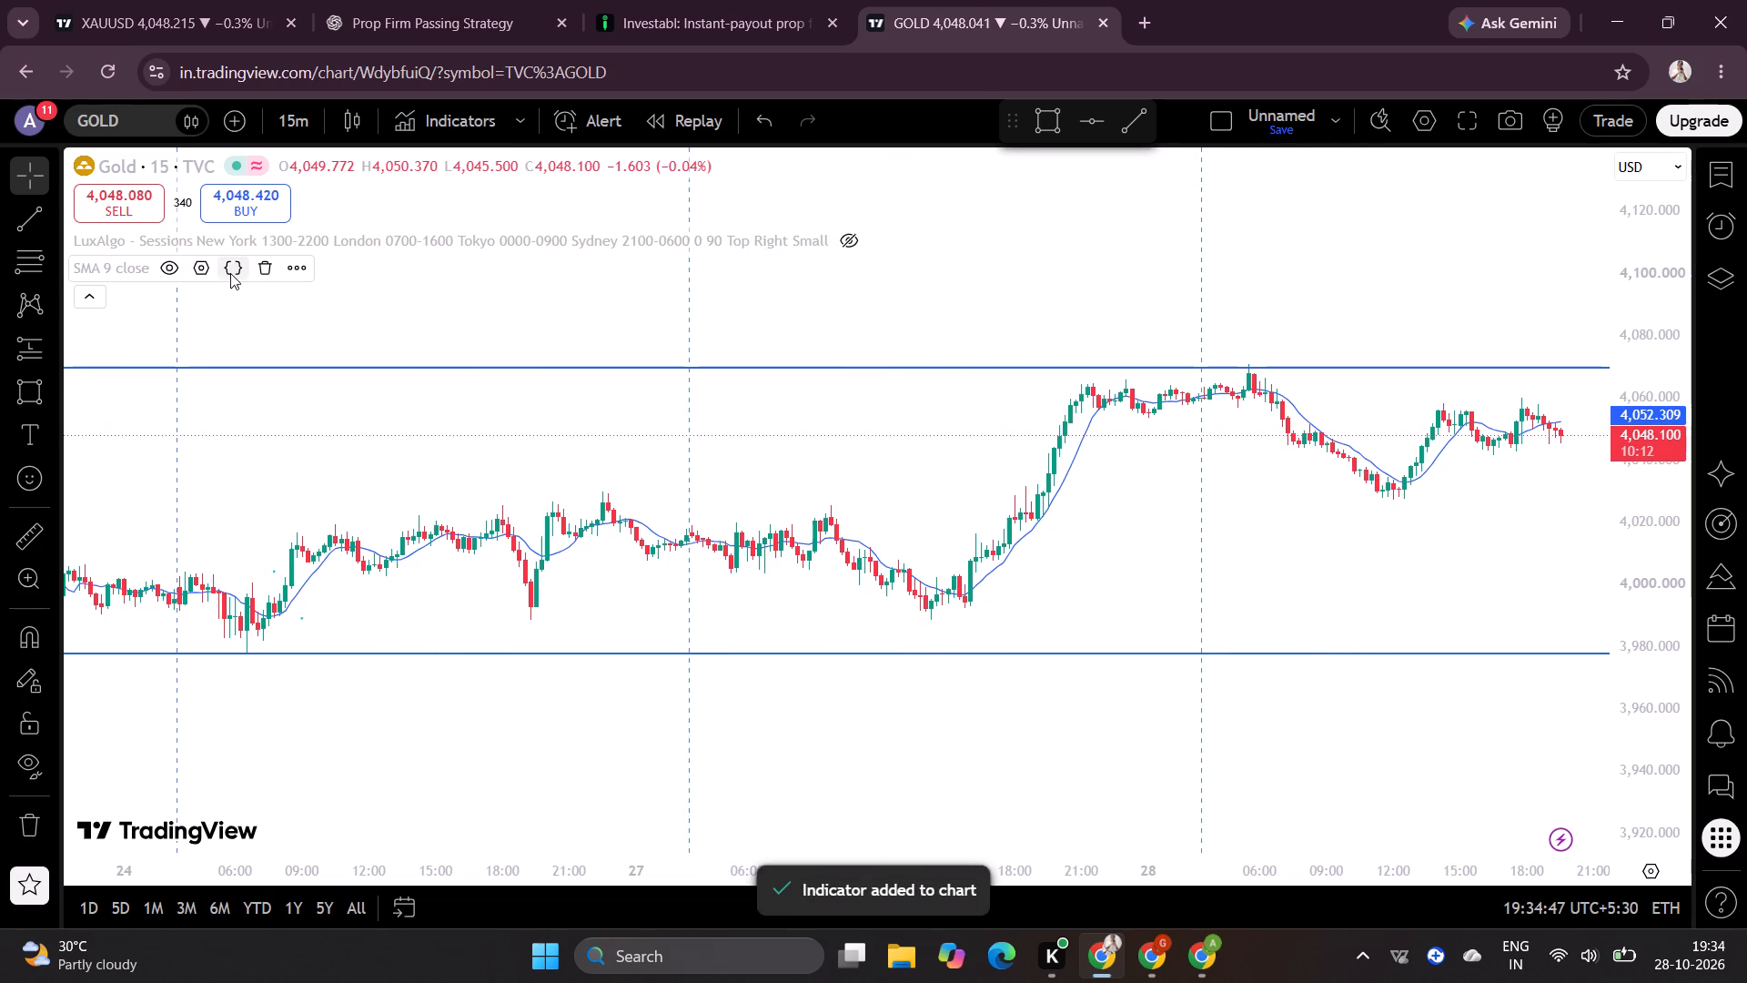
Set the length of the SMA 9 close indicator to 8.
{"action": "left_click", "coordinate": [200, 269]}
{"action": "left_click", "coordinate": [985, 279]}
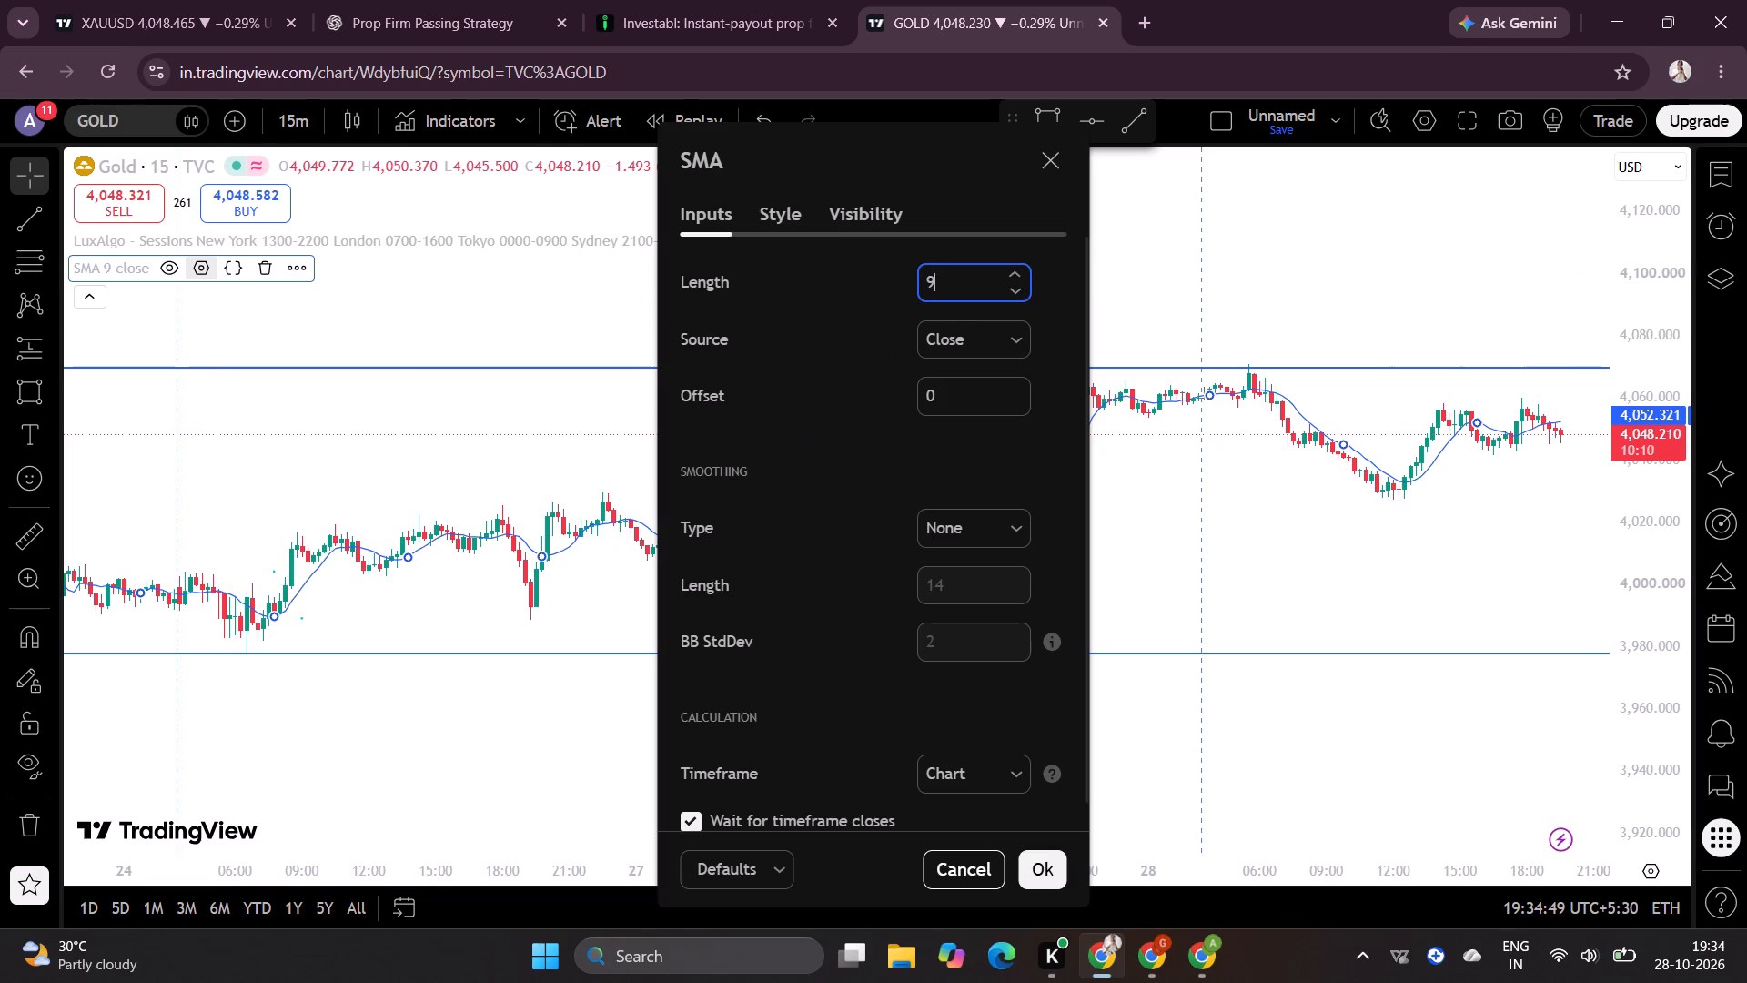
{"action": "key", "text": "BackSpace"}
{"action": "key", "text": "8"}
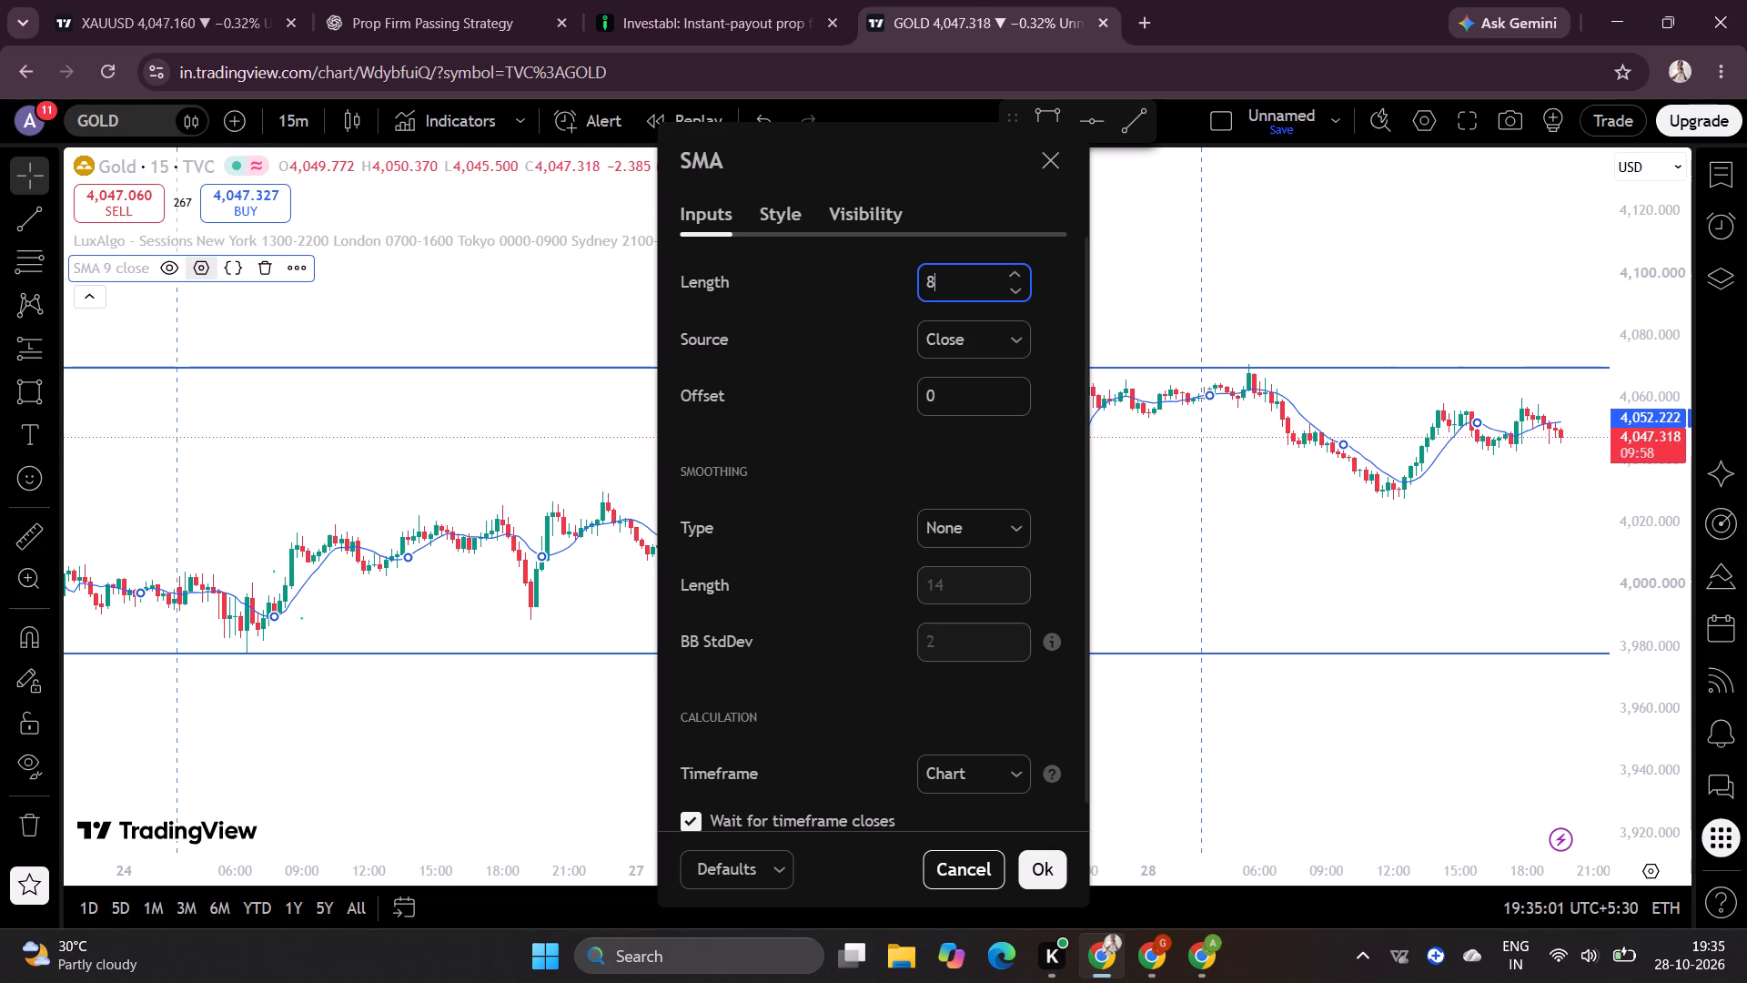
{"action": "scroll", "coordinate": [897, 419], "scroll_direction": "down", "scroll_amount": 2}
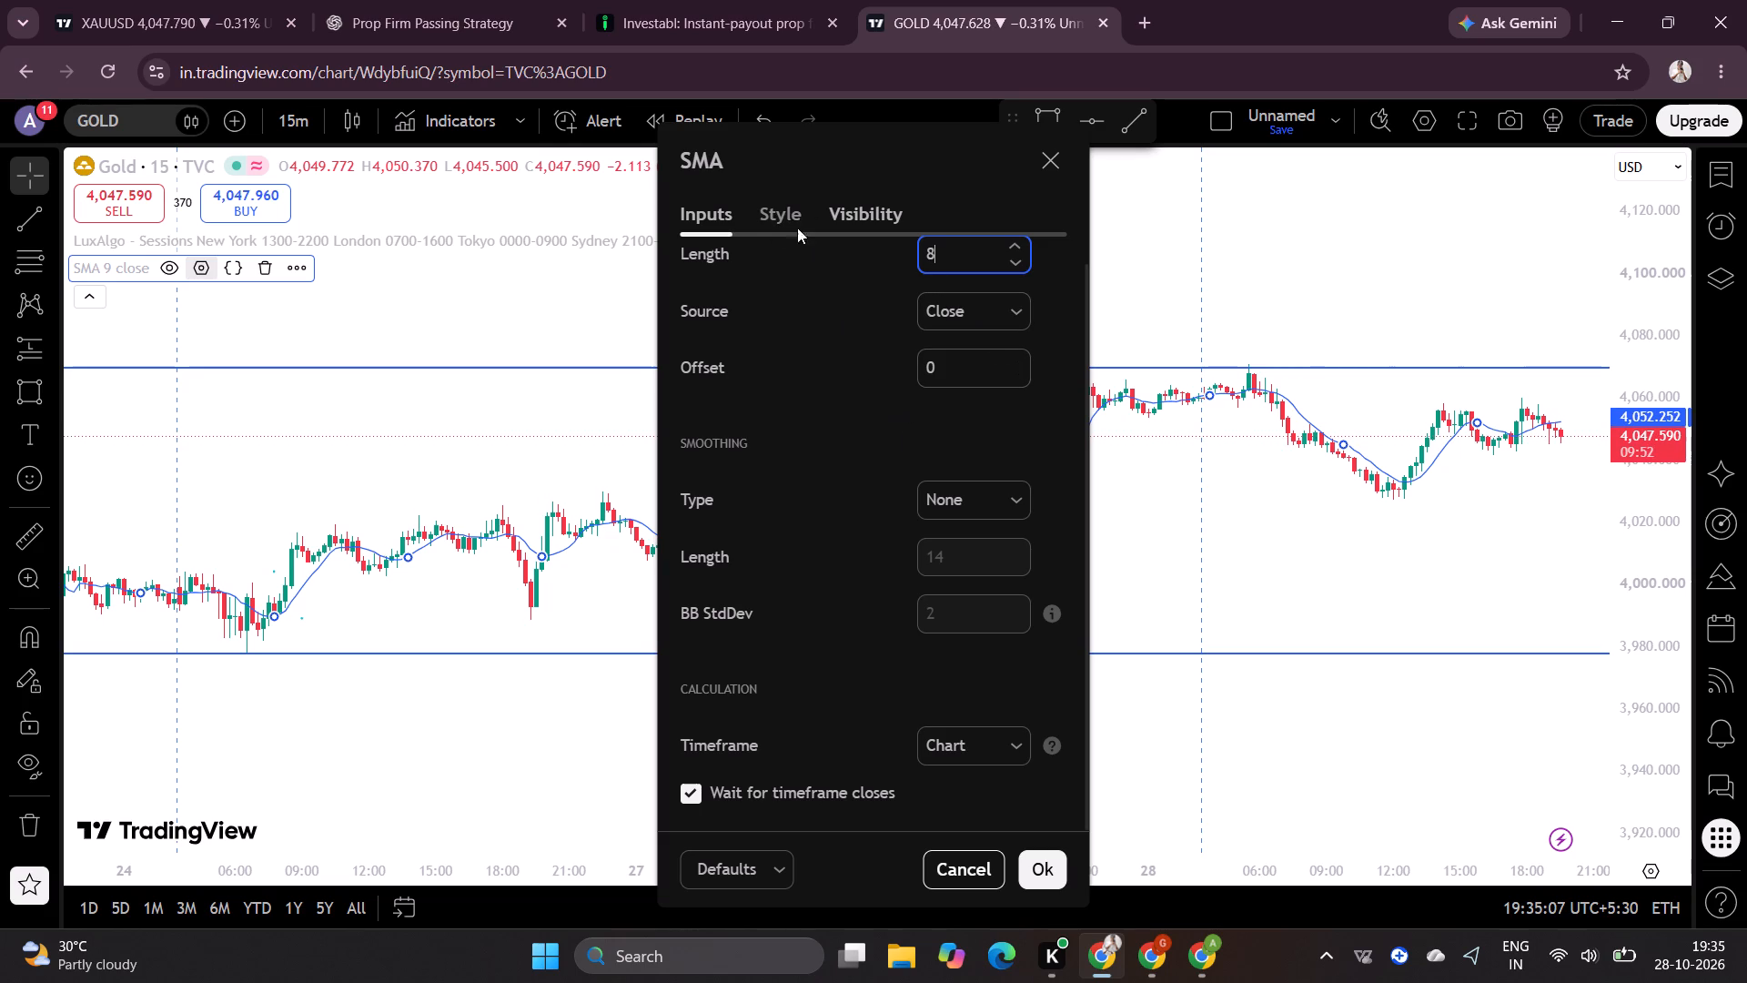
{"action": "scroll", "coordinate": [901, 517], "scroll_direction": "down", "scroll_amount": 3}
{"action": "left_click", "coordinate": [1055, 868]}
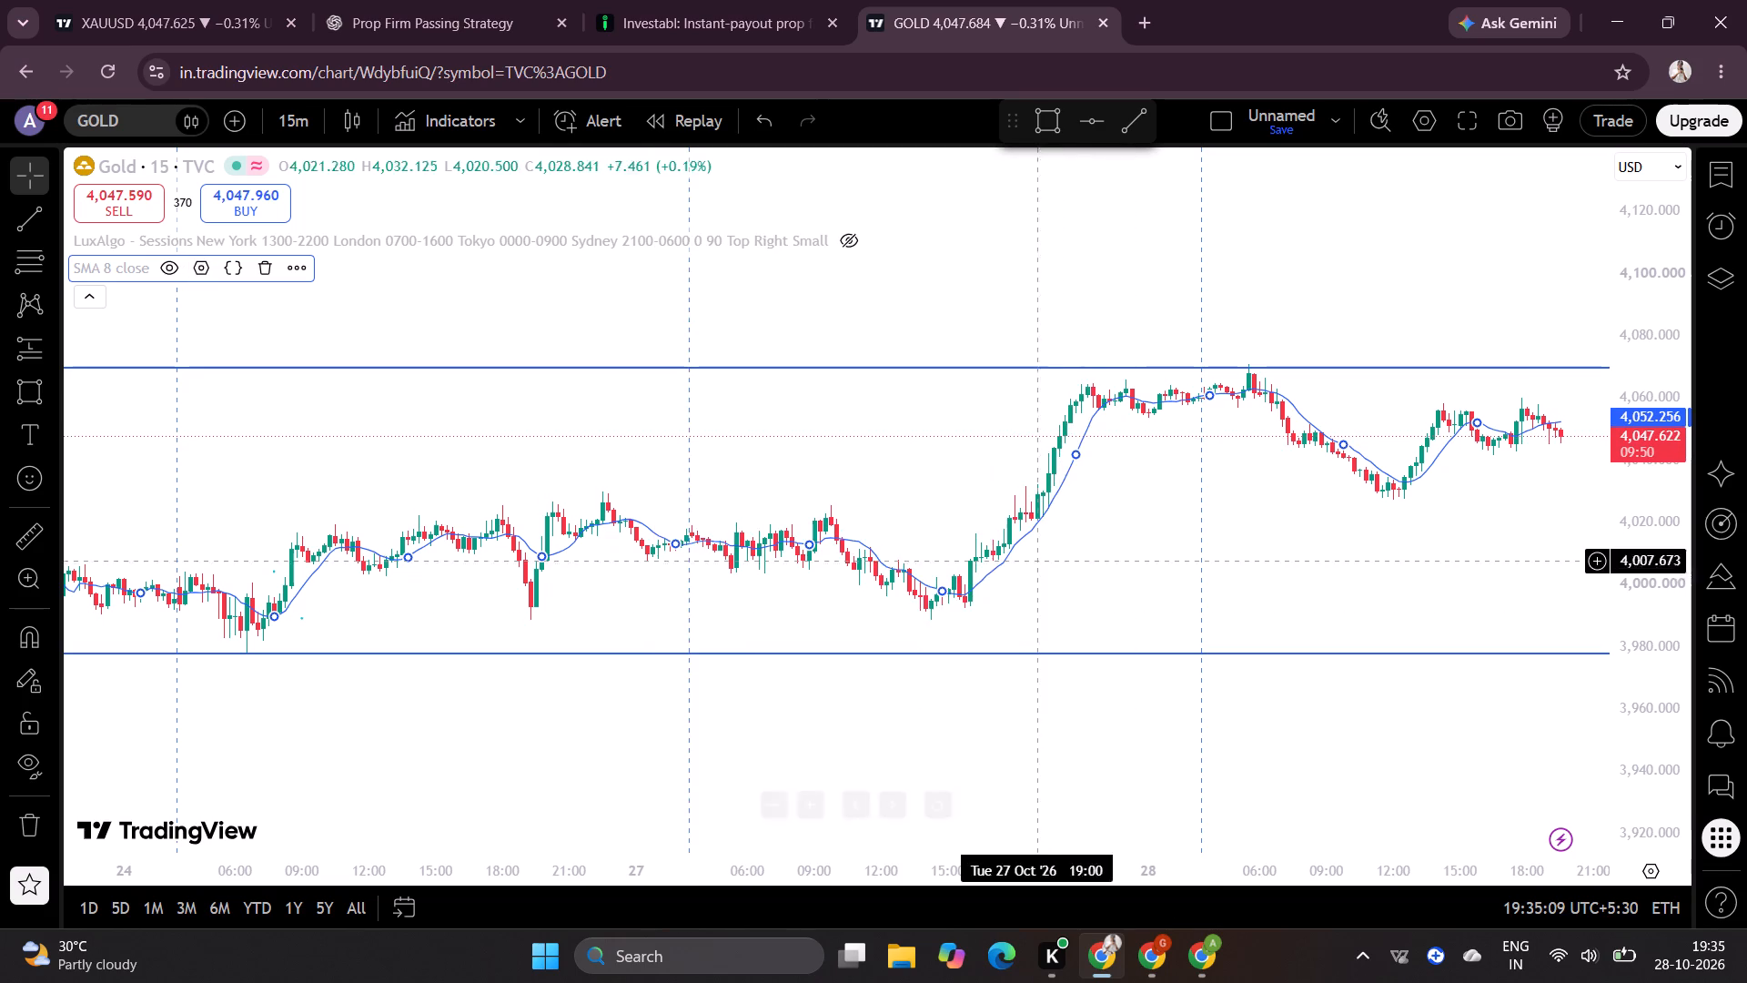
Add a second Simple moving average indicator to the gold chart.
{"action": "left_click_drag", "start_coordinate": [1081, 542], "coordinate": [890, 531]}
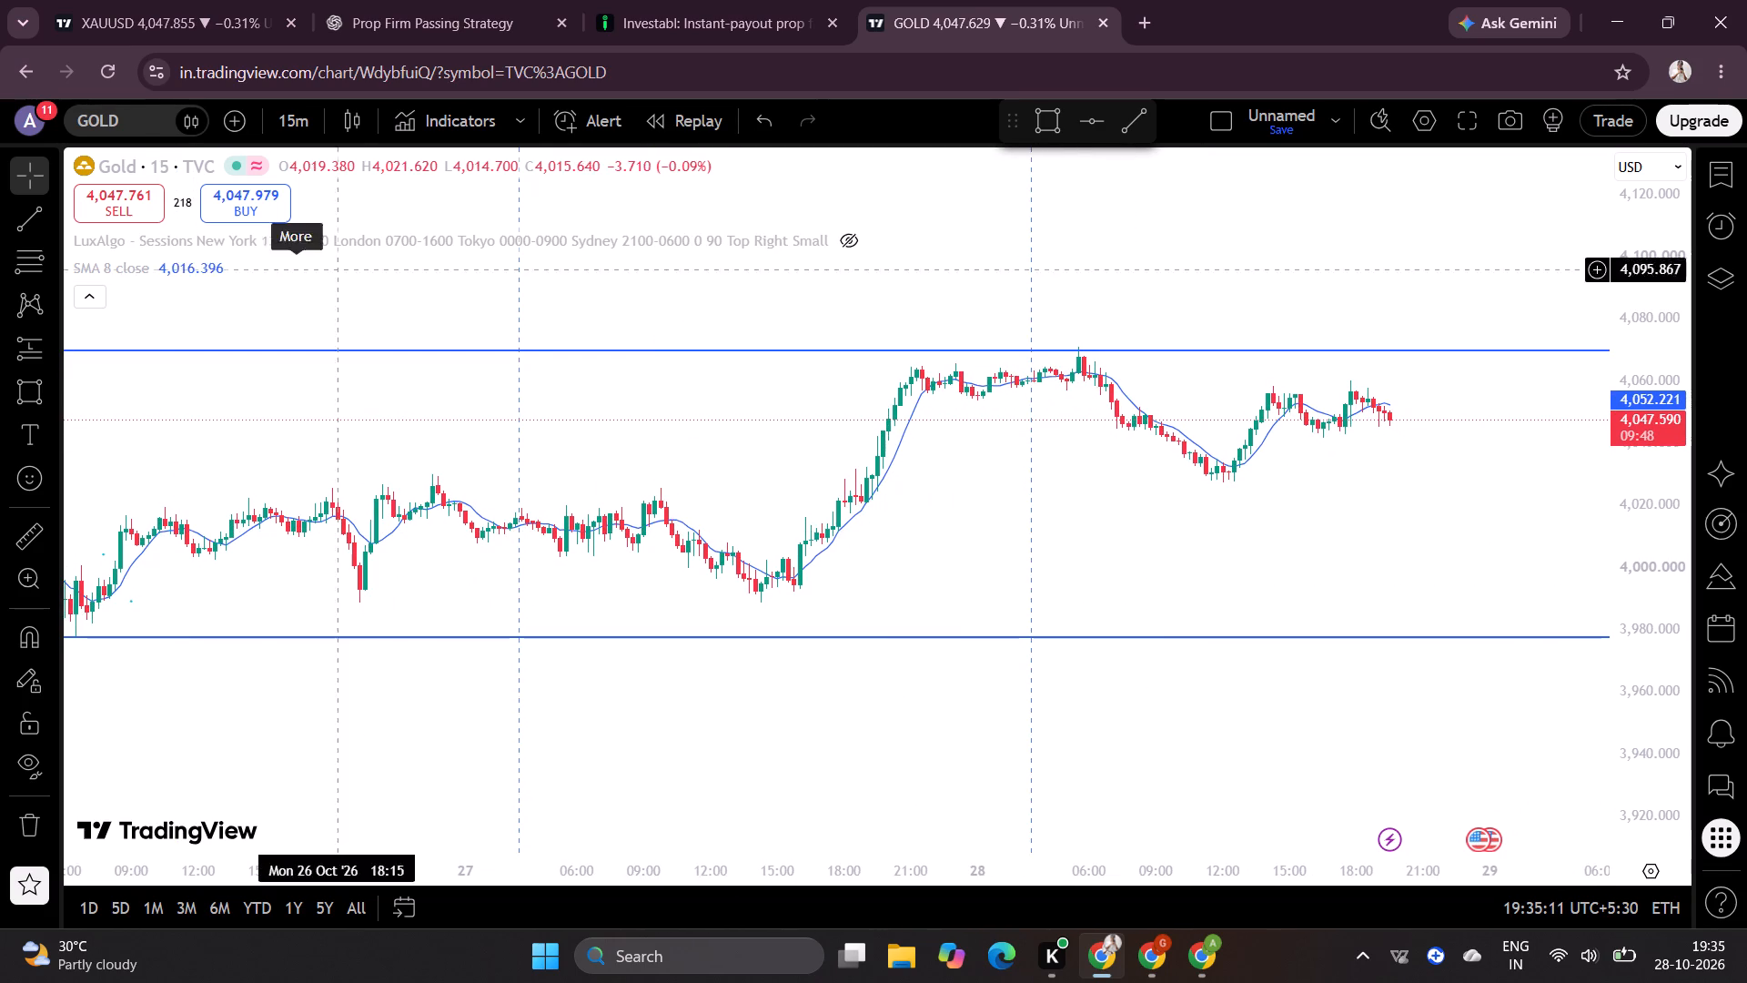
{"action": "left_click", "coordinate": [499, 115]}
{"action": "left_click", "coordinate": [766, 333]}
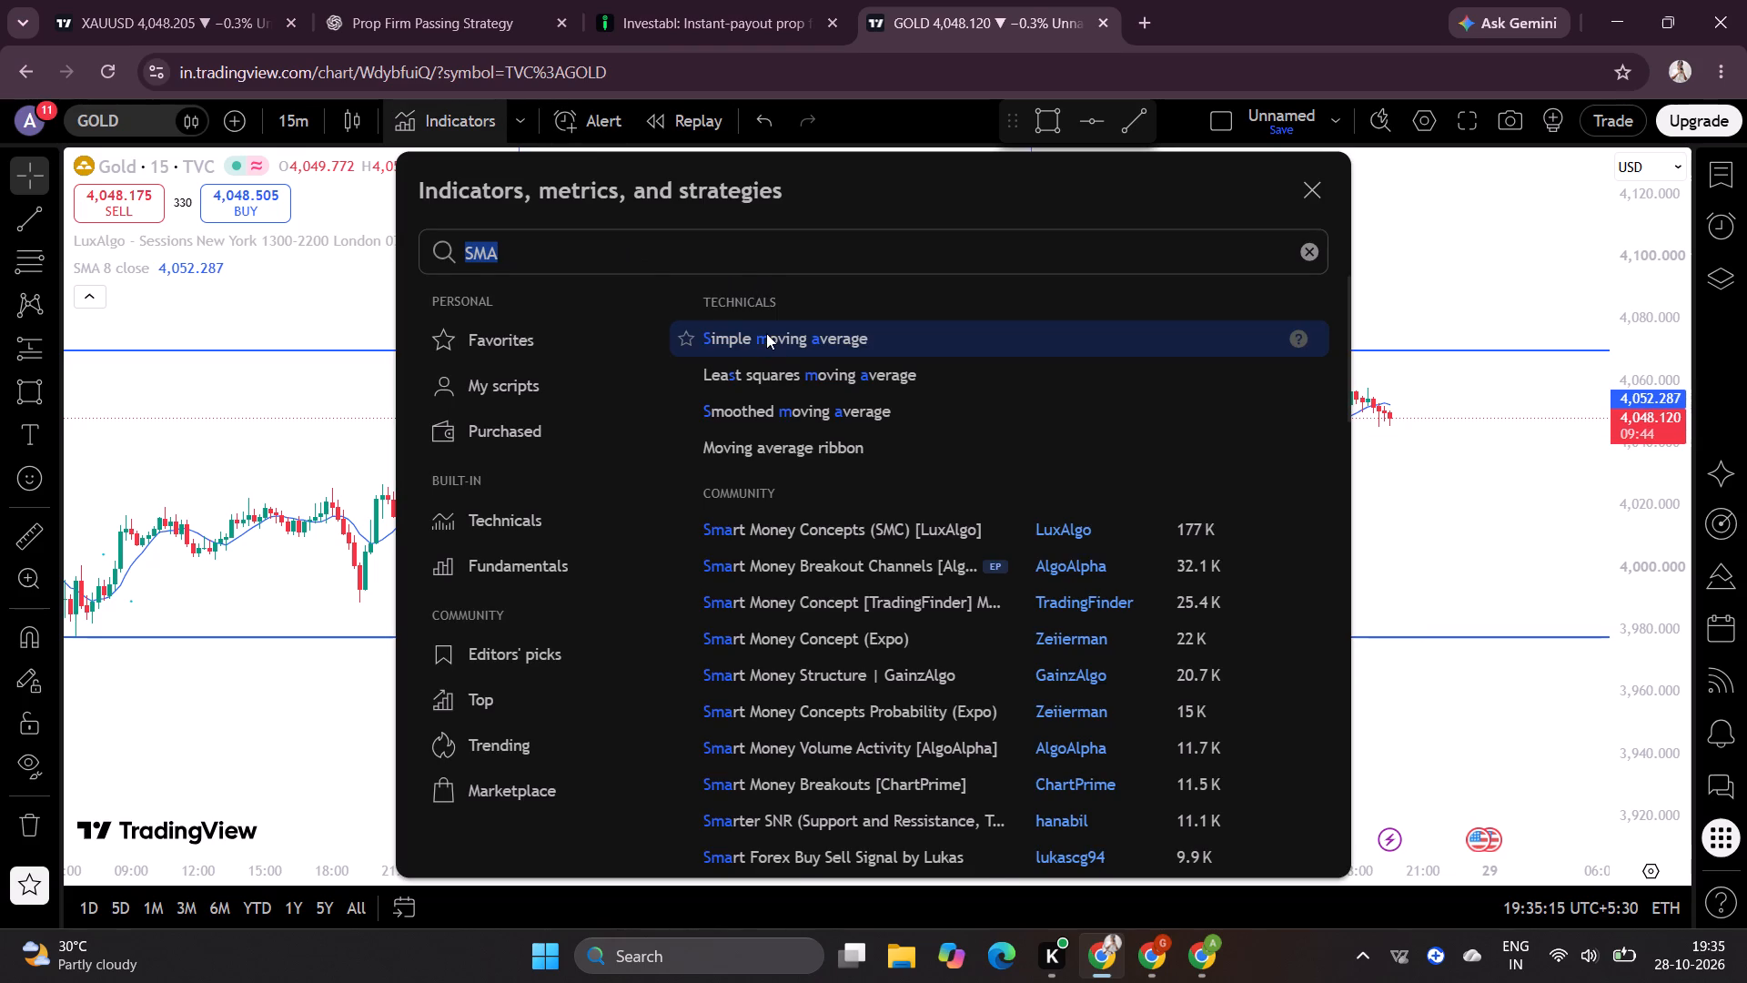
{"action": "left_click", "coordinate": [1318, 195]}
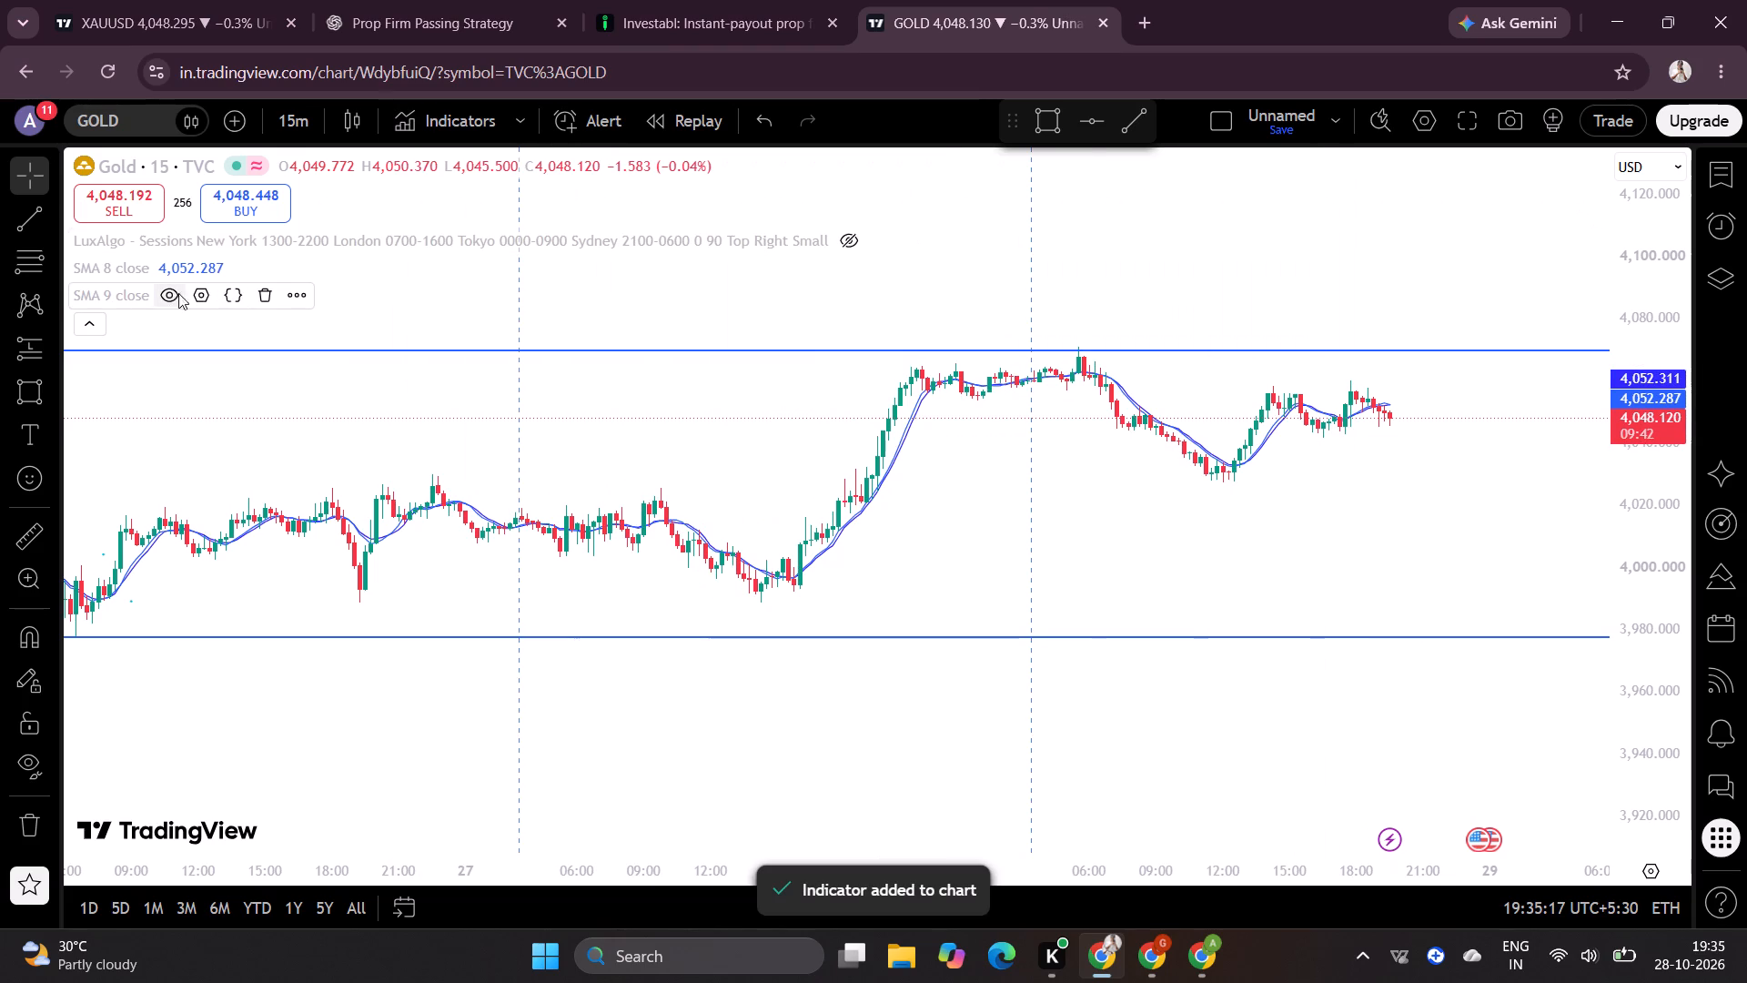
Set the length of the second moving average, SMA 9 close, to 50.
{"action": "left_click", "coordinate": [203, 298]}
{"action": "left_click", "coordinate": [931, 278]}
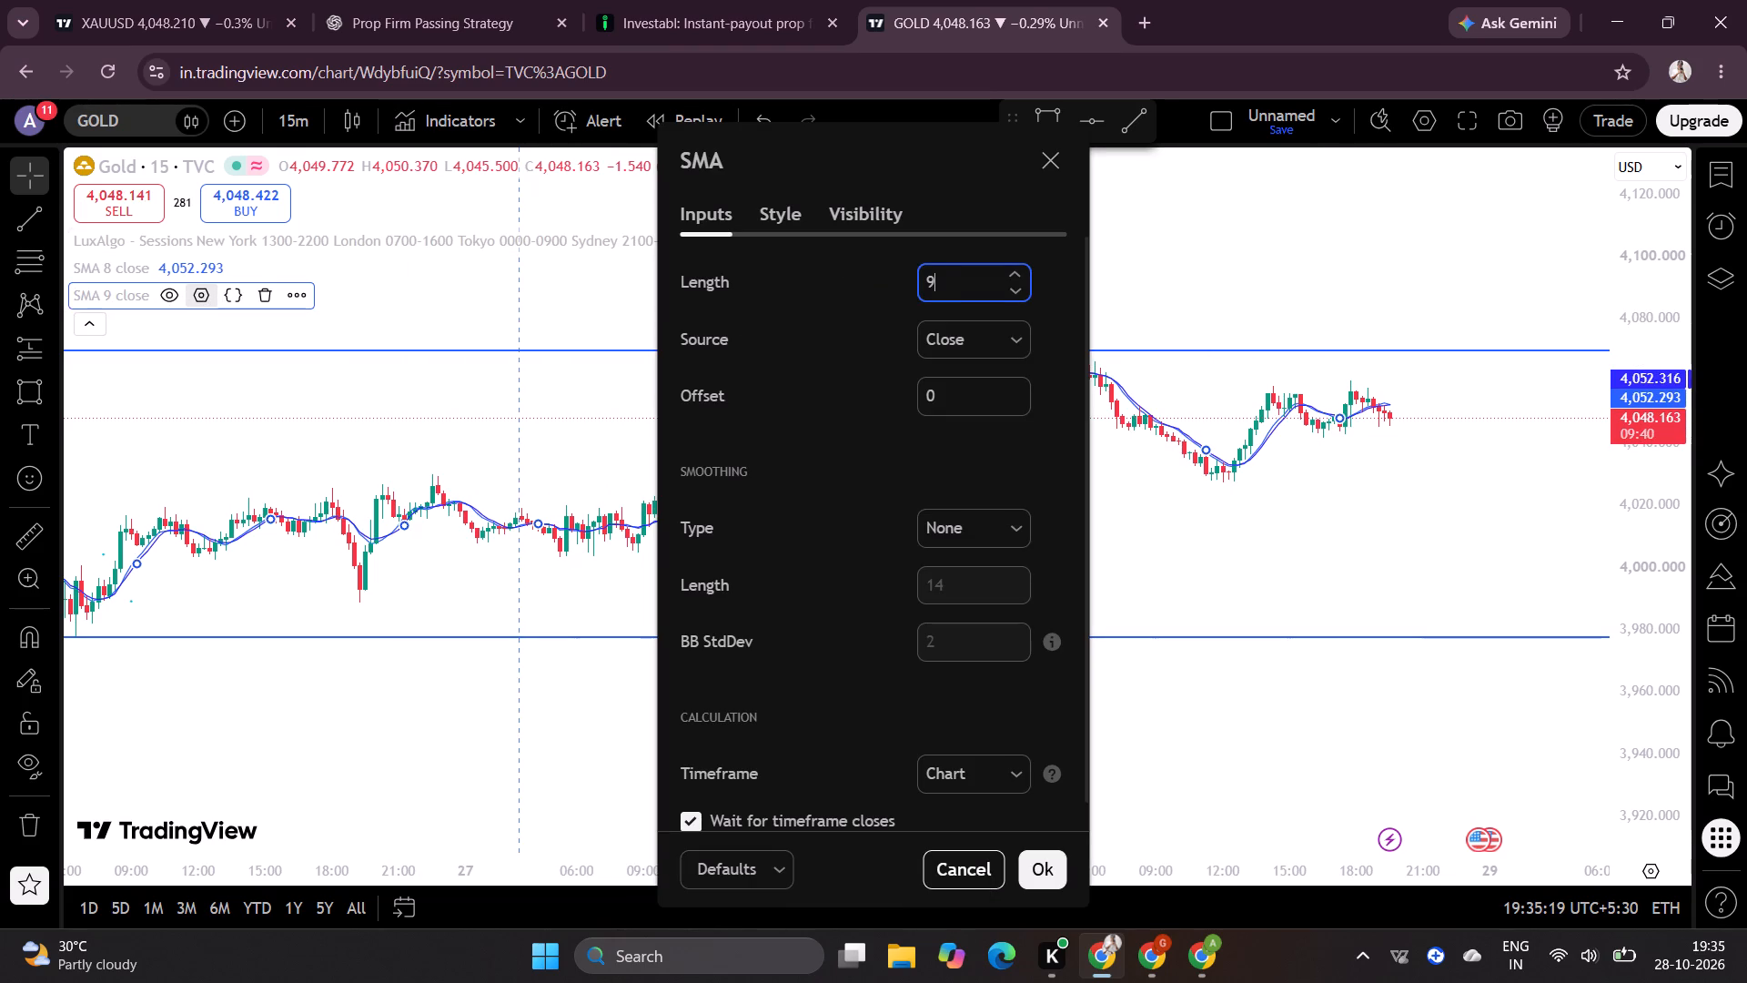
{"action": "key", "text": "BackSpace"}
{"action": "type", "text": "50"}
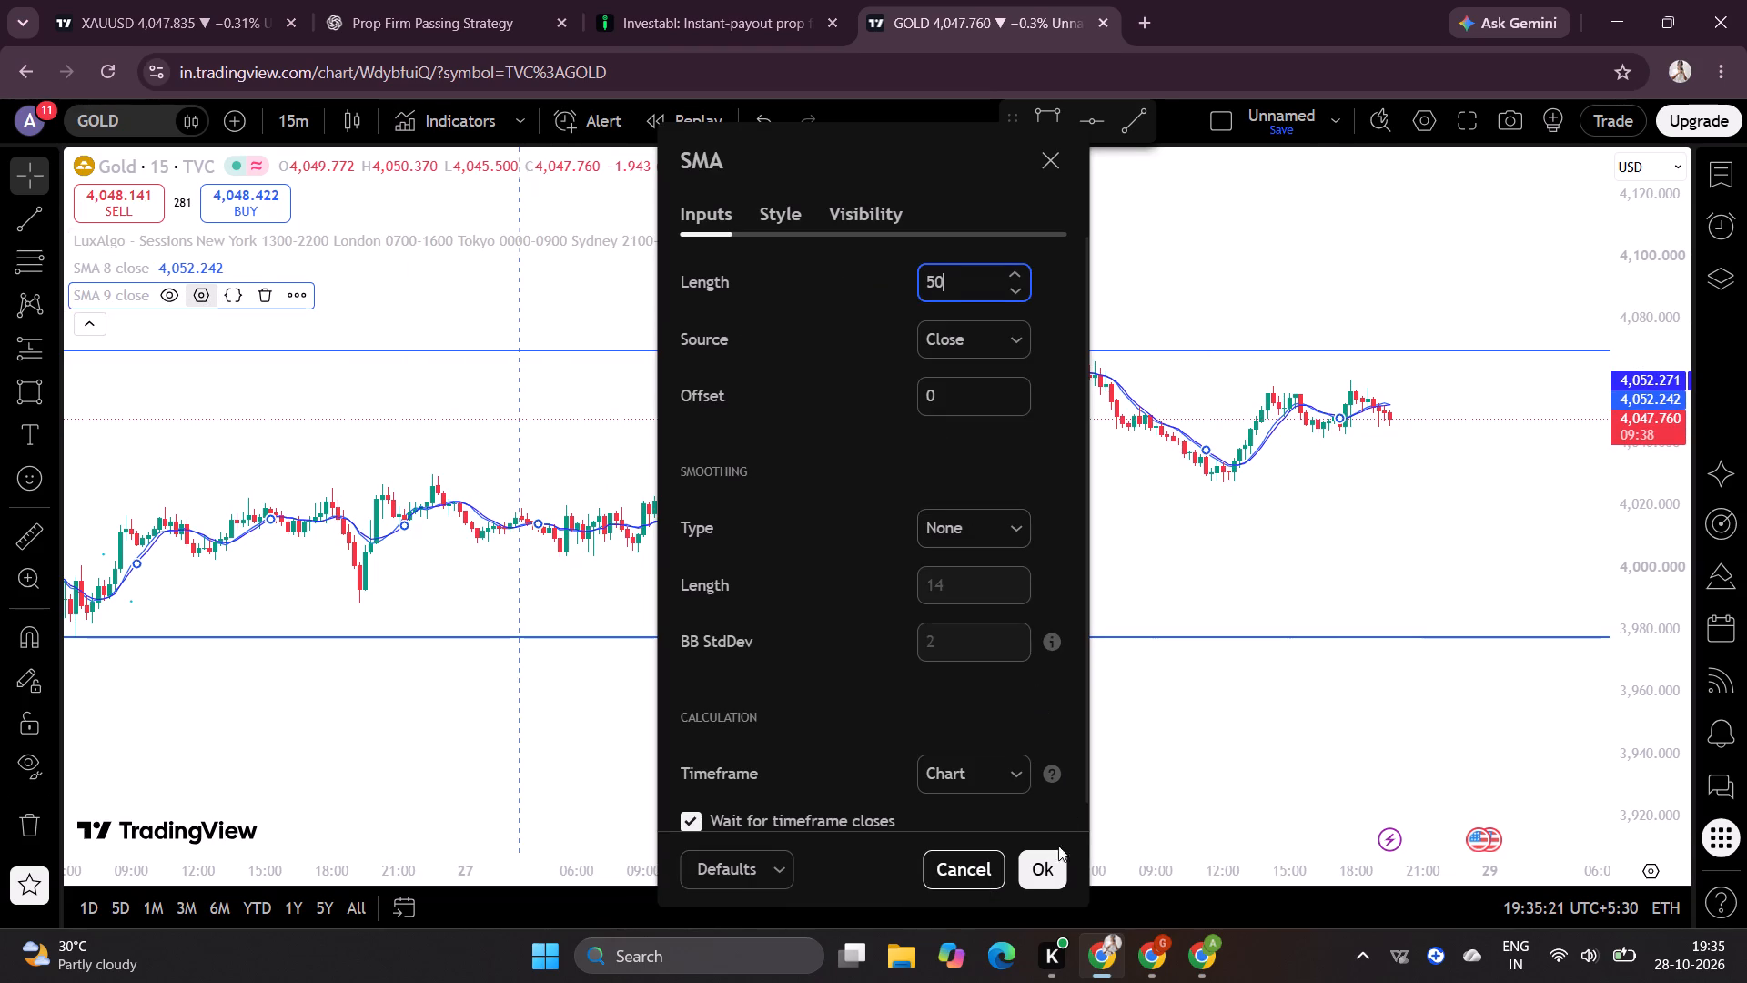
{"action": "left_click", "coordinate": [1053, 864]}
Change the line colour of the SMA 8 moving average to dark red.
{"action": "left_click_drag", "start_coordinate": [1047, 562], "coordinate": [995, 568]}
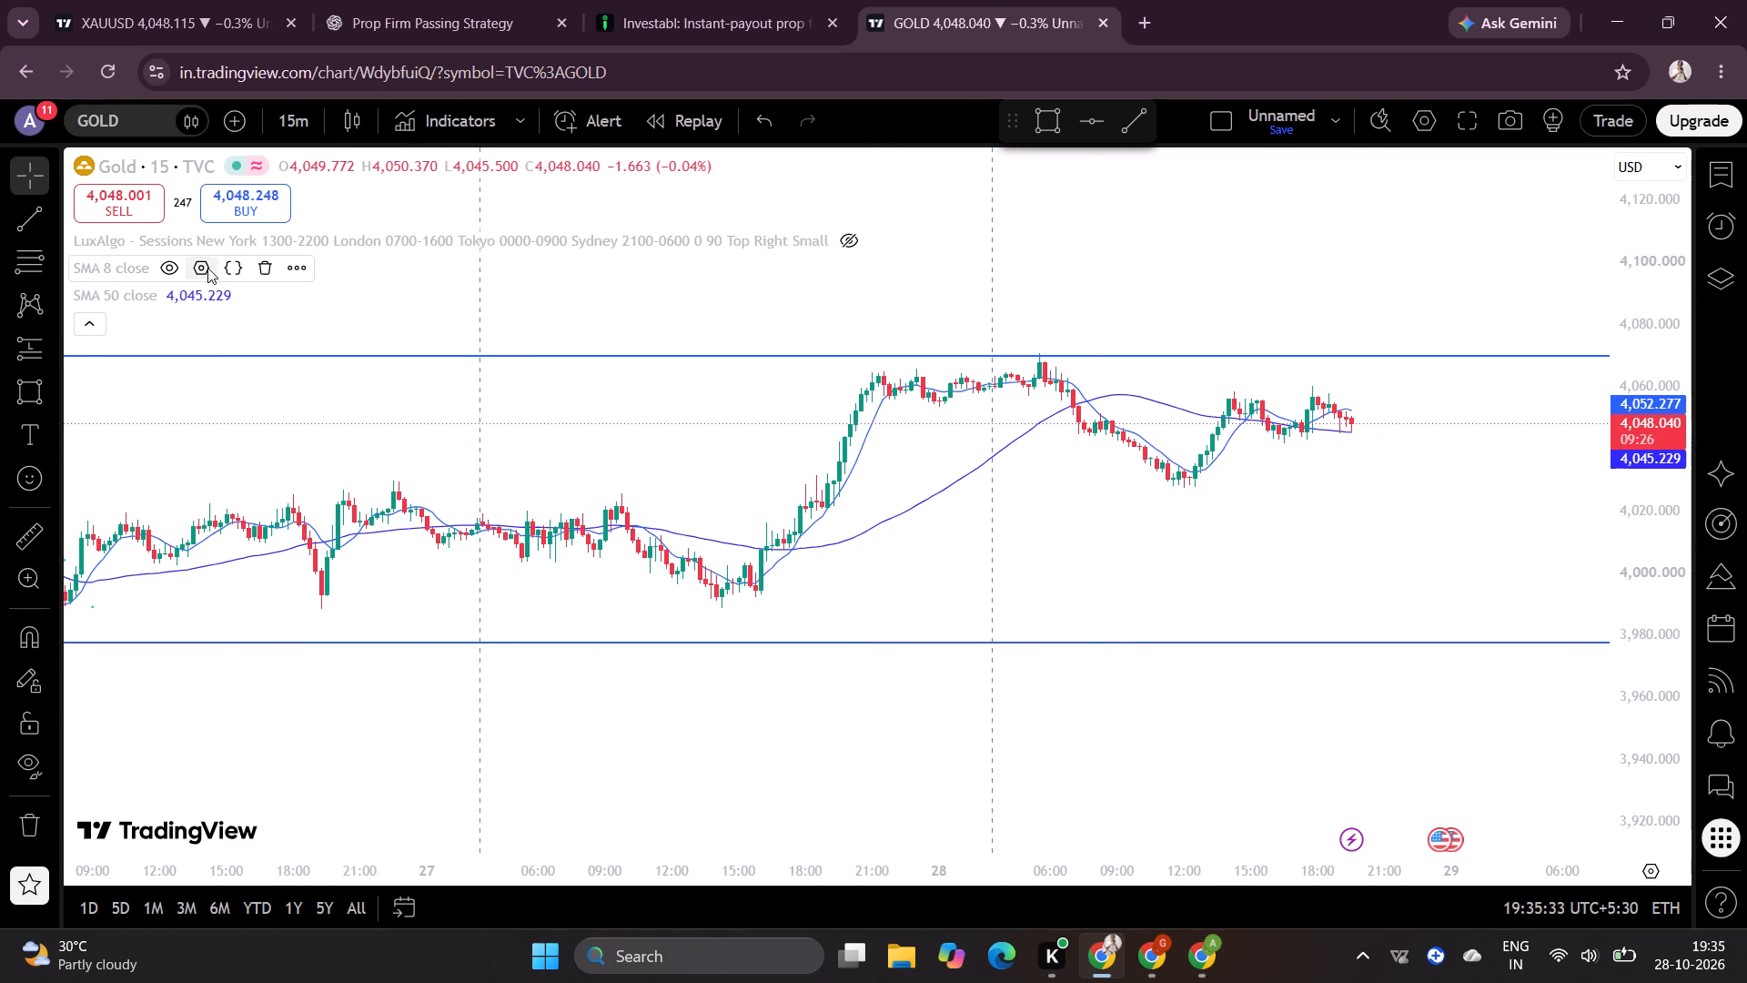
{"action": "left_click", "coordinate": [207, 268]}
{"action": "scroll", "coordinate": [838, 555], "scroll_direction": "down", "scroll_amount": 7}
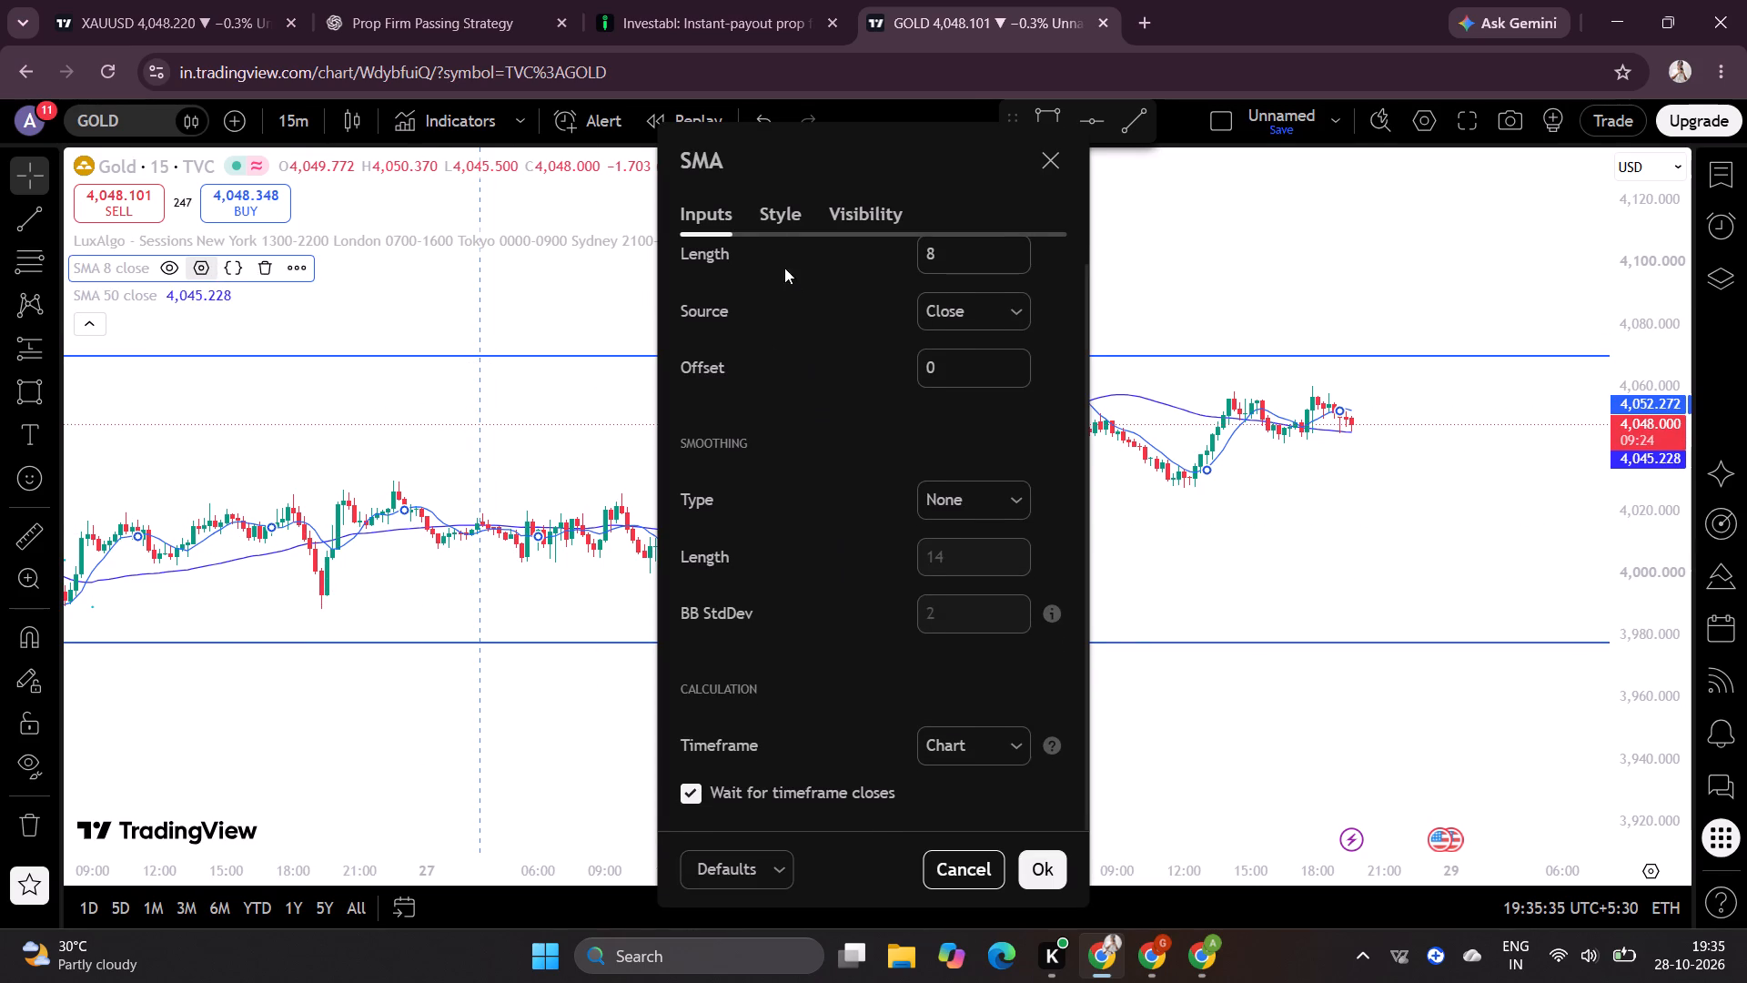
{"action": "left_click", "coordinate": [781, 210]}
{"action": "left_click", "coordinate": [801, 272]}
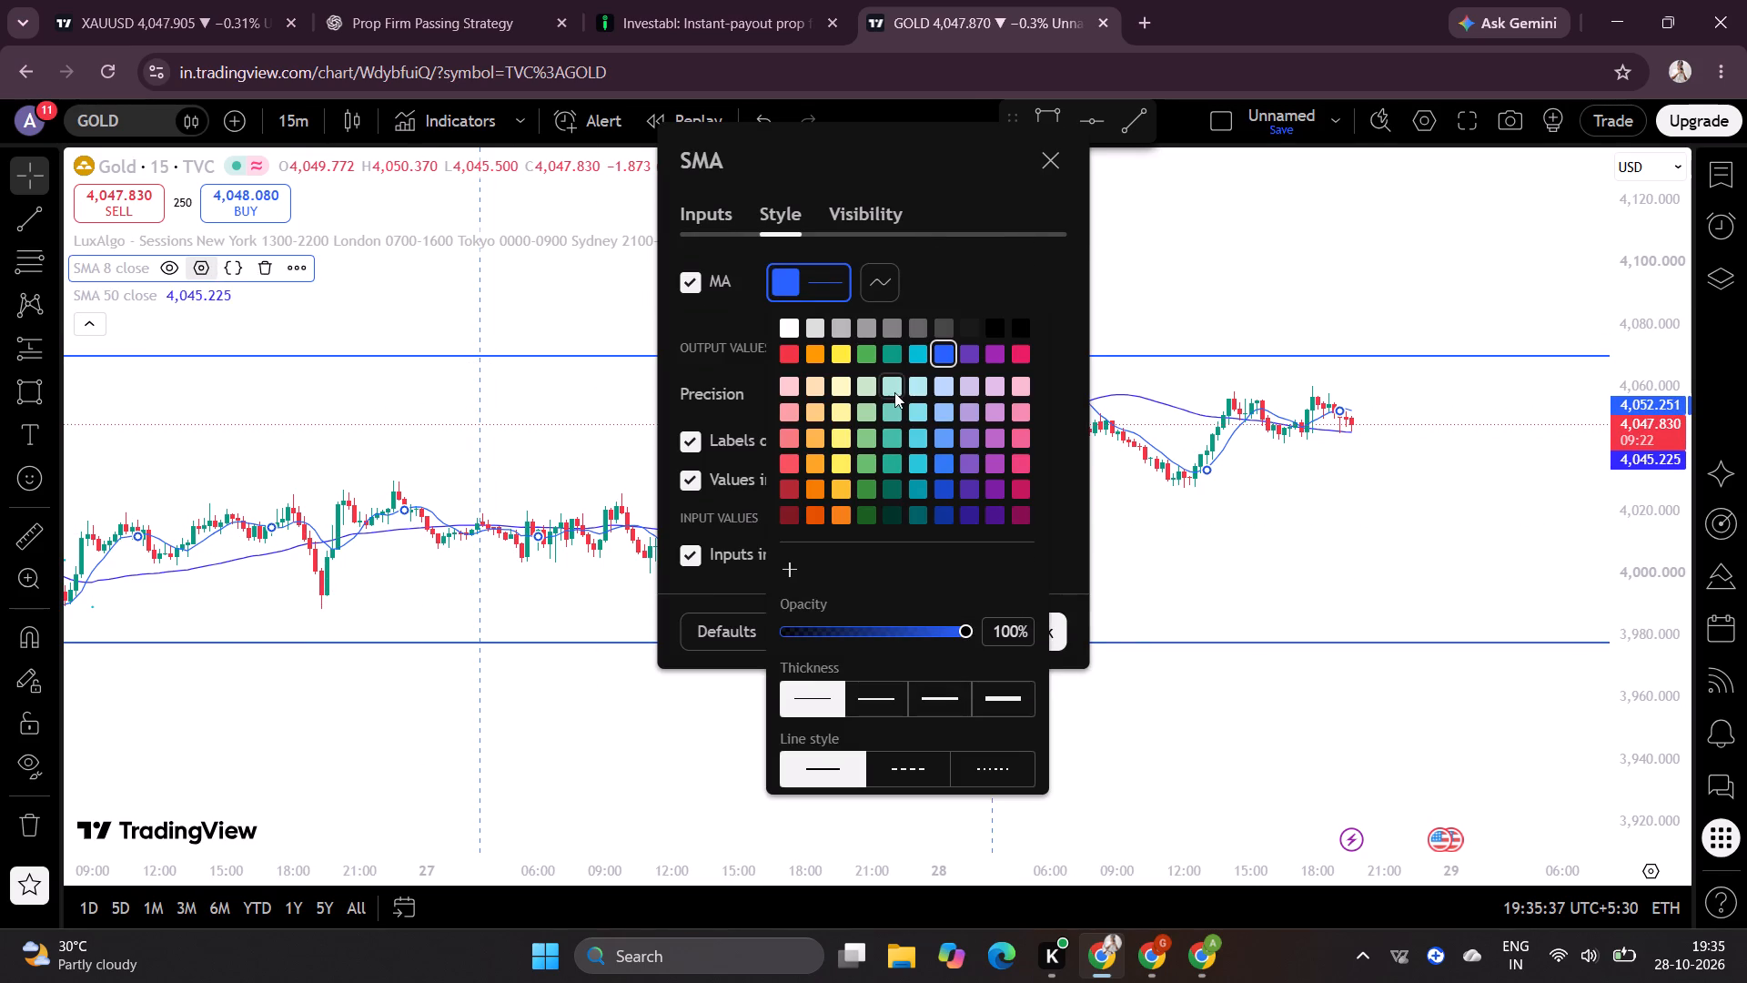
{"action": "left_click", "coordinate": [789, 486]}
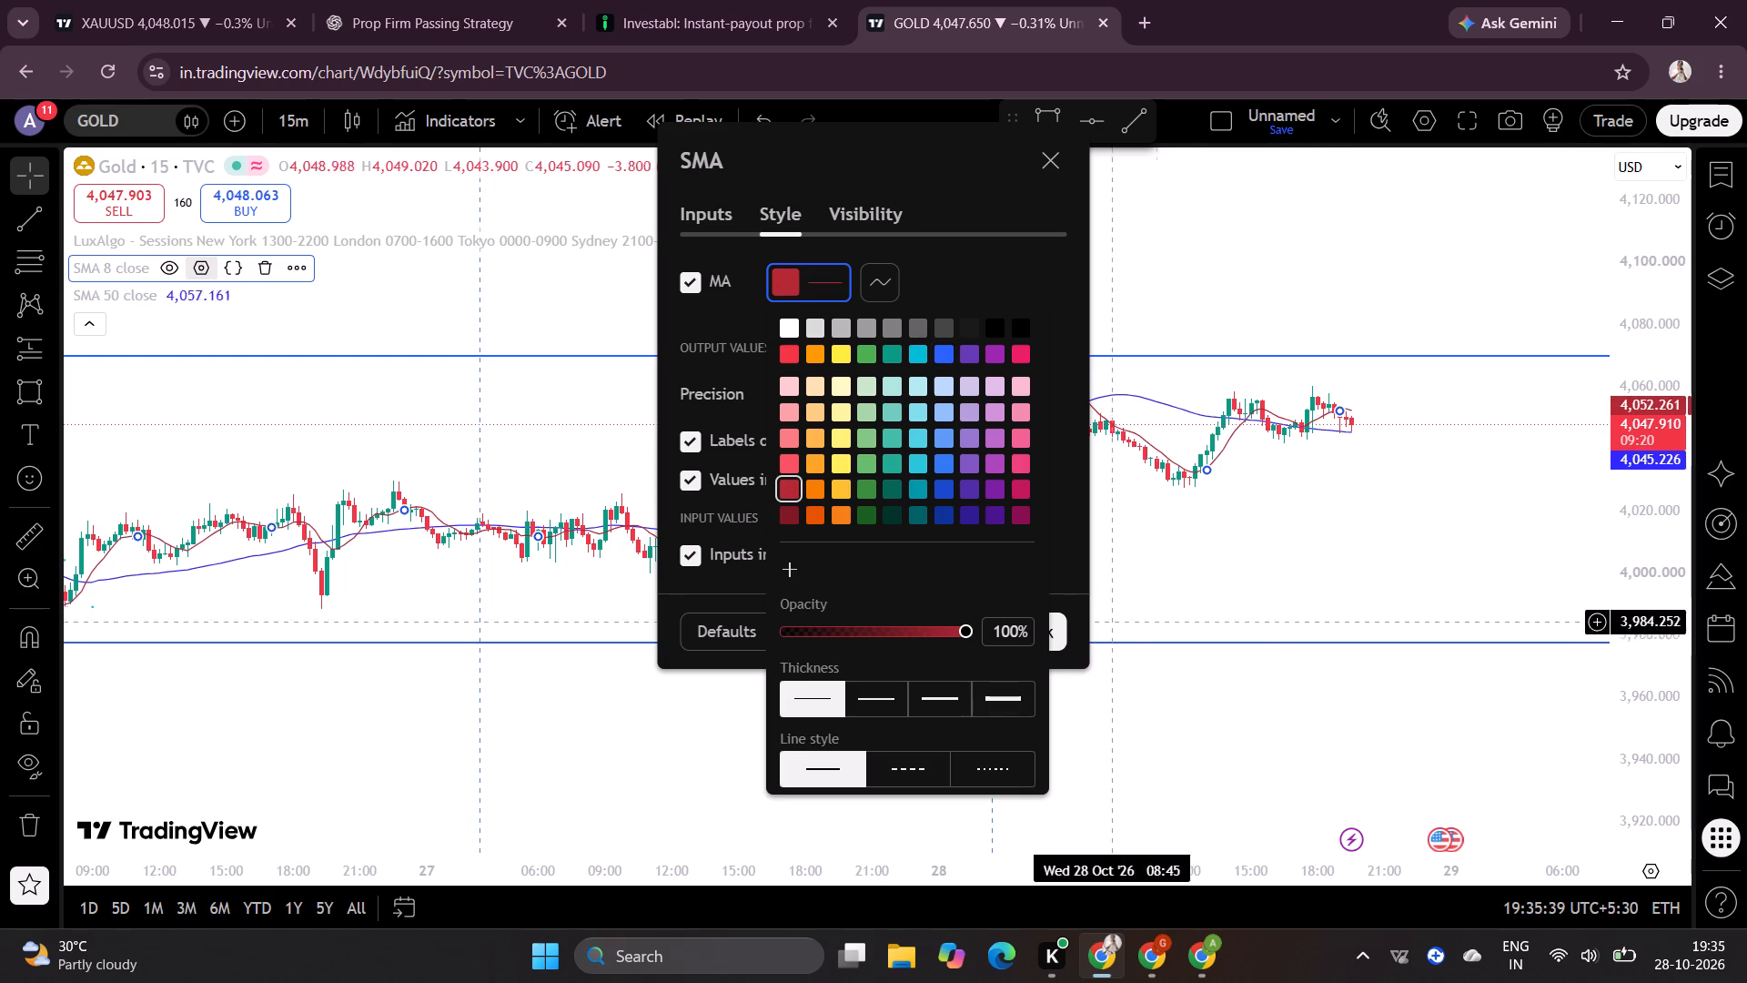
{"action": "left_click", "coordinate": [1064, 635]}
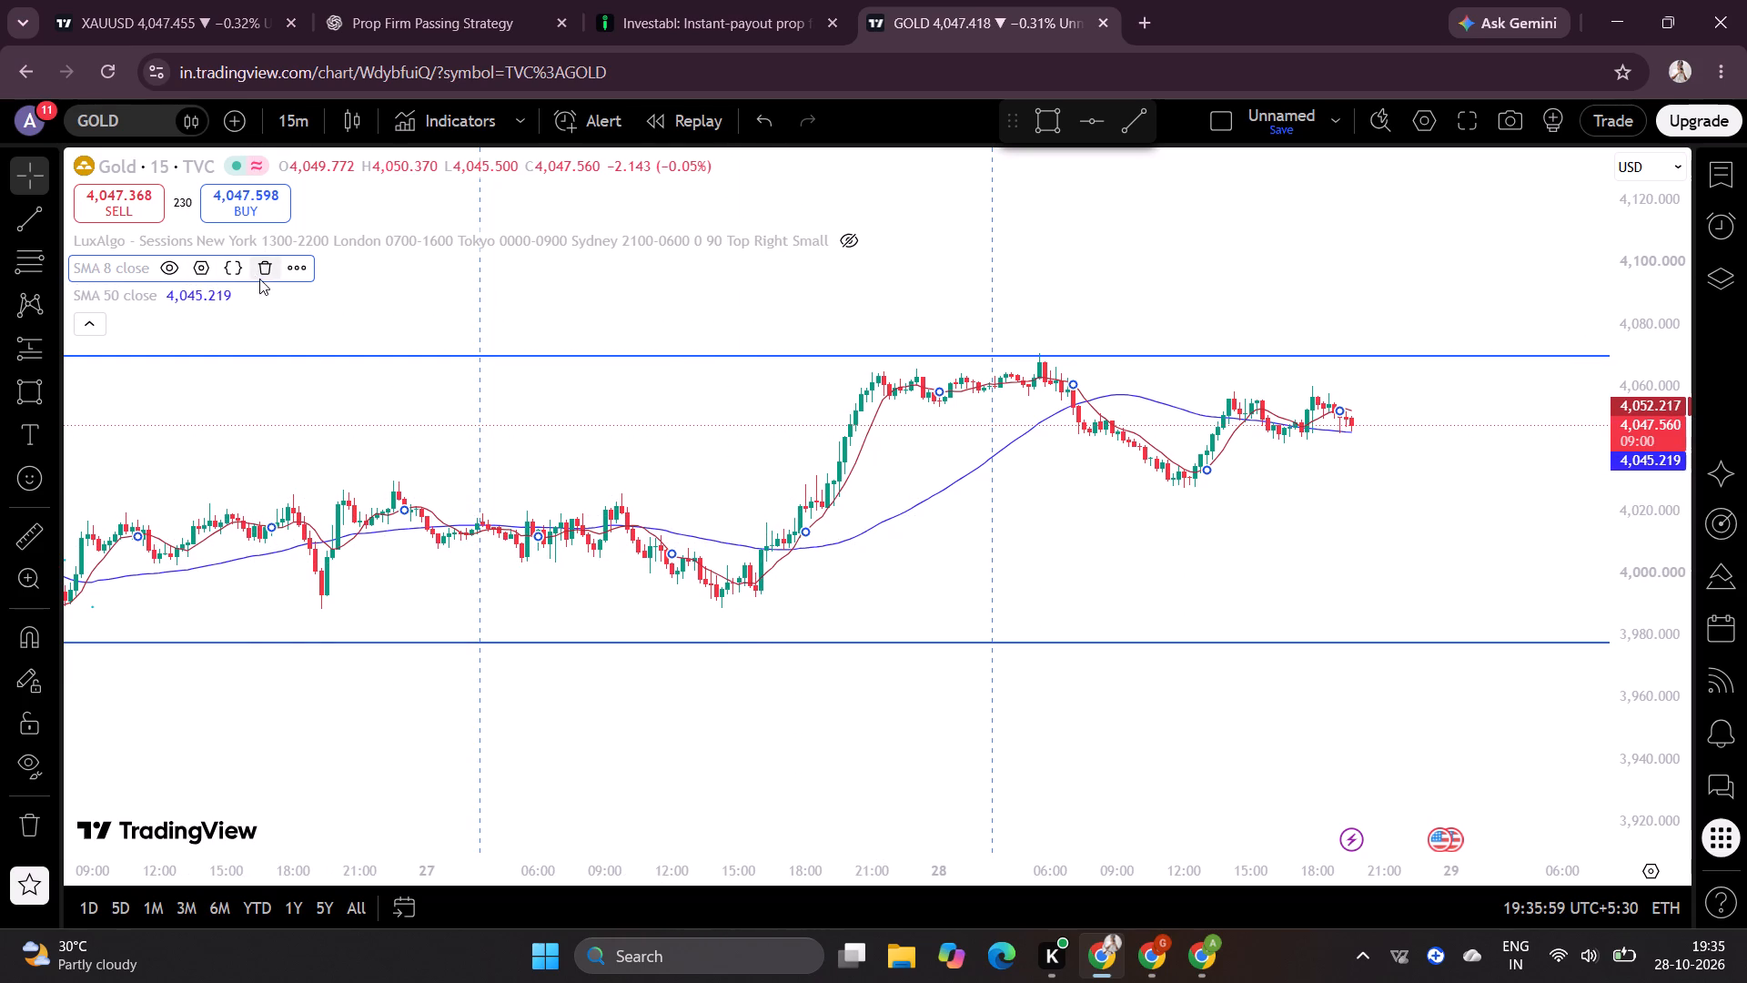
{"action": "left_click", "coordinate": [265, 333]}
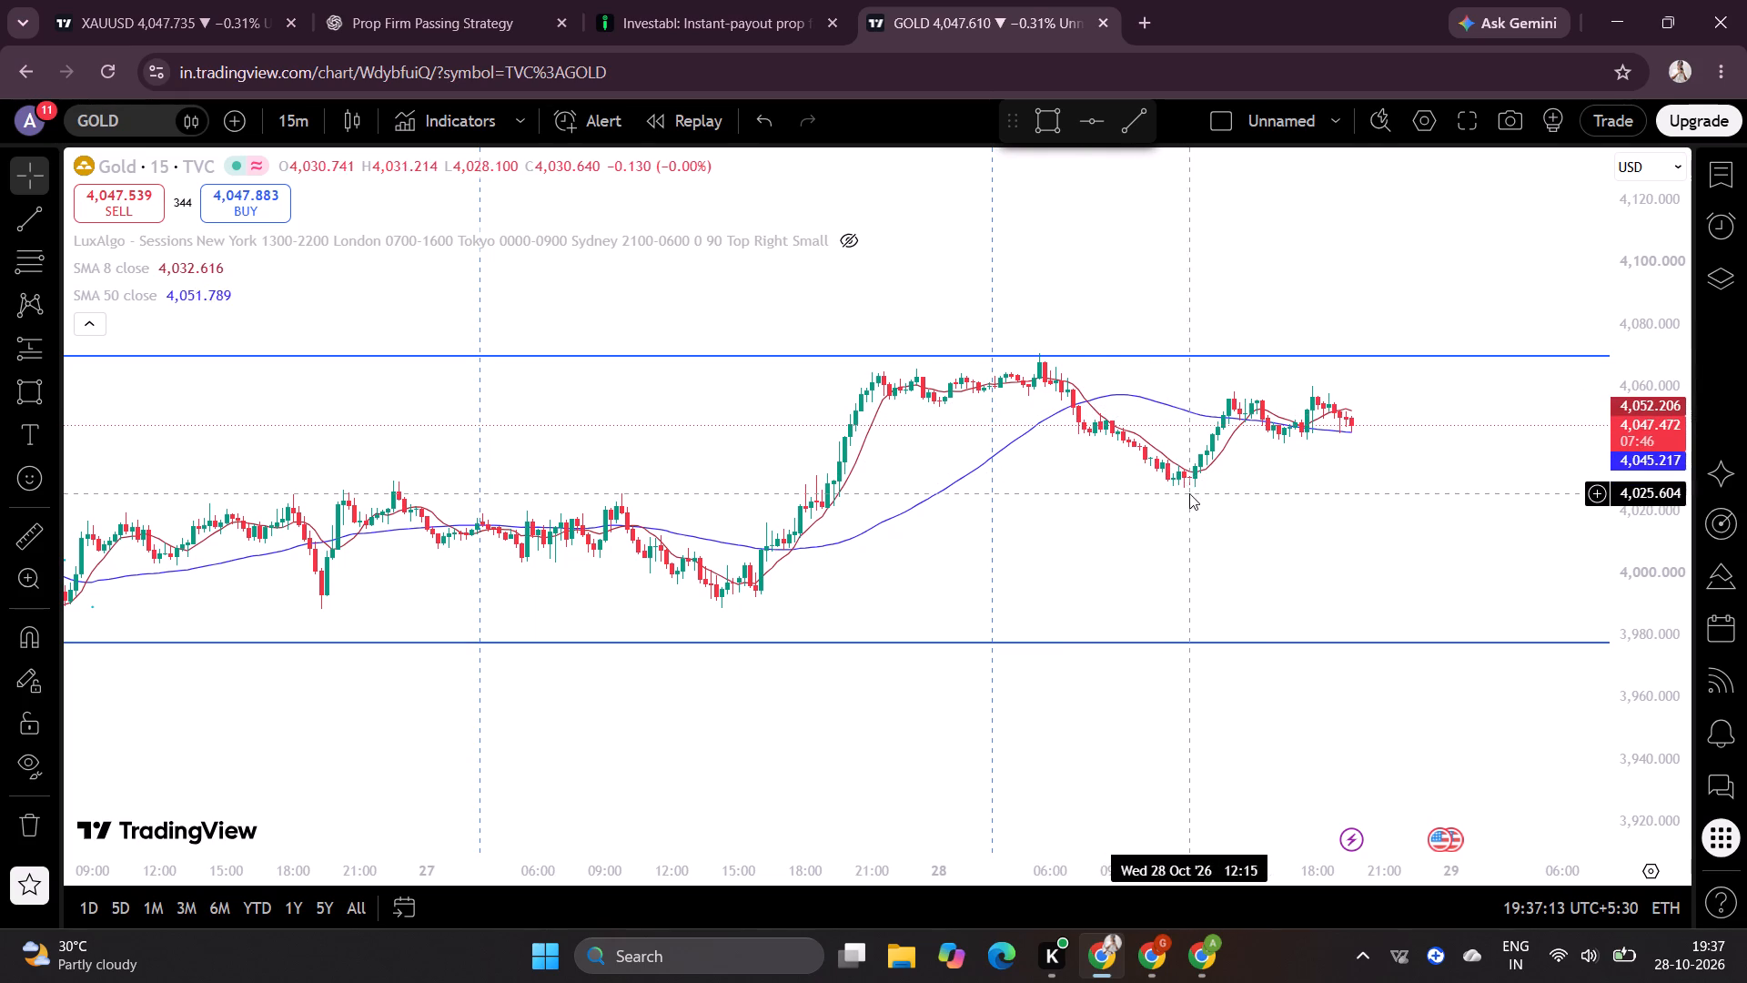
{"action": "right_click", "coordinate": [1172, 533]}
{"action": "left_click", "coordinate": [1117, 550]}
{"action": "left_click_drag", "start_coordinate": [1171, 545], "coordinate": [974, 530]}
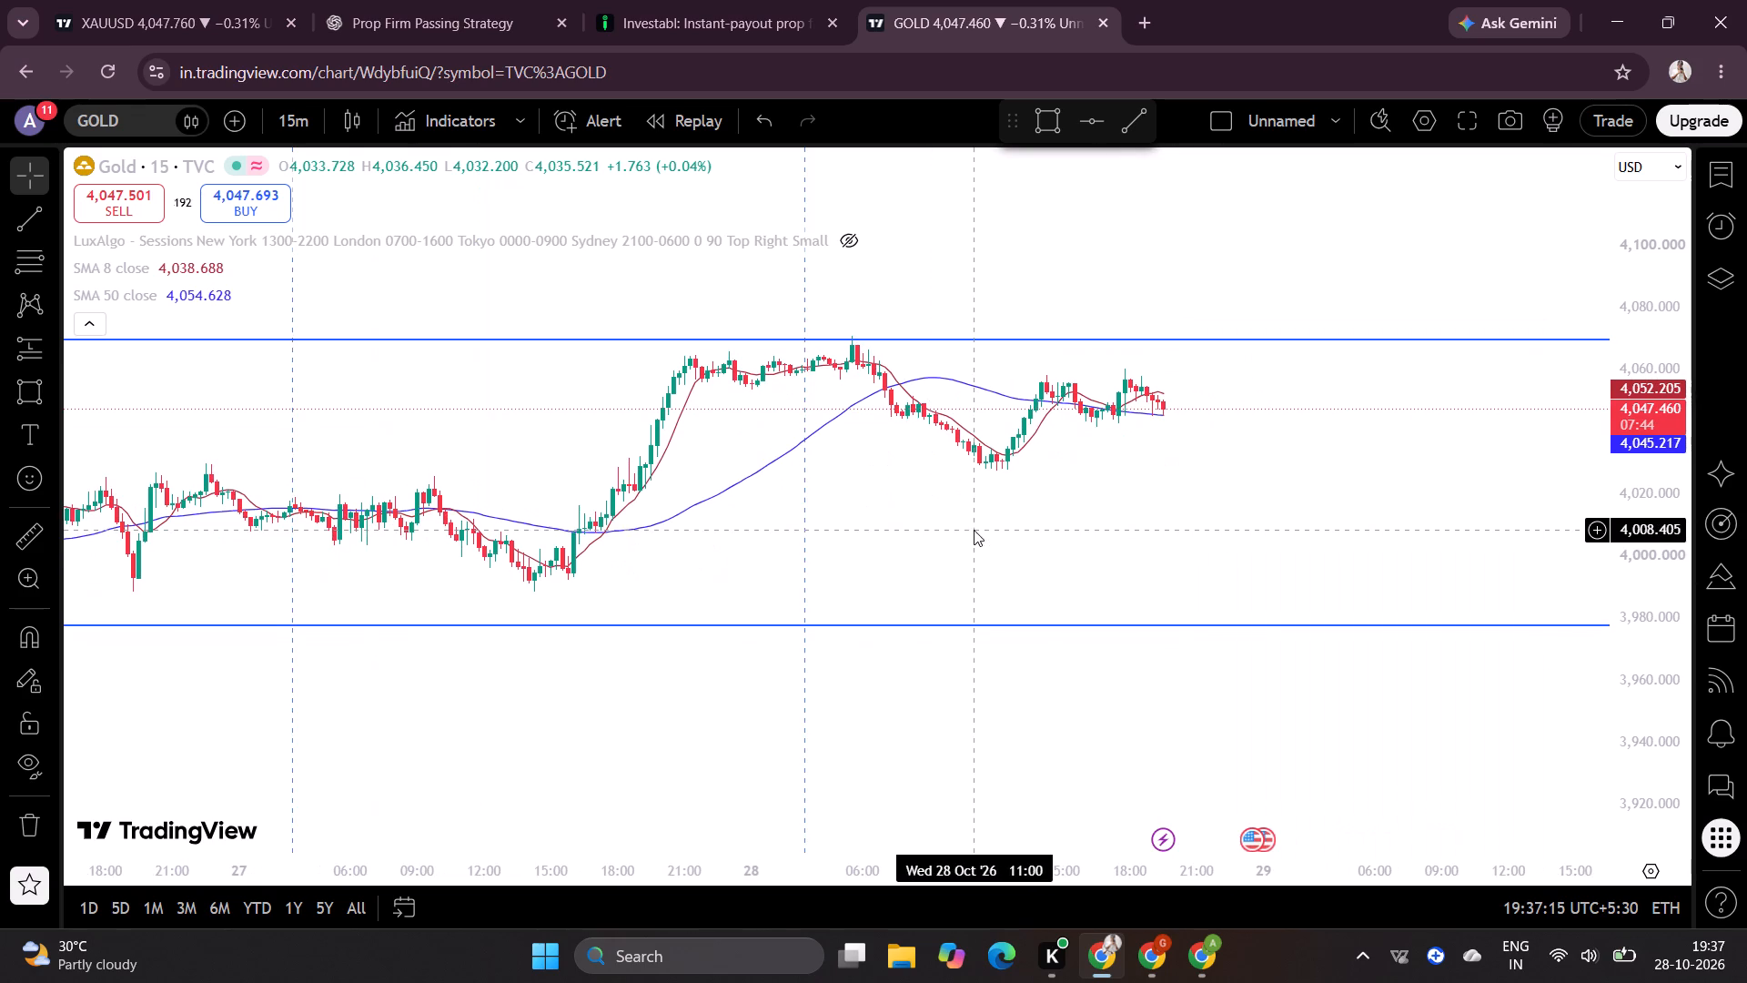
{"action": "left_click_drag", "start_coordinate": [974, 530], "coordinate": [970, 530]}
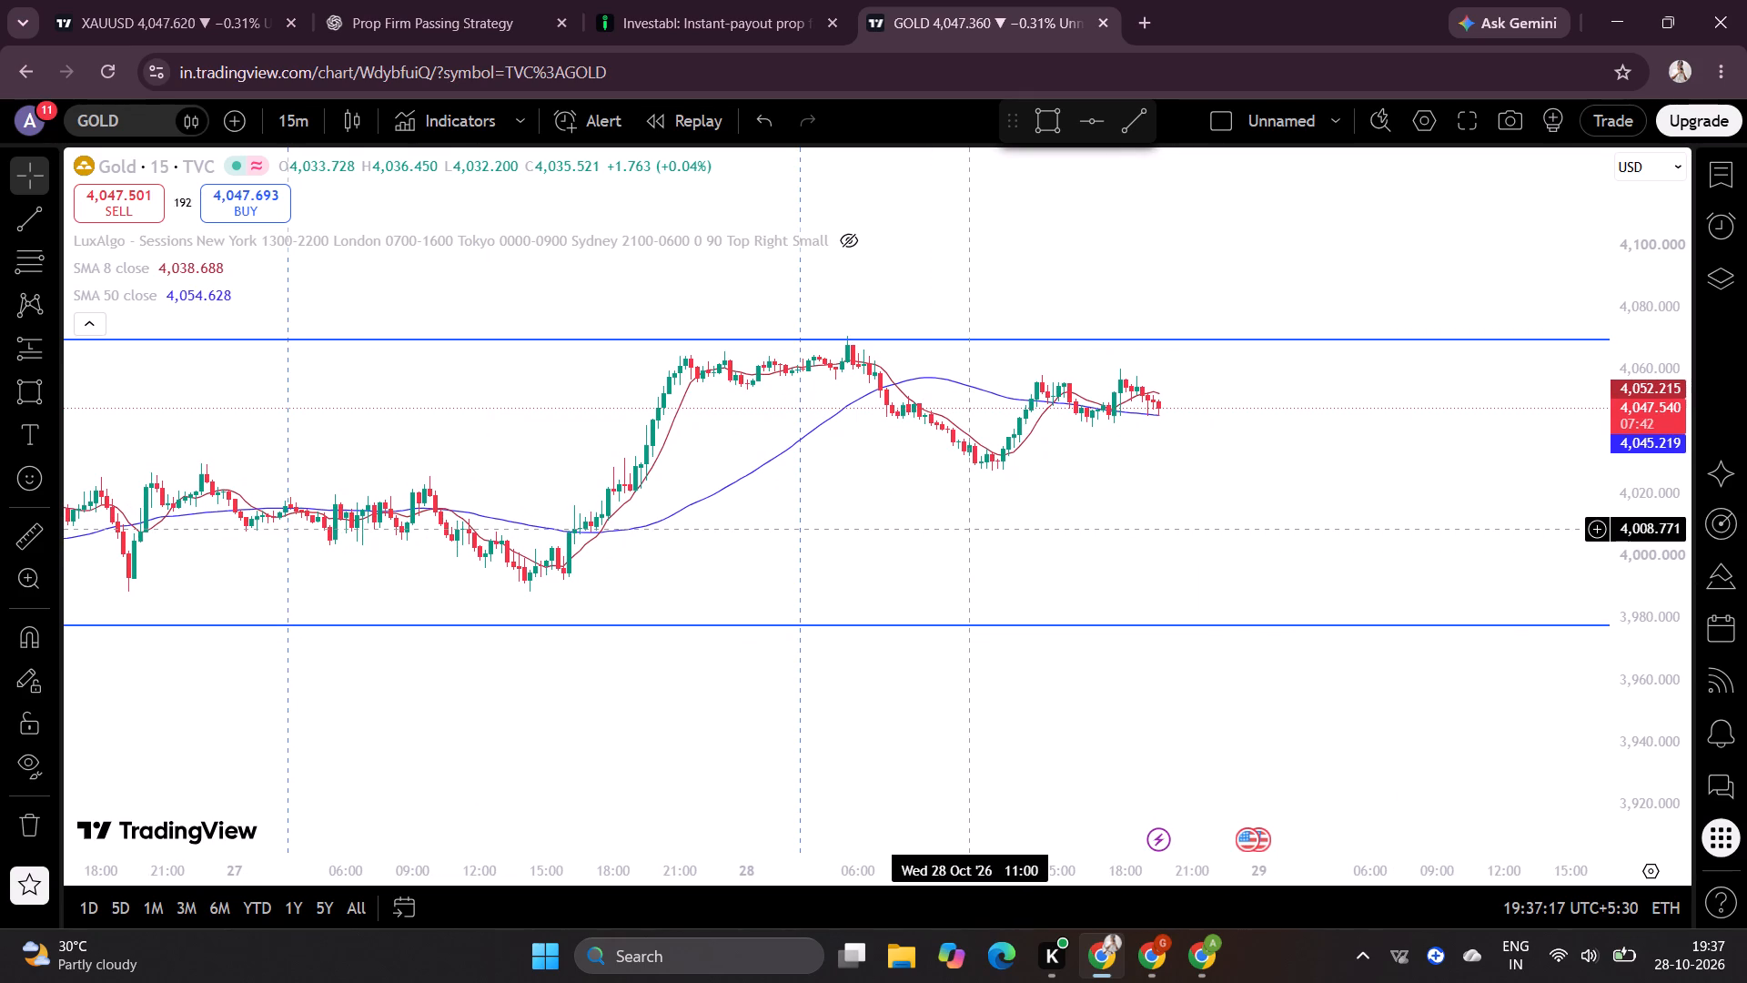
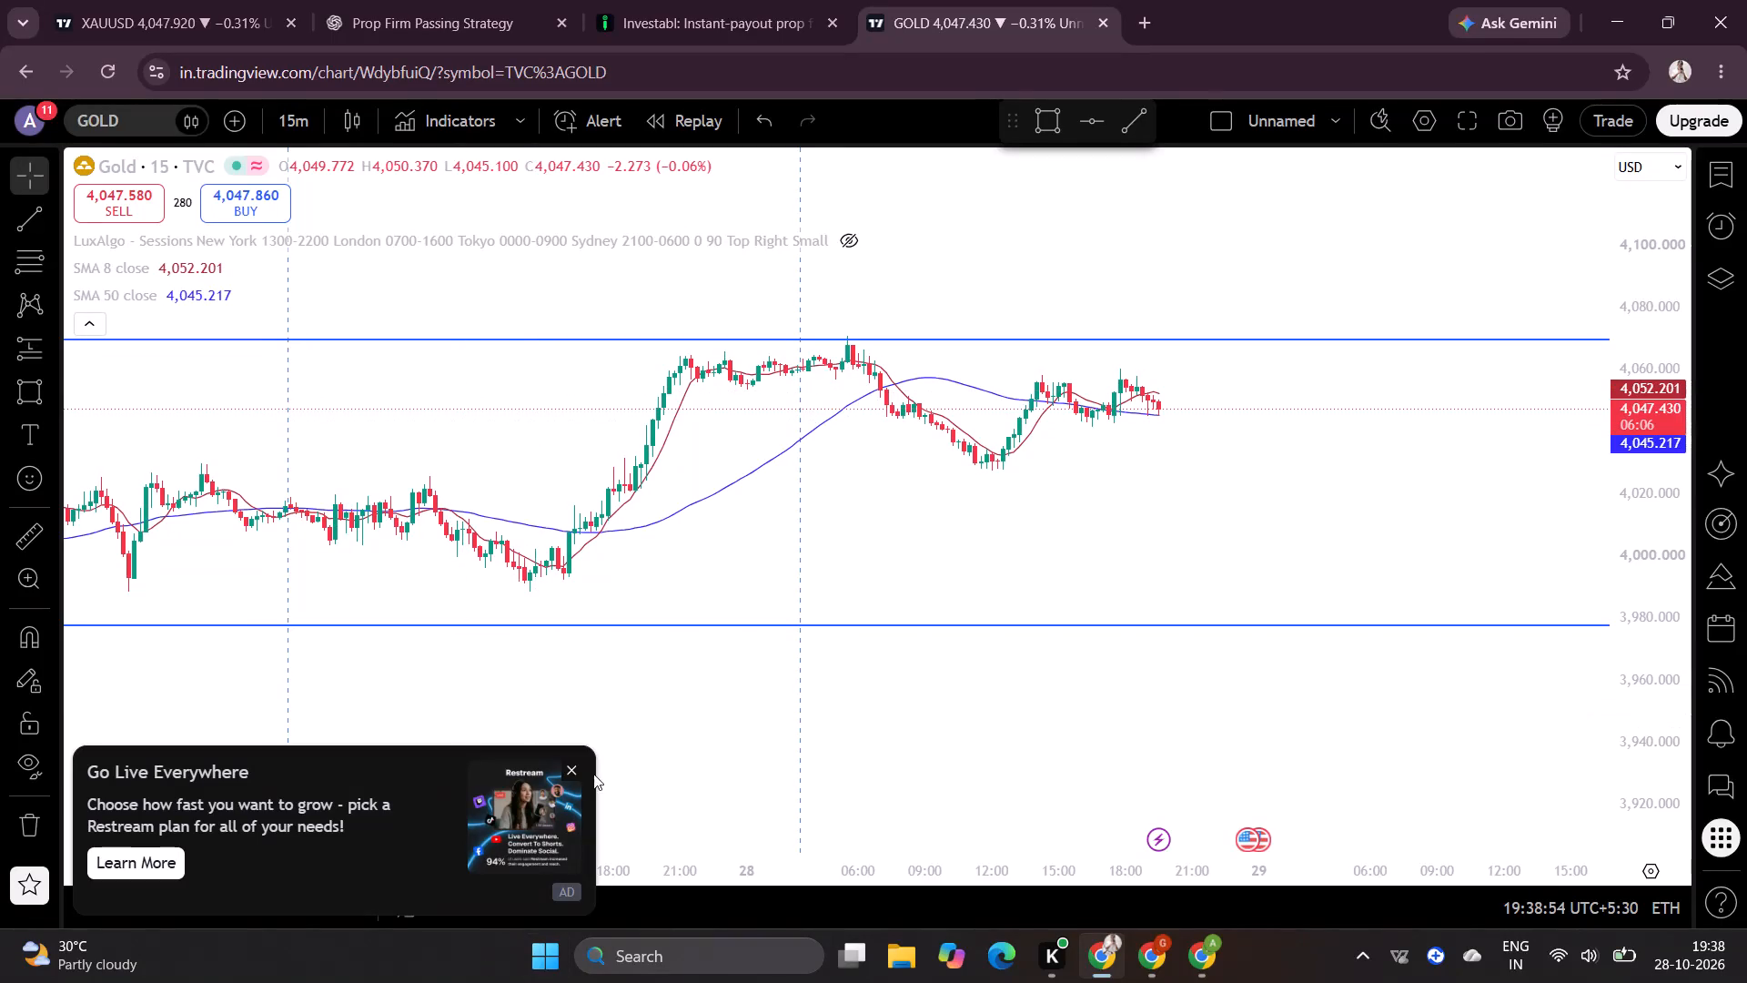
Dismiss the Restream advertisement covering the gold chart.
{"action": "left_click", "coordinate": [570, 765]}
{"action": "left_click", "coordinate": [731, 682]}
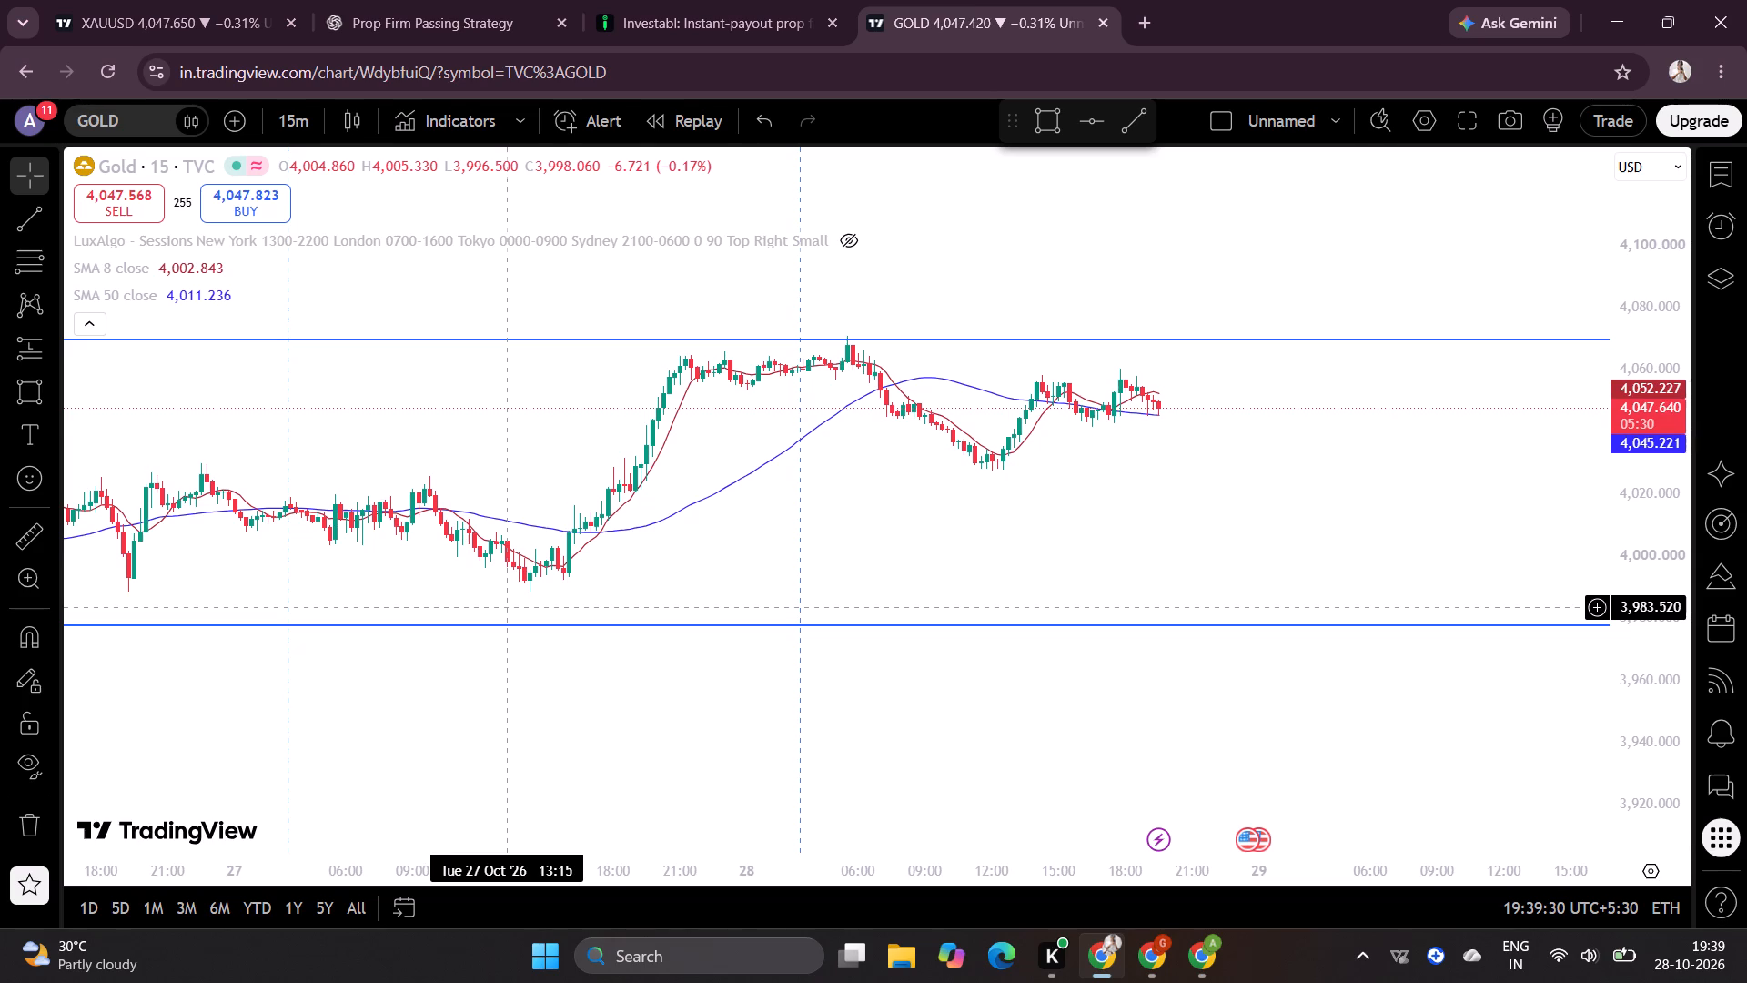
Search the indicator library for TradeAxis DOL and try to add TradeAxis DOL (Draw on Liquidity) to the chart.
{"action": "left_click", "coordinate": [472, 125]}
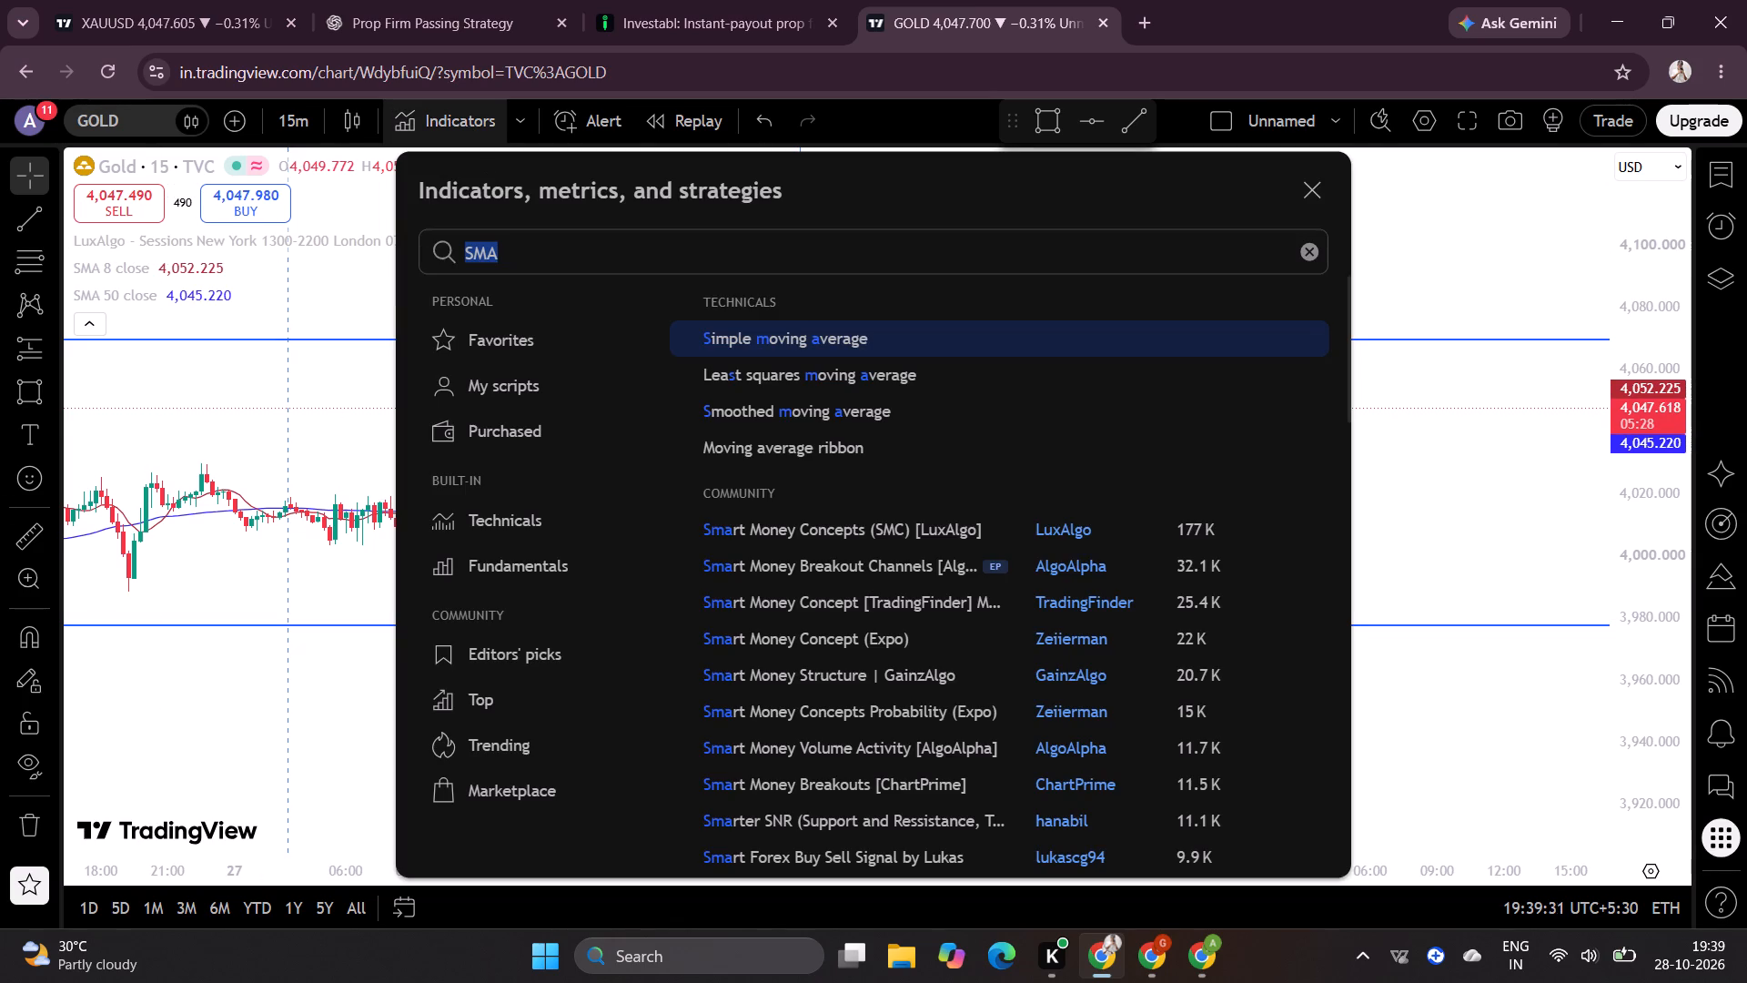
{"action": "key", "text": "t"}
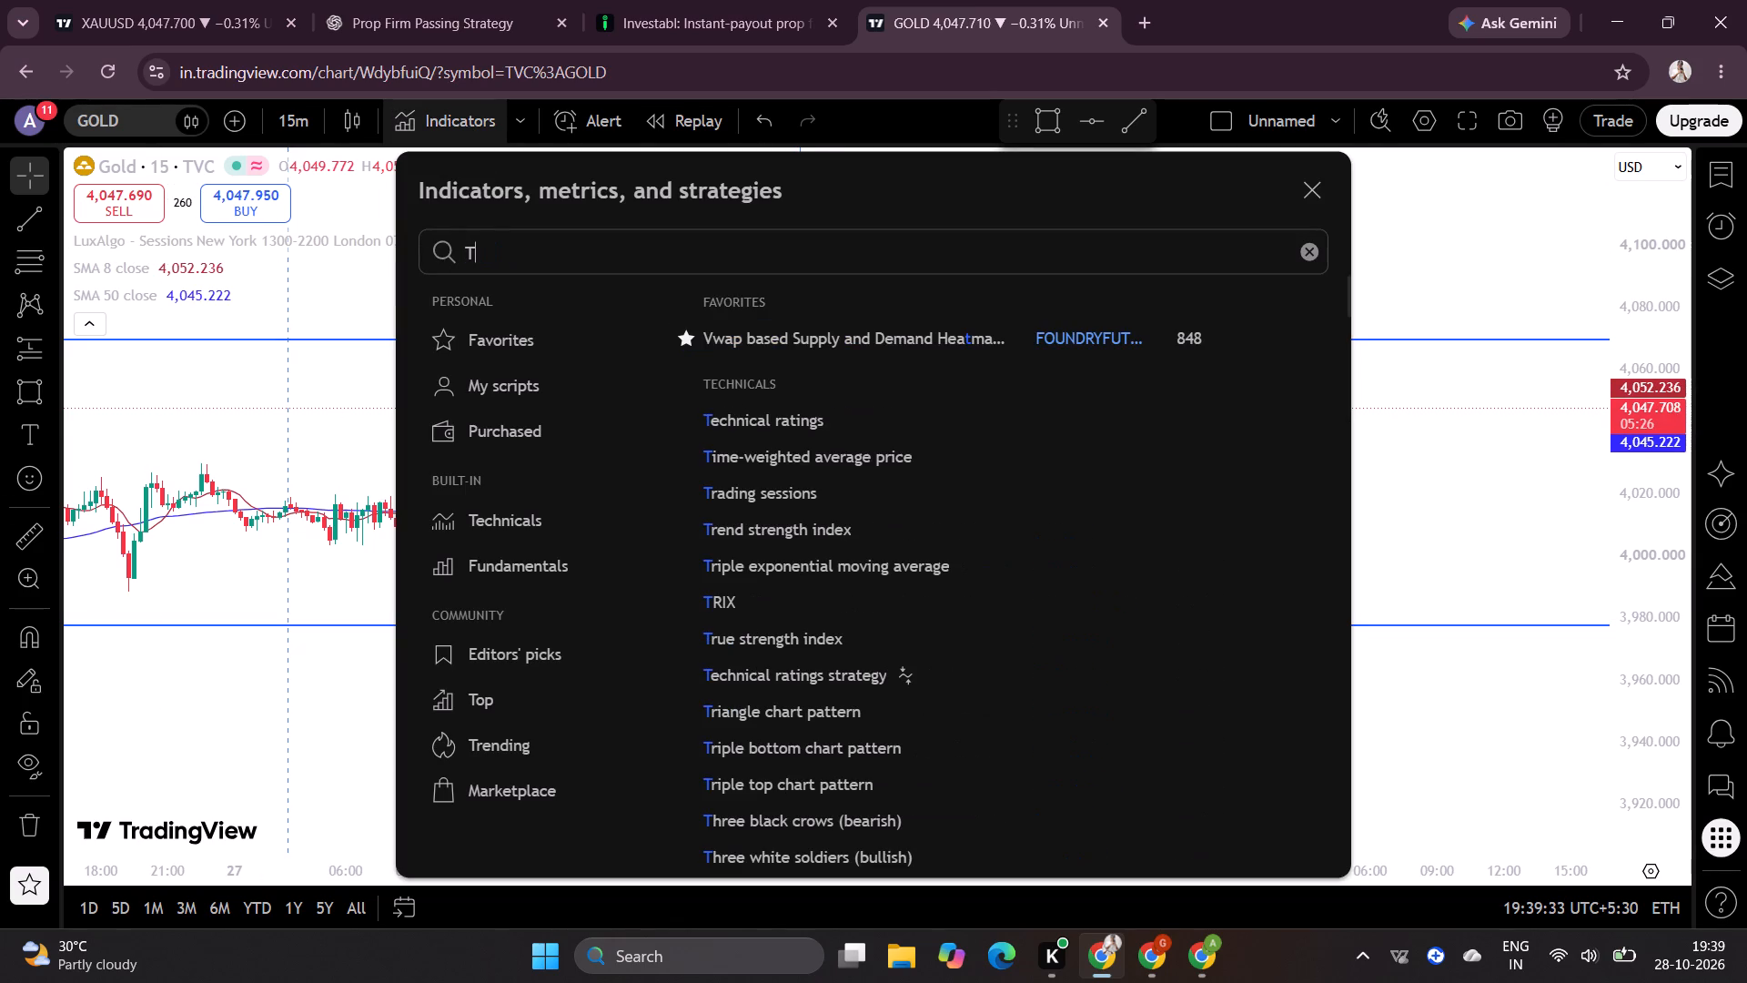
{"action": "type", "text": "rade"}
{"action": "key", "text": "space"}
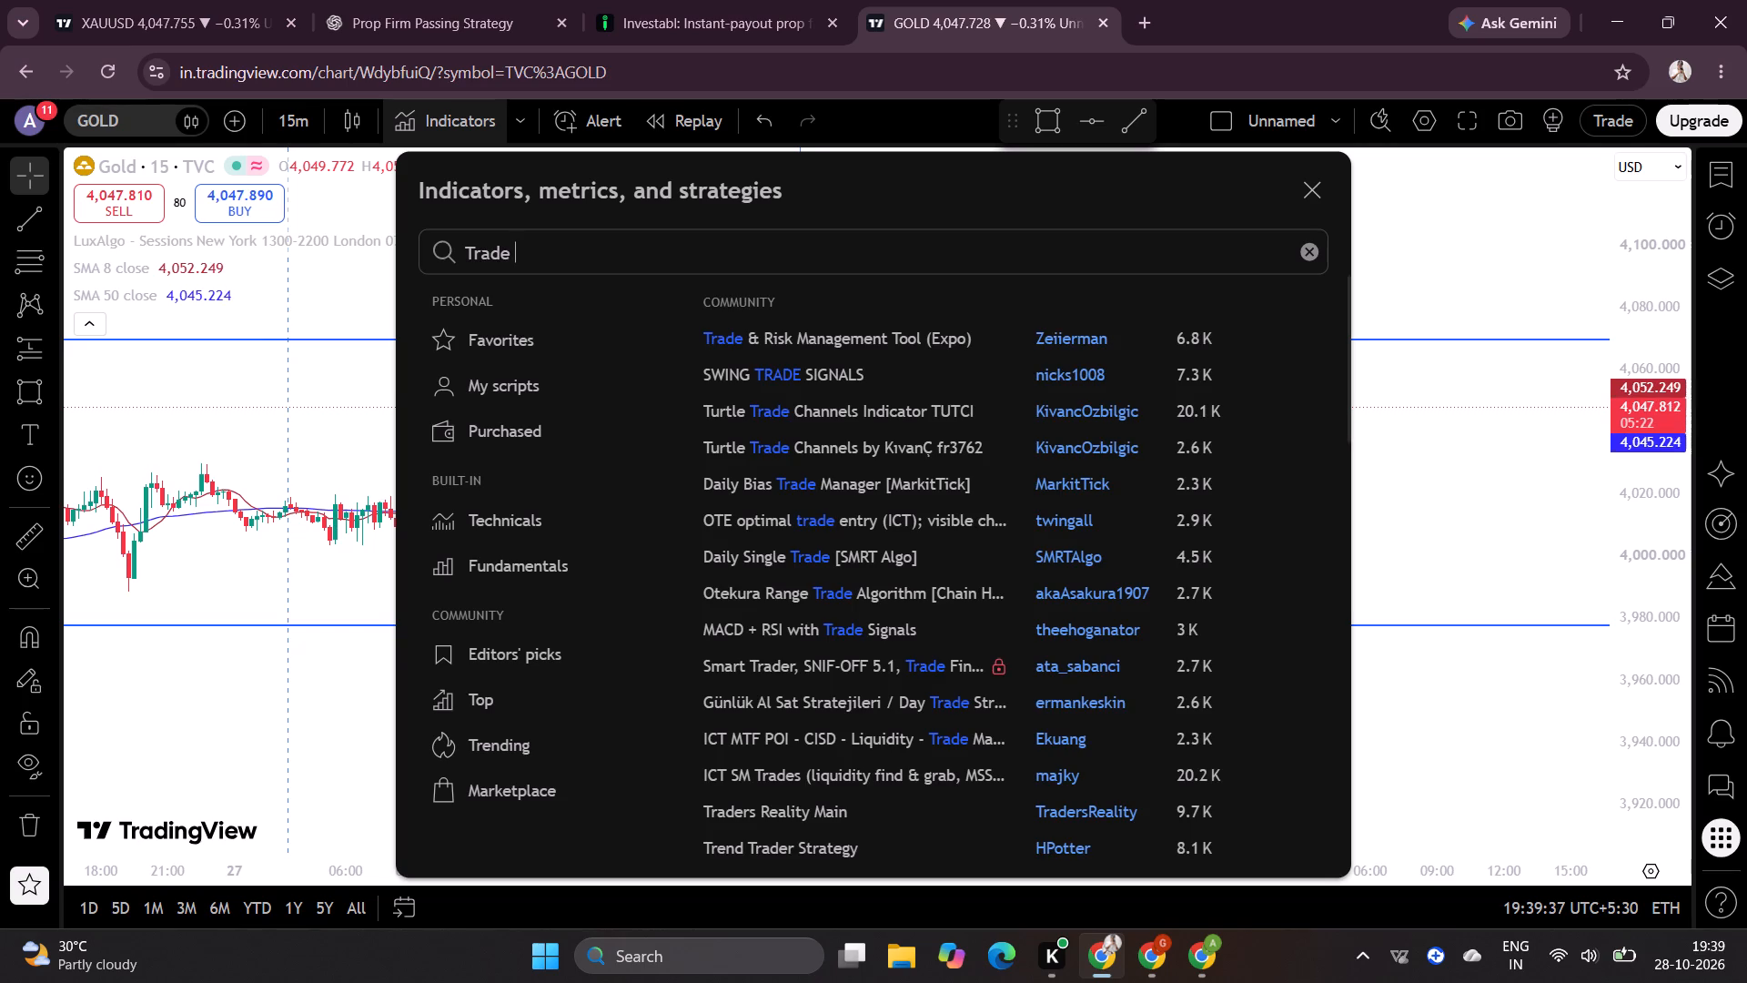
{"action": "key", "text": "BackSpace"}
{"action": "type", "text": "Axis"}
{"action": "key", "text": "space"}
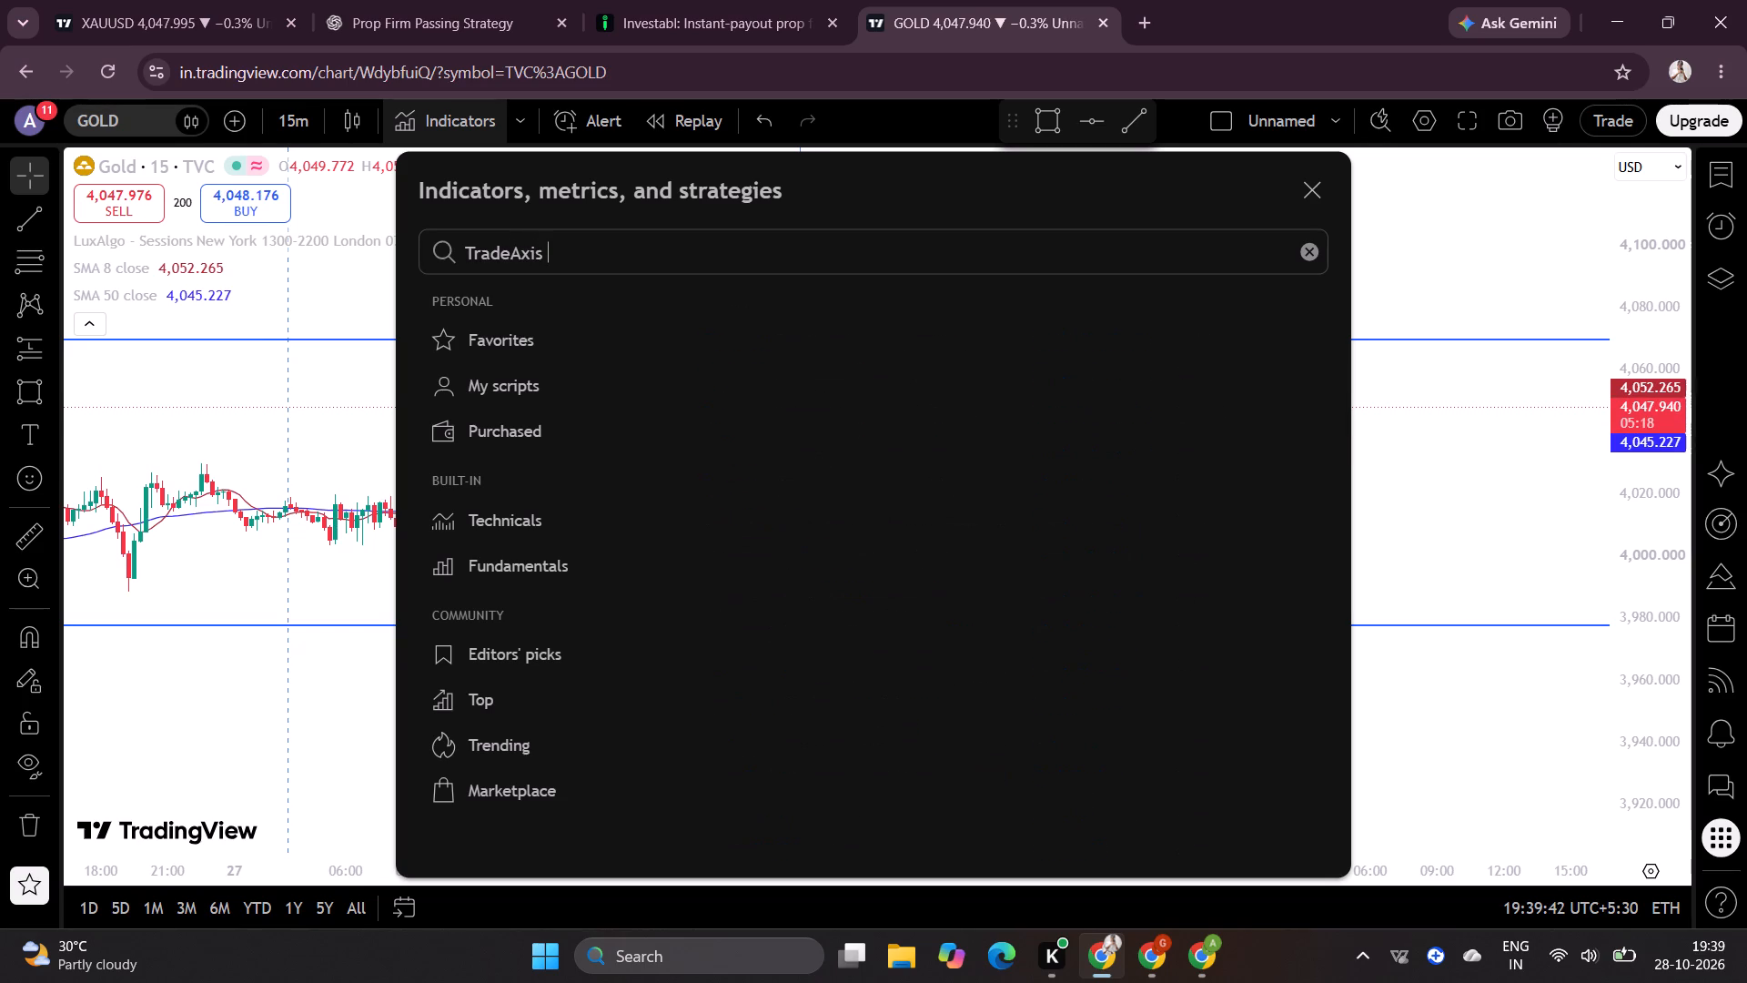
{"action": "key", "text": "d"}
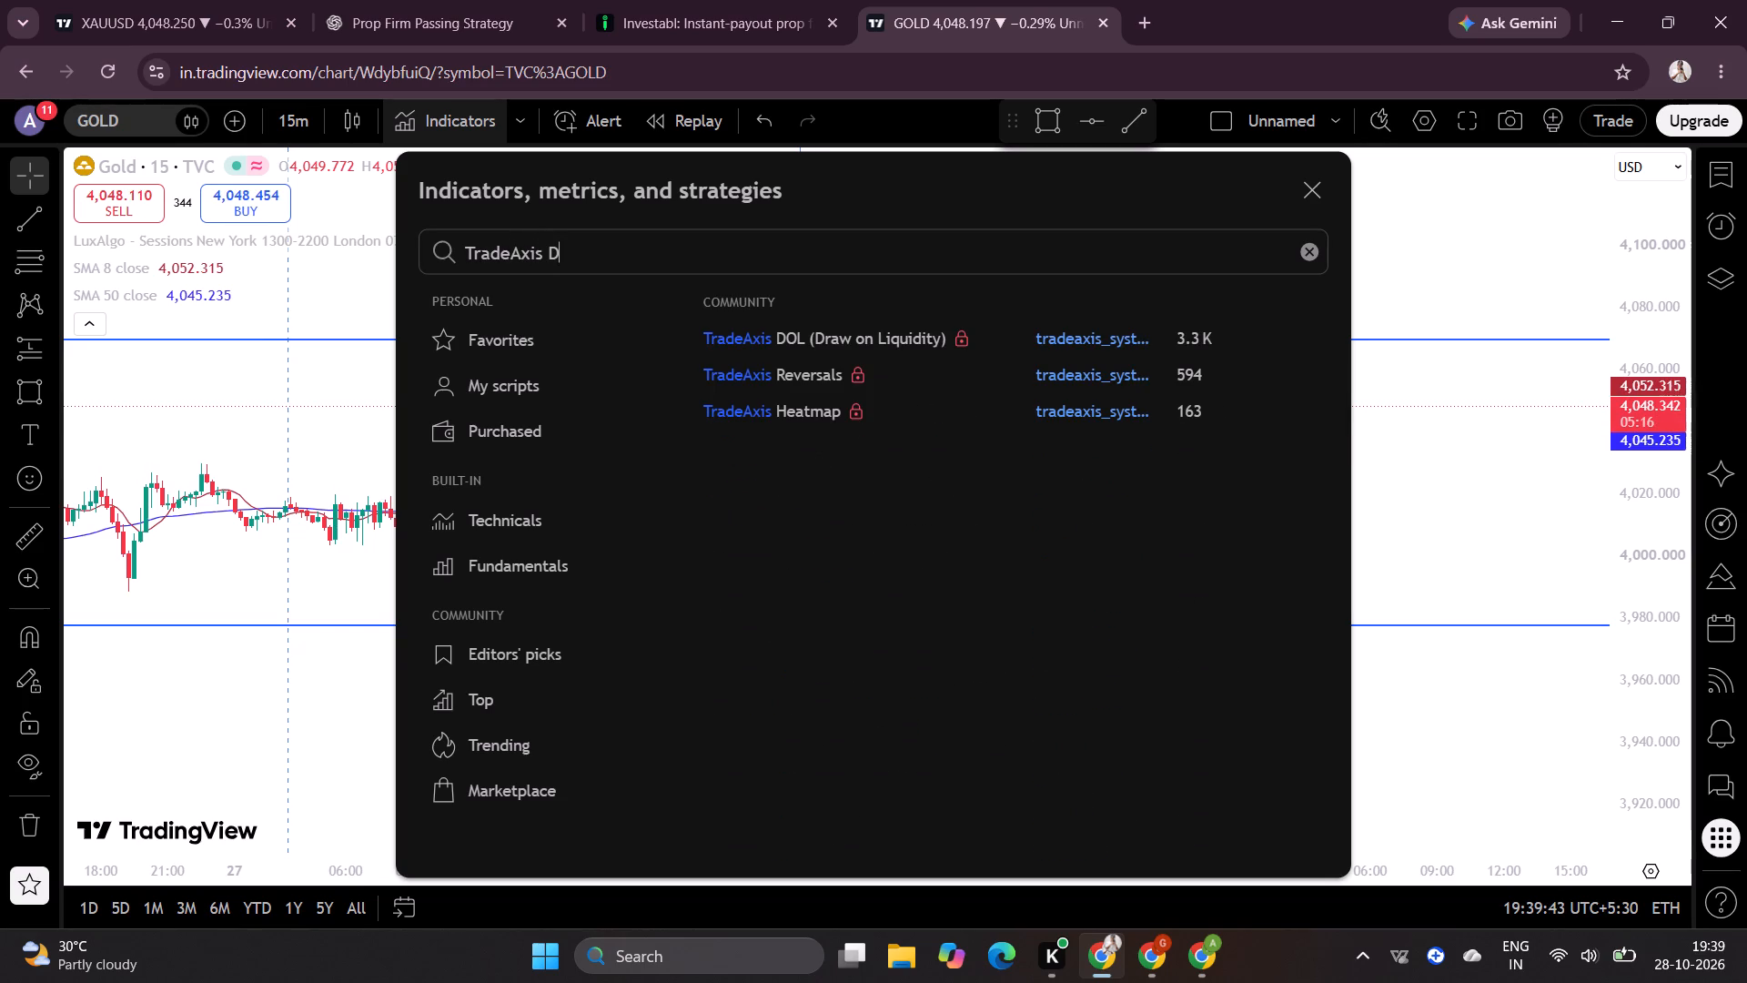
{"action": "type", "text": "OL"}
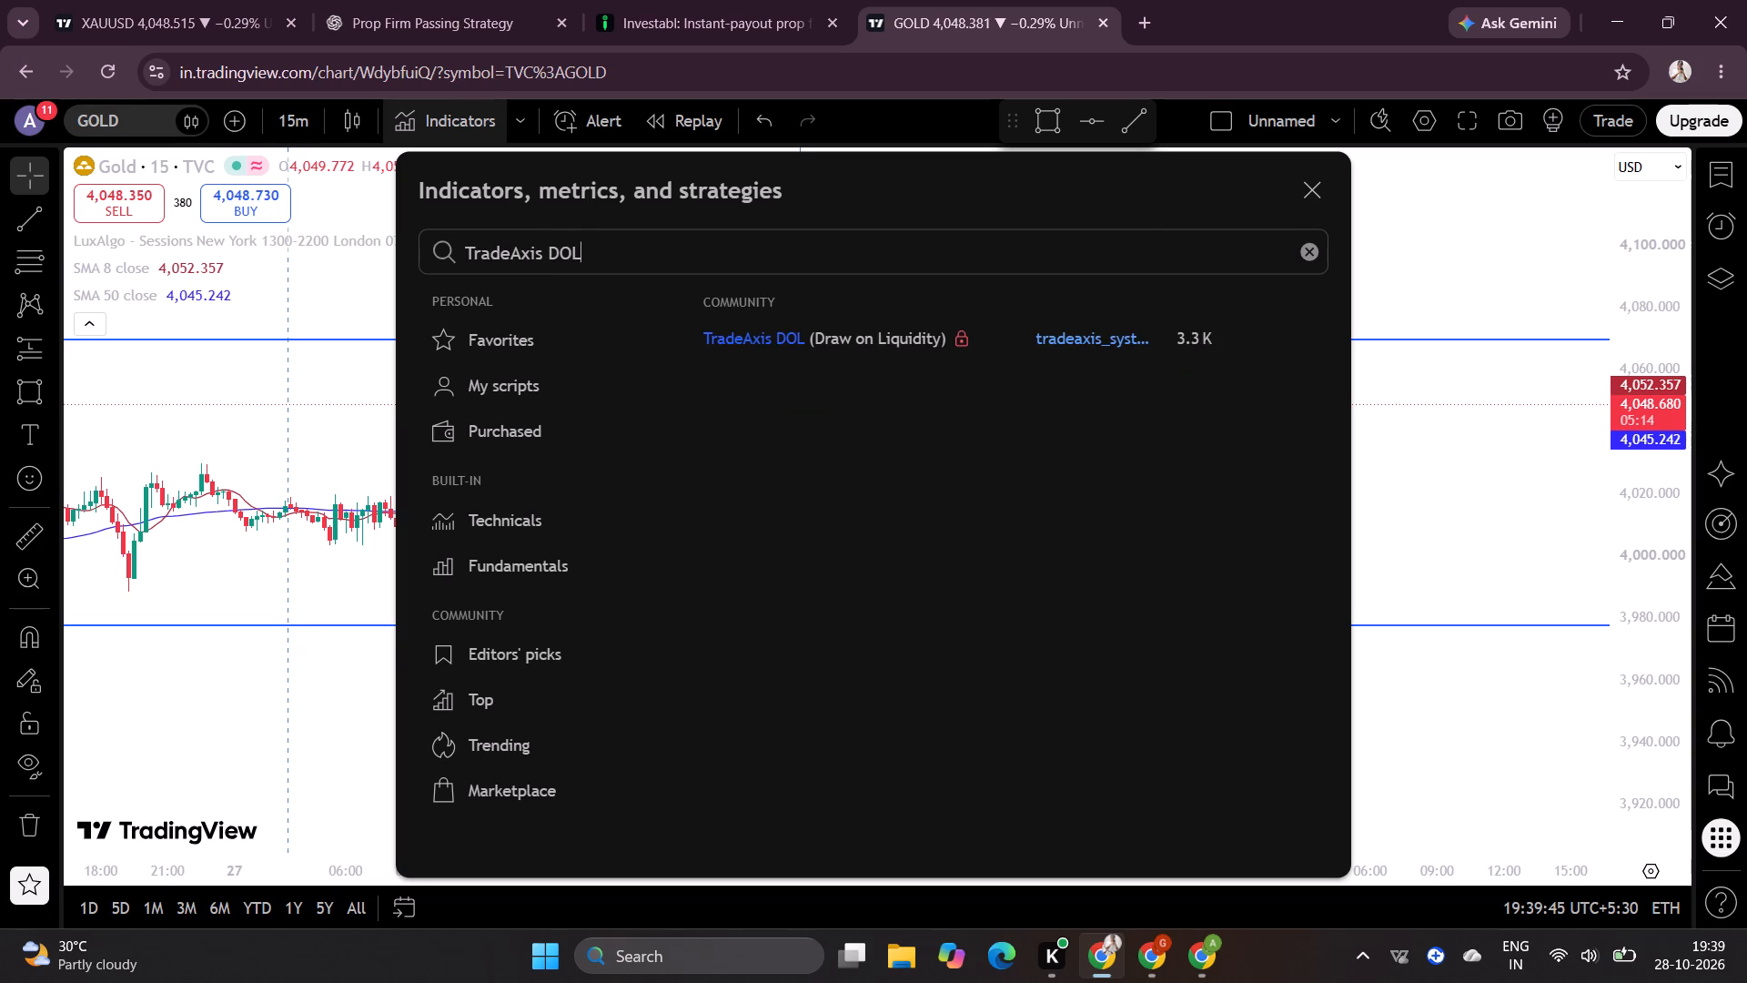
{"action": "left_click", "coordinate": [964, 339]}
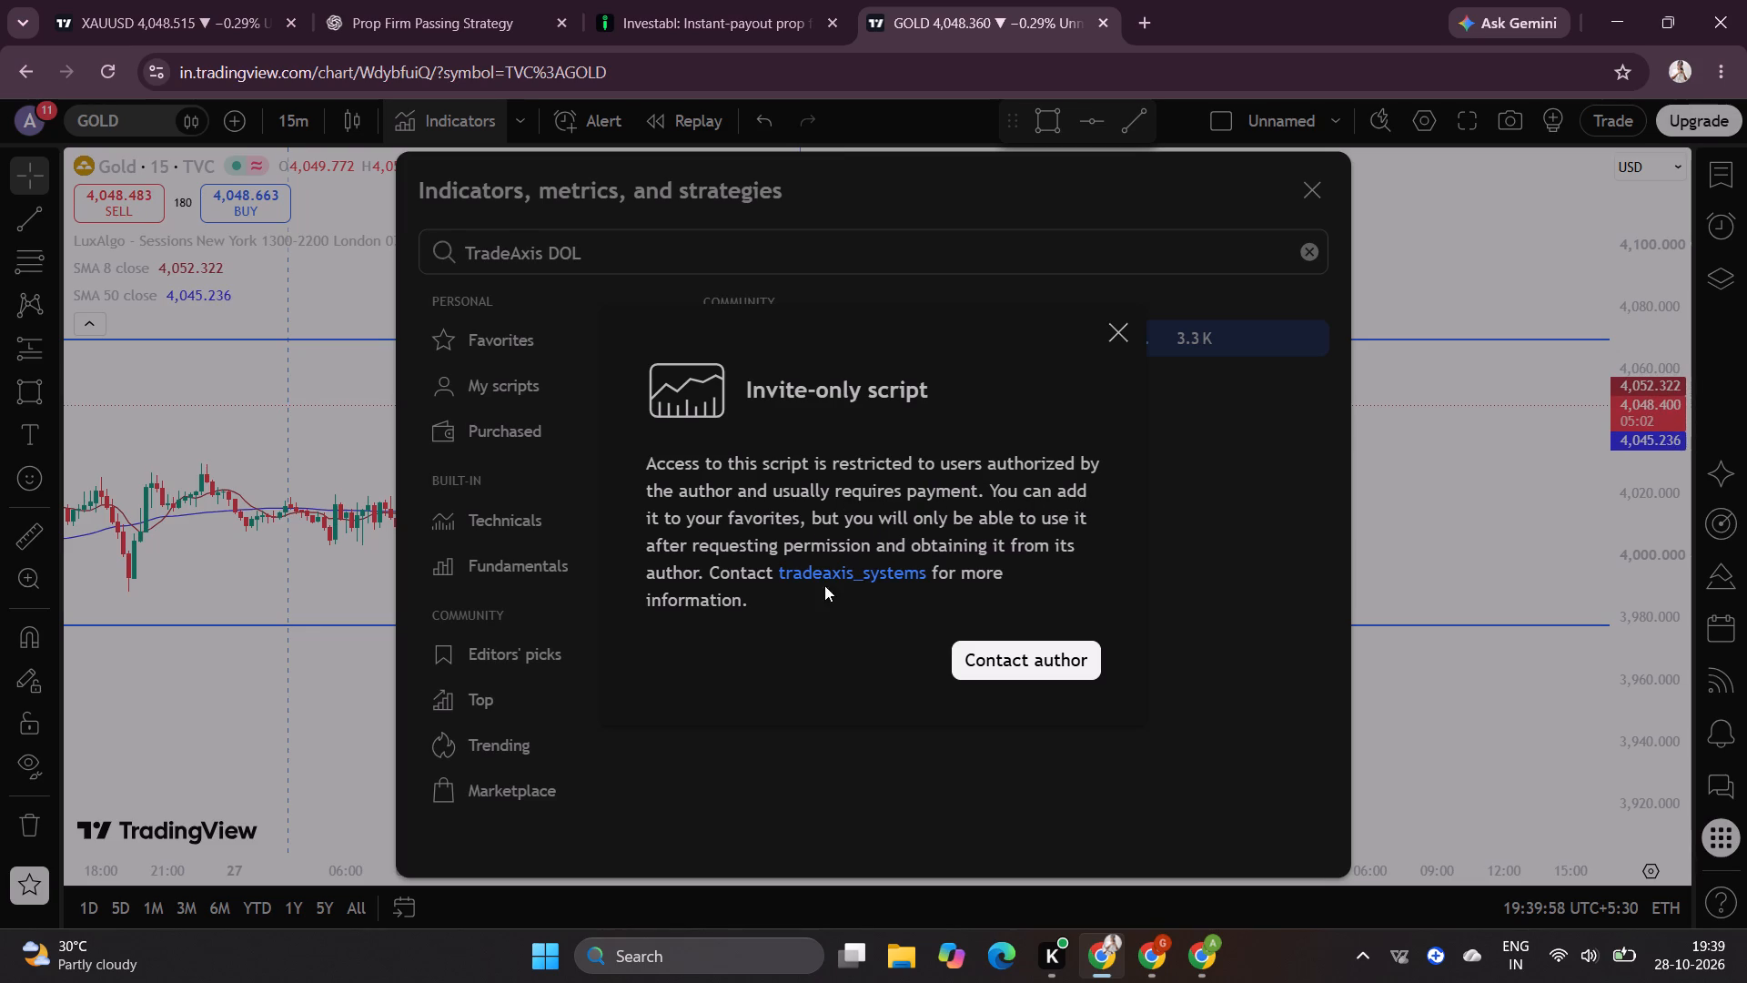
Go to the script author's tradeaxis_systems profile and show the author's published scripts.
{"action": "left_click", "coordinate": [1008, 664]}
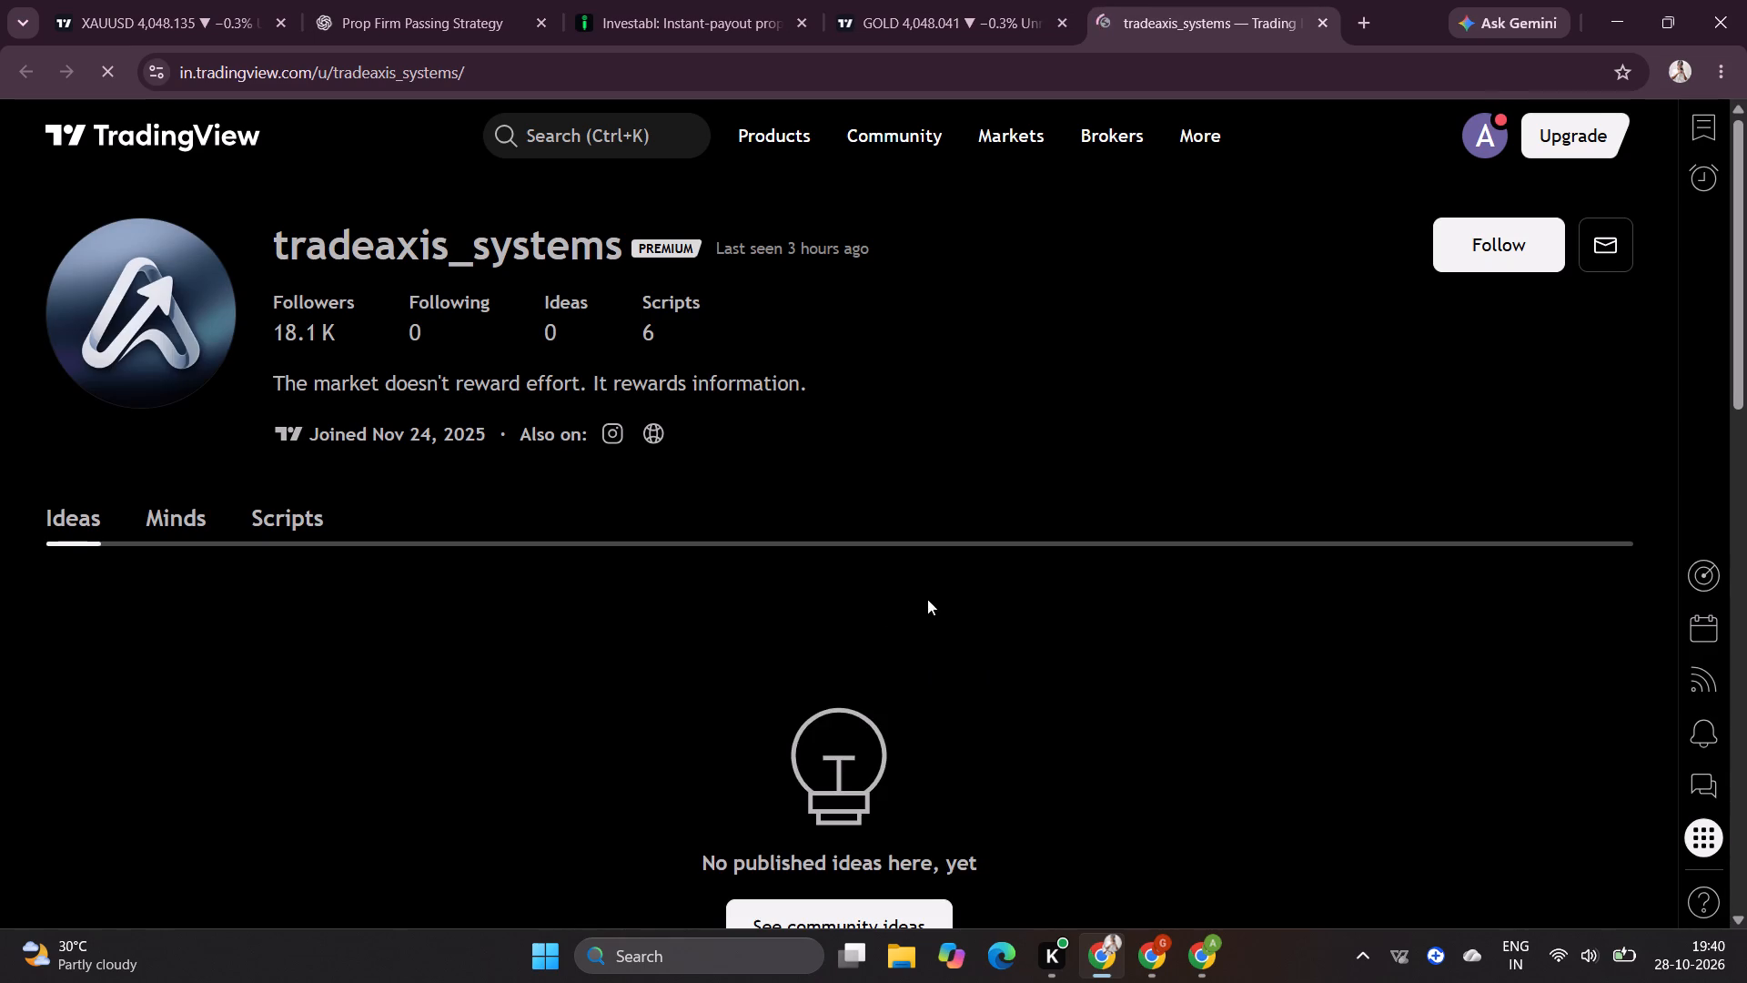
{"action": "scroll", "coordinate": [592, 472], "scroll_direction": "down", "scroll_amount": 2}
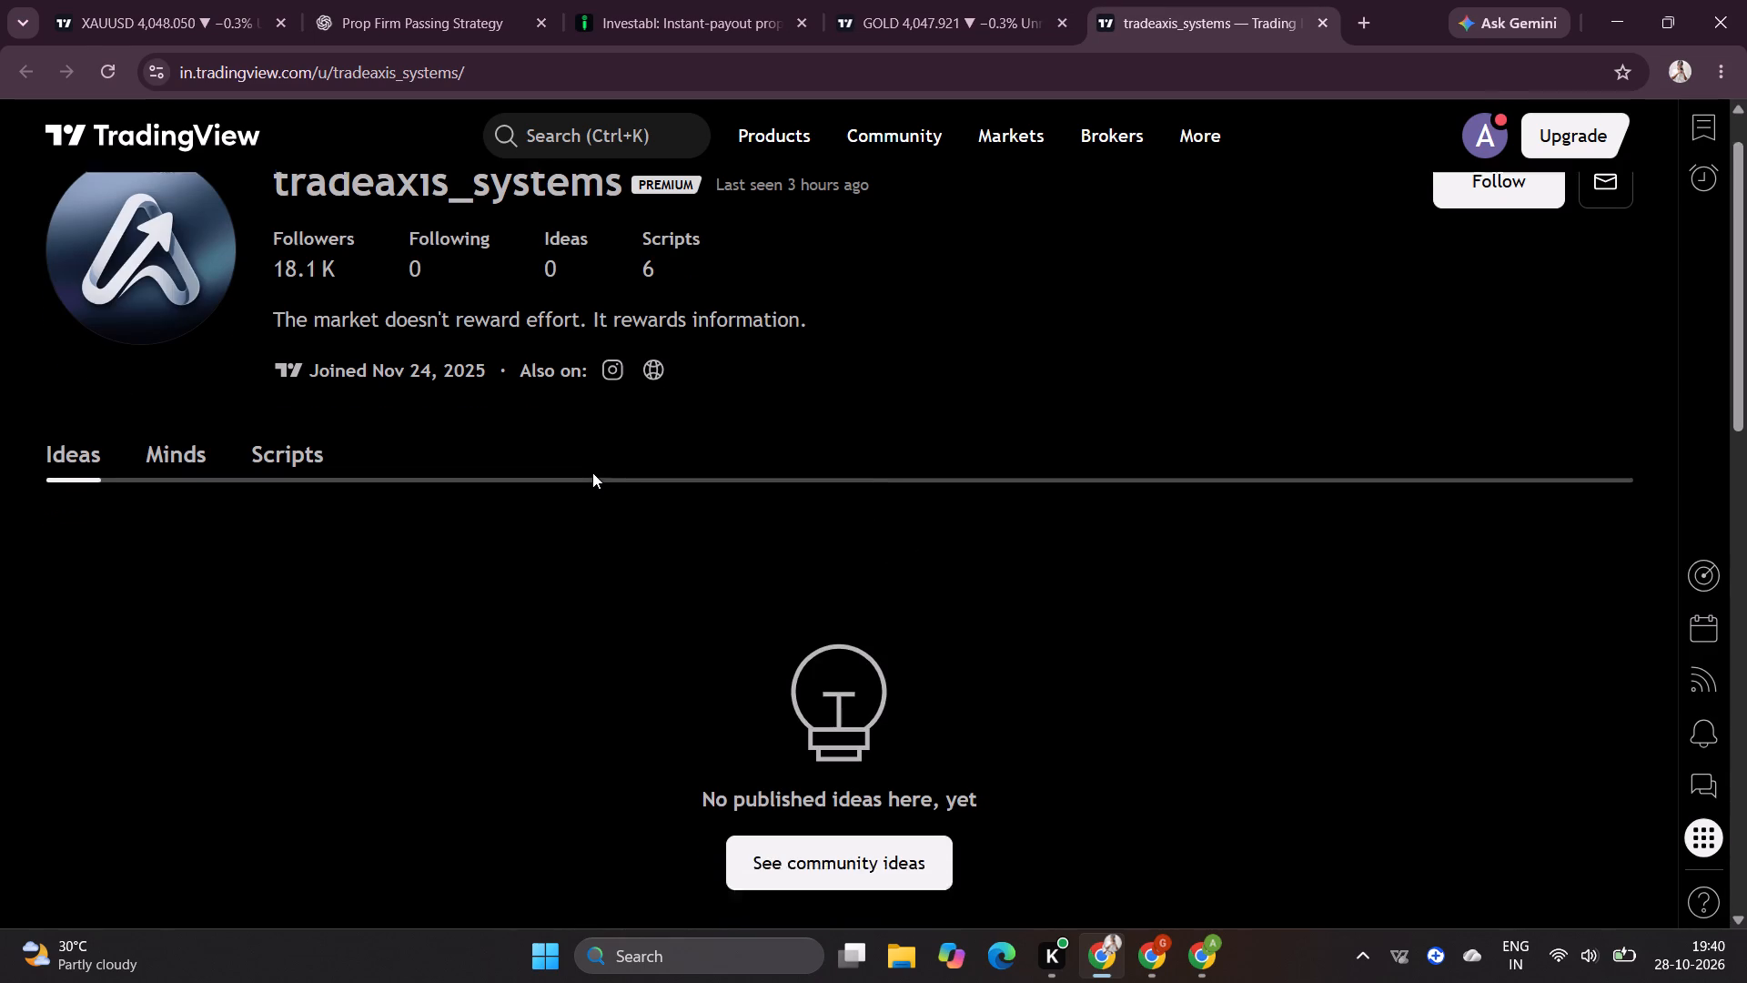
{"action": "scroll", "coordinate": [591, 473], "scroll_direction": "up", "scroll_amount": 3}
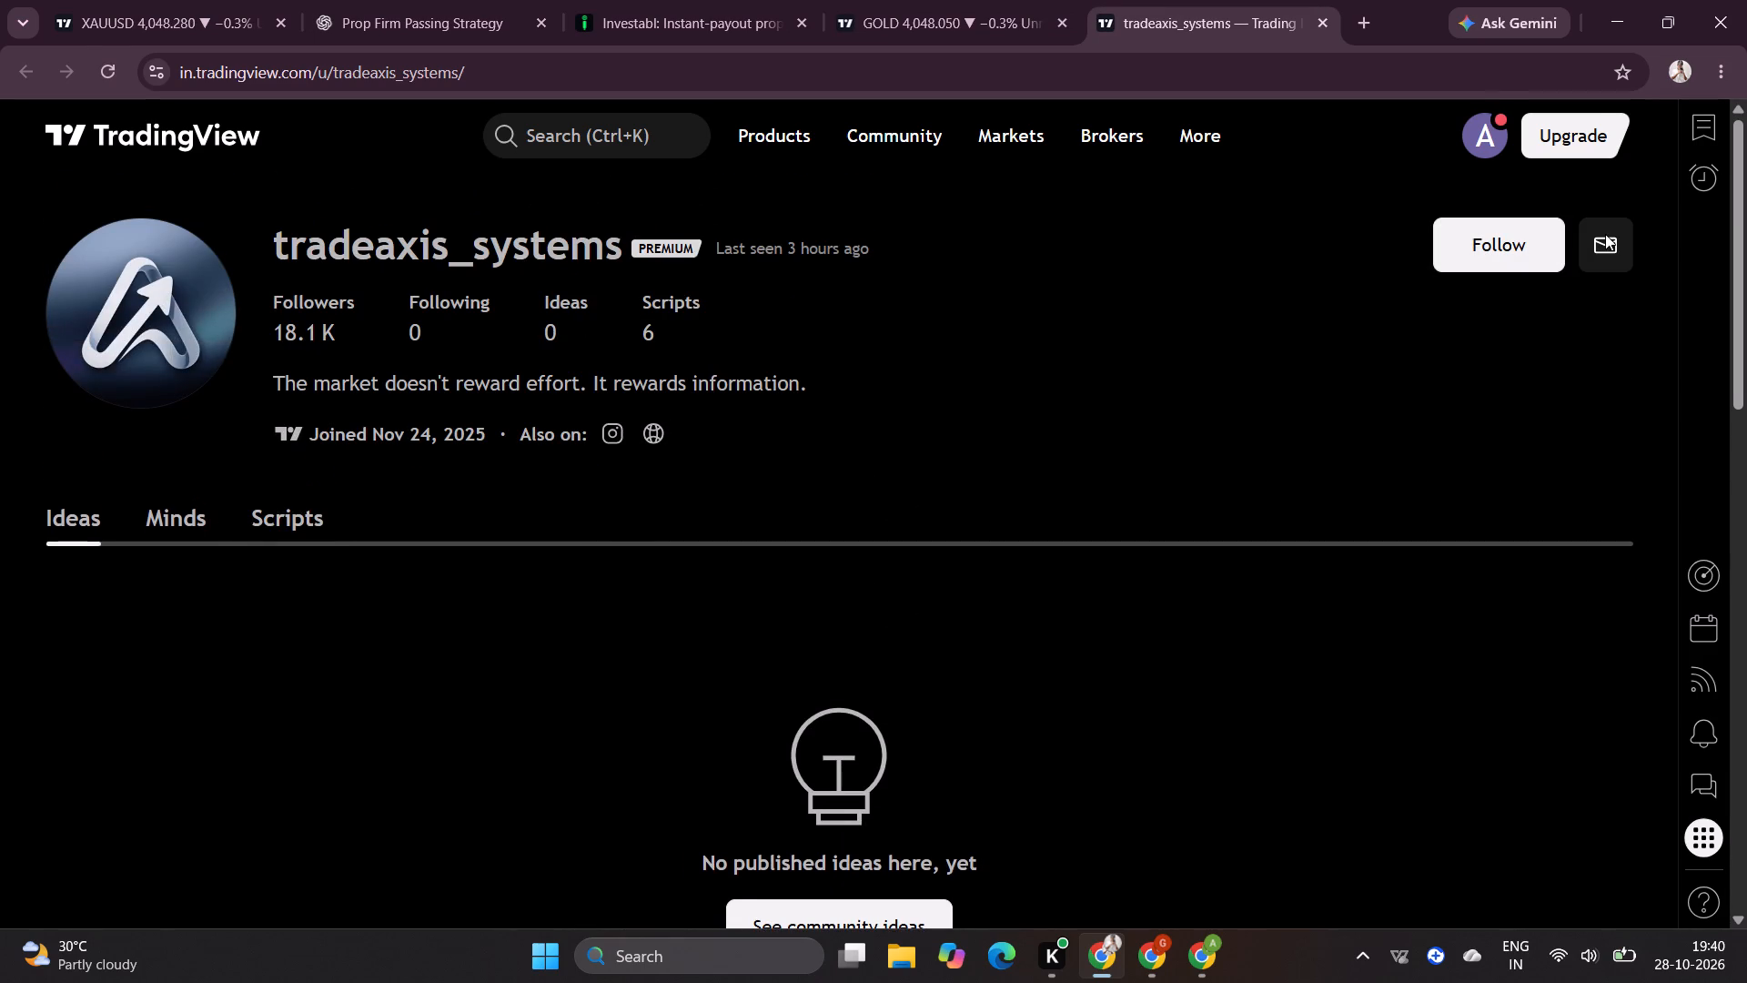
{"action": "left_click", "coordinate": [638, 327]}
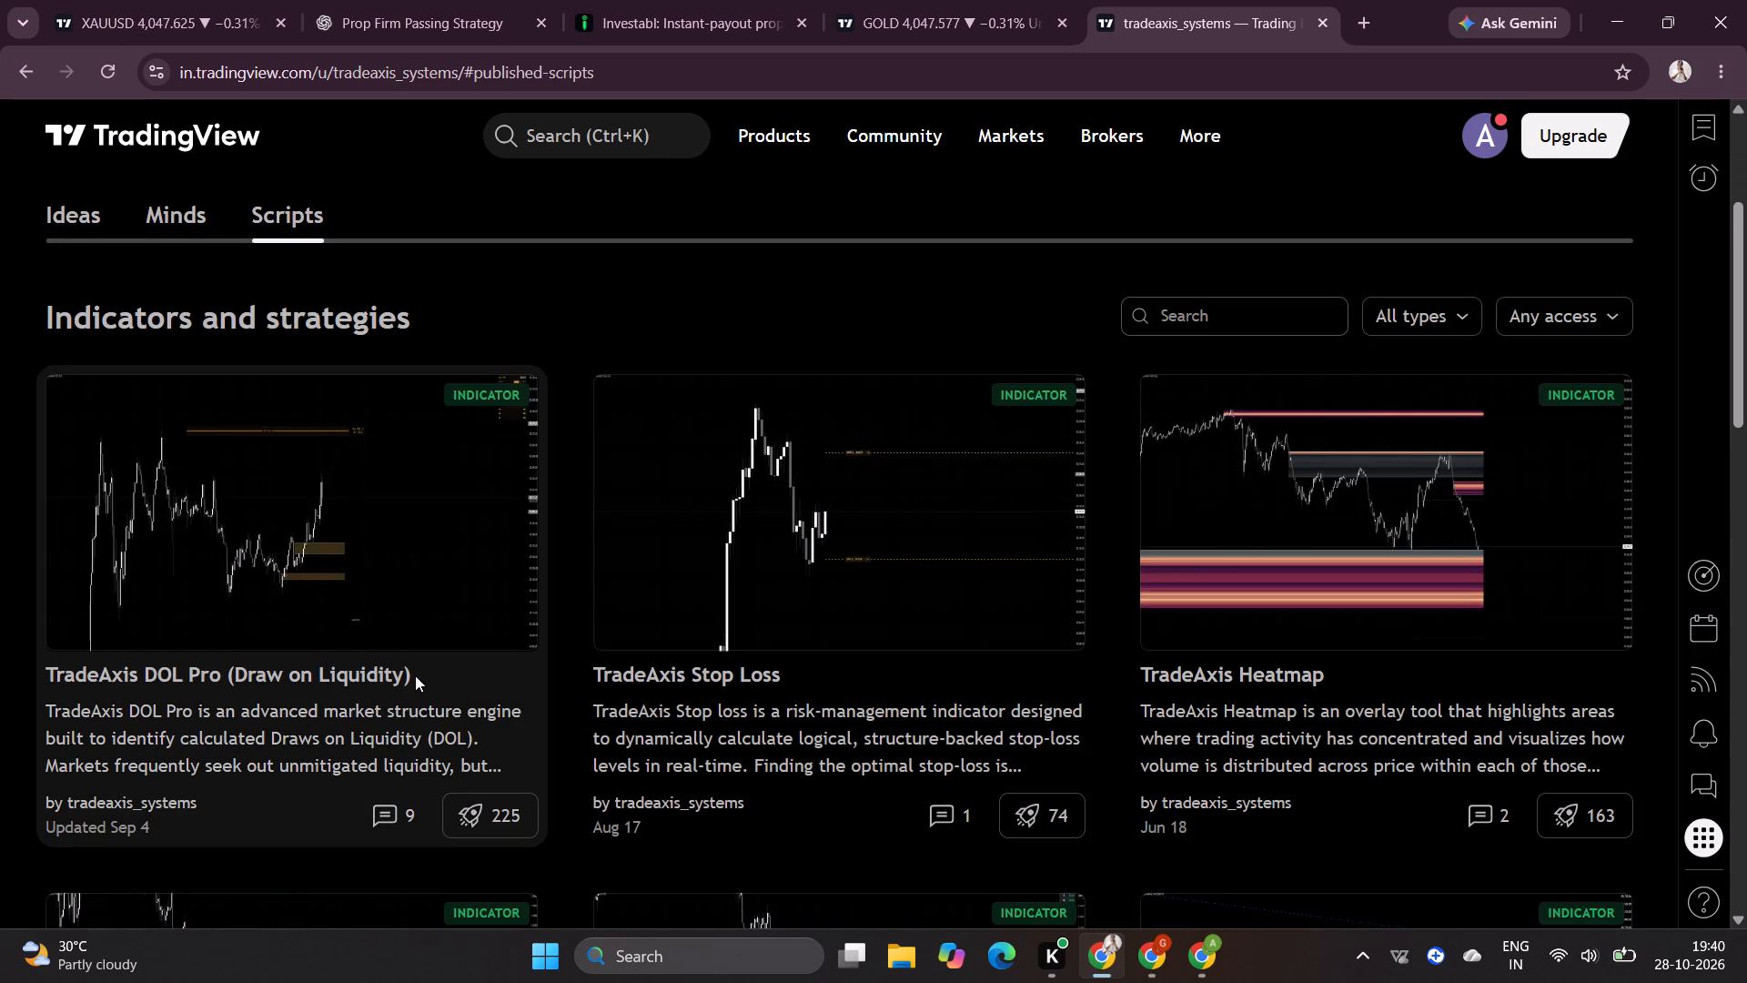
Open the script page for TradeAxis DOL Pro (Draw on Liquidity) from the author's indicators and strategies.
{"action": "scroll", "coordinate": [423, 656], "scroll_direction": "down", "scroll_amount": 1}
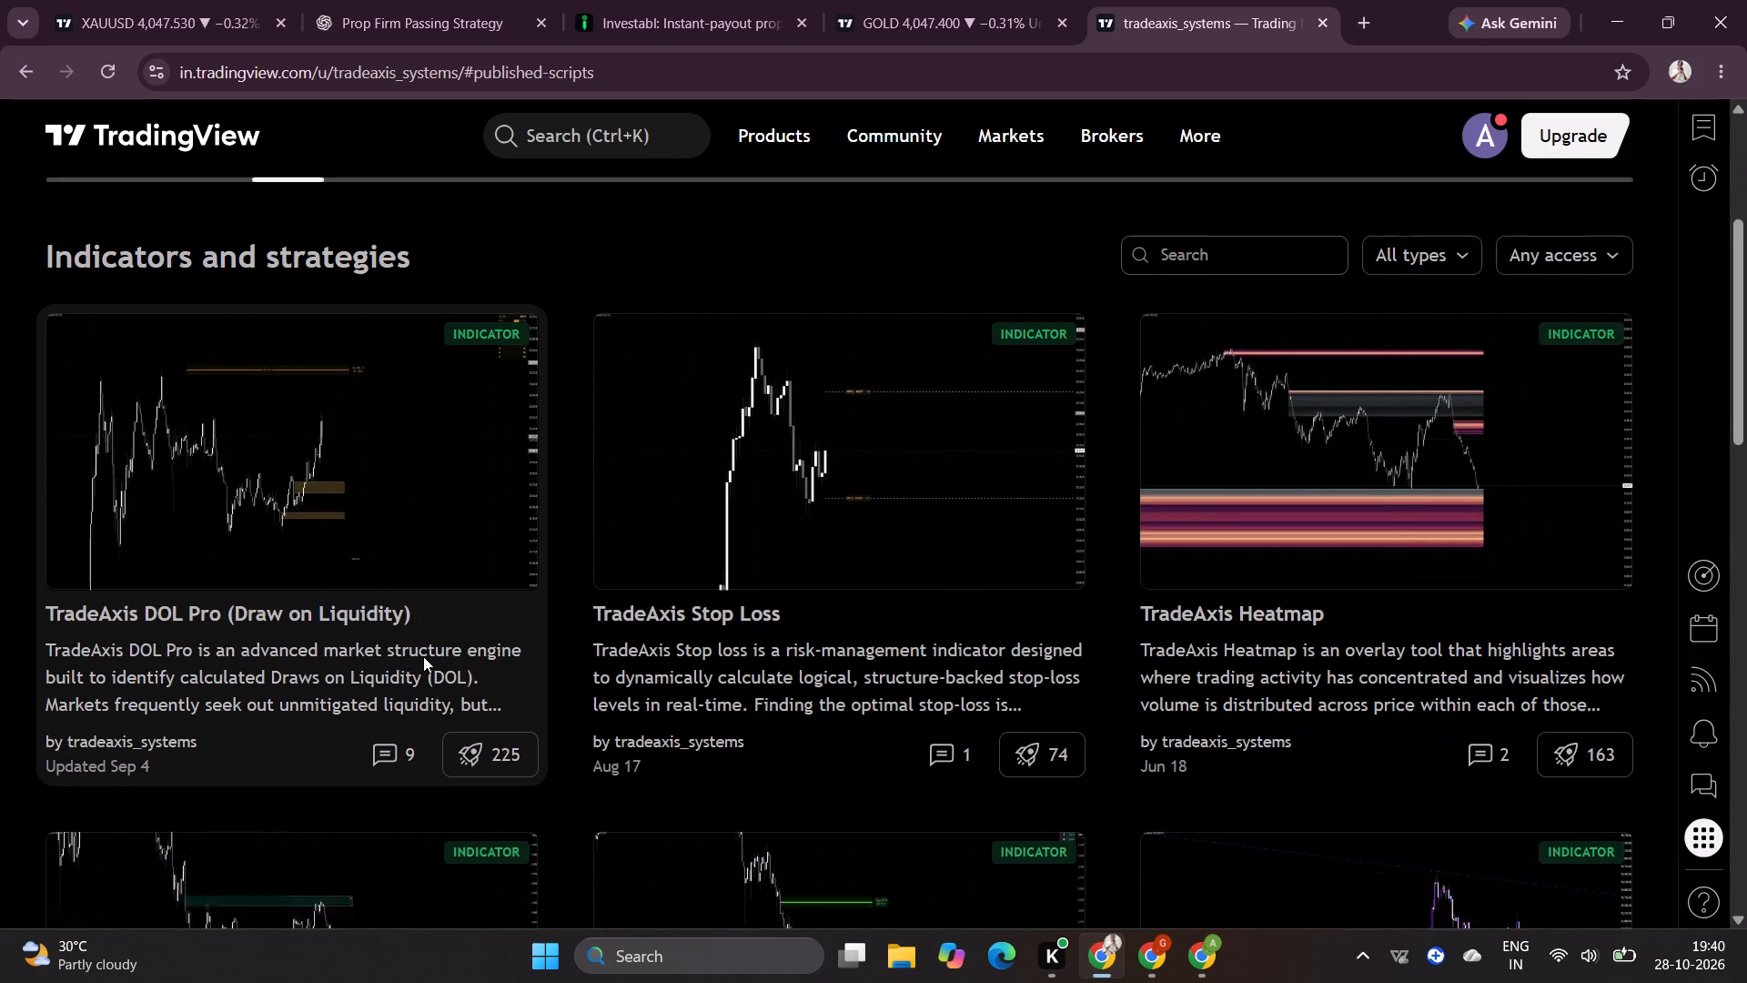
{"action": "left_click", "coordinate": [241, 510]}
{"action": "left_click", "coordinate": [246, 552]}
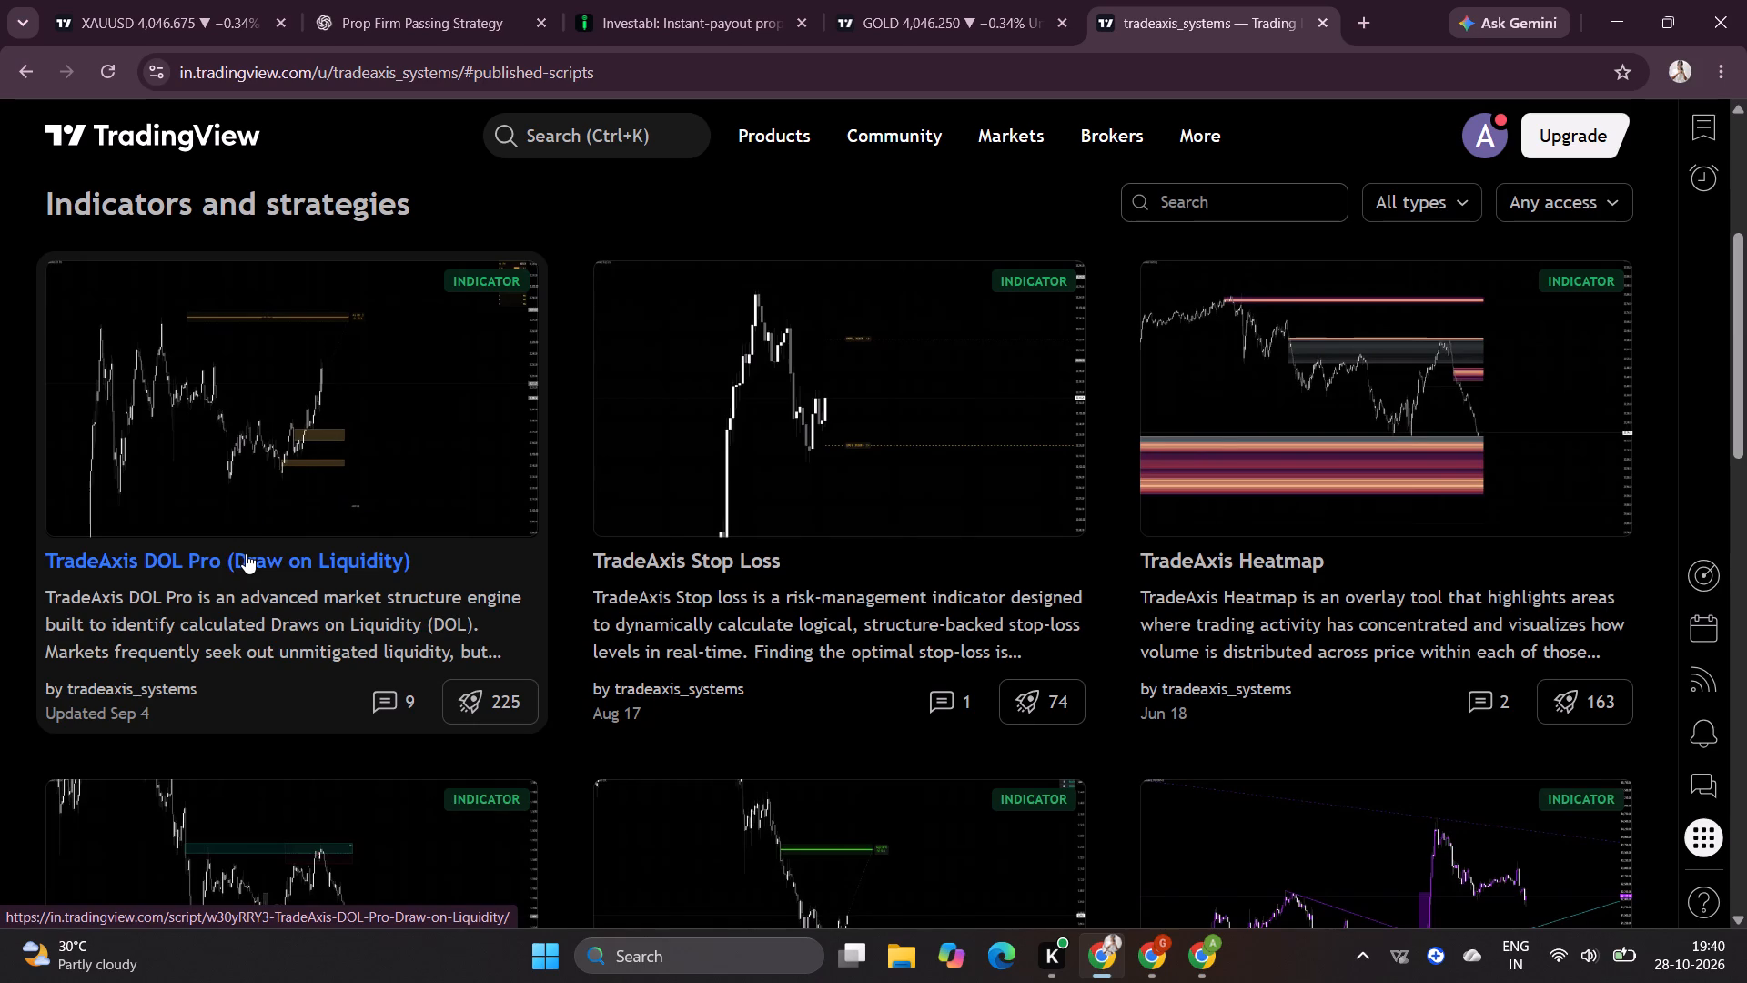
{"action": "scroll", "coordinate": [308, 514], "scroll_direction": "down", "scroll_amount": 1}
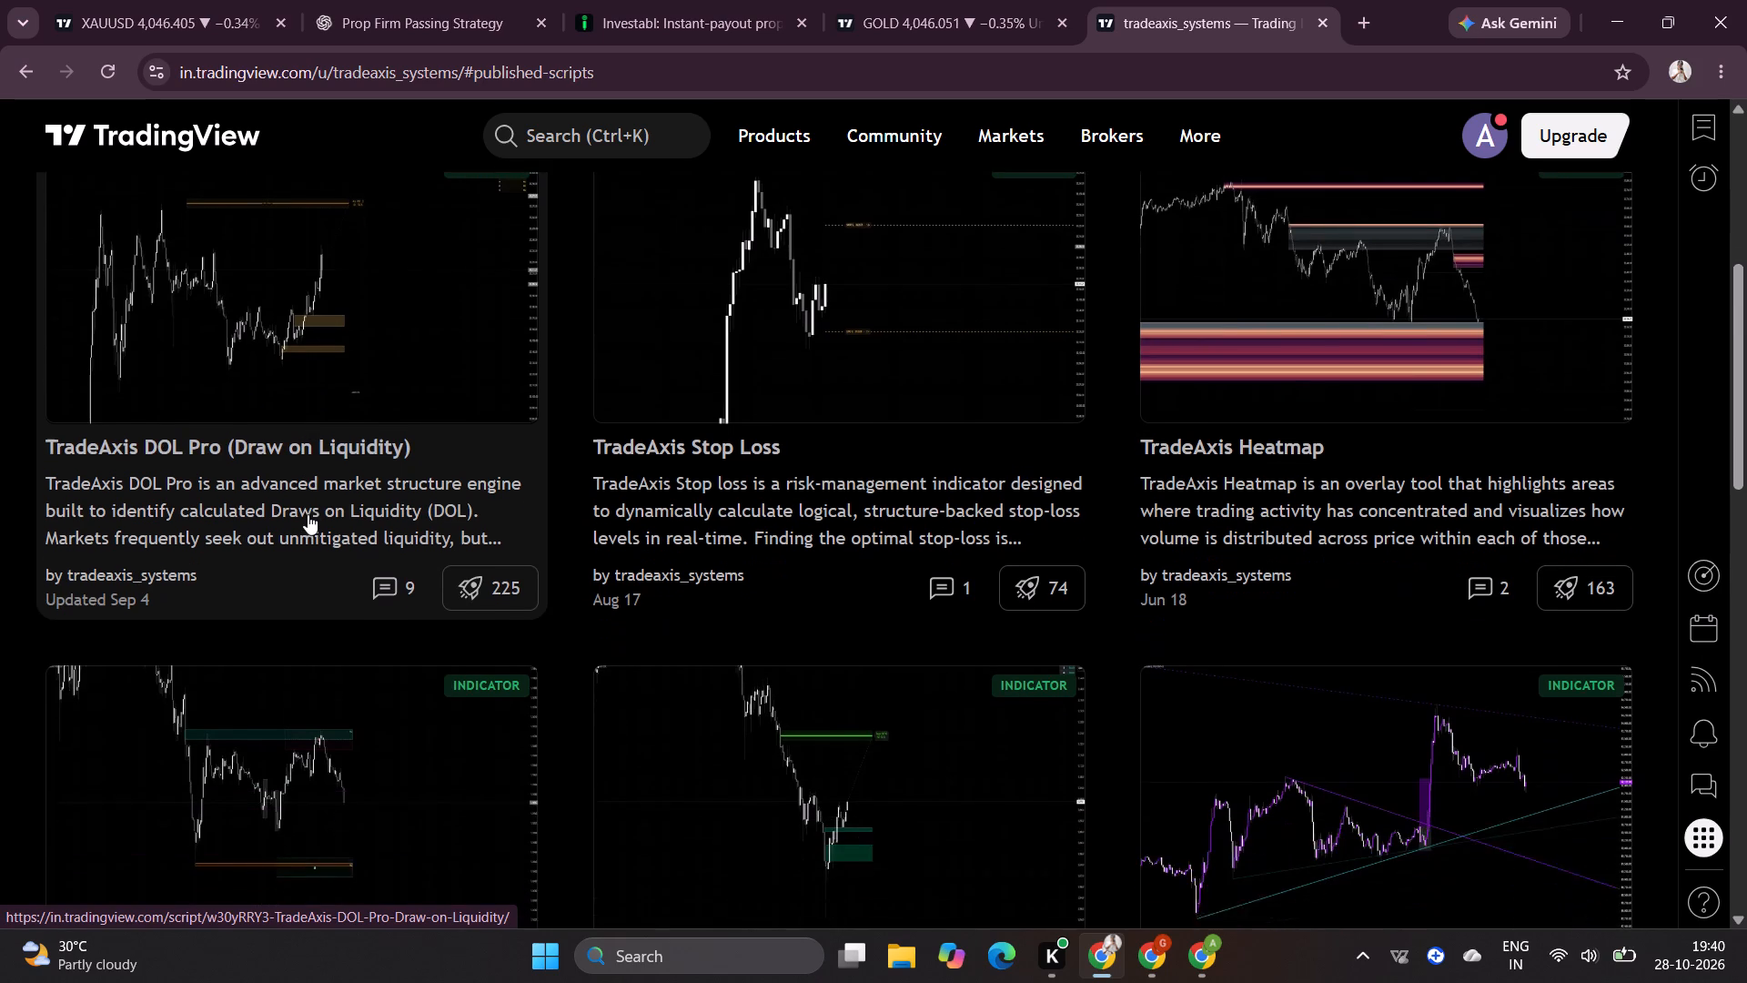
{"action": "scroll", "coordinate": [308, 514], "scroll_direction": "down", "scroll_amount": 1}
{"action": "left_click", "coordinate": [326, 335]}
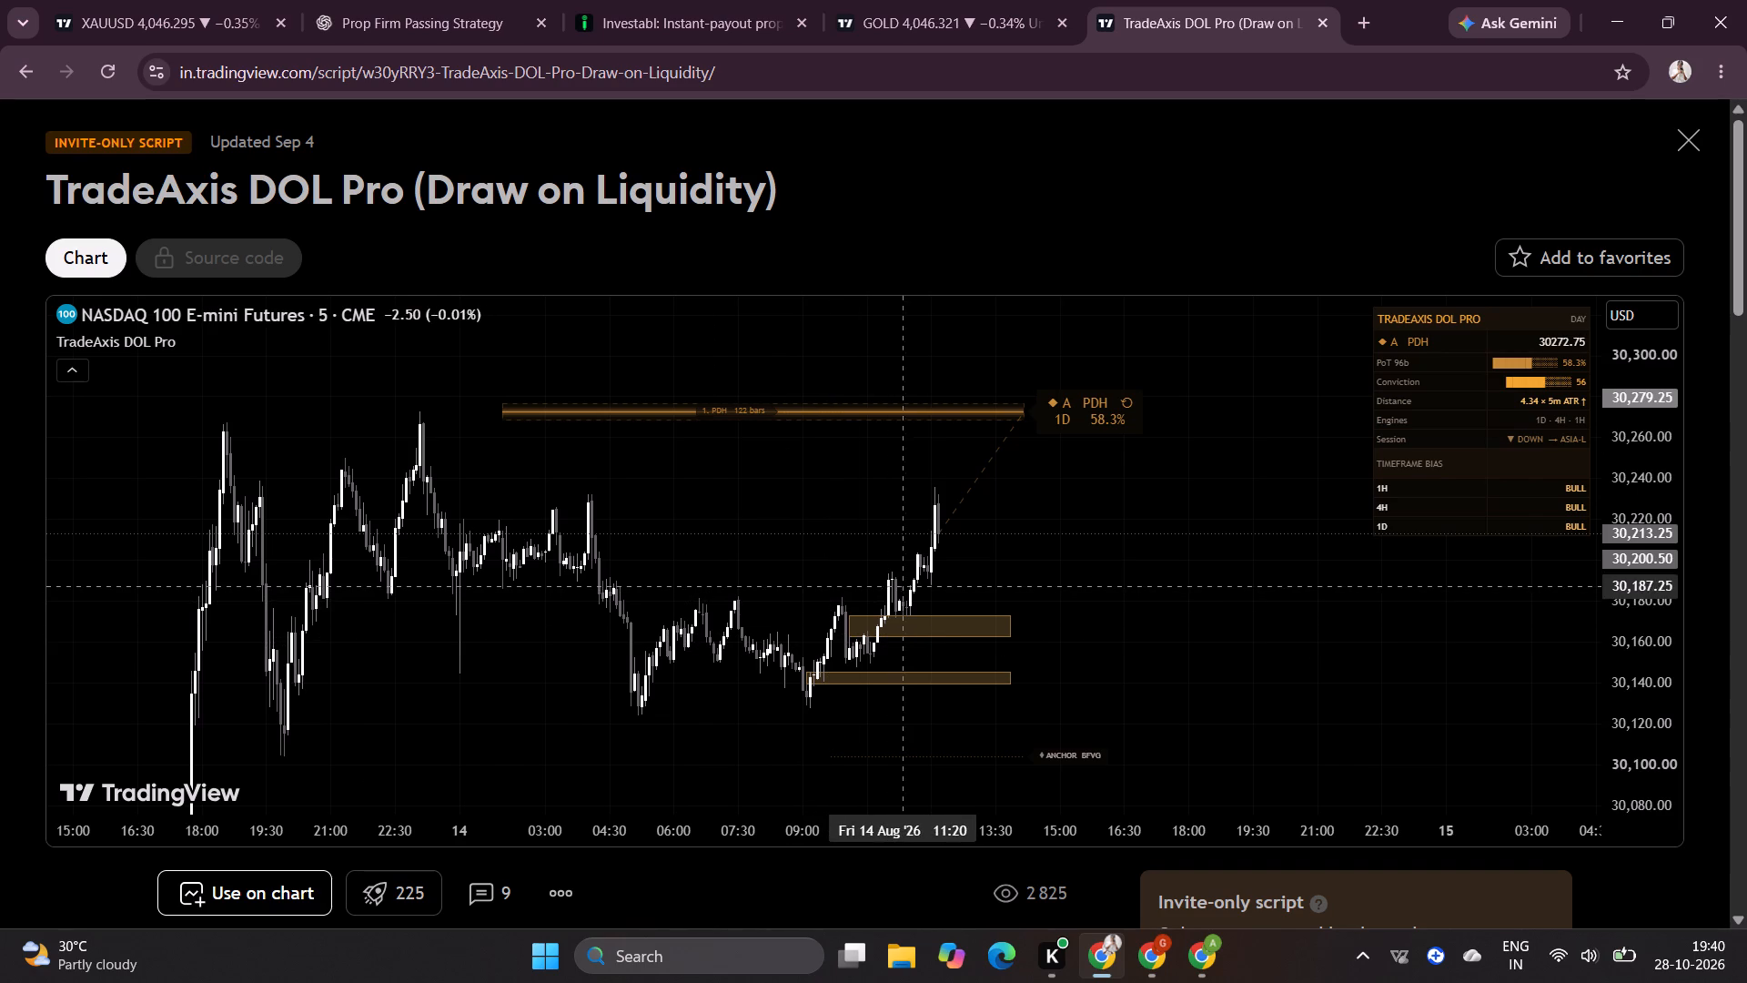
Read the TradeAxis DOL Pro description, including how its engine works and the author's access instructions.
{"action": "scroll", "coordinate": [946, 562], "scroll_direction": "down", "scroll_amount": 2}
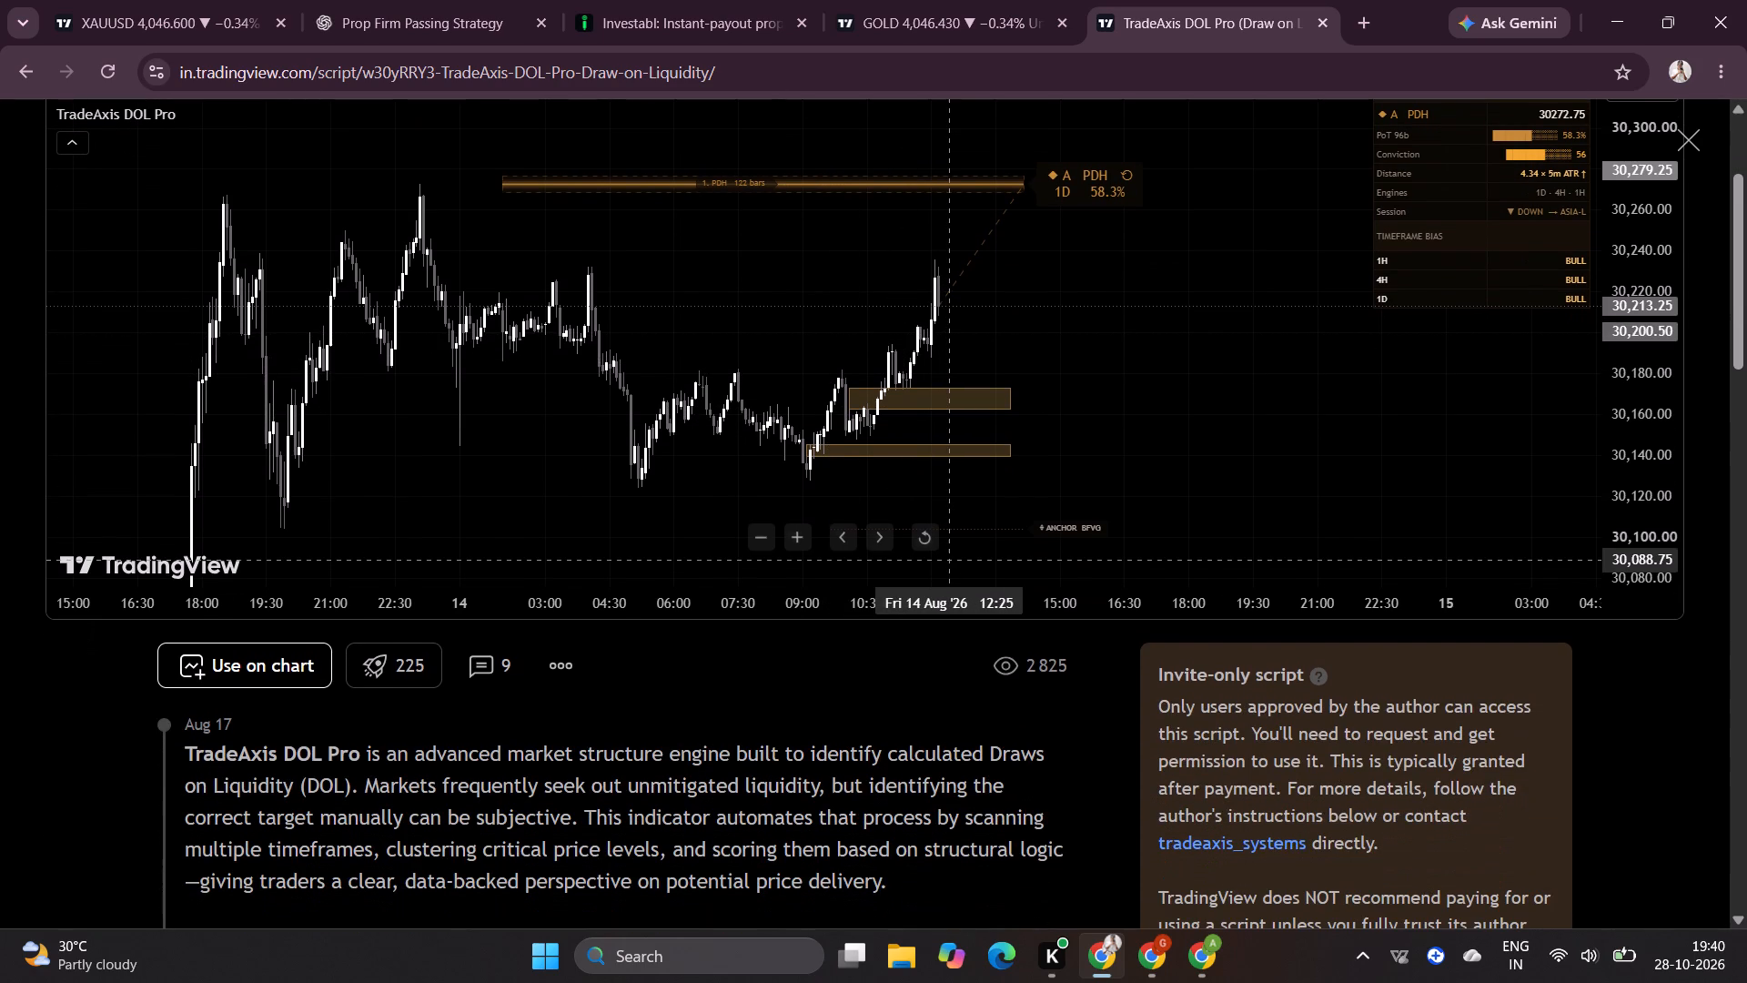
{"action": "scroll", "coordinate": [947, 561], "scroll_direction": "down", "scroll_amount": 1}
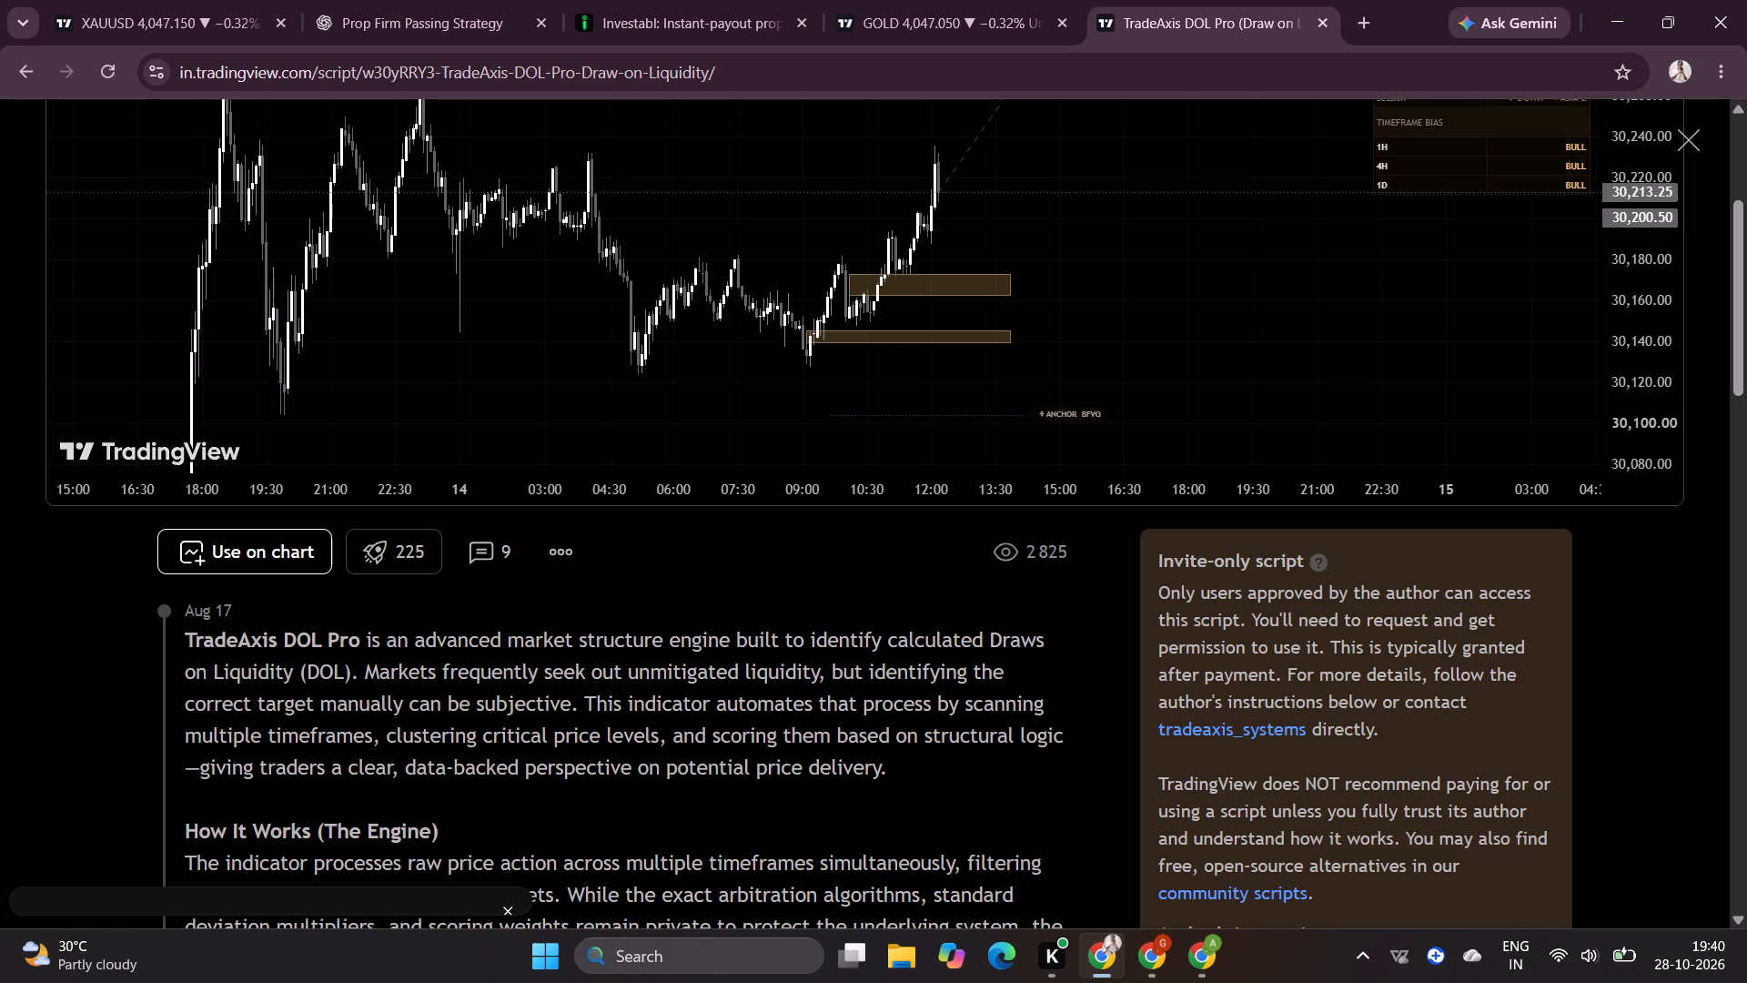
{"action": "scroll", "coordinate": [373, 710], "scroll_direction": "down", "scroll_amount": 1}
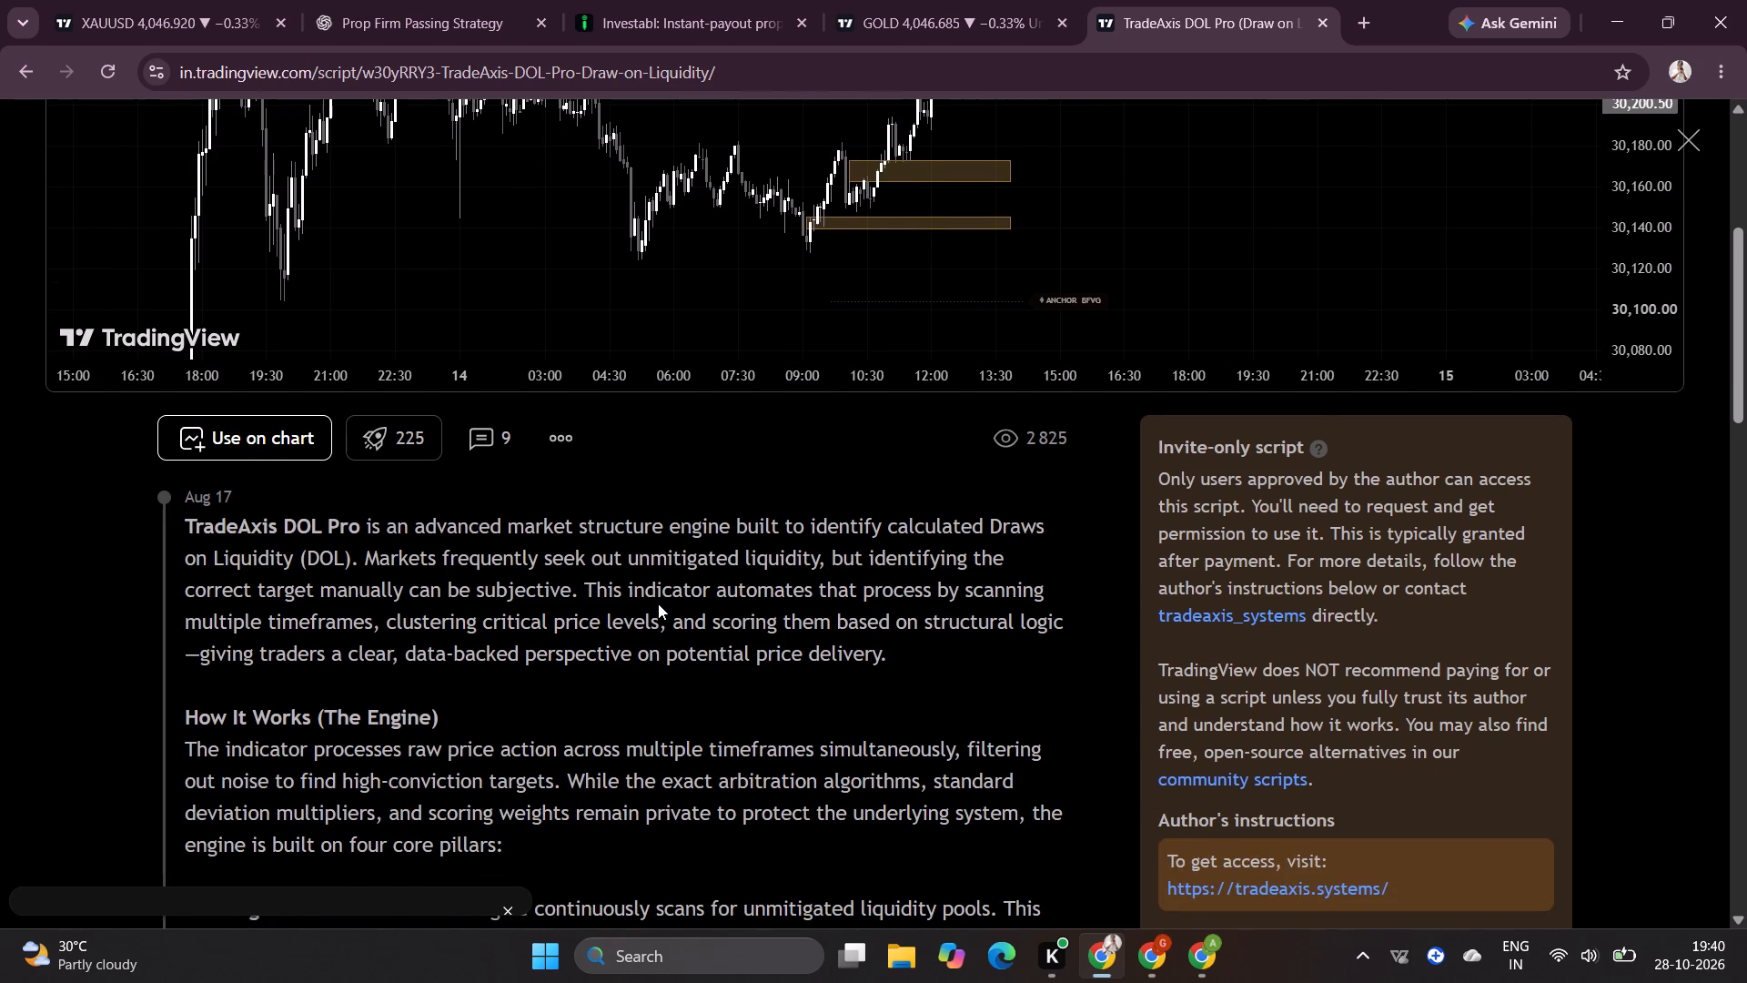
{"action": "scroll", "coordinate": [658, 603], "scroll_direction": "down", "scroll_amount": 1}
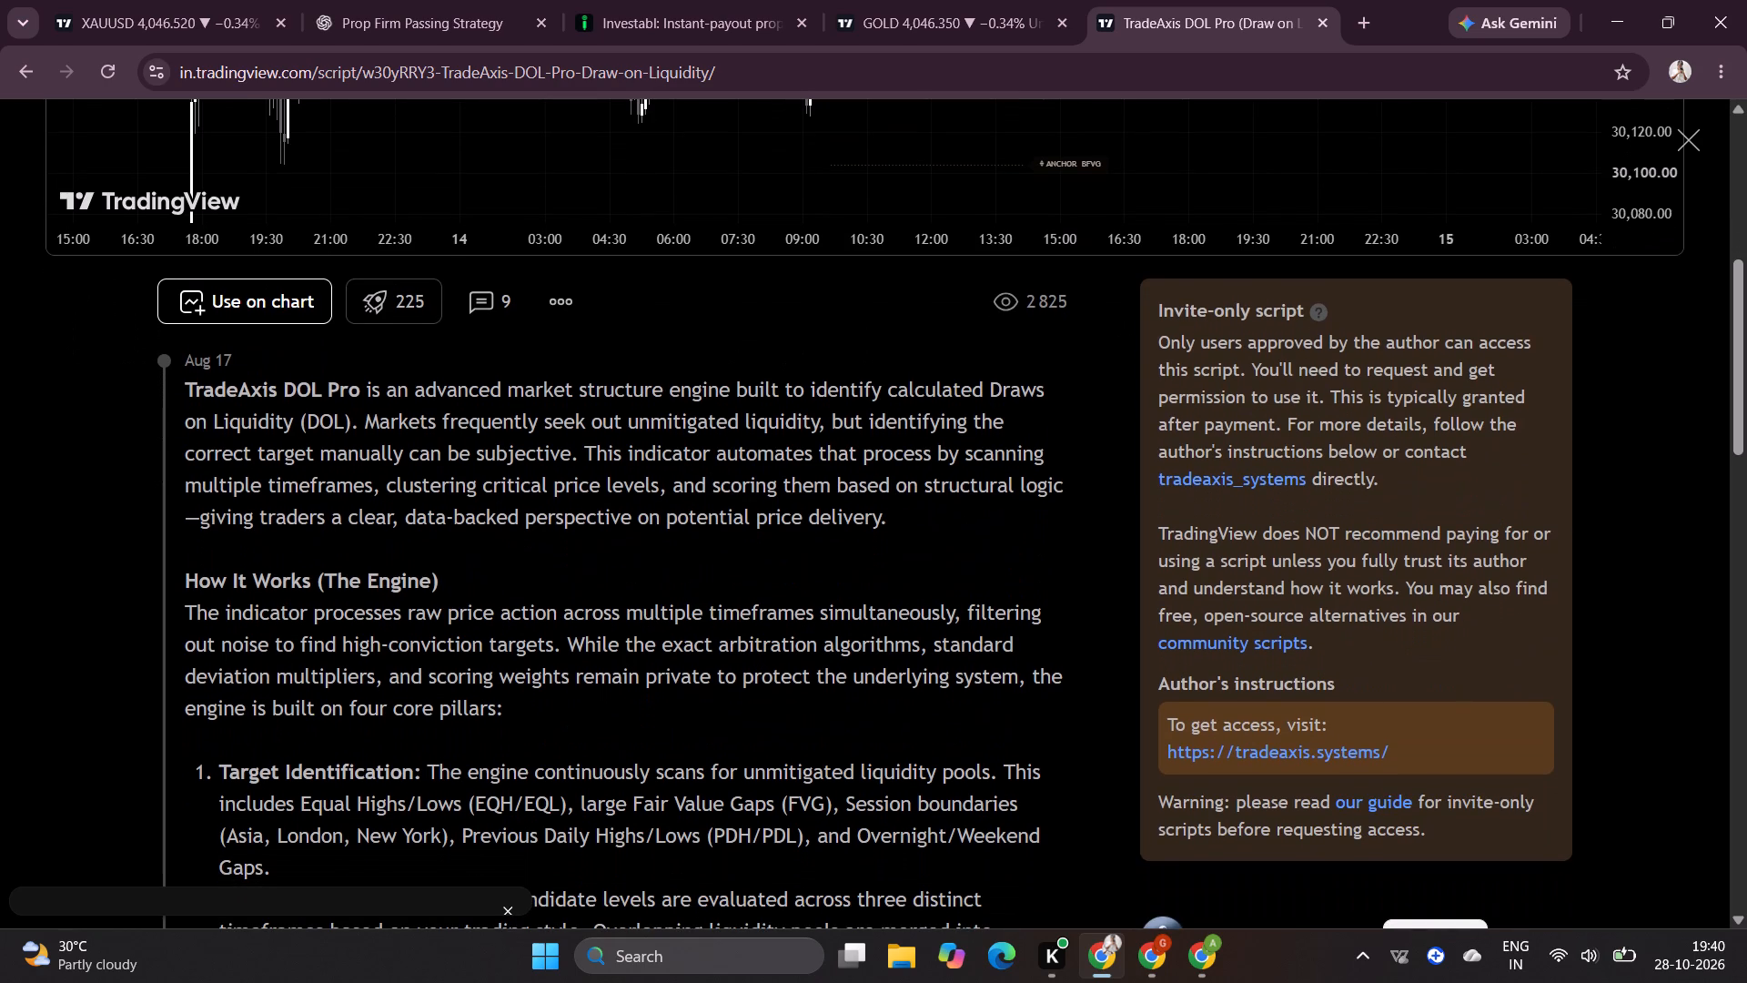
{"action": "scroll", "coordinate": [636, 519], "scroll_direction": "down", "scroll_amount": 1}
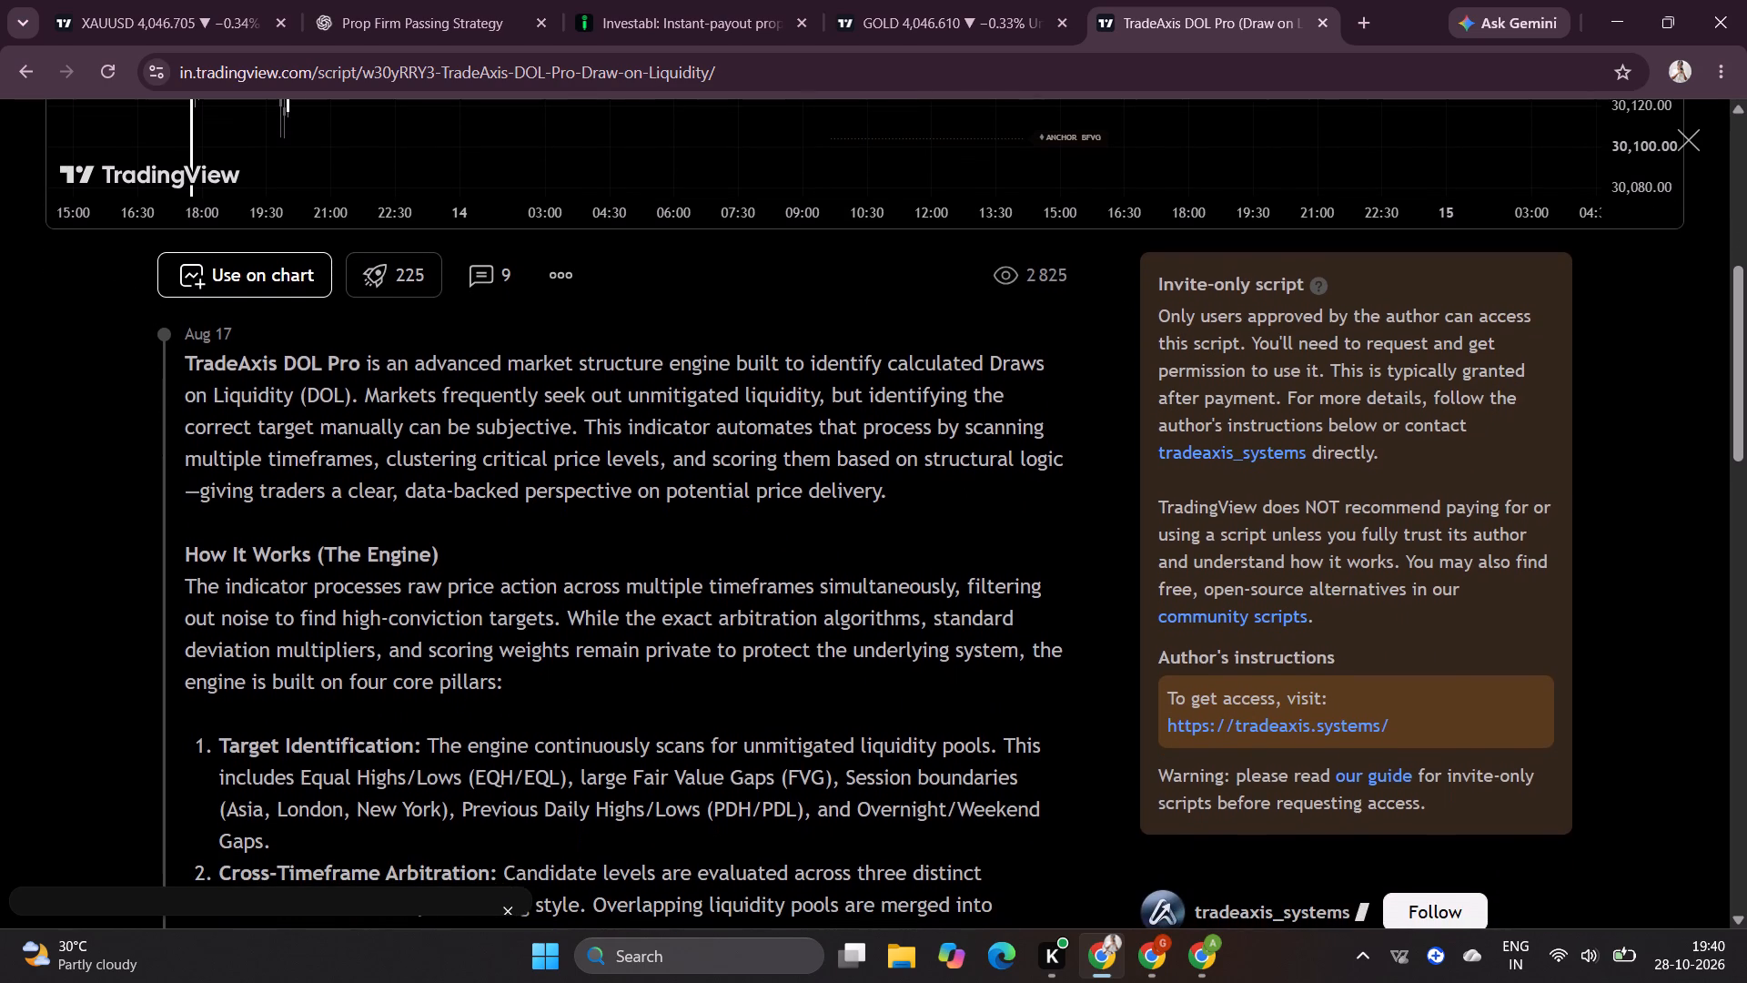
{"action": "scroll", "coordinate": [636, 519], "scroll_direction": "down", "scroll_amount": 2}
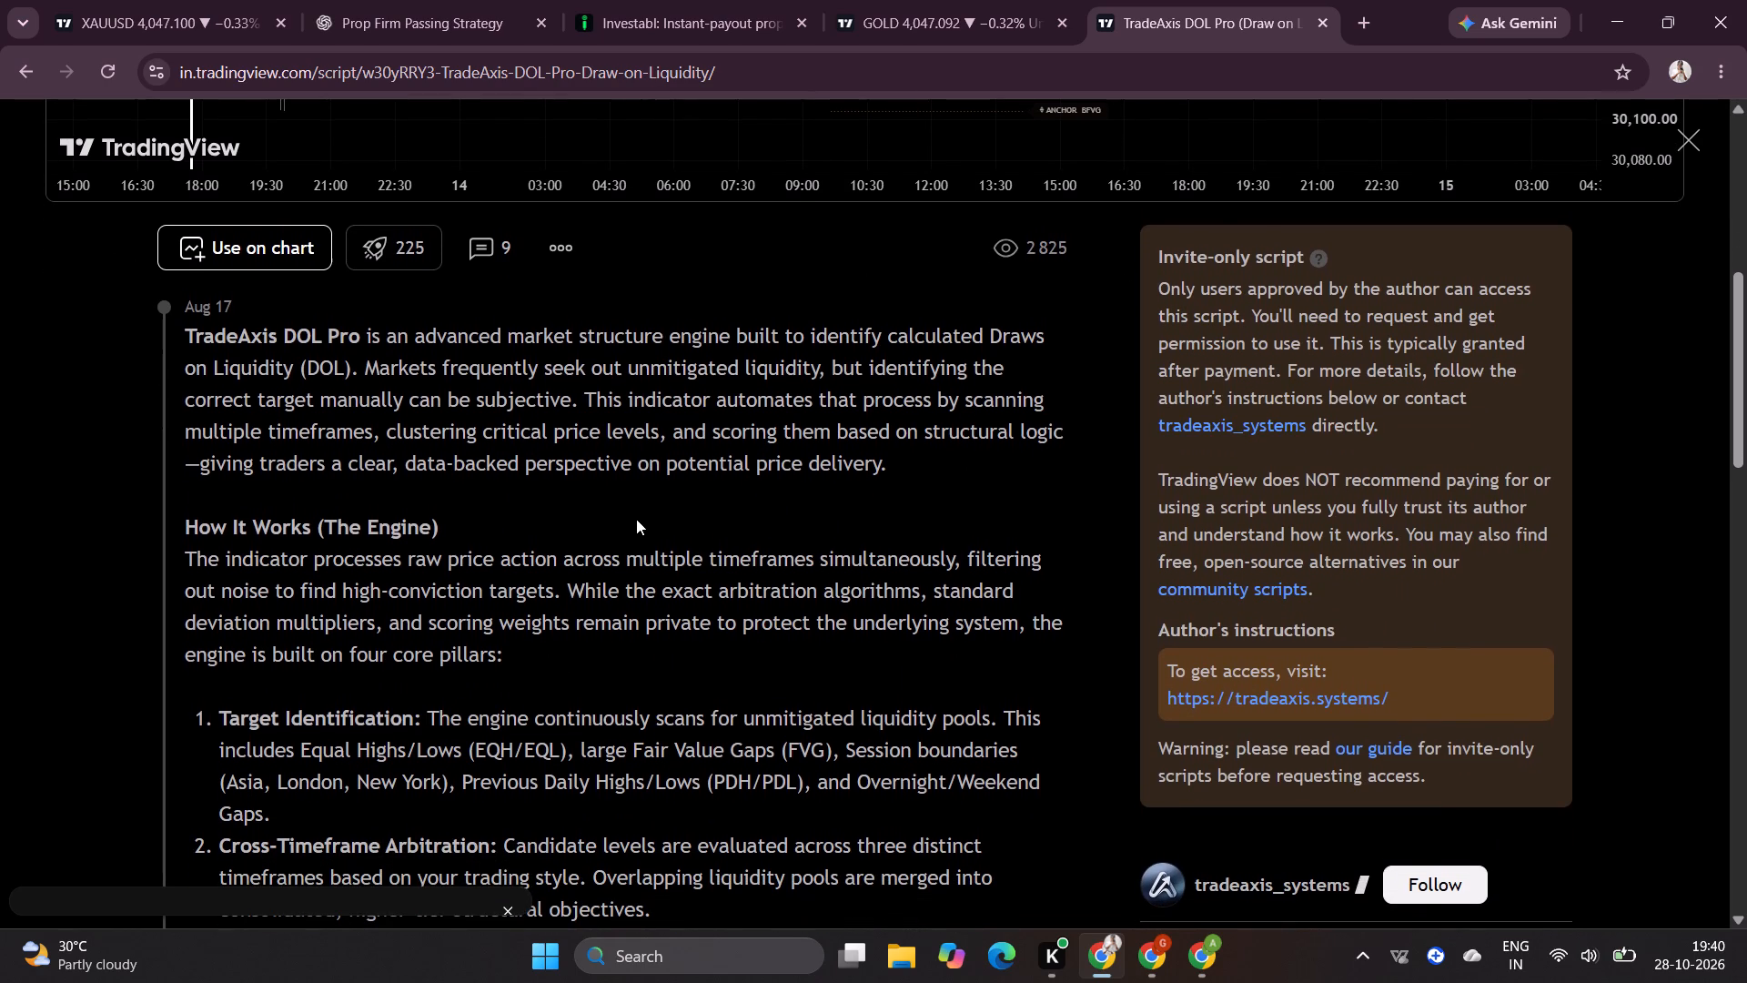
{"action": "scroll", "coordinate": [636, 519], "scroll_direction": "down", "scroll_amount": 1}
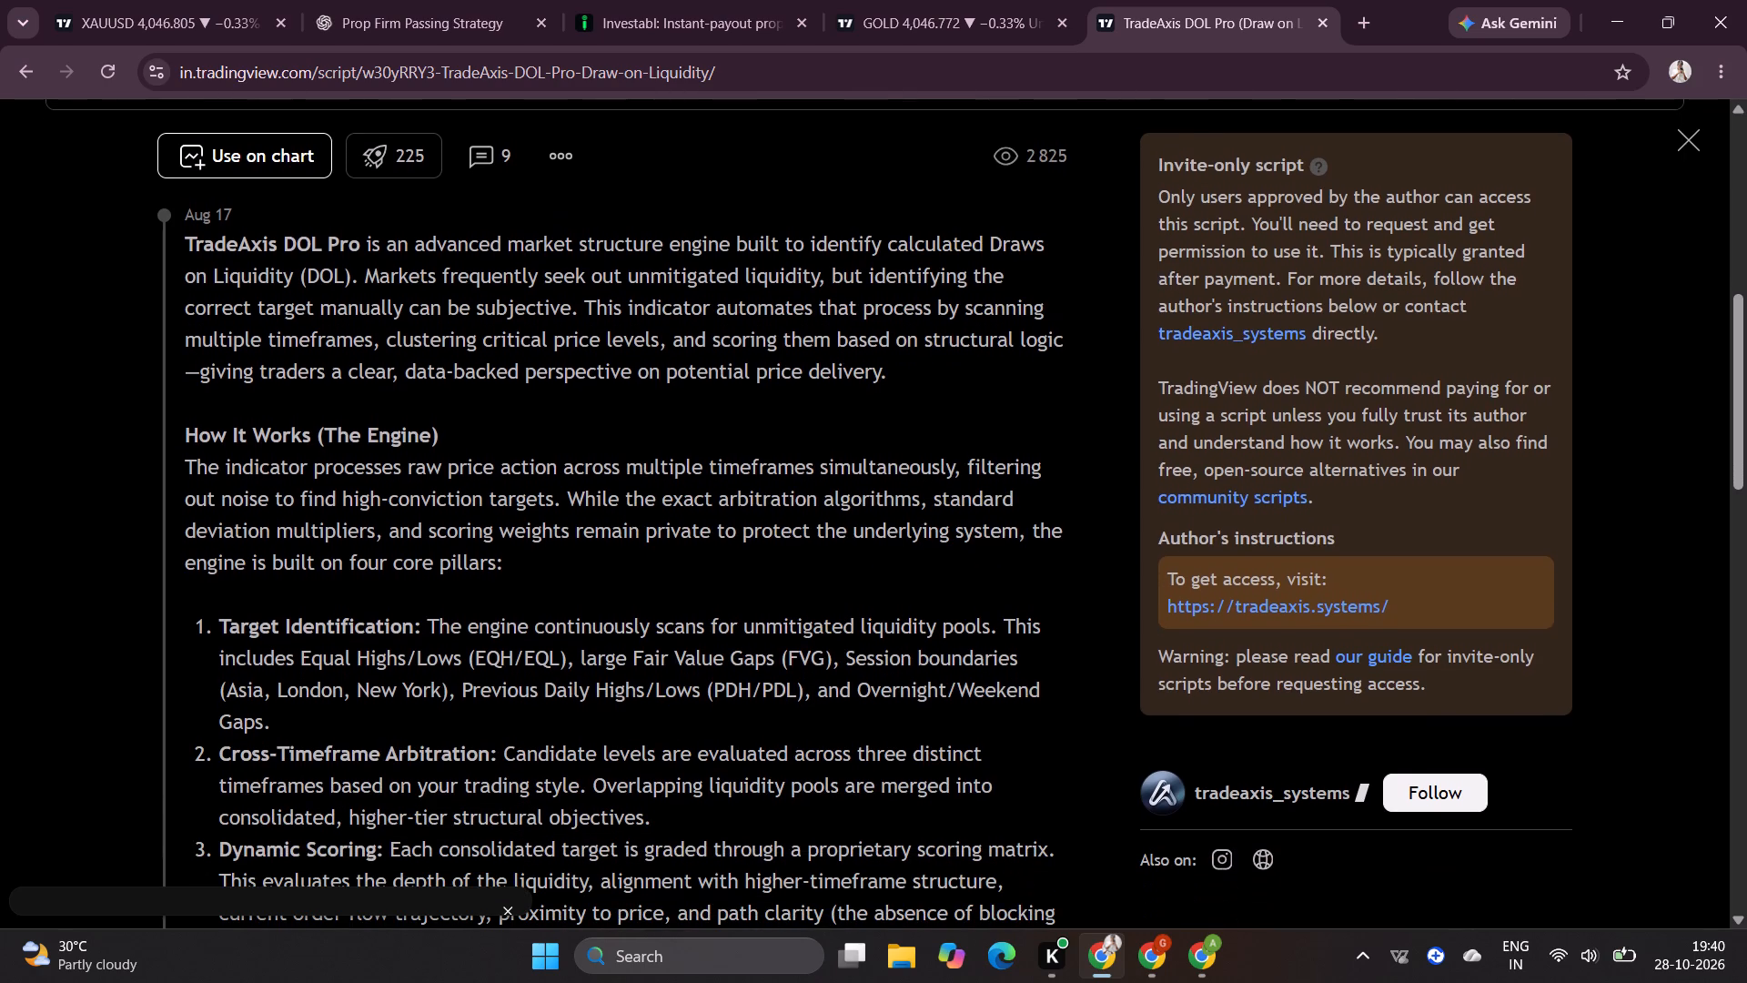
{"action": "scroll", "coordinate": [636, 519], "scroll_direction": "down", "scroll_amount": 1}
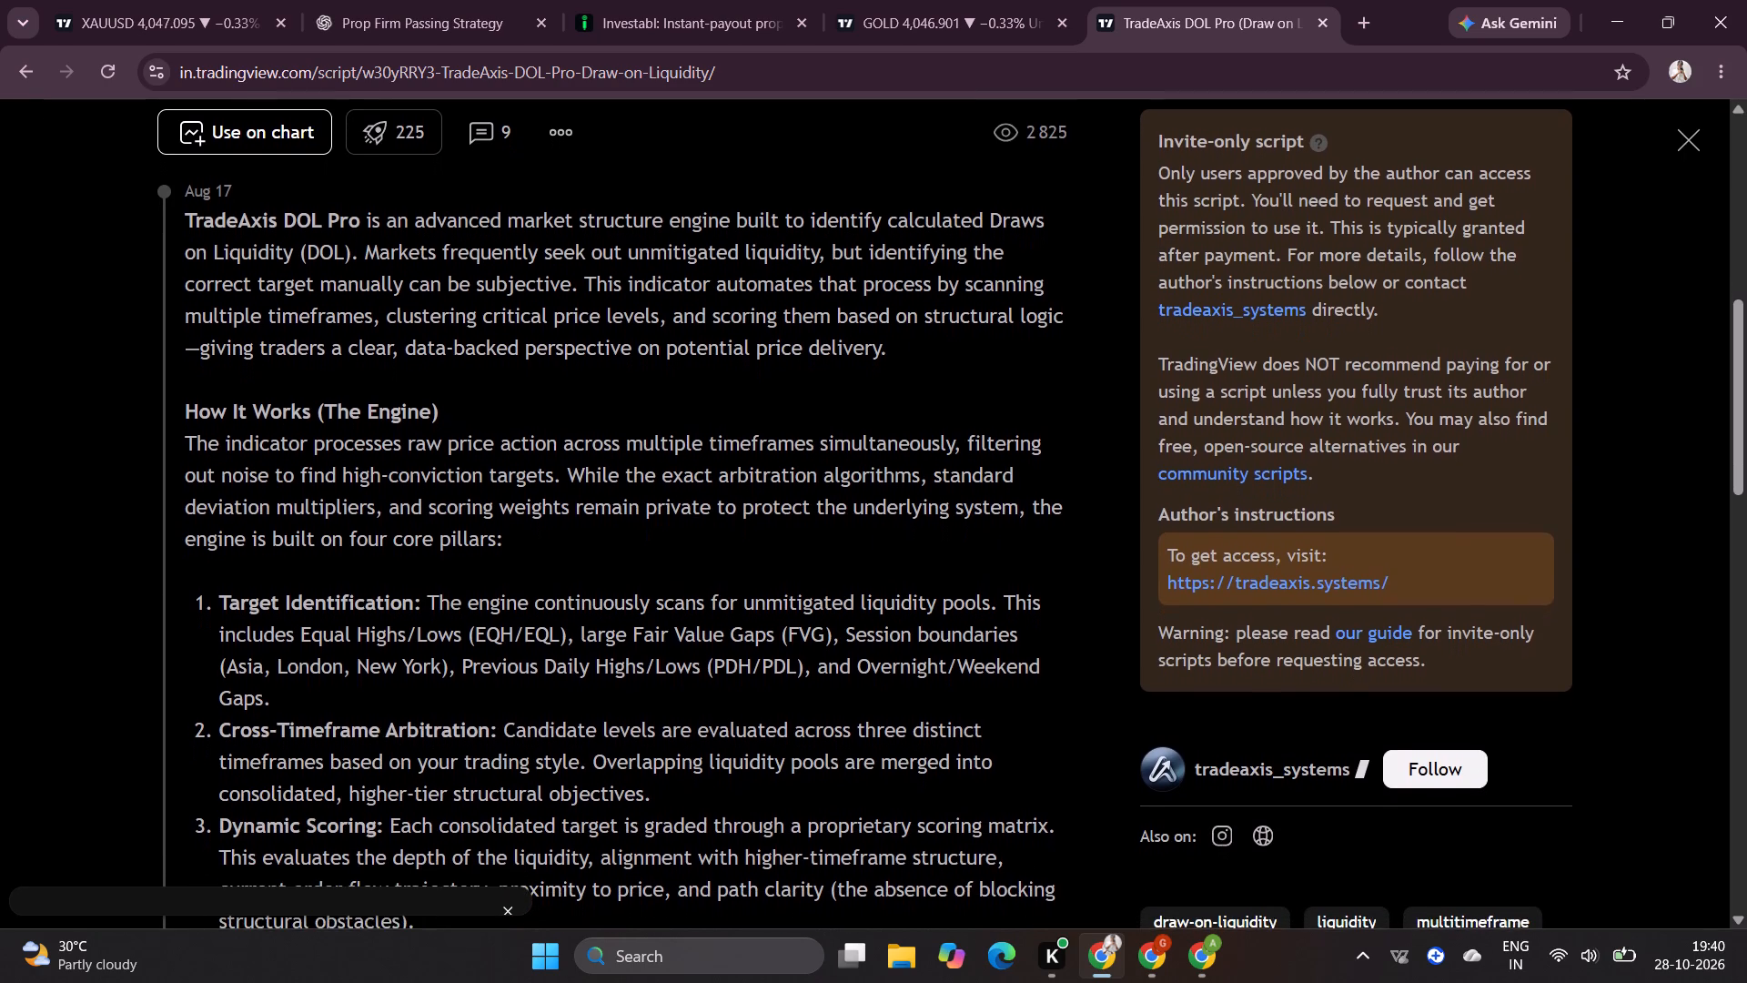
{"action": "scroll", "coordinate": [636, 519], "scroll_direction": "down", "scroll_amount": 1}
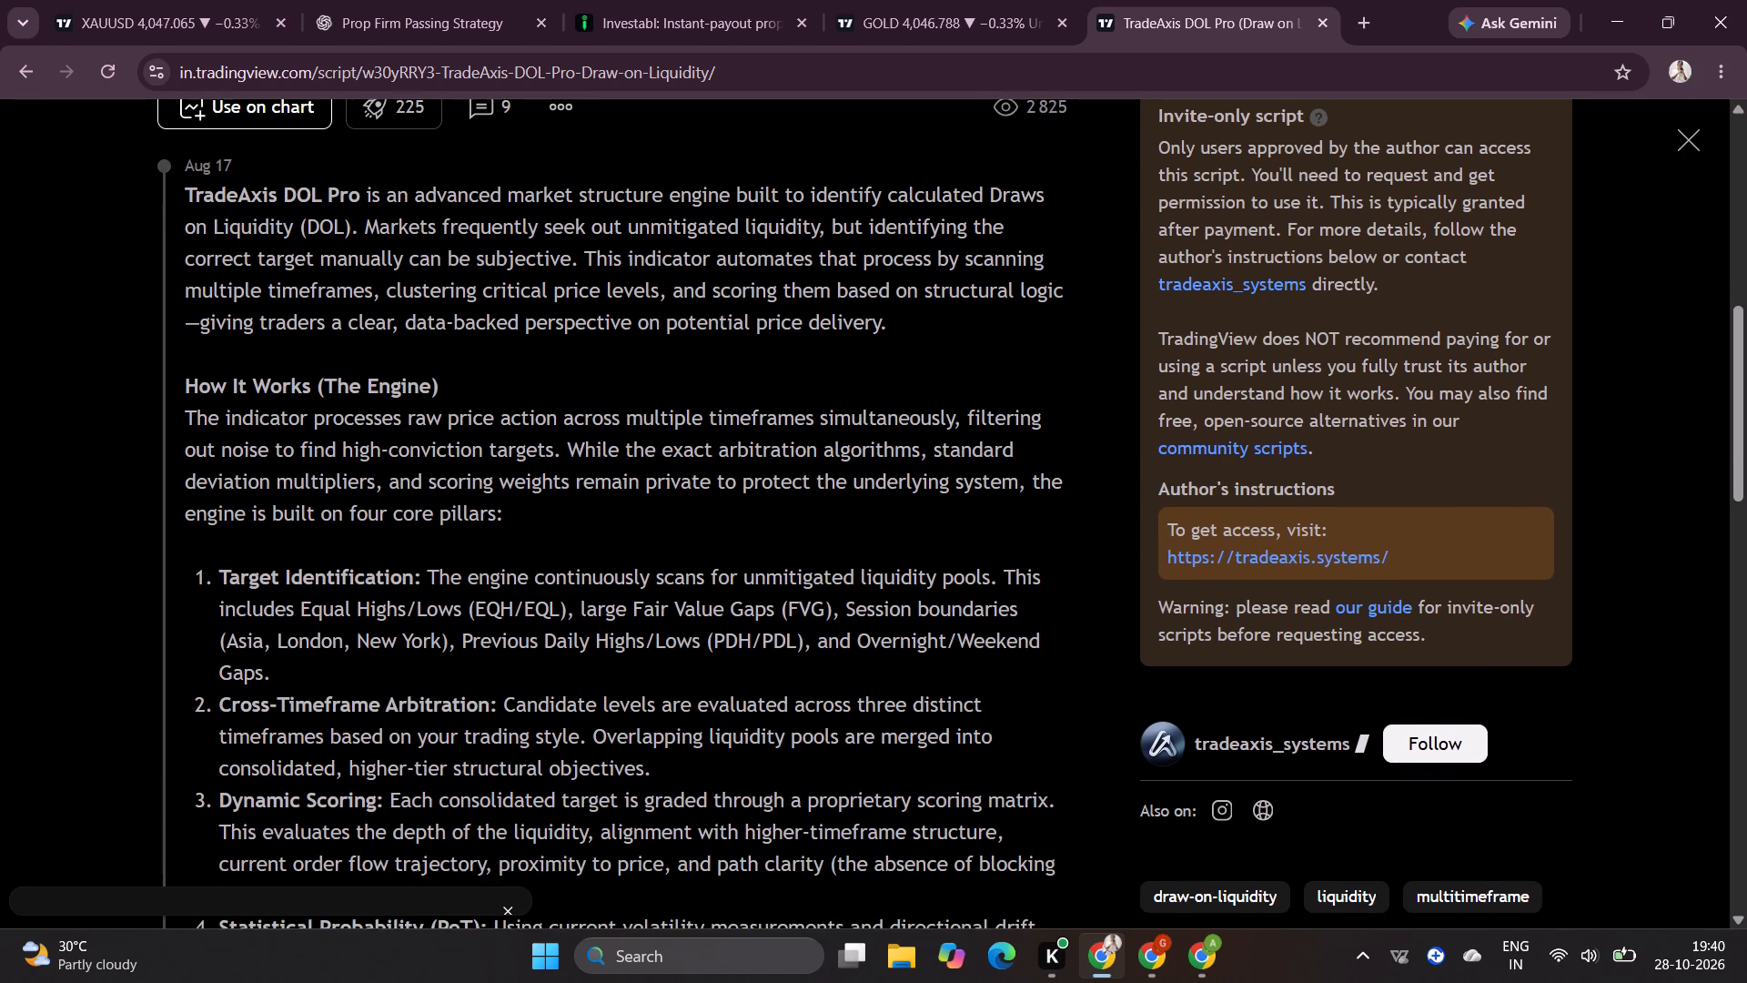
{"action": "scroll", "coordinate": [636, 519], "scroll_direction": "down", "scroll_amount": 1}
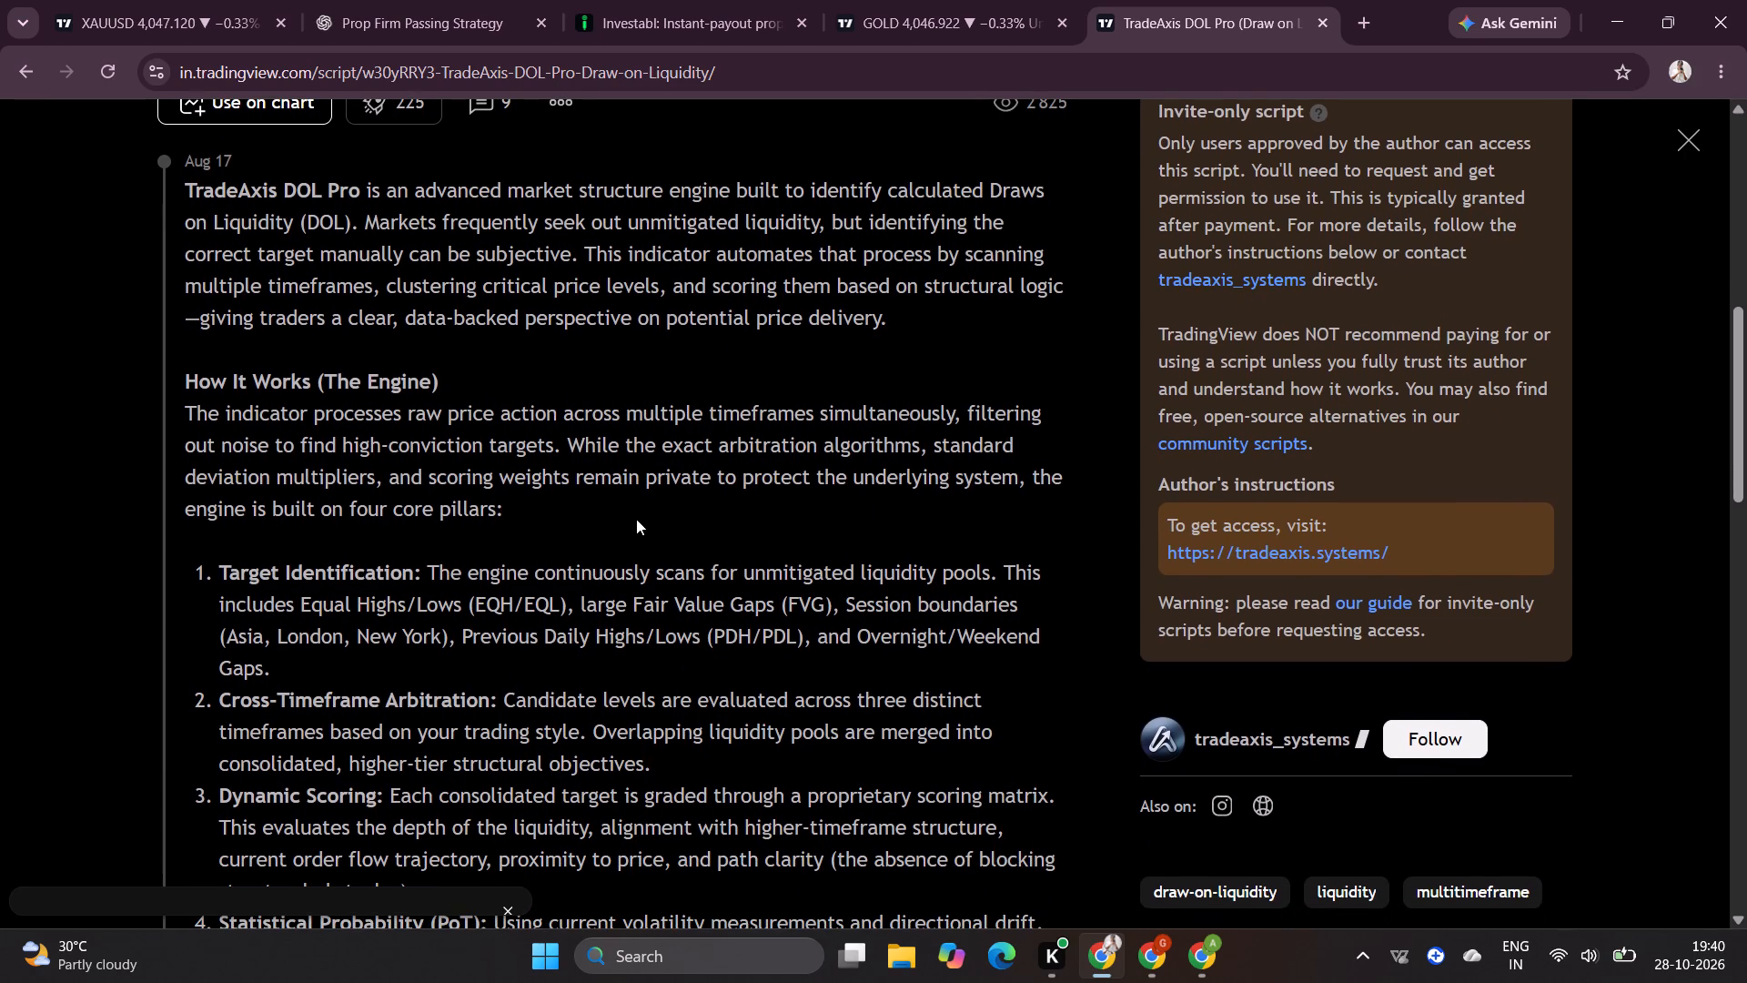
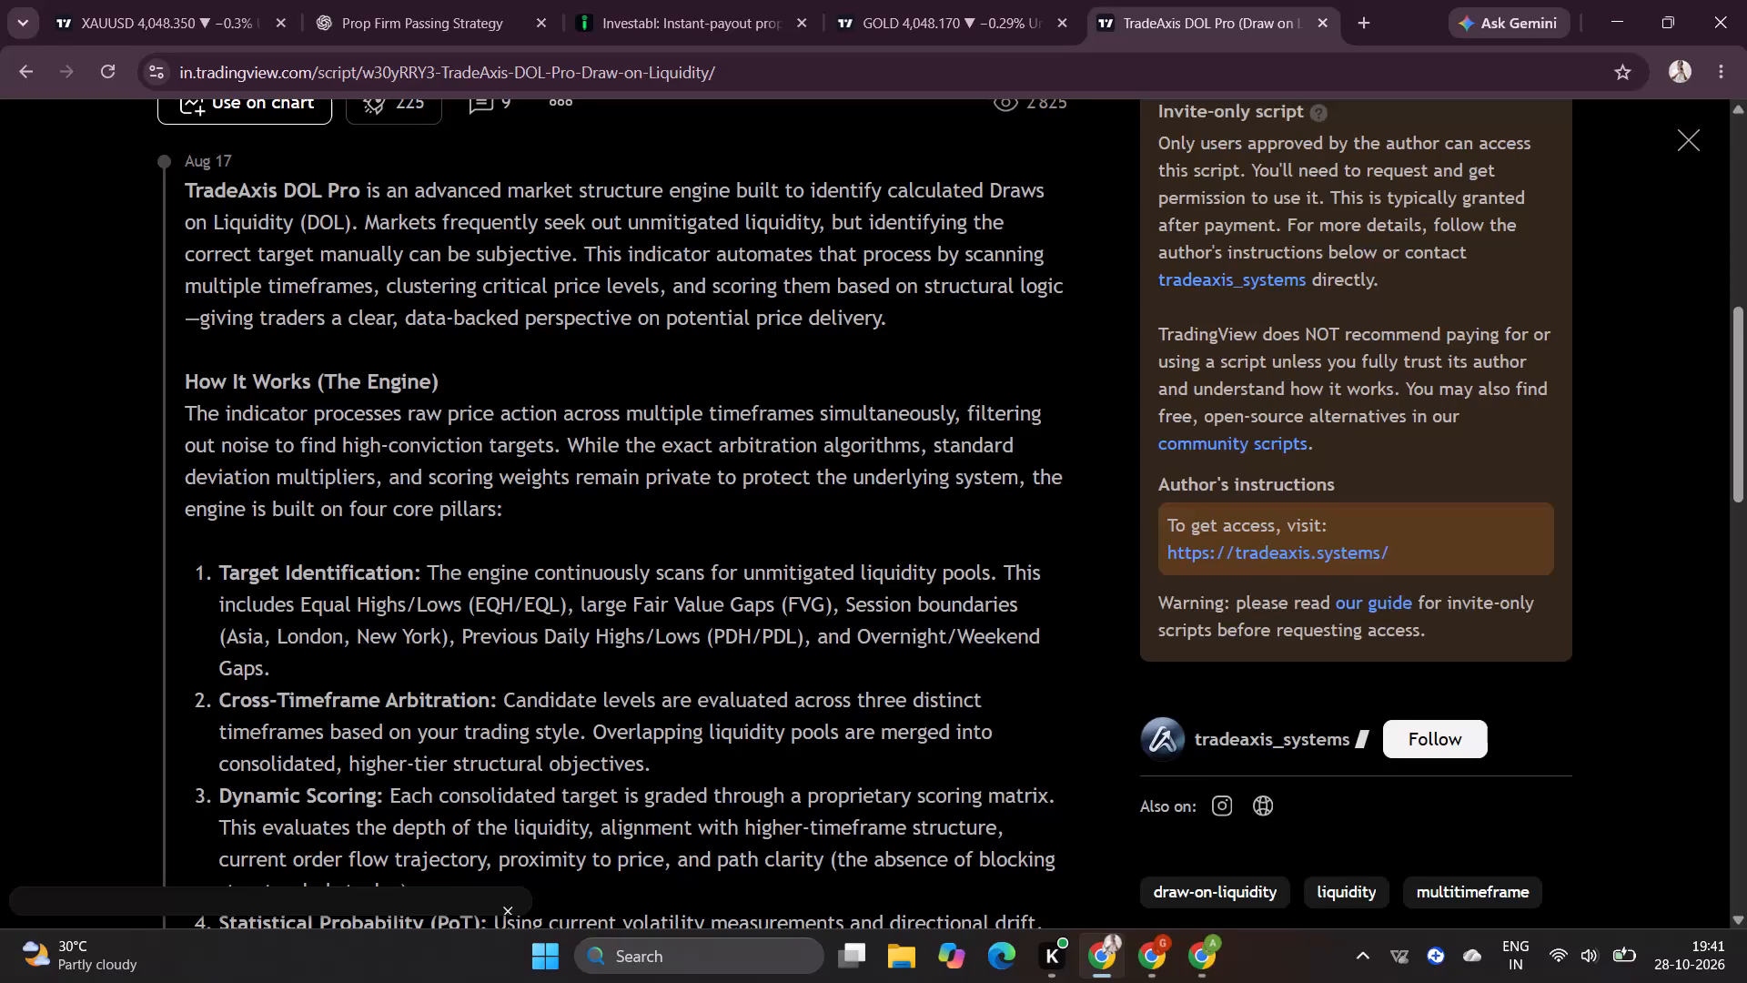
Read the four core engine pillars in the TradeAxis DOL Pro description, from Target Identification to Statistical Probability.
{"action": "scroll", "coordinate": [759, 573], "scroll_direction": "down", "scroll_amount": 1}
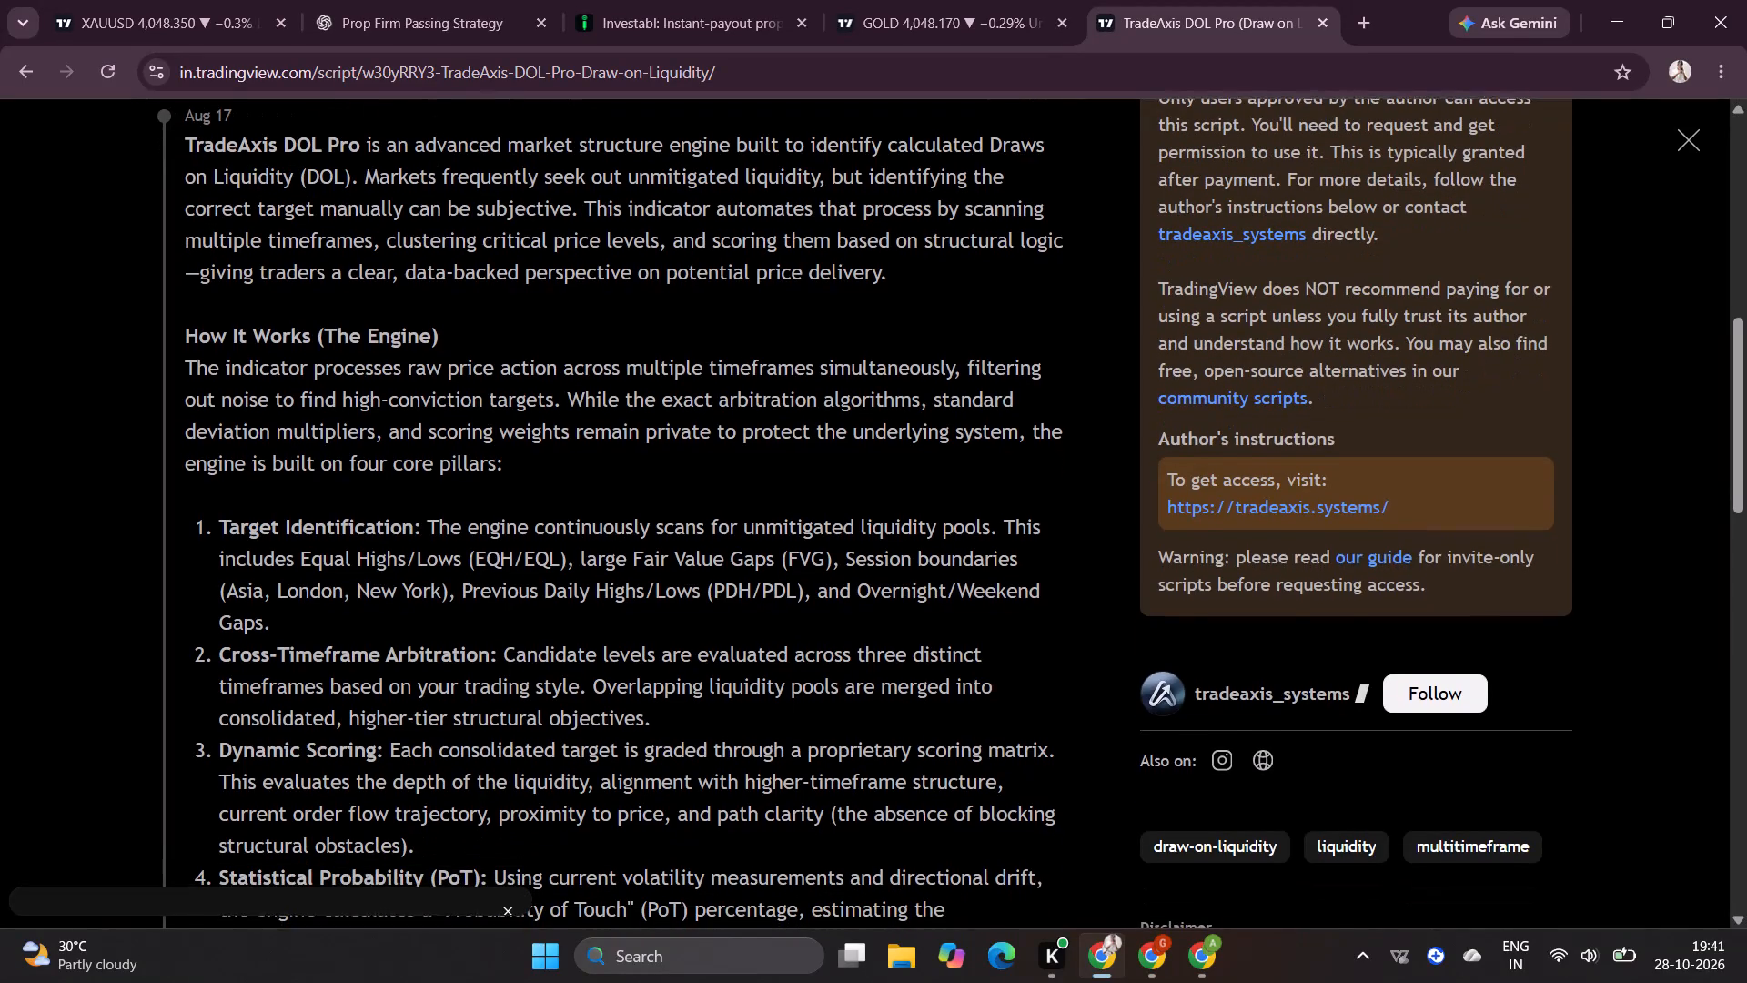
{"action": "scroll", "coordinate": [759, 573], "scroll_direction": "down", "scroll_amount": 2}
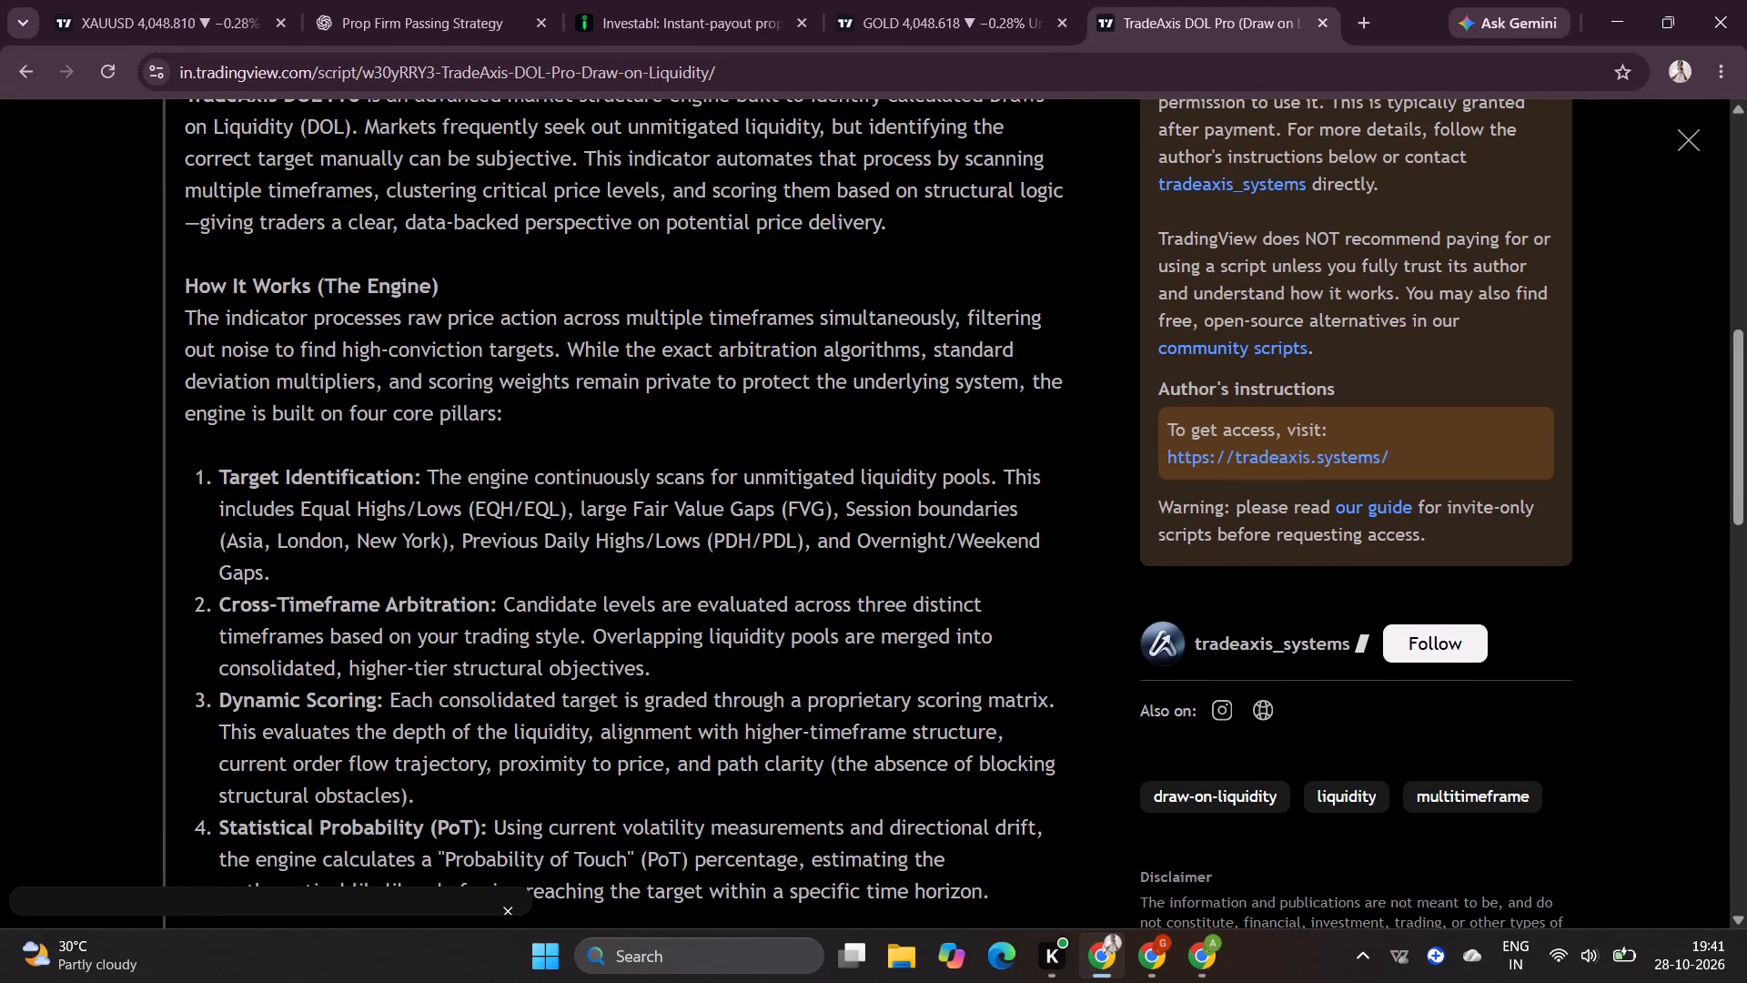
{"action": "scroll", "coordinate": [587, 552], "scroll_direction": "down", "scroll_amount": 2}
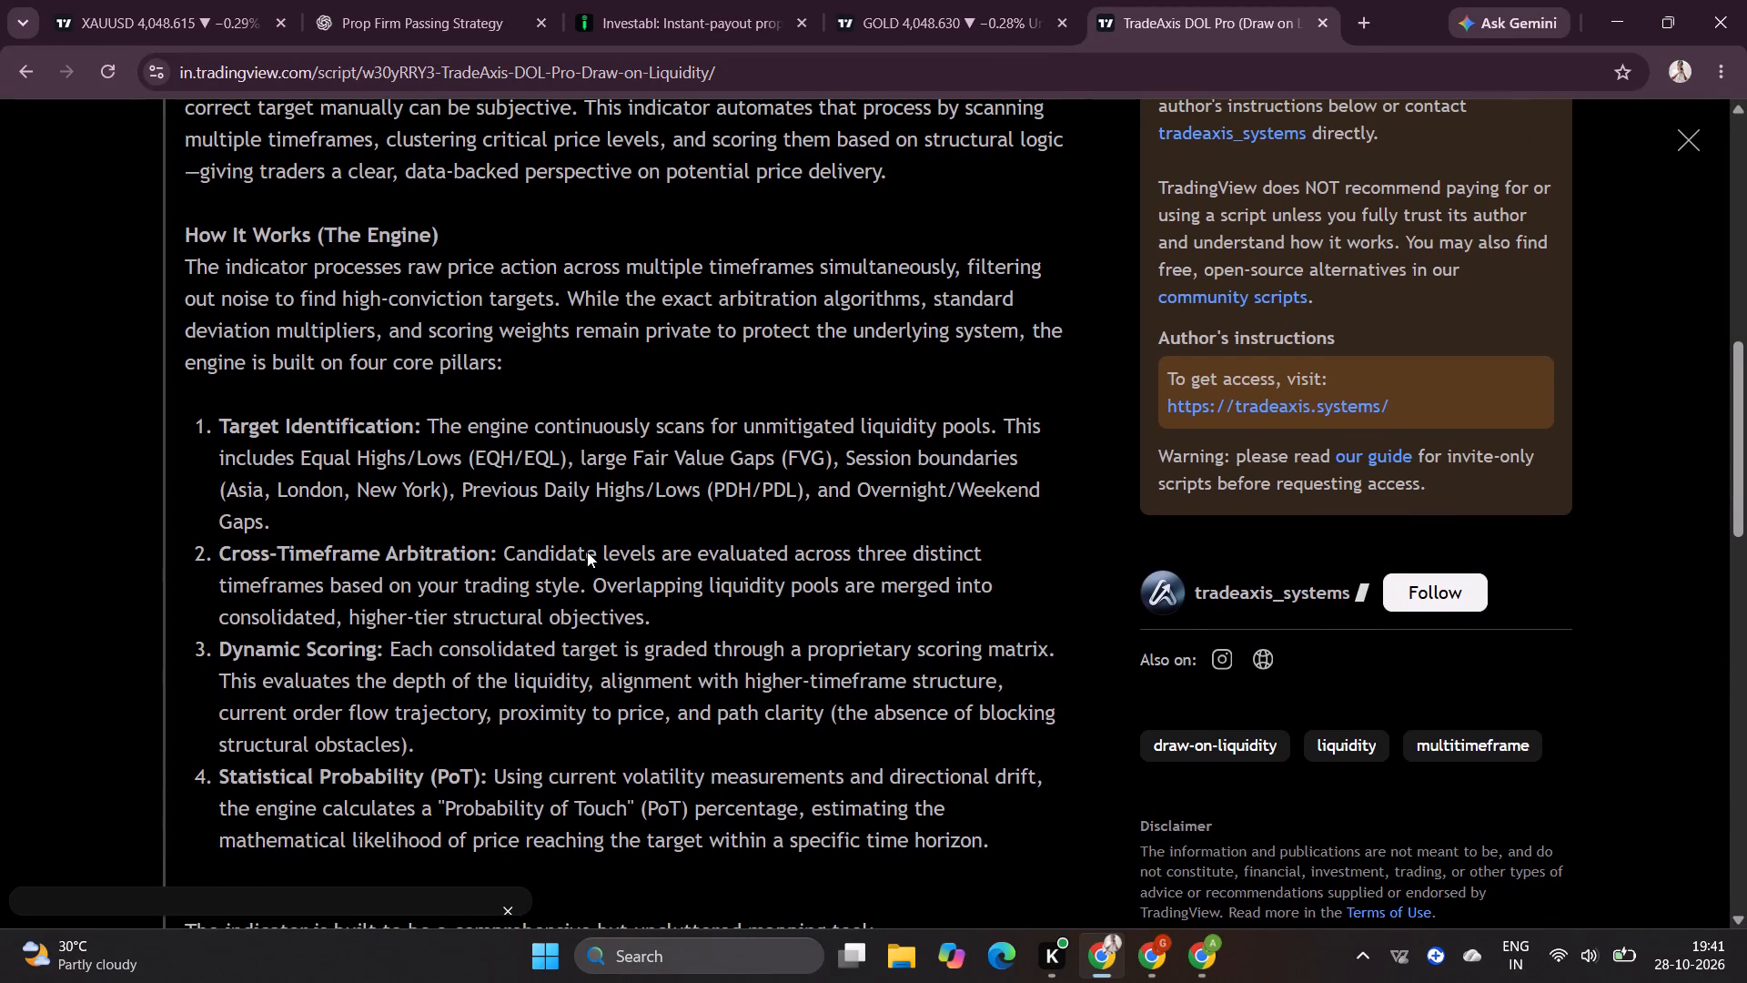
{"action": "scroll", "coordinate": [587, 552], "scroll_direction": "down", "scroll_amount": 1}
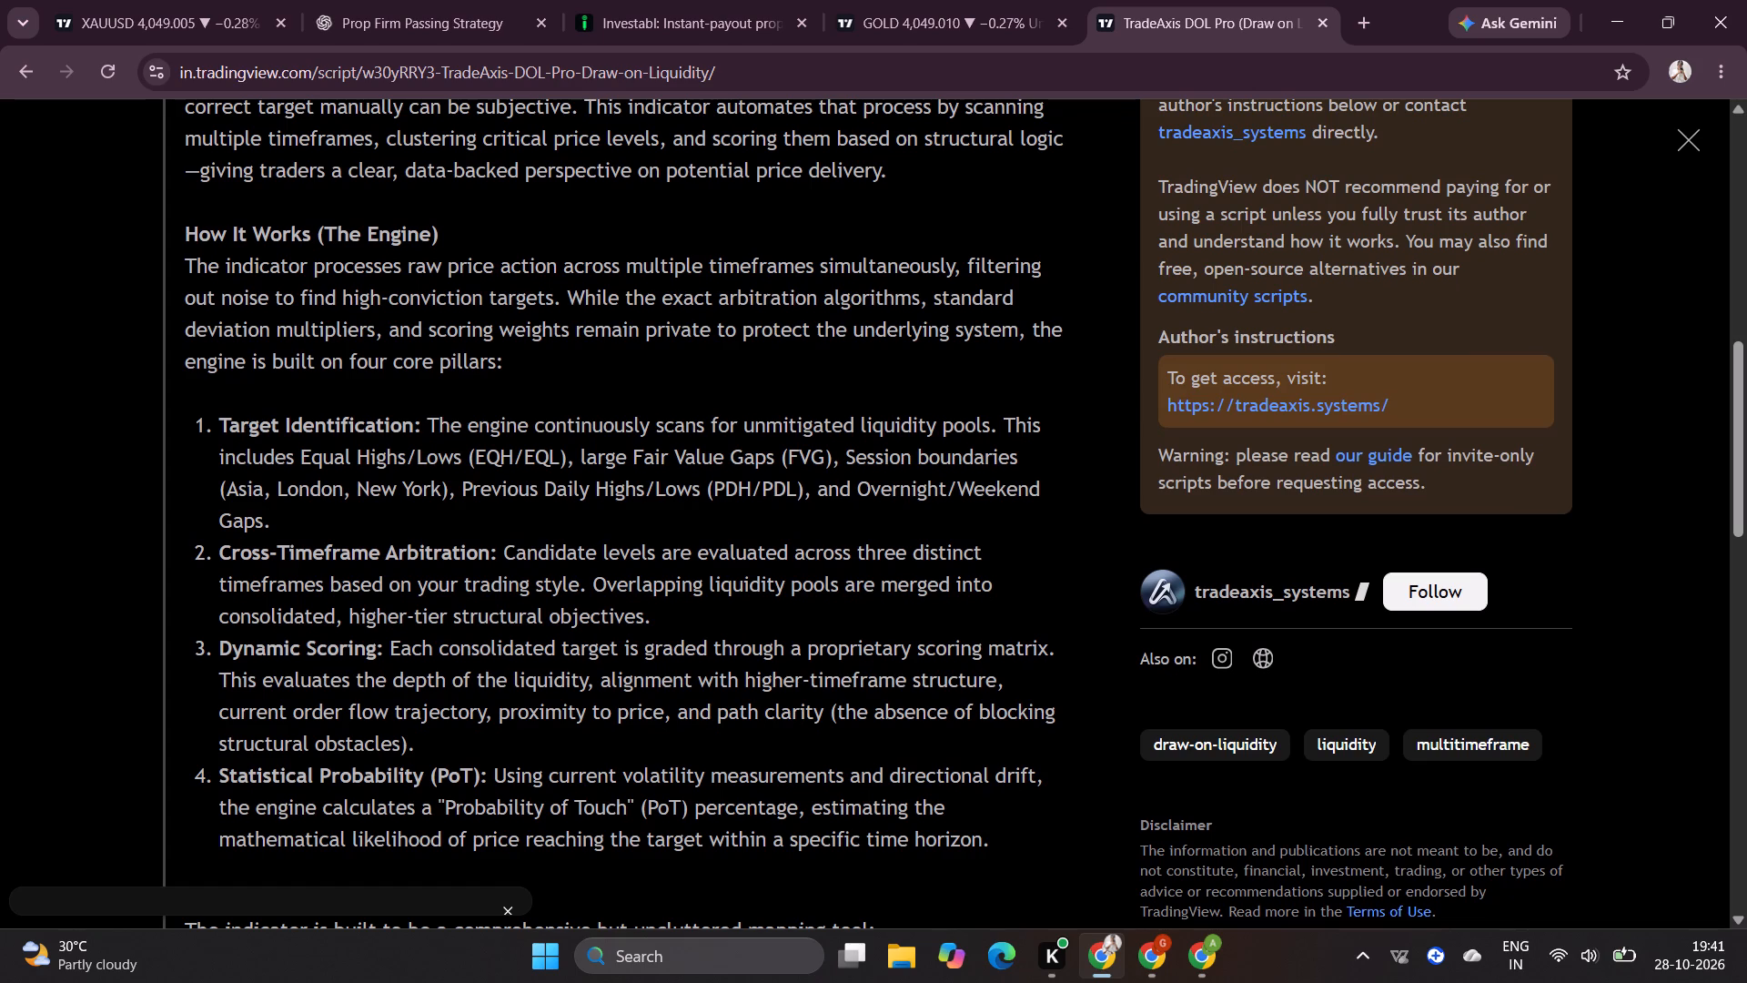
{"action": "scroll", "coordinate": [553, 495], "scroll_direction": "down", "scroll_amount": 2}
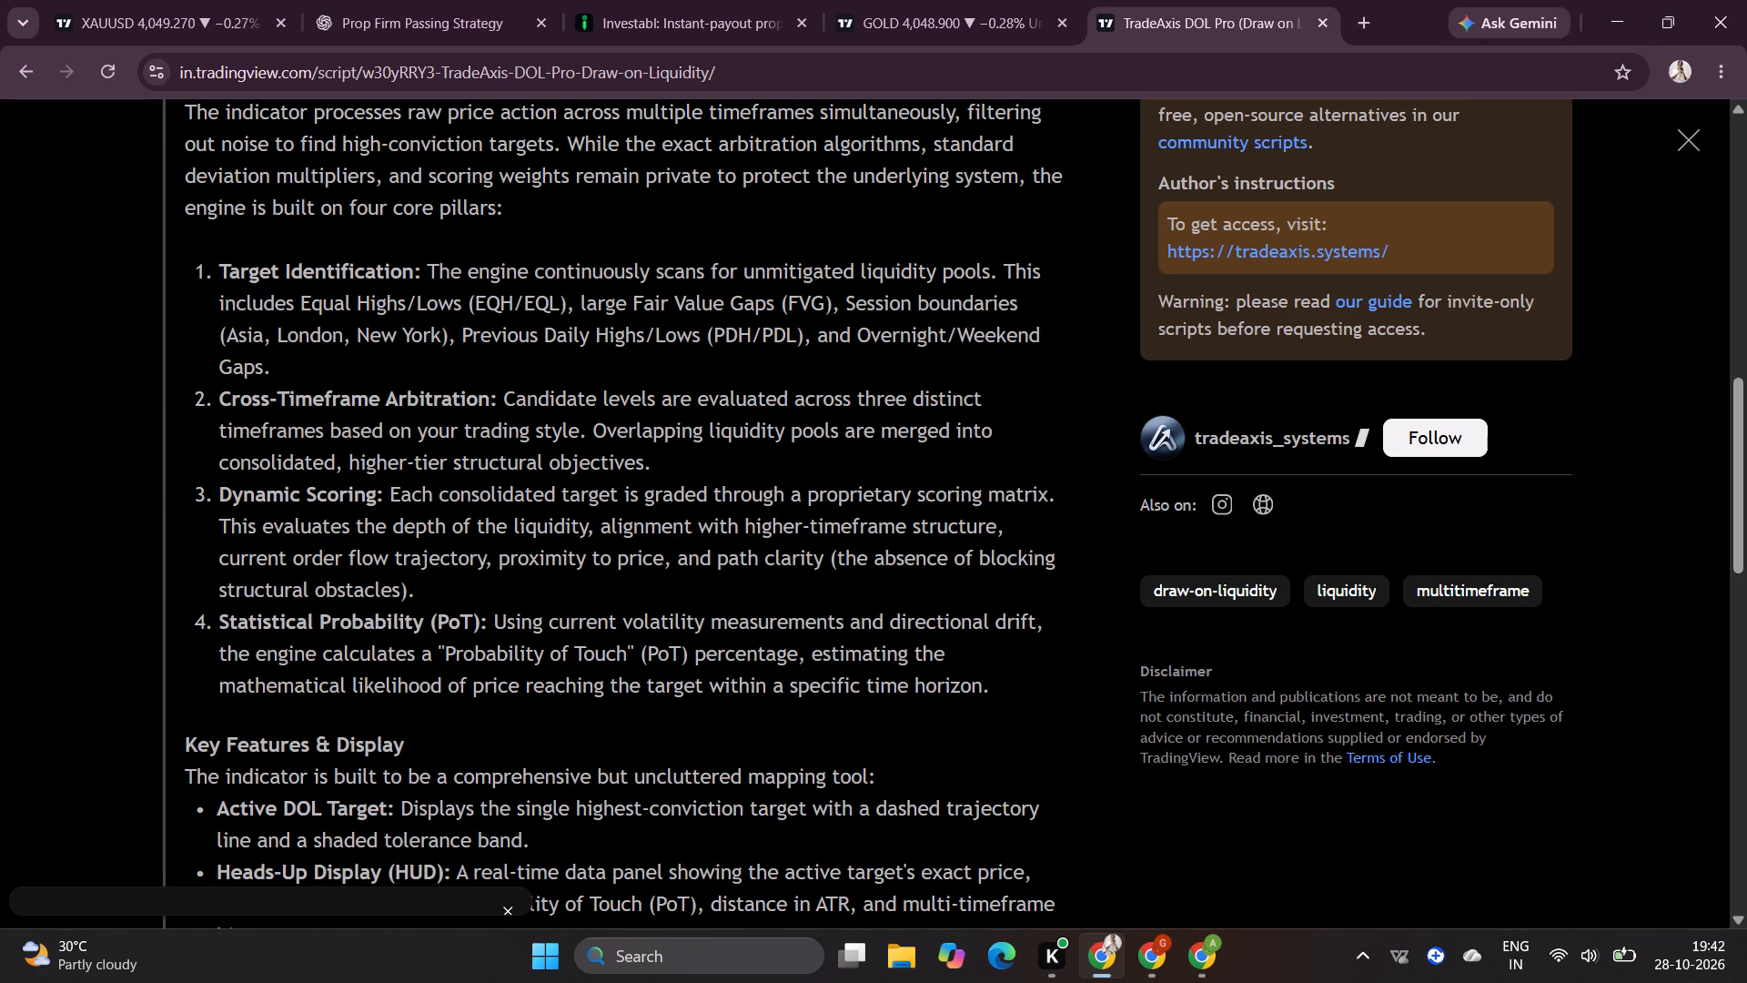
{"action": "scroll", "coordinate": [744, 479], "scroll_direction": "down", "scroll_amount": 1}
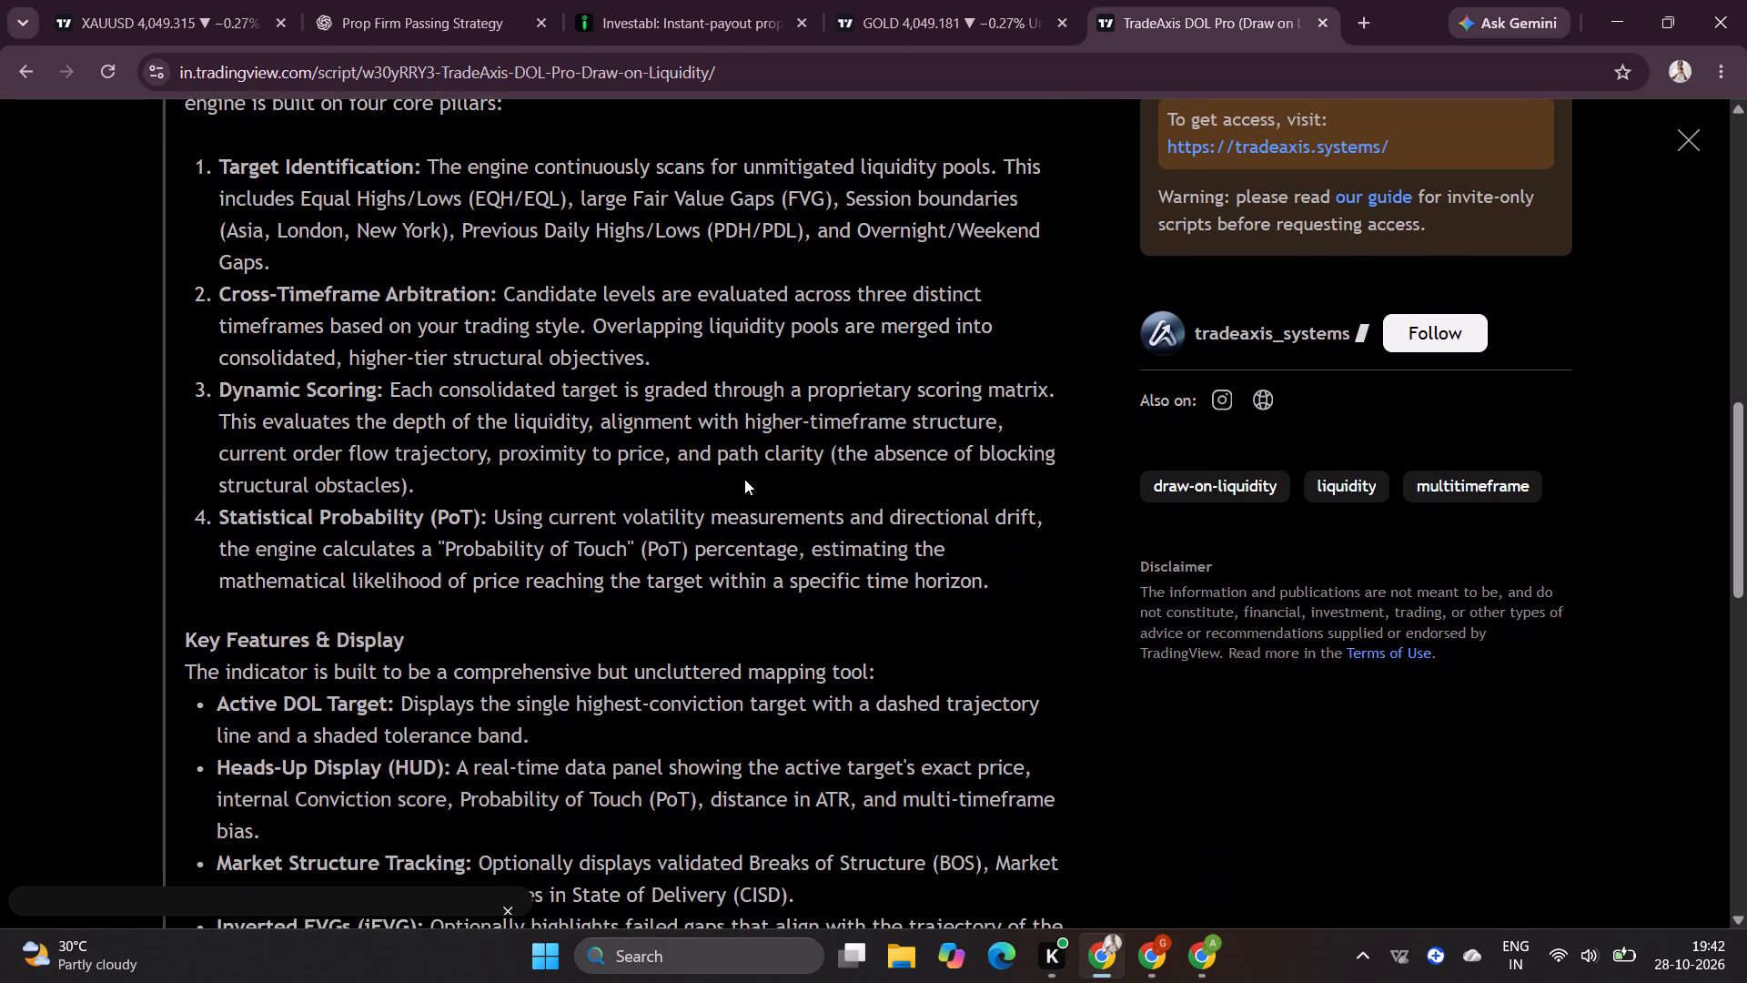
Read the script's key features, customization options, repainting disclosure, access instructions and Liquidity Levels release notes.
{"action": "scroll", "coordinate": [744, 479], "scroll_direction": "down", "scroll_amount": 2}
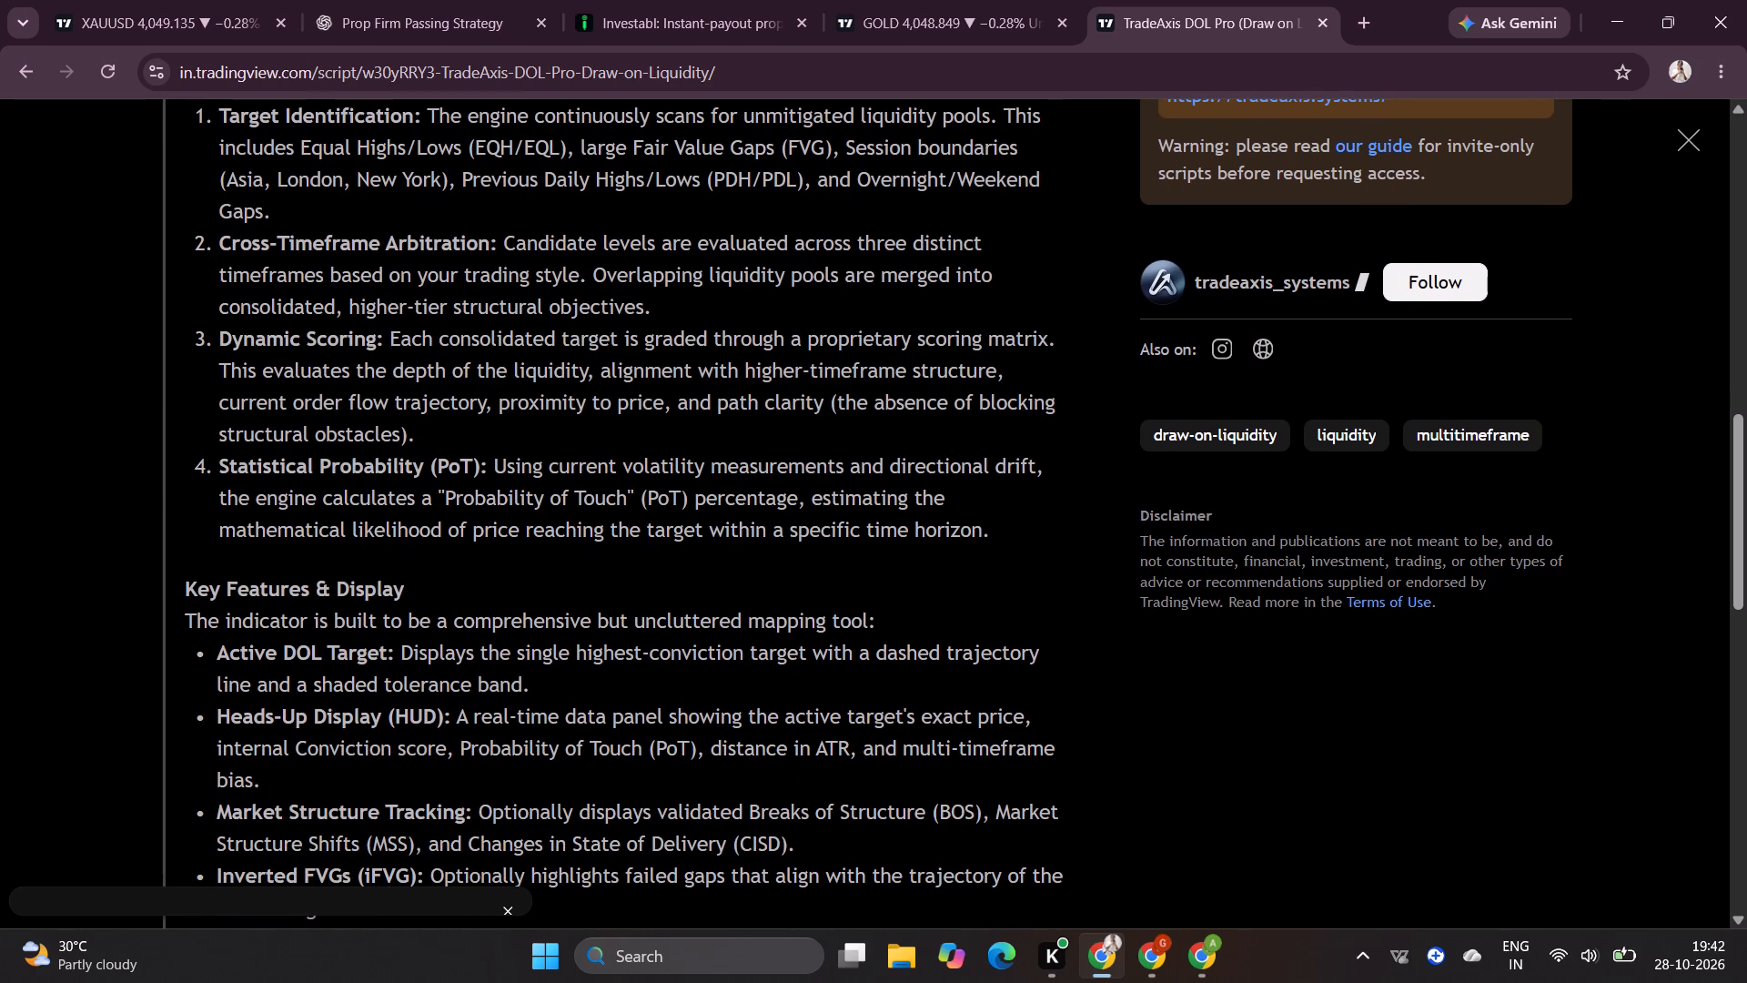
{"action": "scroll", "coordinate": [577, 560], "scroll_direction": "down", "scroll_amount": 1}
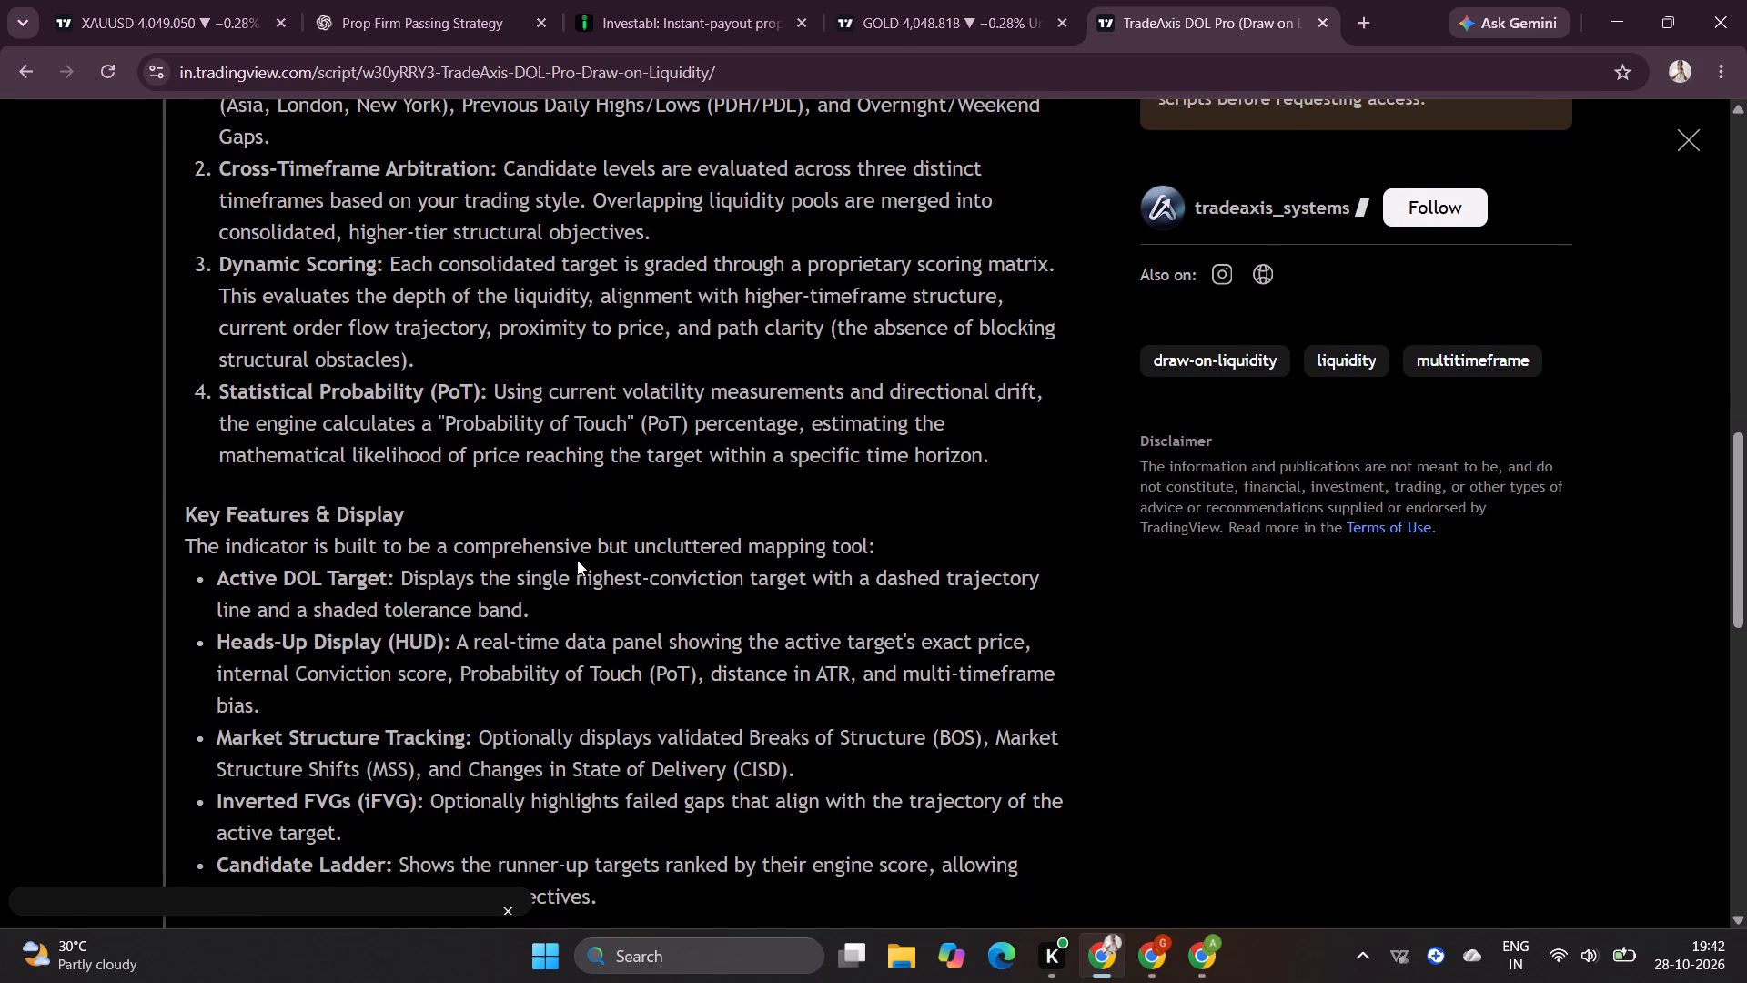
{"action": "scroll", "coordinate": [577, 560], "scroll_direction": "down", "scroll_amount": 1}
{"action": "scroll", "coordinate": [365, 561], "scroll_direction": "down", "scroll_amount": 2}
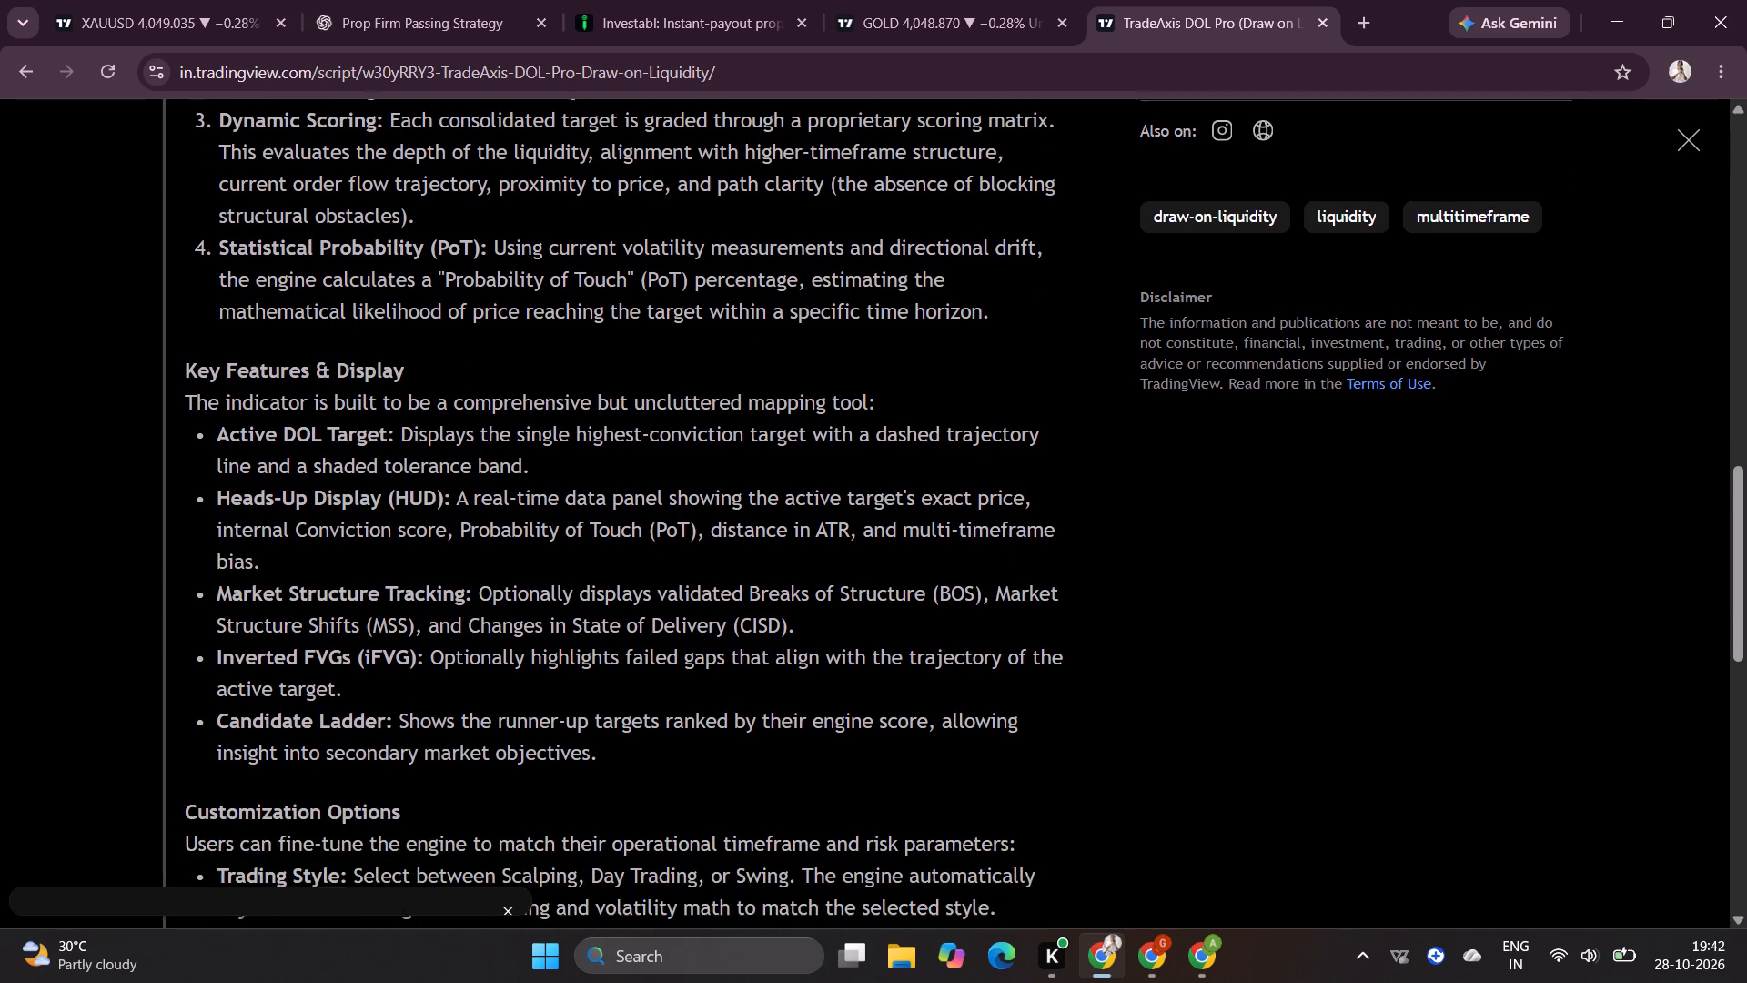
{"action": "scroll", "coordinate": [365, 561], "scroll_direction": "down", "scroll_amount": 6}
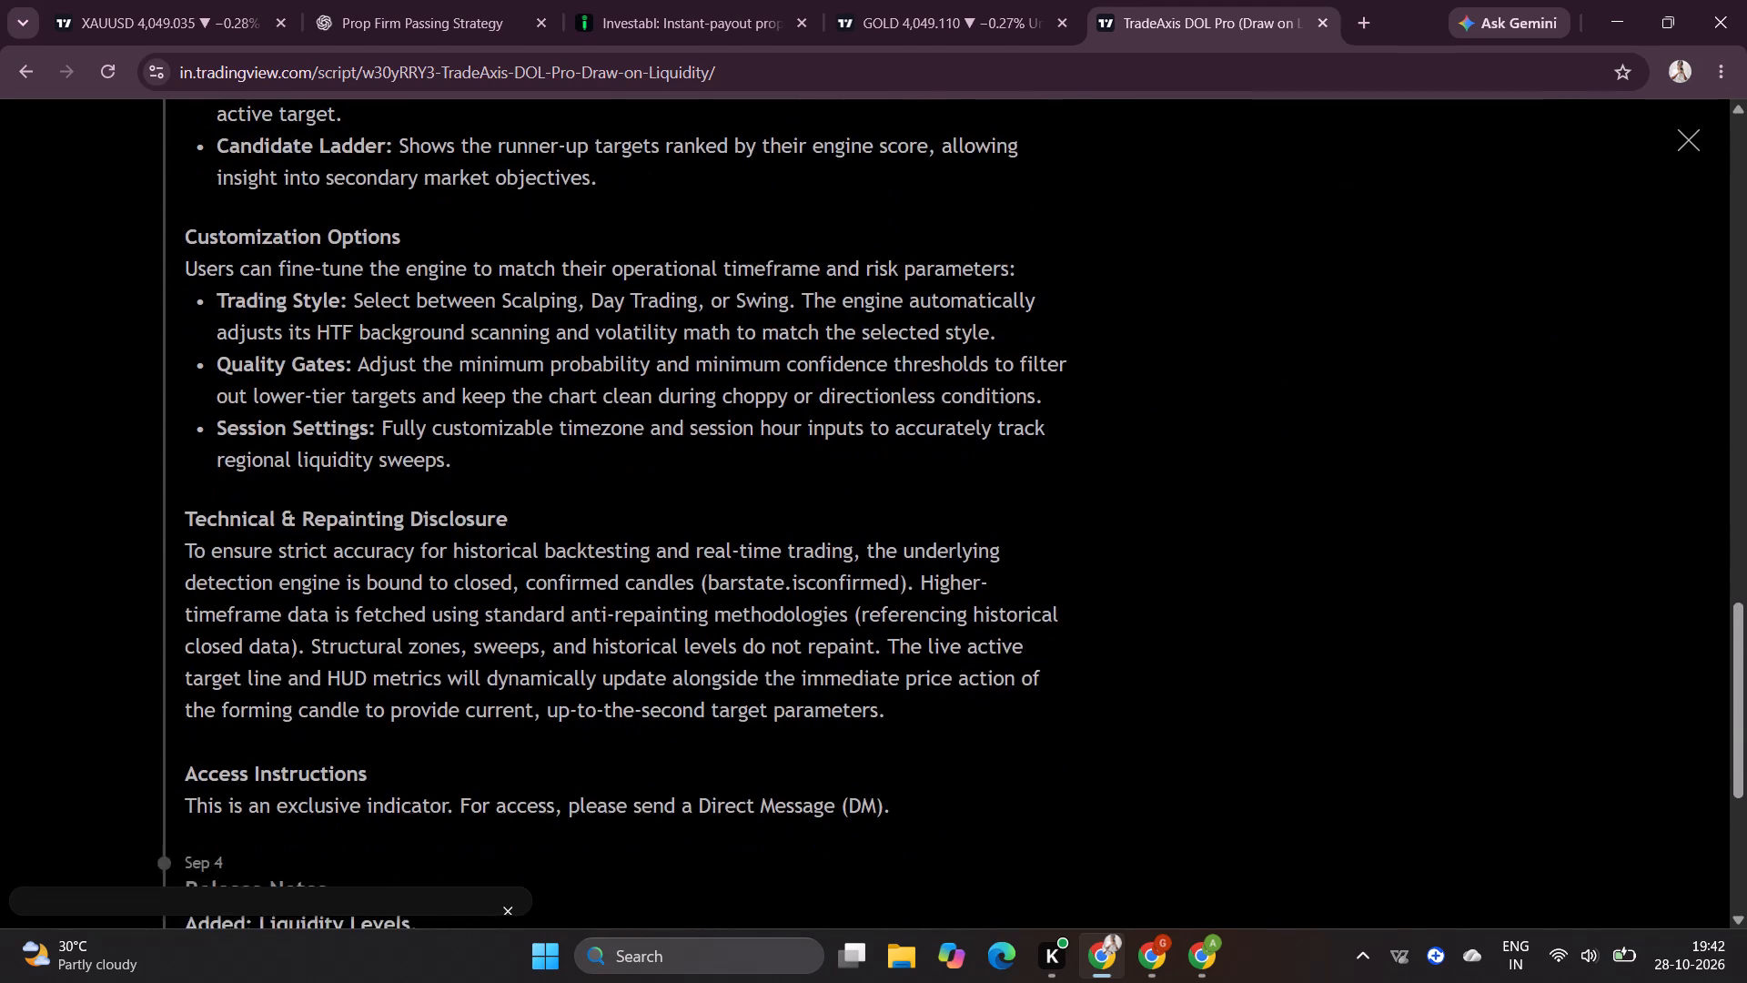
{"action": "scroll", "coordinate": [365, 561], "scroll_direction": "down", "scroll_amount": 5}
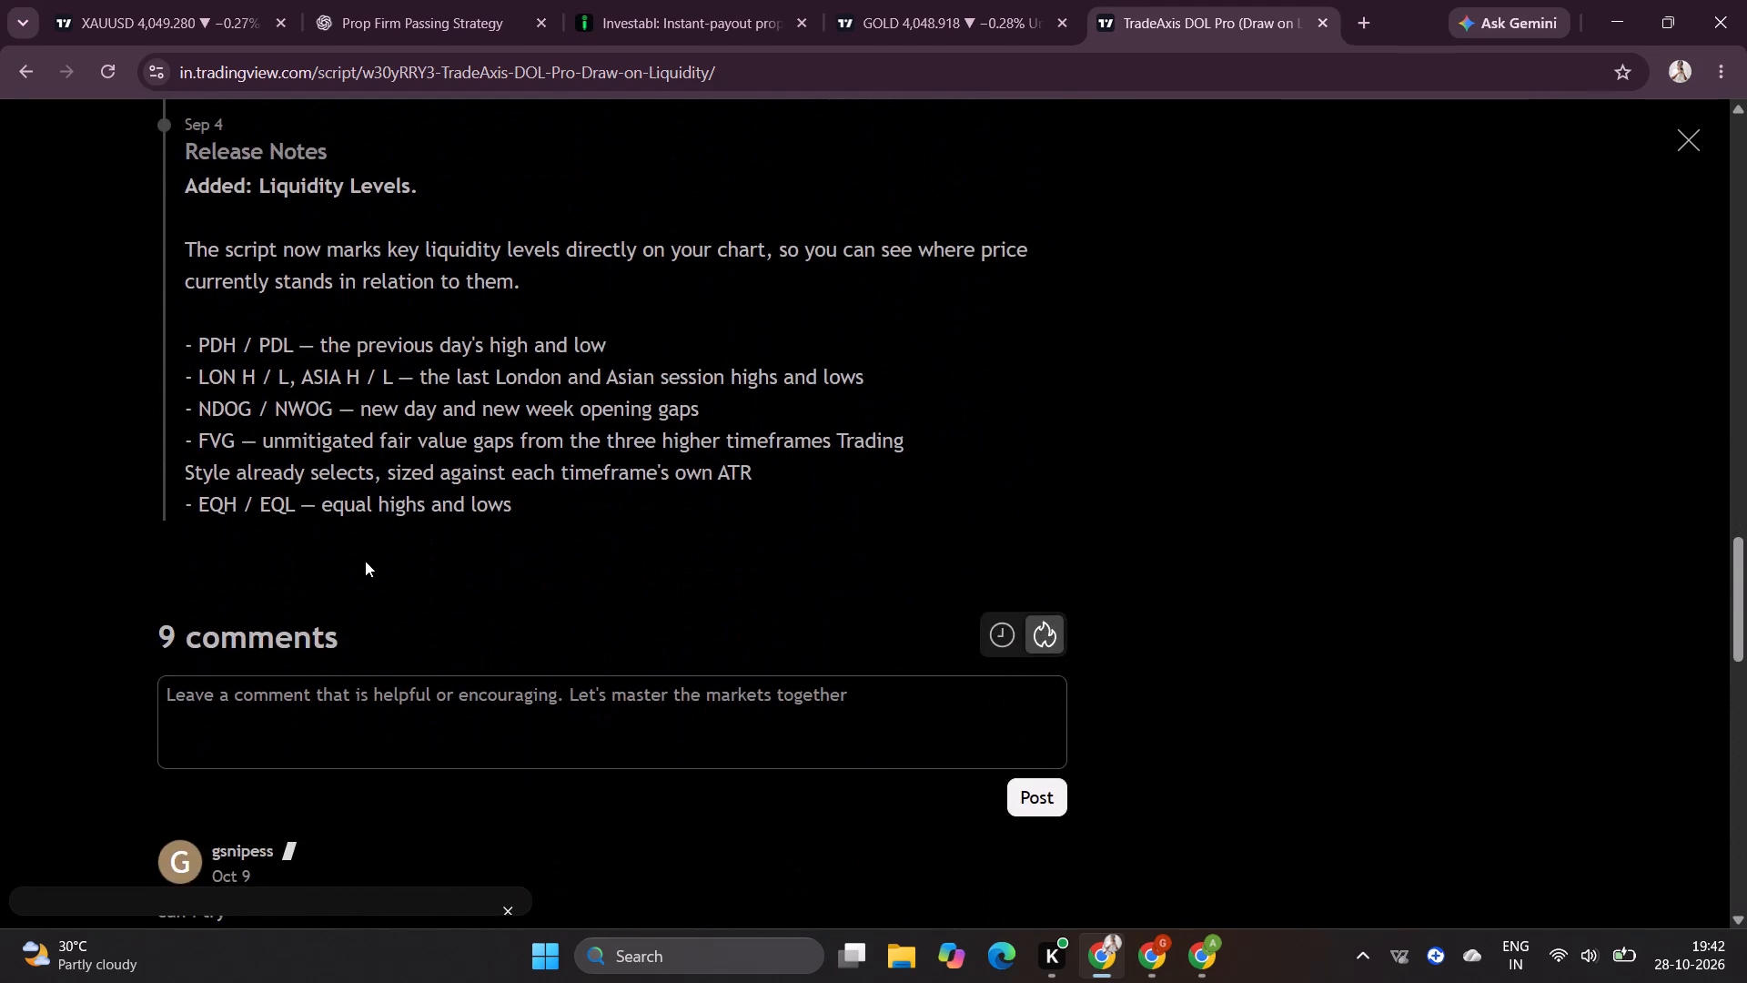
Read the user comments on the TradeAxis DOL Pro script page.
{"action": "scroll", "coordinate": [365, 561], "scroll_direction": "down", "scroll_amount": 5}
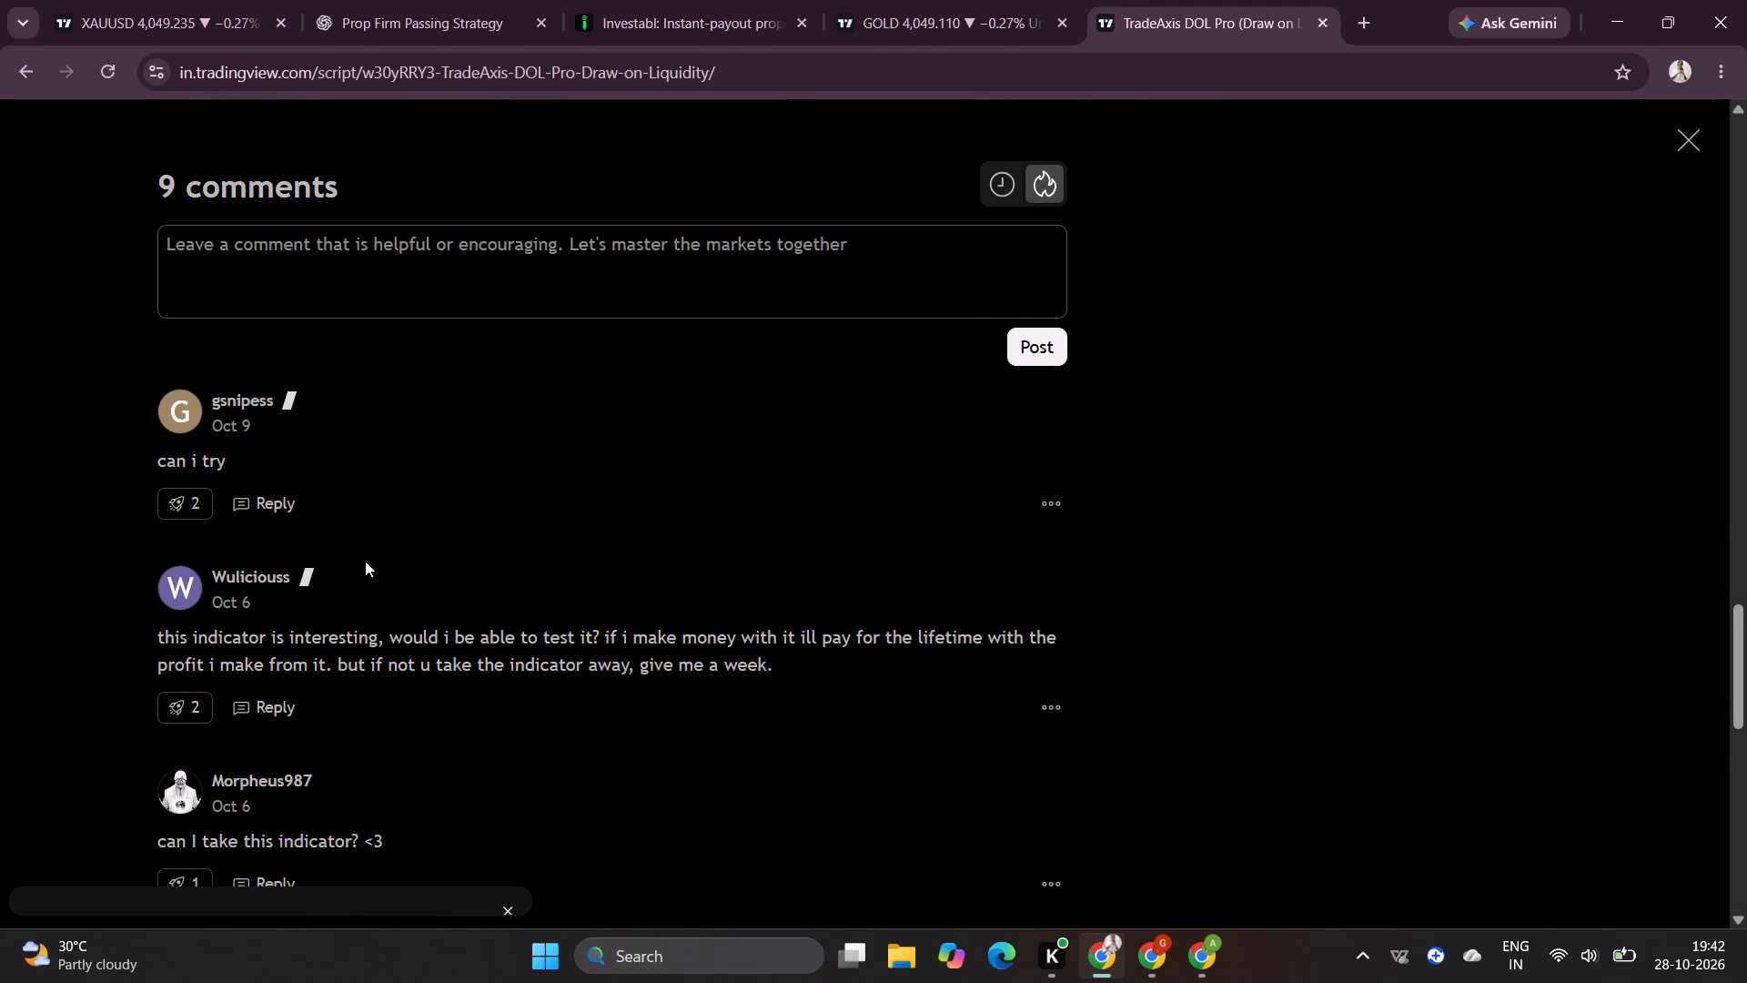
{"action": "scroll", "coordinate": [365, 561], "scroll_direction": "down", "scroll_amount": 1}
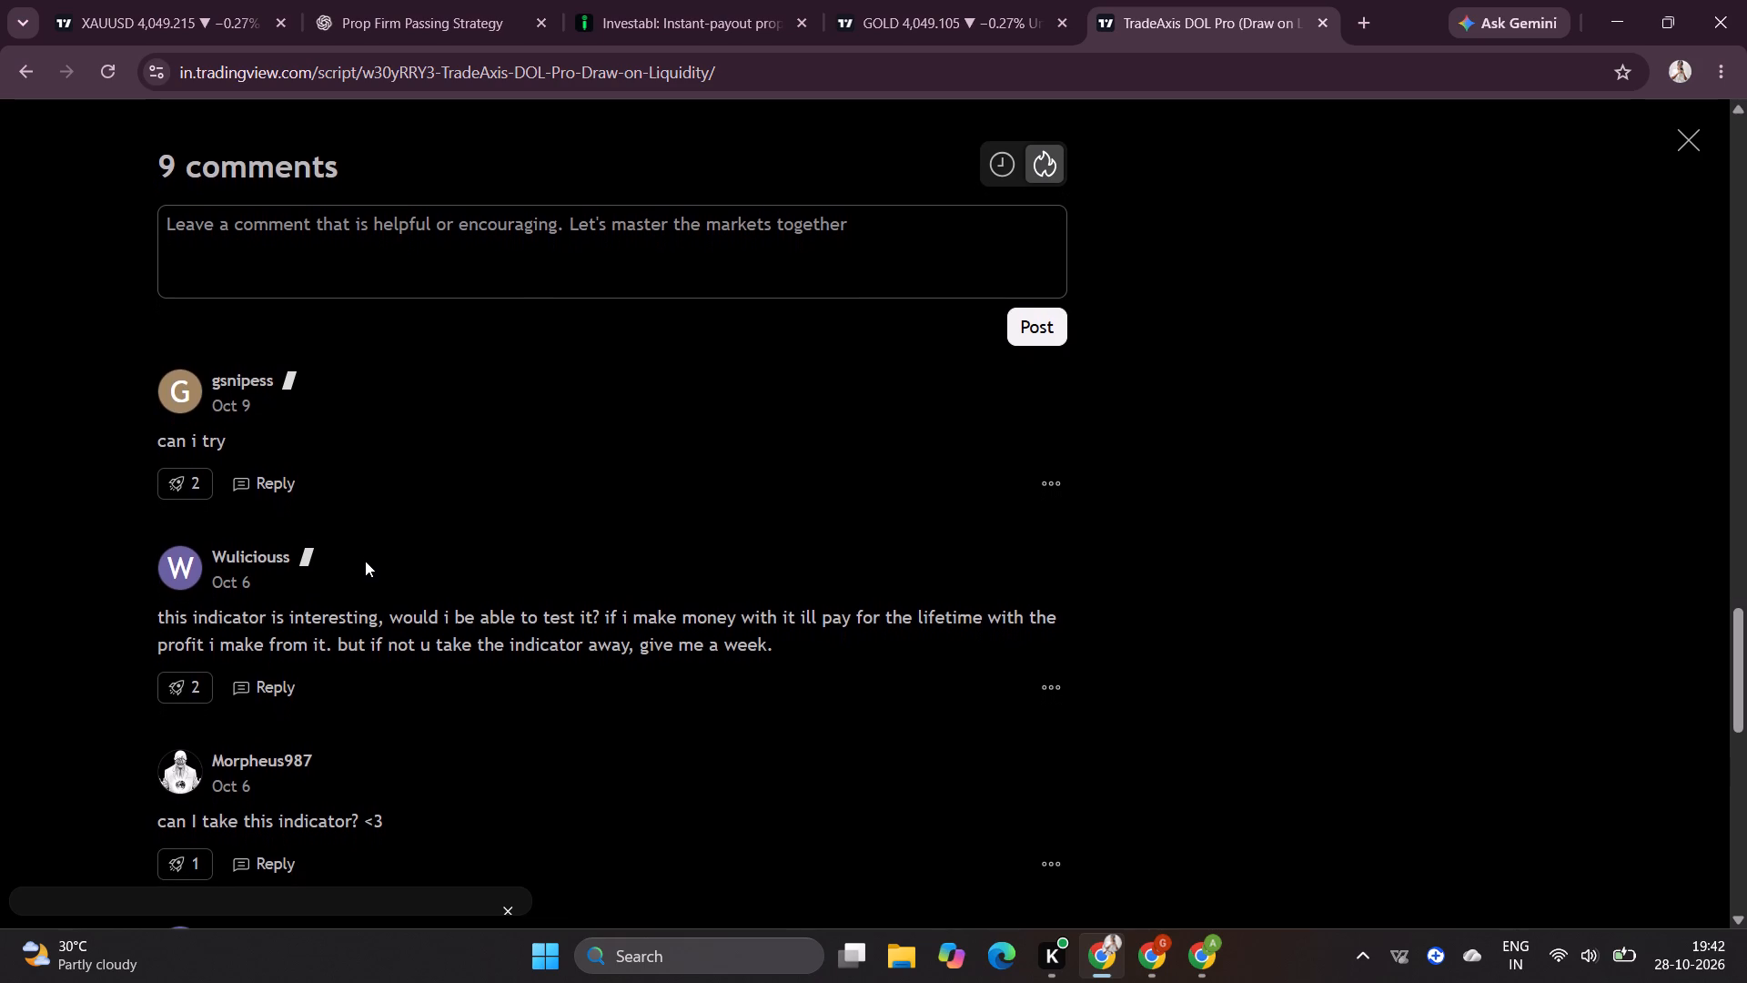
{"action": "scroll", "coordinate": [365, 561], "scroll_direction": "down", "scroll_amount": 2}
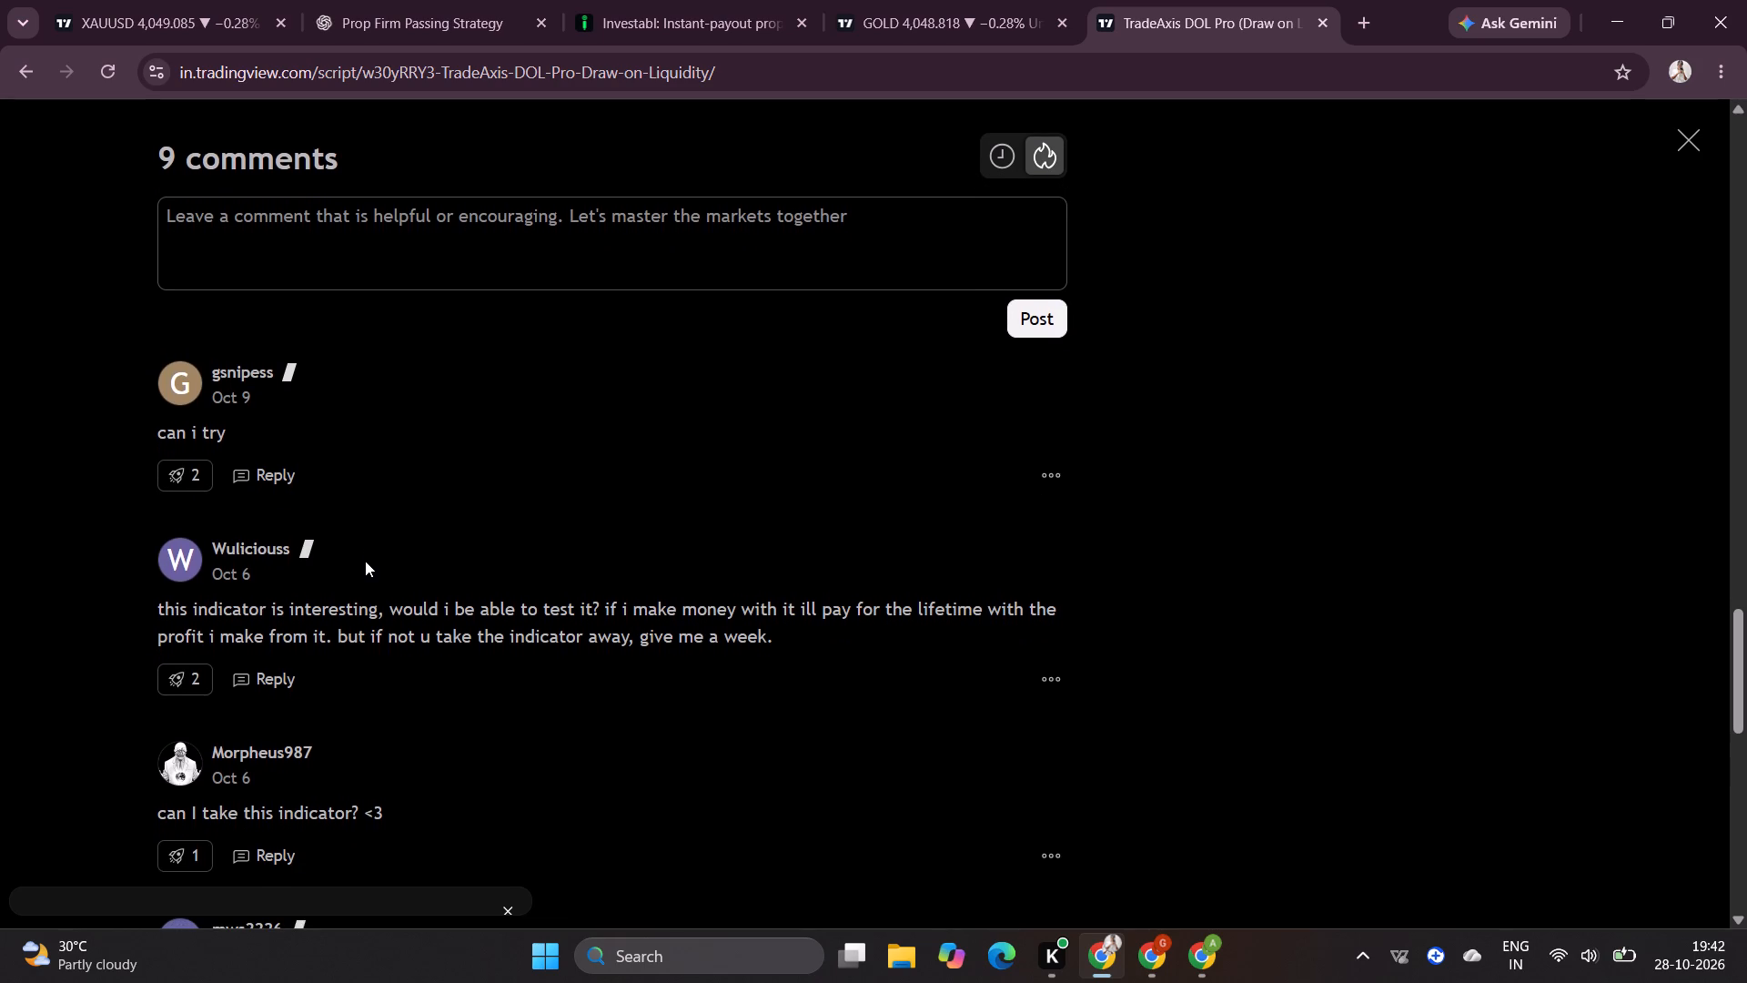
{"action": "scroll", "coordinate": [365, 561], "scroll_direction": "down", "scroll_amount": 1}
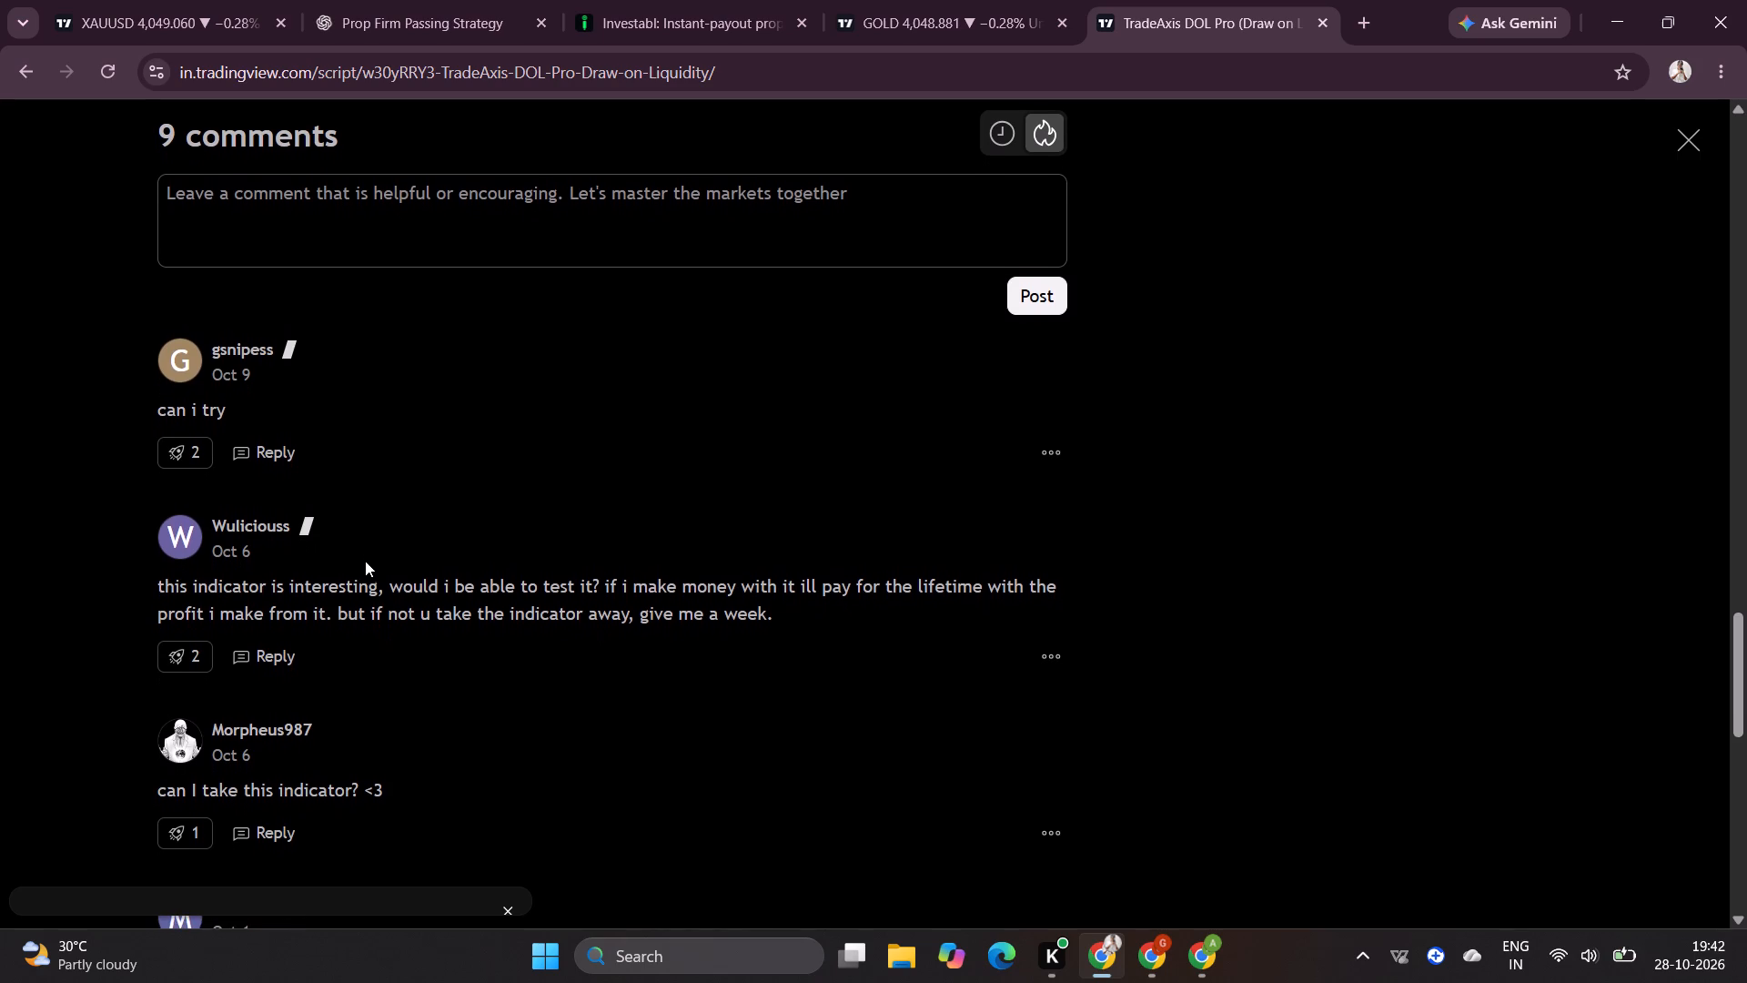
{"action": "scroll", "coordinate": [365, 561], "scroll_direction": "down", "scroll_amount": 2}
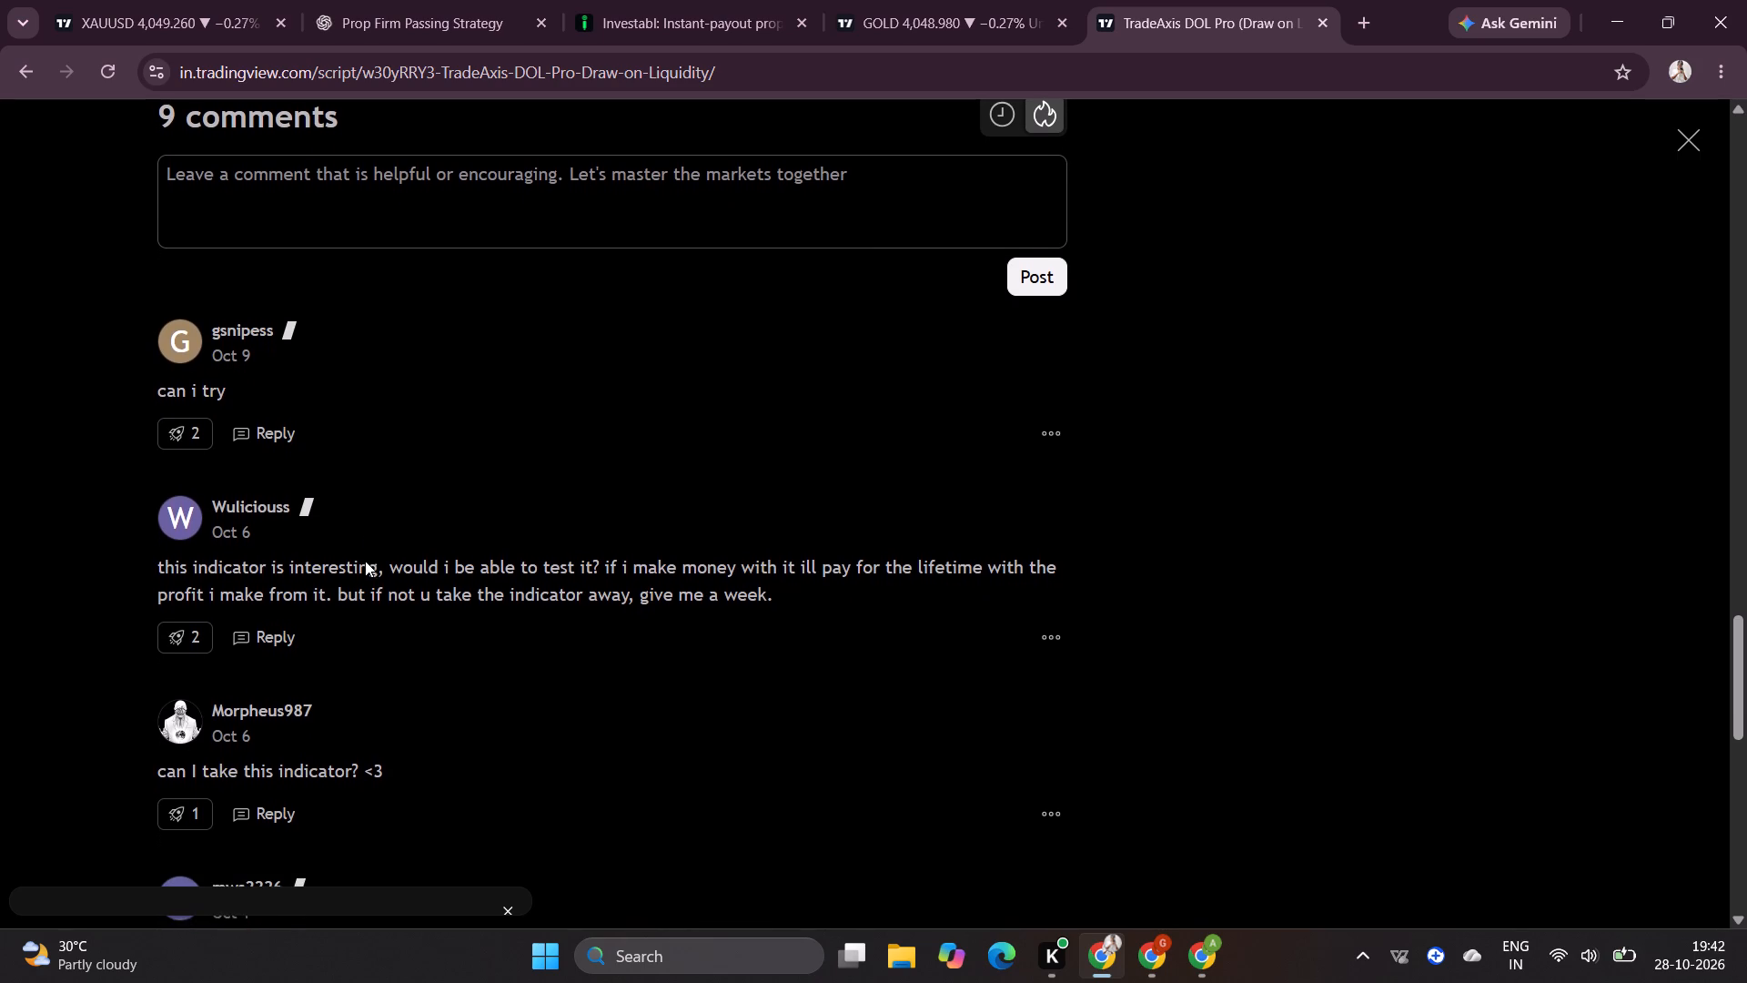
{"action": "scroll", "coordinate": [365, 561], "scroll_direction": "down", "scroll_amount": 1}
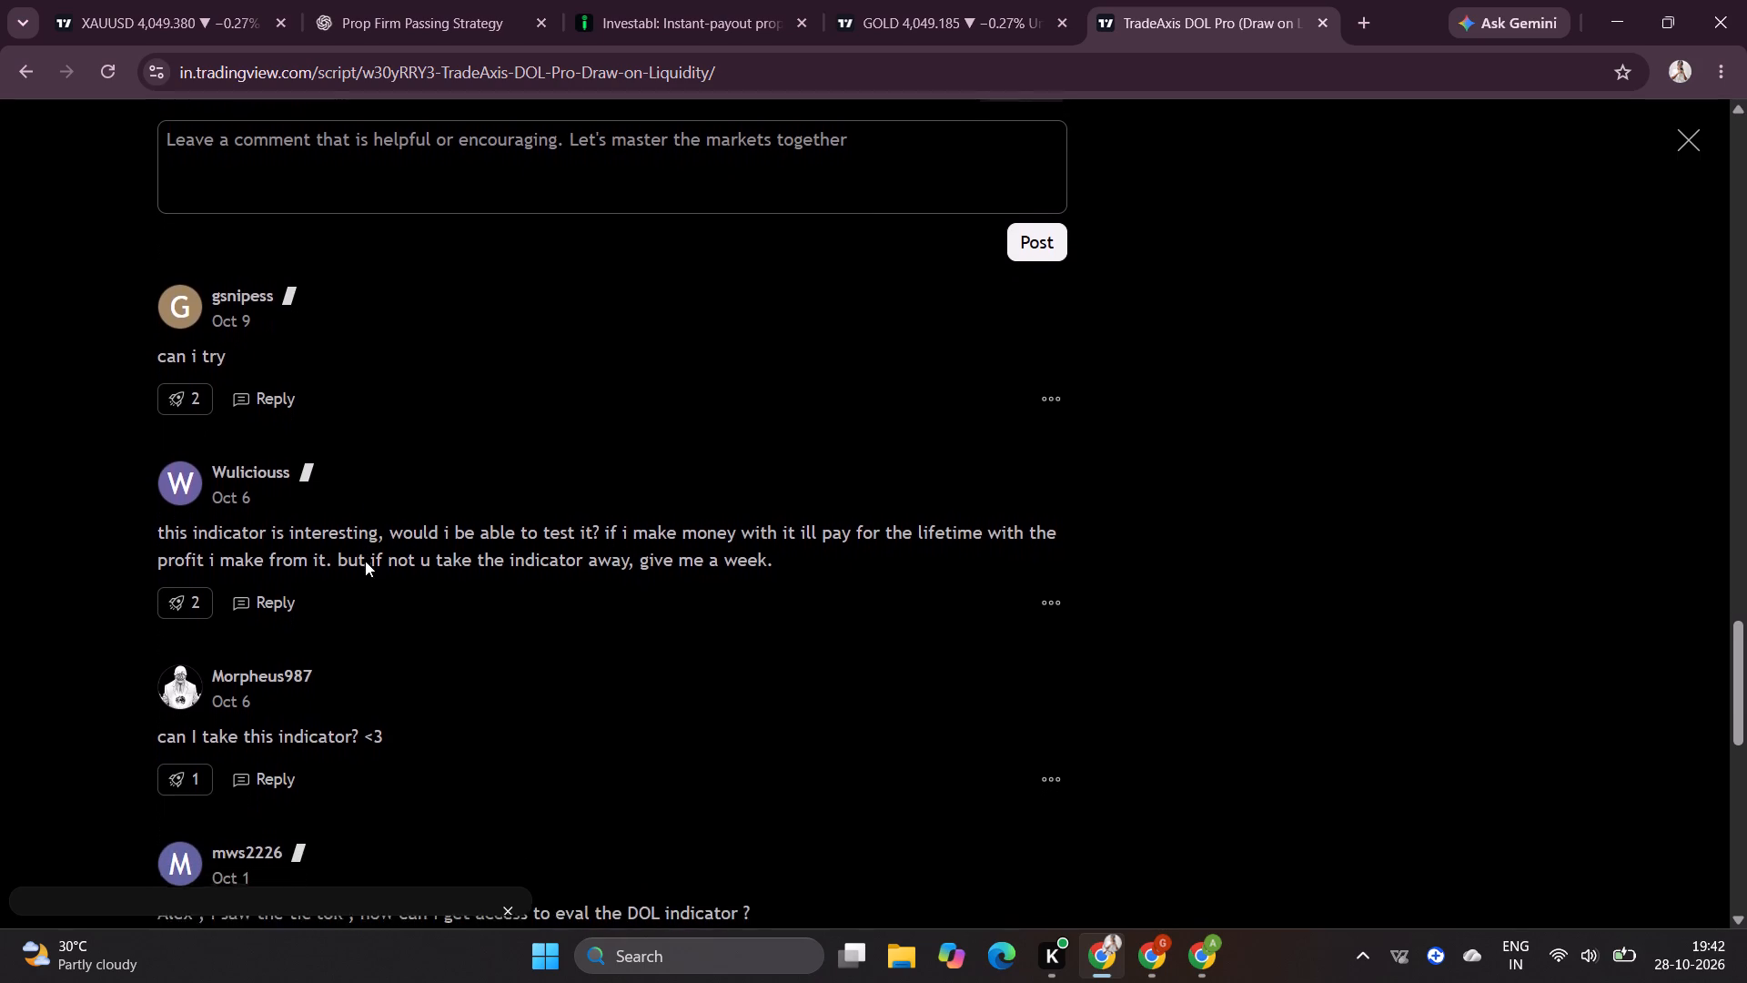
{"action": "scroll", "coordinate": [365, 561], "scroll_direction": "down", "scroll_amount": 1}
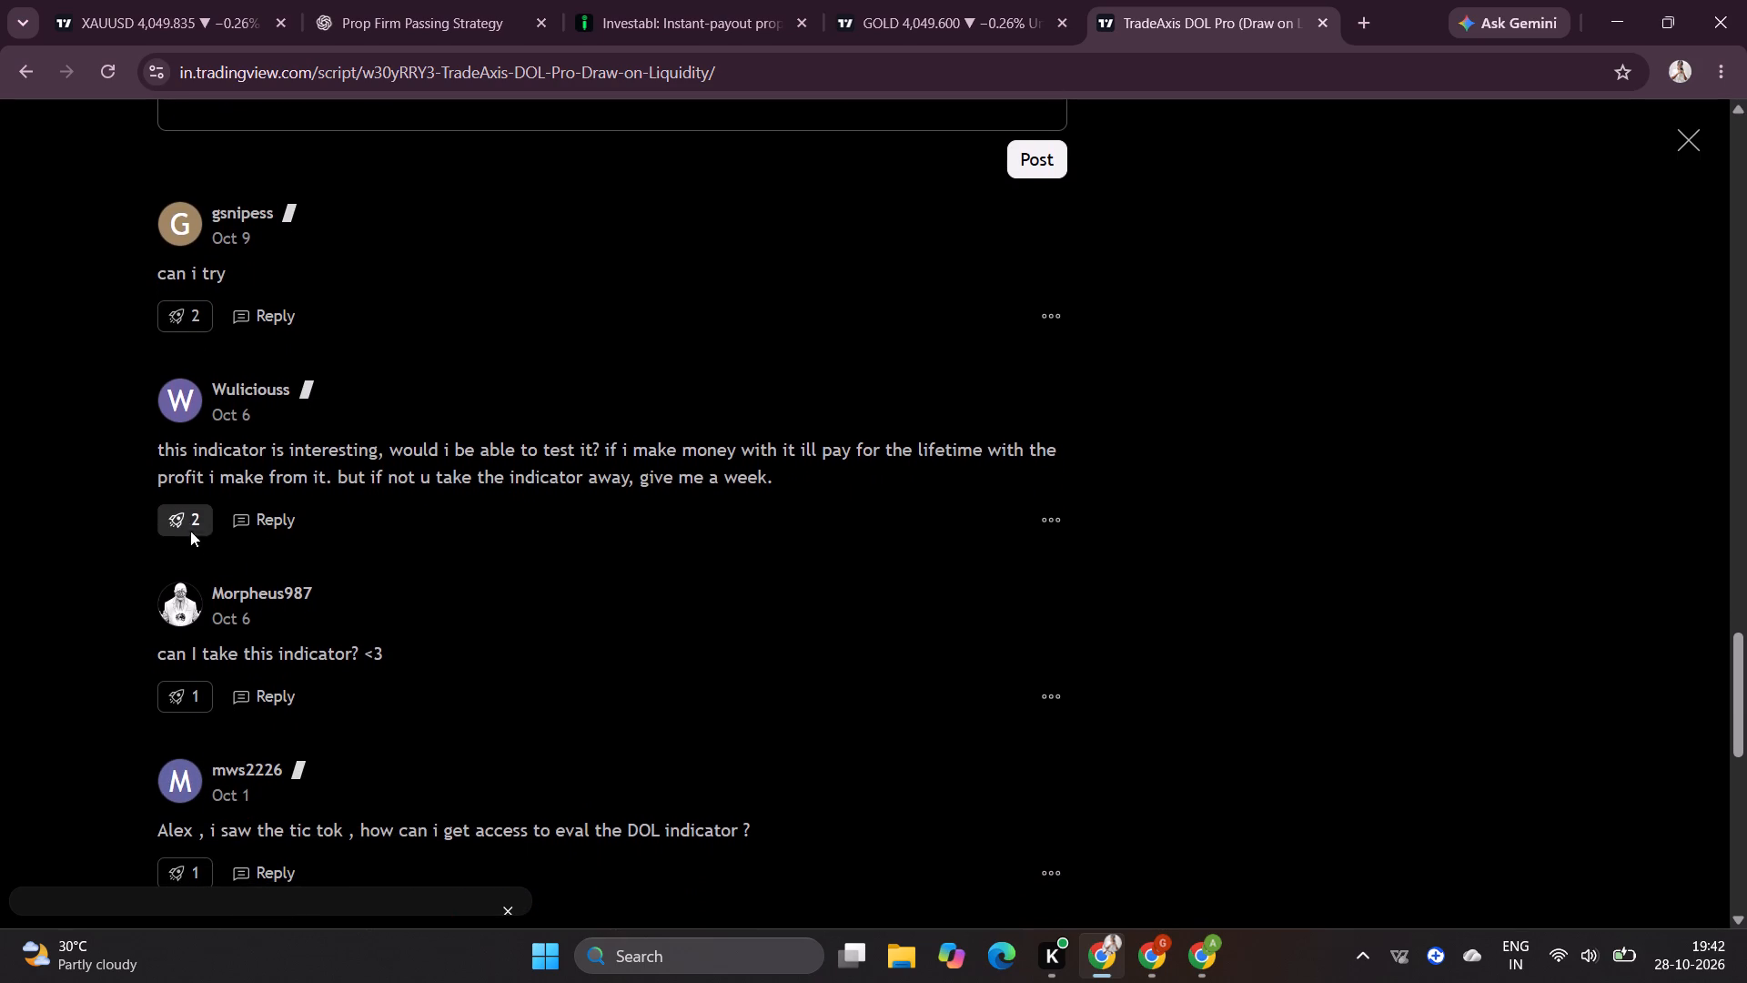
{"action": "left_click", "coordinate": [187, 516]}
{"action": "left_click", "coordinate": [187, 516]}
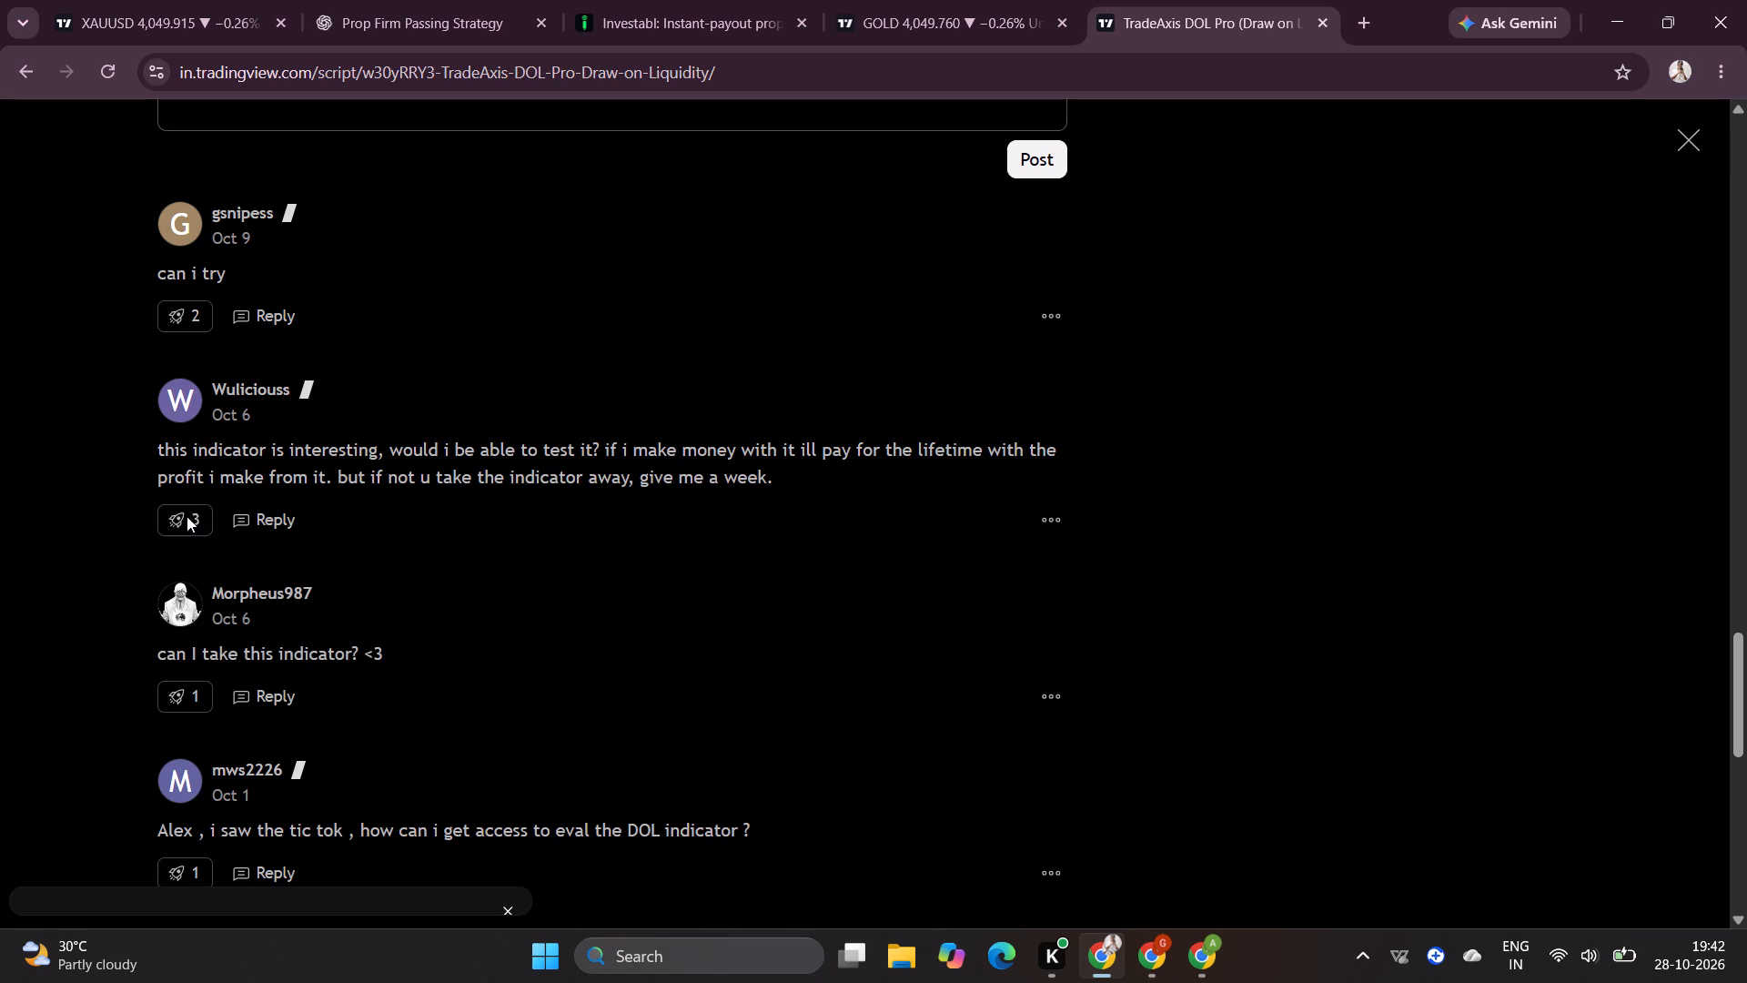
{"action": "scroll", "coordinate": [489, 588], "scroll_direction": "down", "scroll_amount": 1}
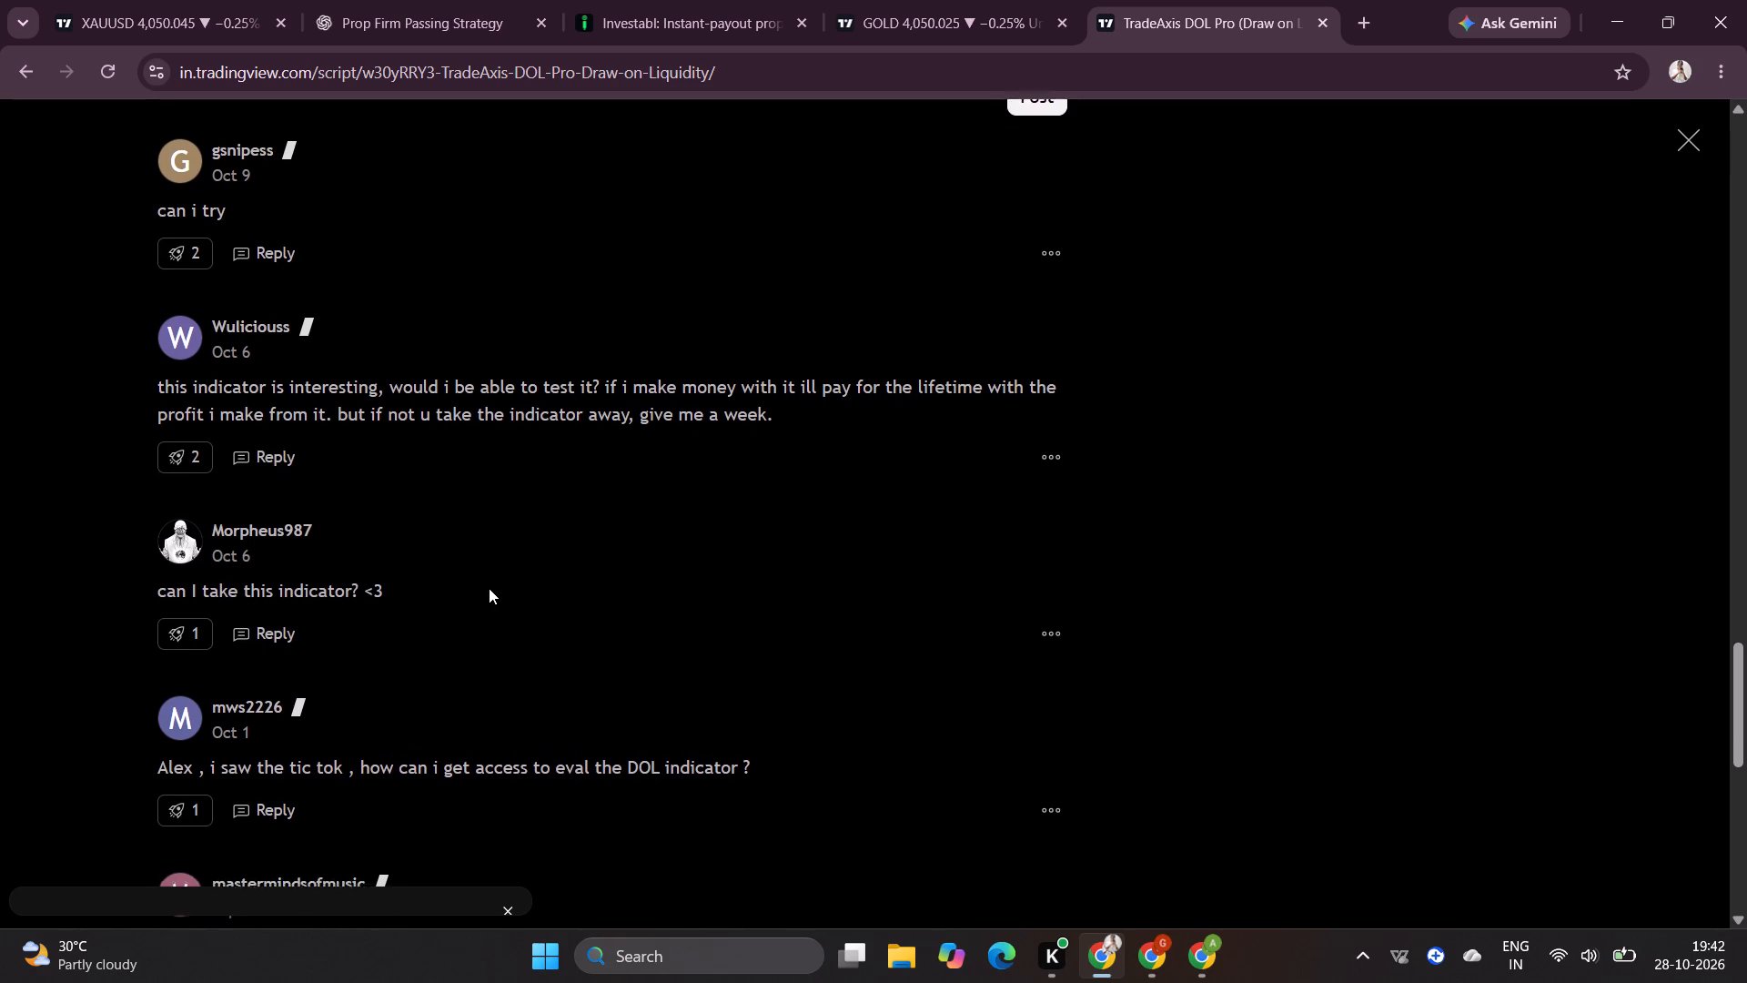
{"action": "scroll", "coordinate": [489, 588], "scroll_direction": "down", "scroll_amount": 2}
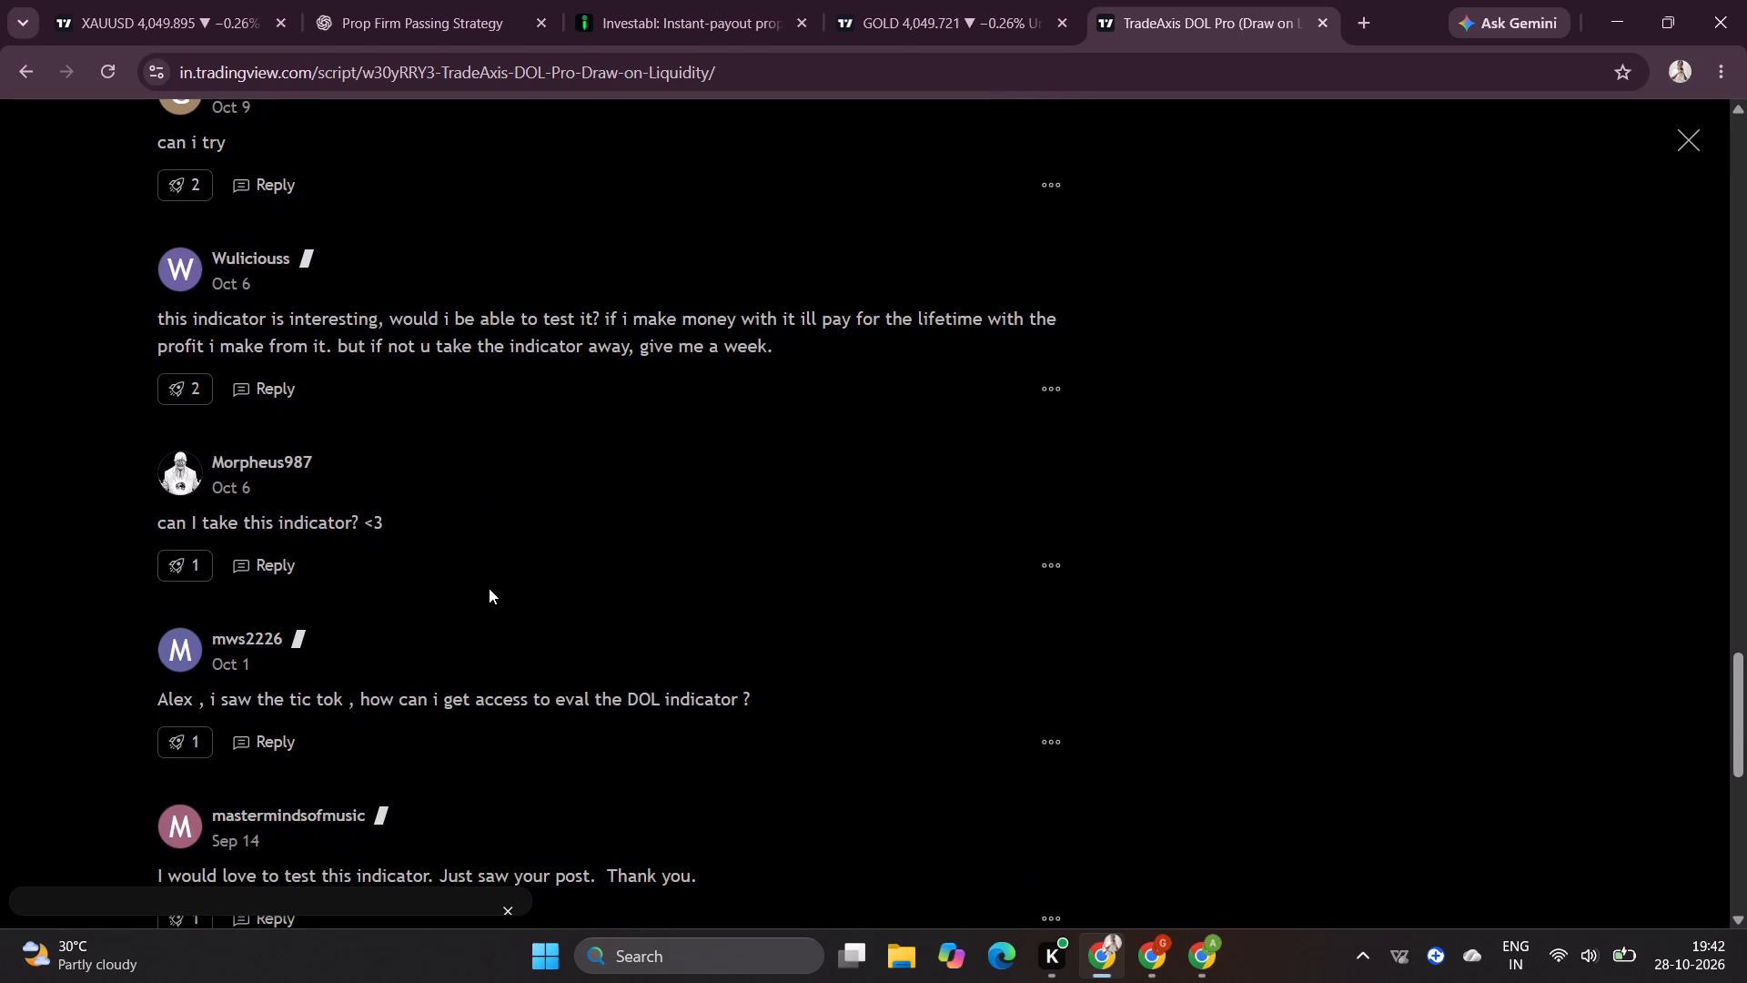
{"action": "scroll", "coordinate": [489, 588], "scroll_direction": "down", "scroll_amount": 1}
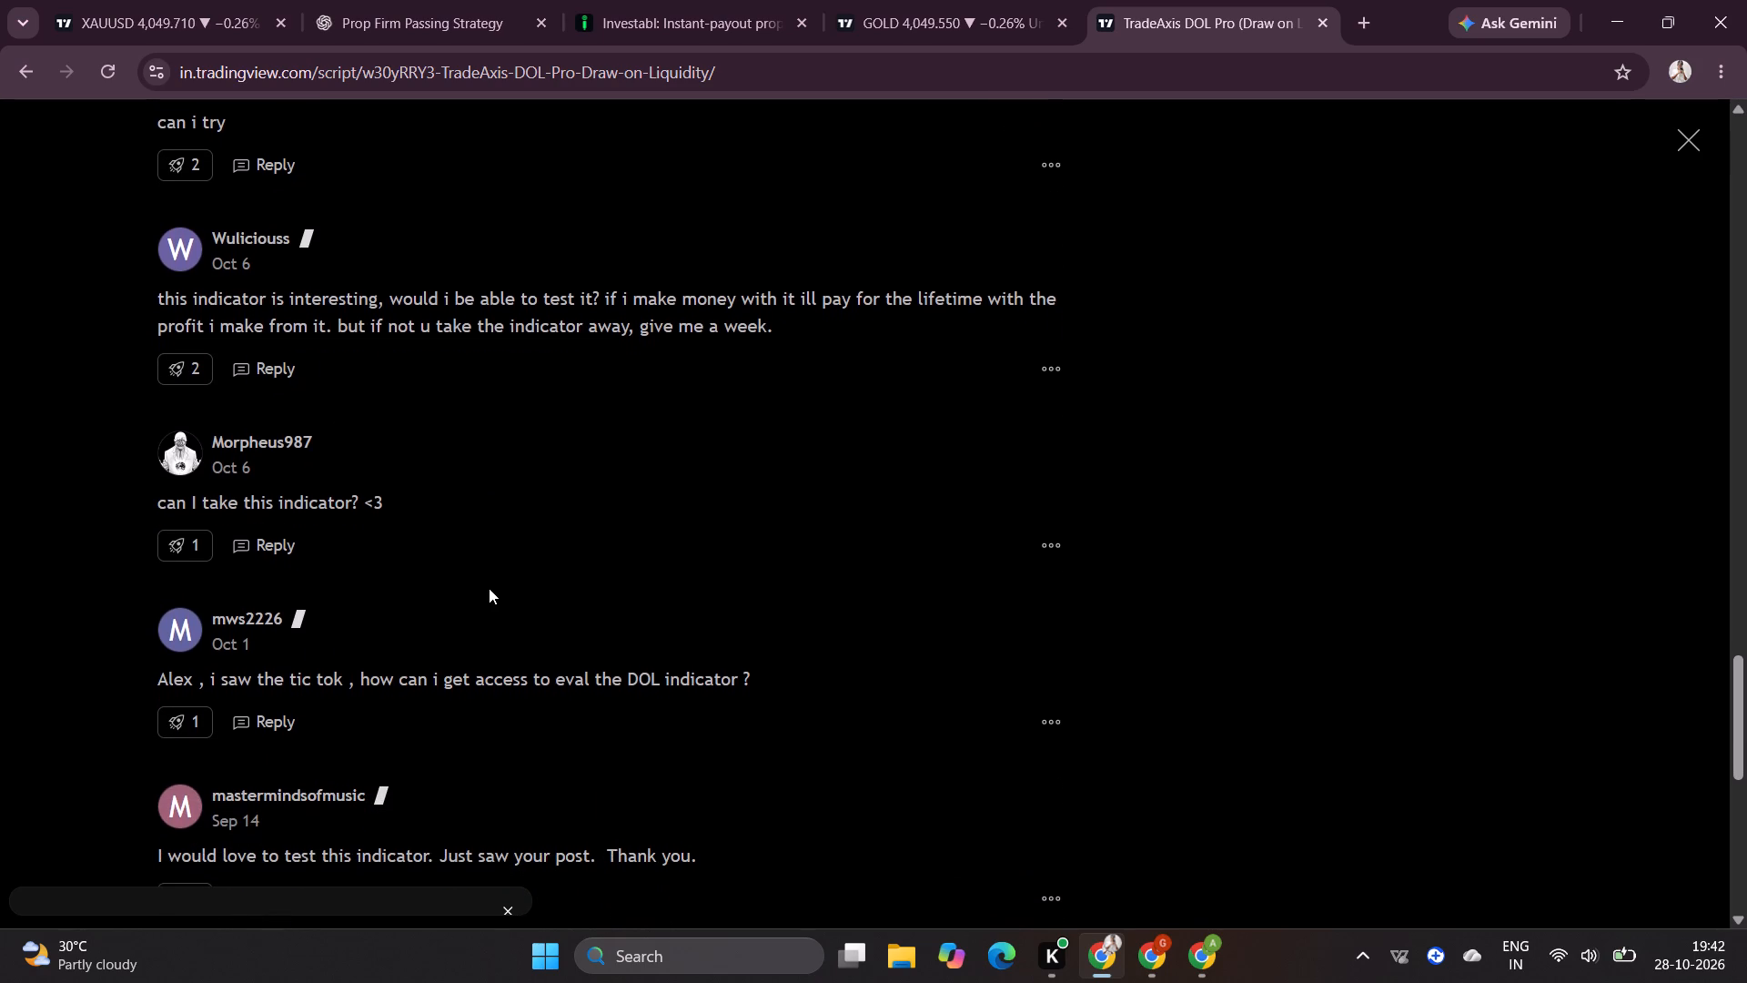
{"action": "scroll", "coordinate": [489, 588], "scroll_direction": "down", "scroll_amount": 2}
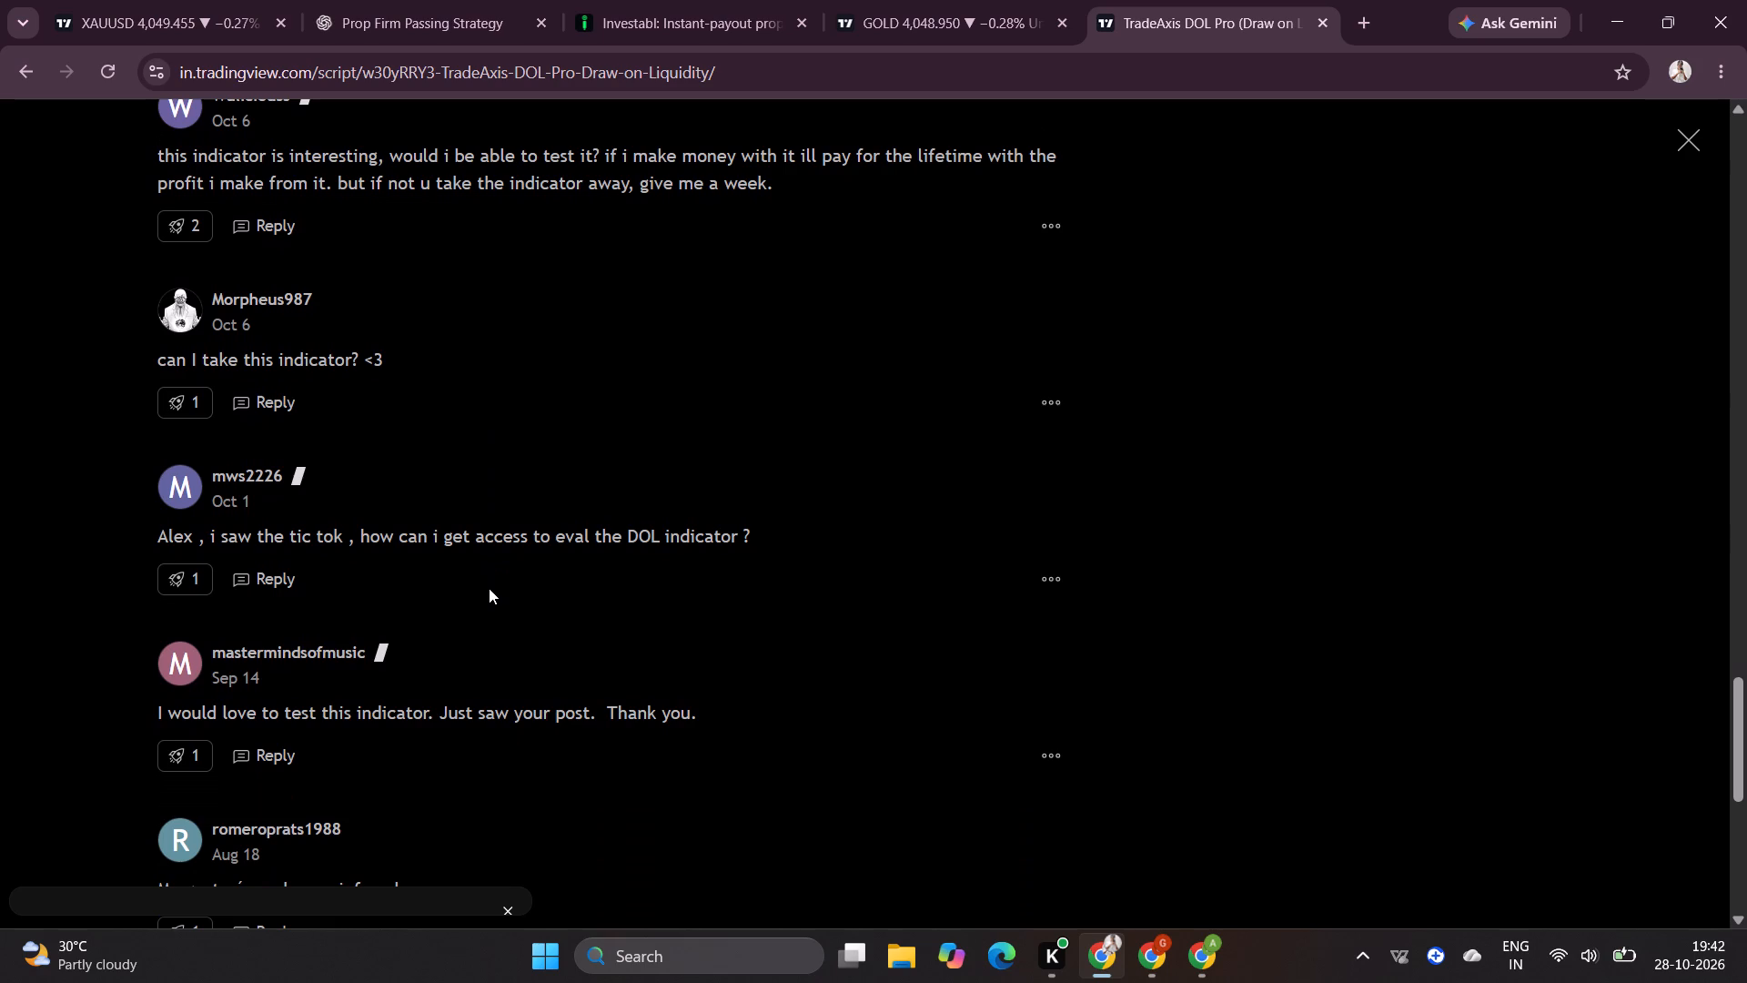
{"action": "scroll", "coordinate": [489, 588], "scroll_direction": "down", "scroll_amount": 1}
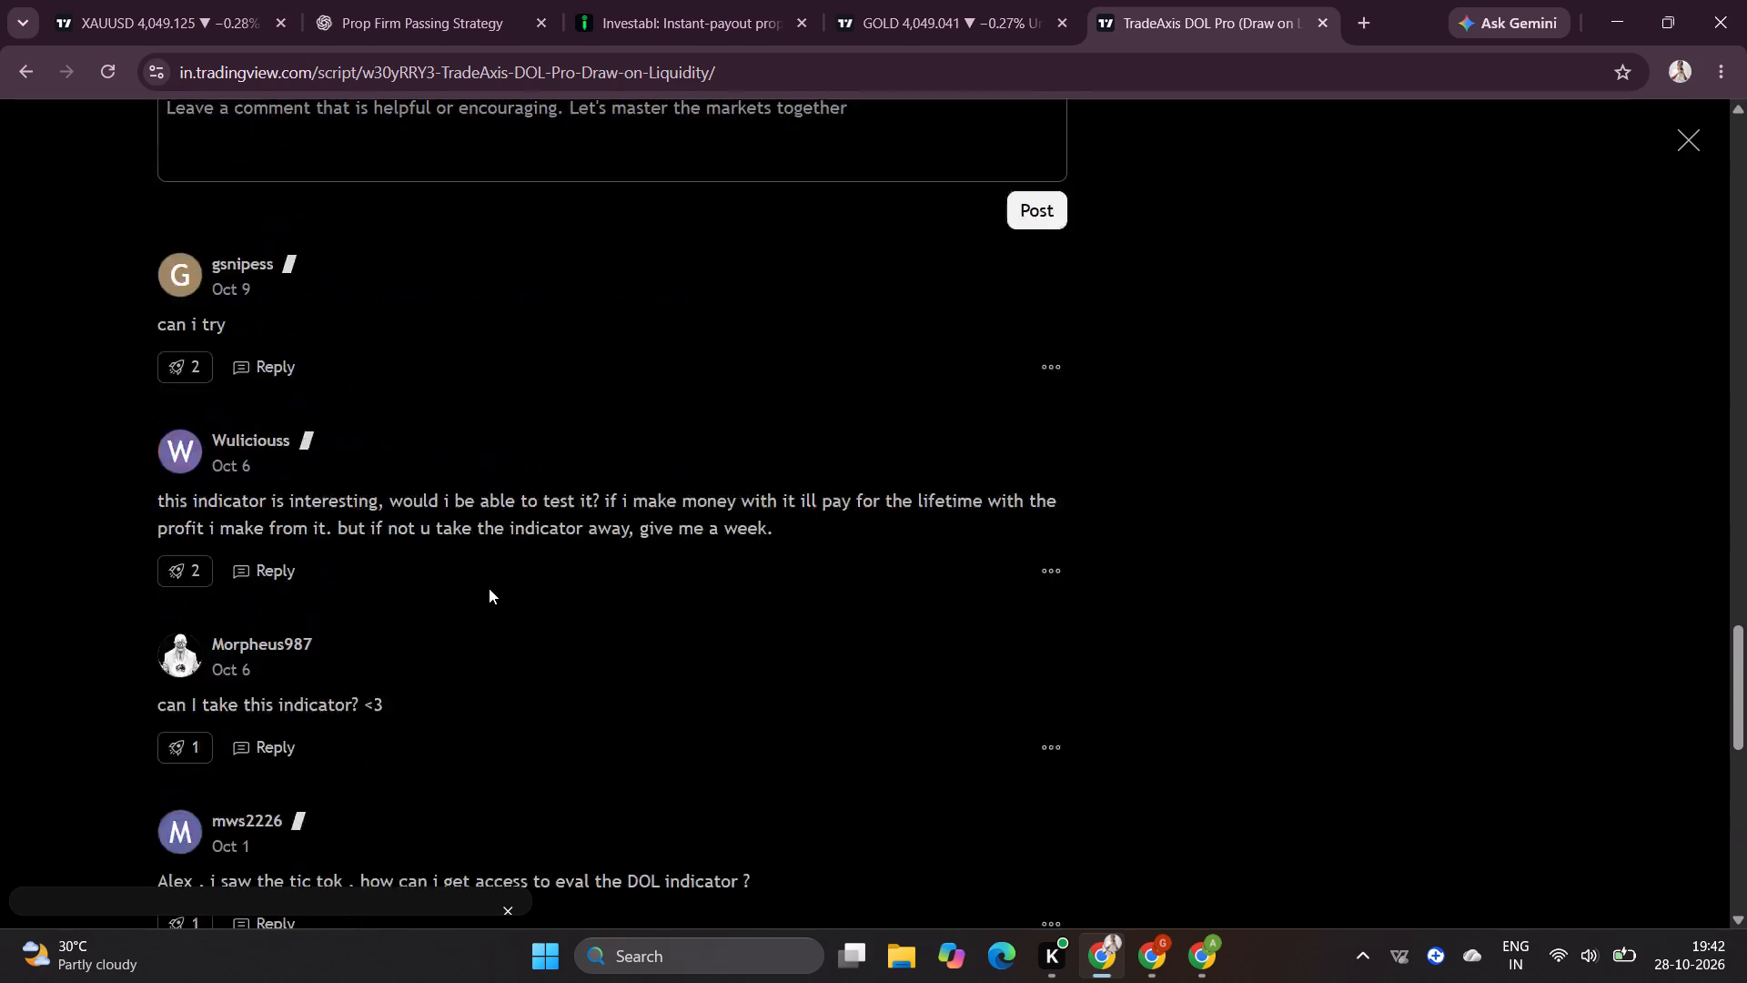
Go back up the script page and try to use TradeAxis DOL Pro on the chart.
{"action": "scroll", "coordinate": [489, 588], "scroll_direction": "up", "scroll_amount": 10}
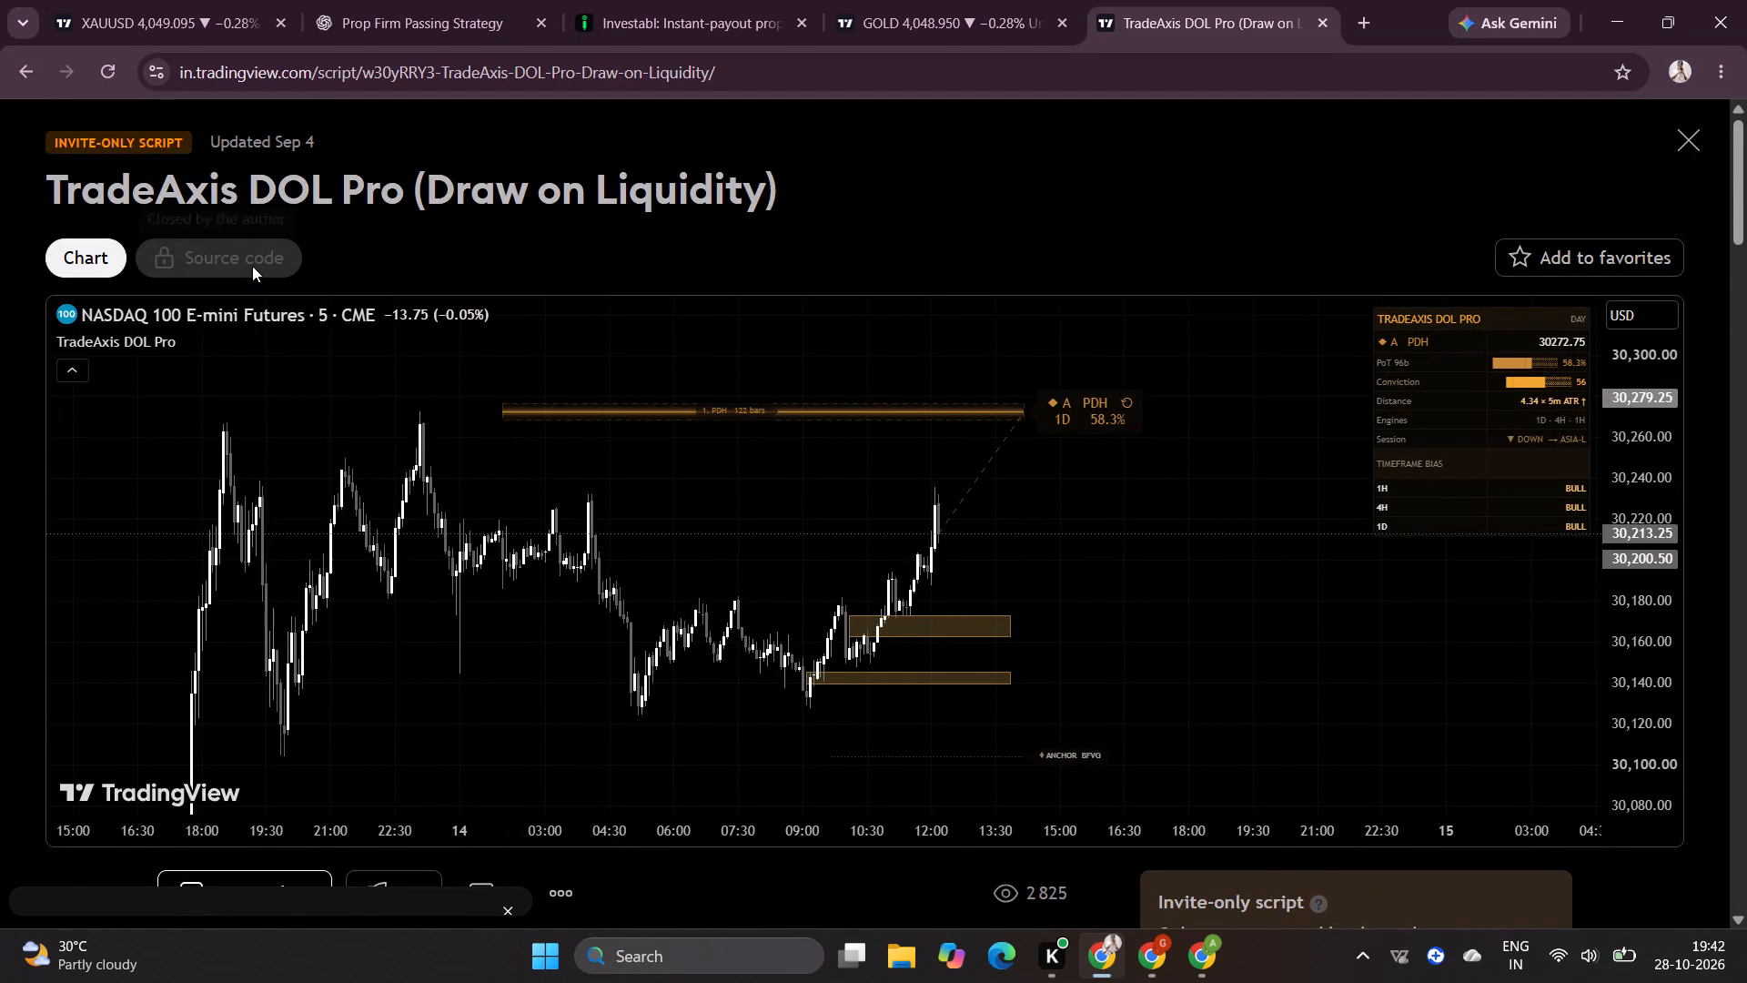
{"action": "scroll", "coordinate": [1059, 471], "scroll_direction": "down", "scroll_amount": 3}
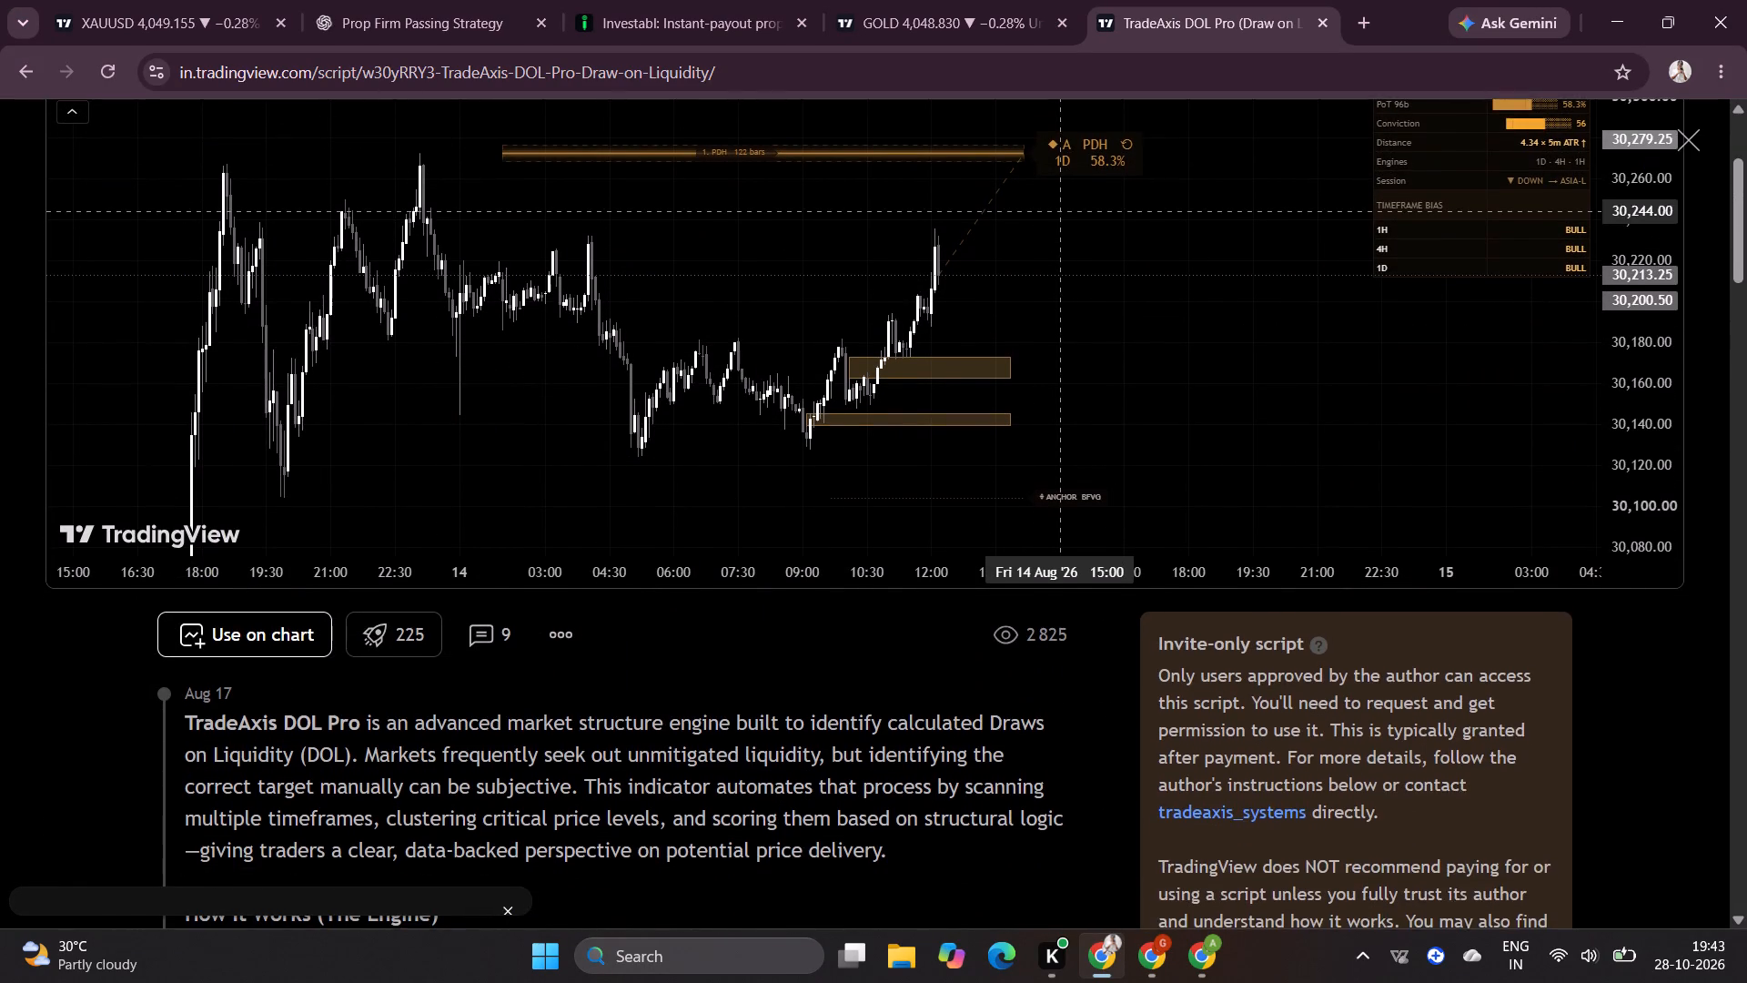
{"action": "scroll", "coordinate": [1059, 471], "scroll_direction": "down", "scroll_amount": 1}
{"action": "left_click", "coordinate": [260, 538]}
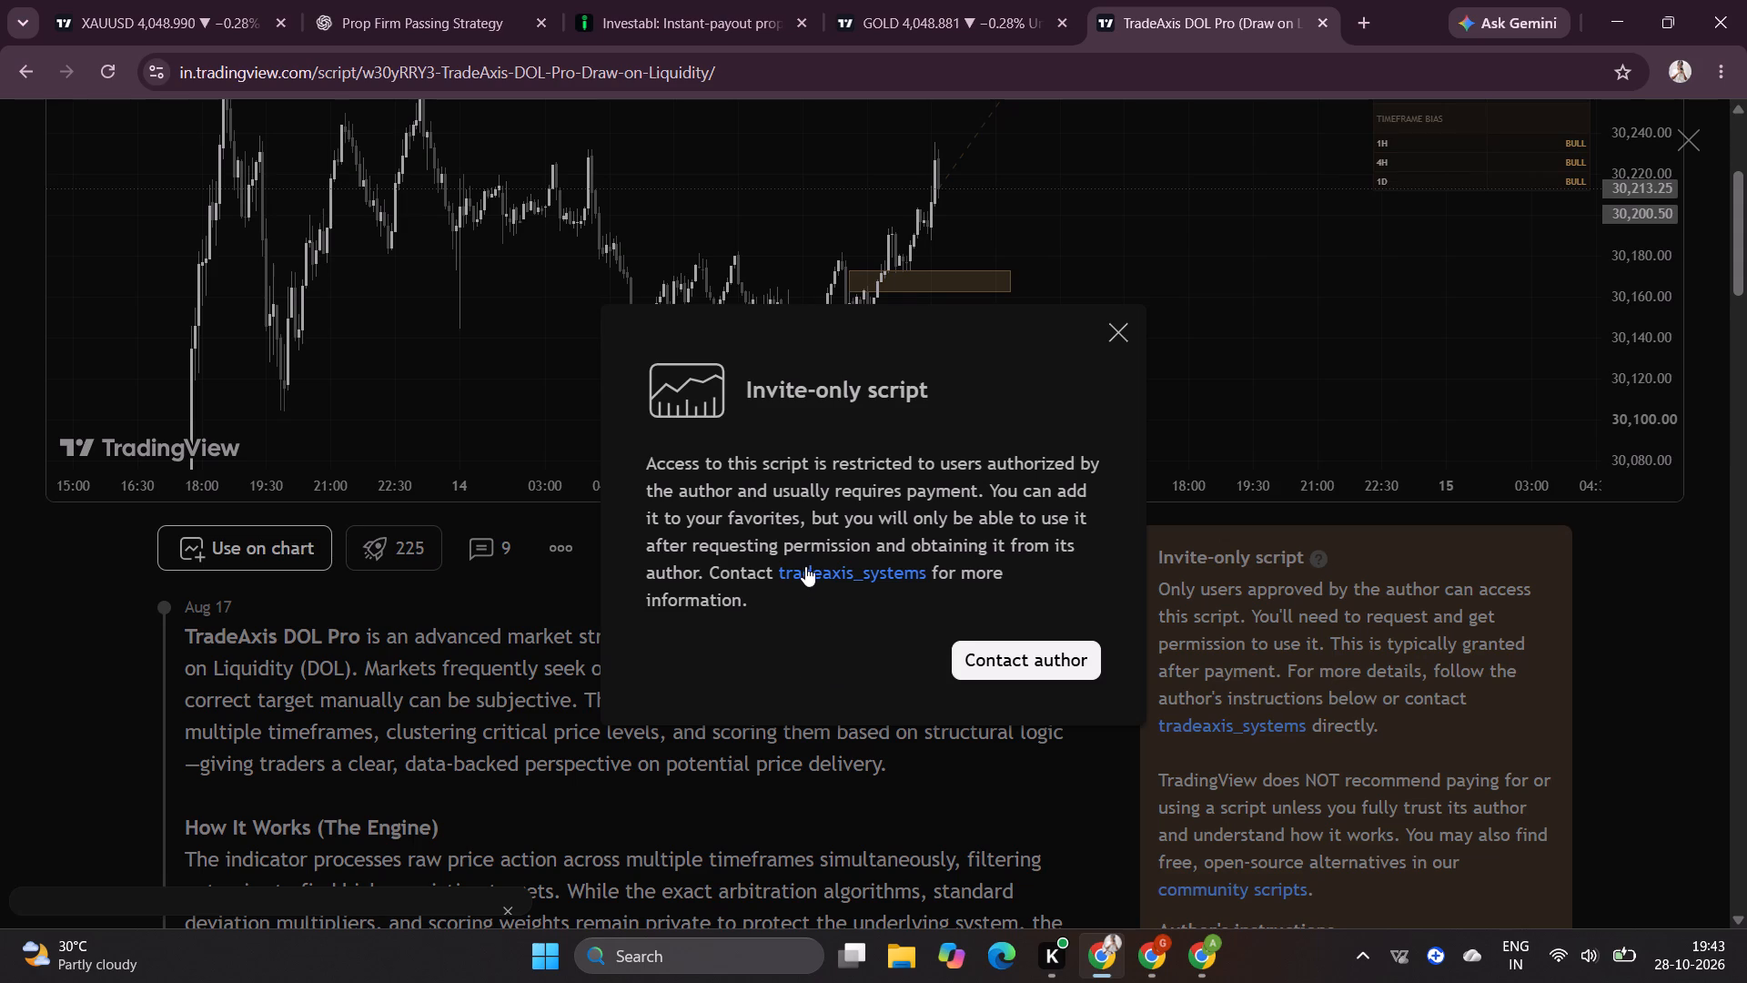
Open the tradeaxis_systems profile from the invite-only notice and show the author's published scripts.
{"action": "left_click", "coordinate": [807, 566]}
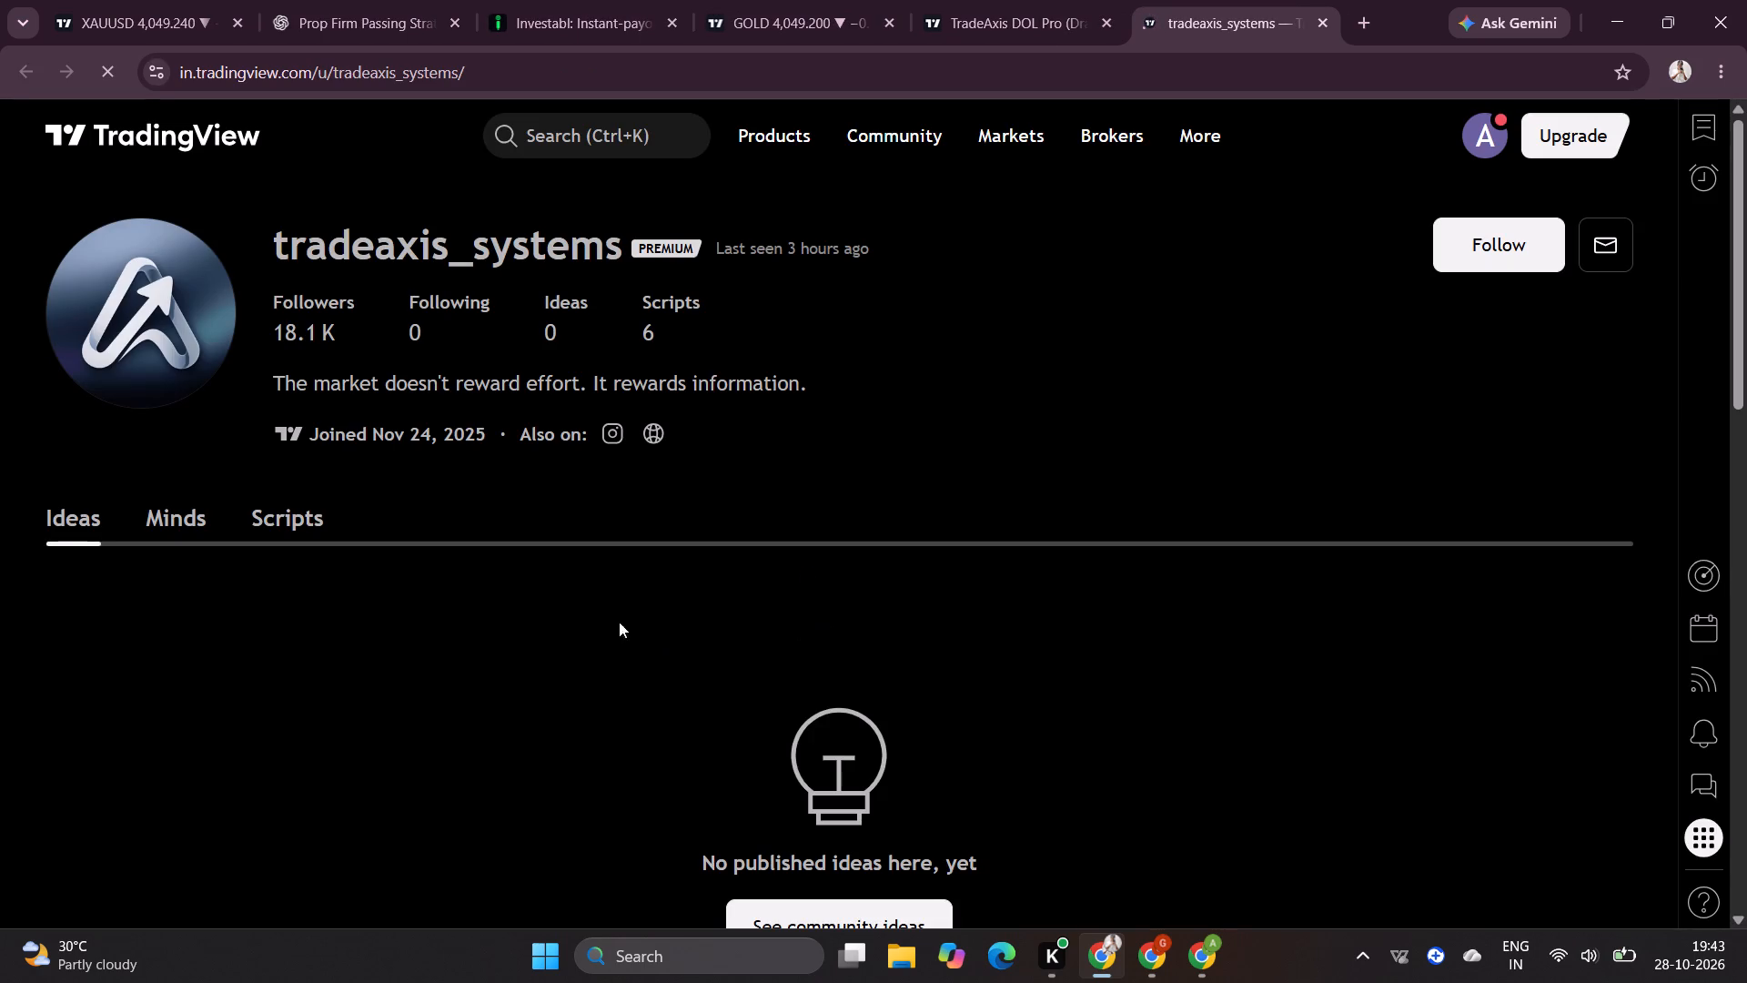
{"action": "scroll", "coordinate": [576, 522], "scroll_direction": "down", "scroll_amount": 2}
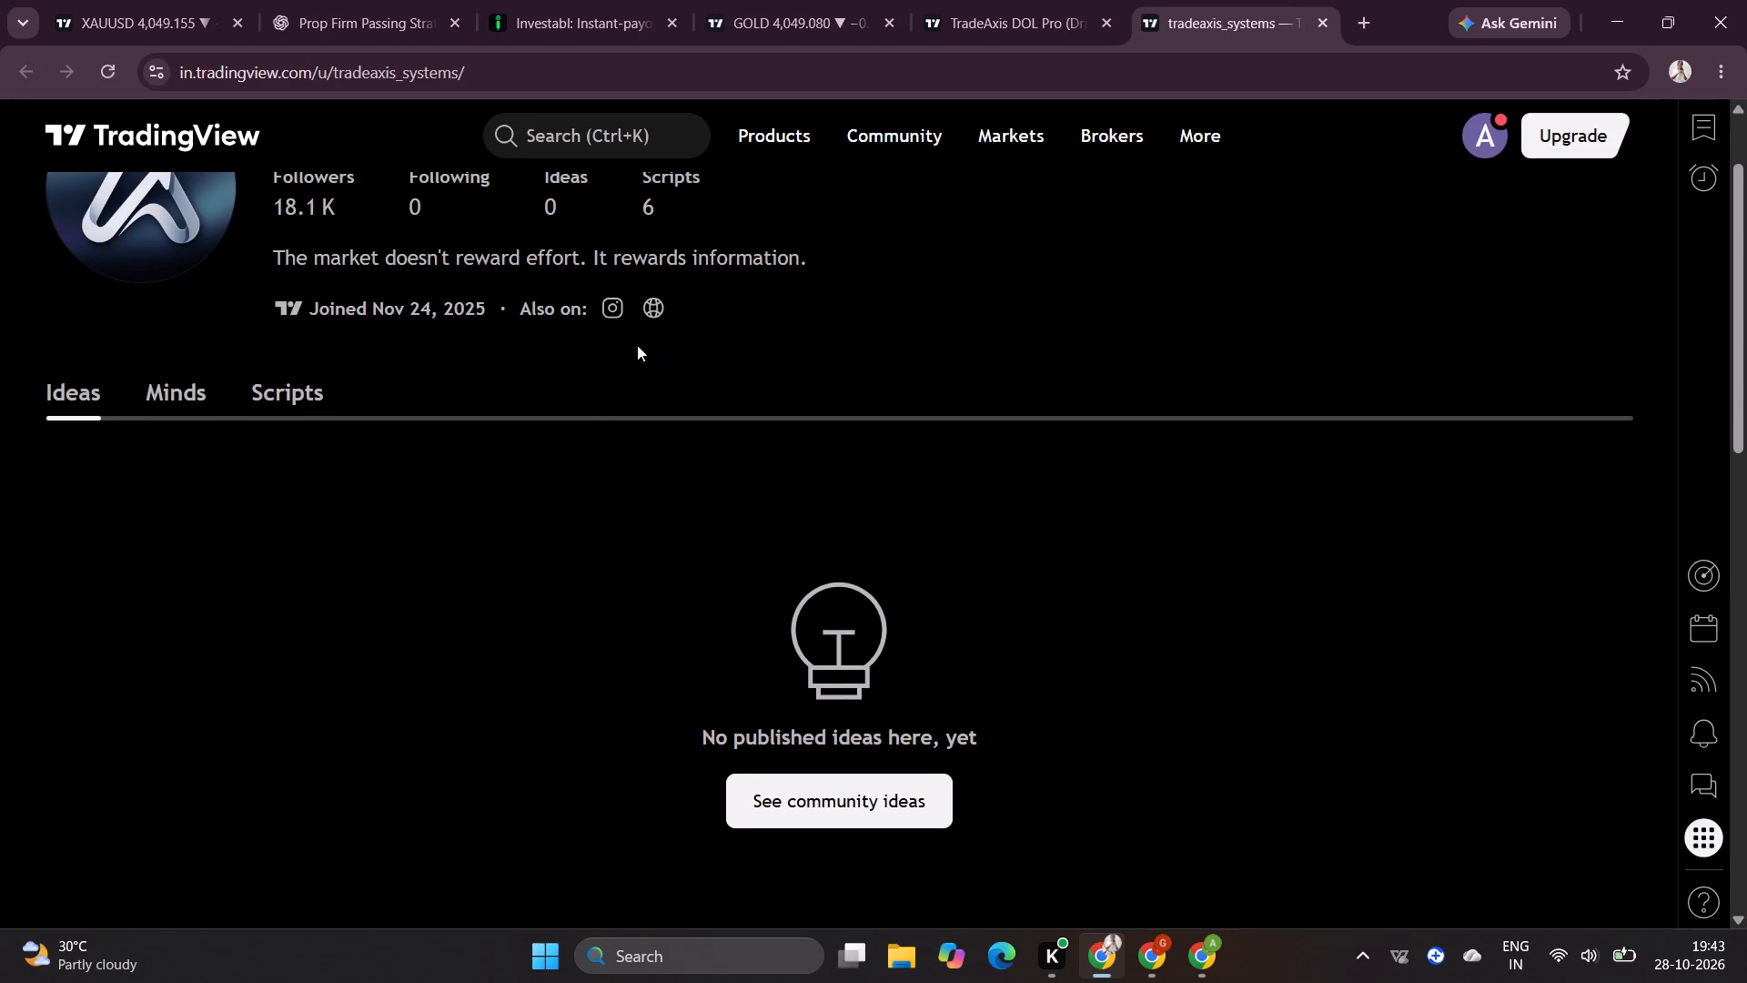
{"action": "scroll", "coordinate": [577, 360], "scroll_direction": "up", "scroll_amount": 3}
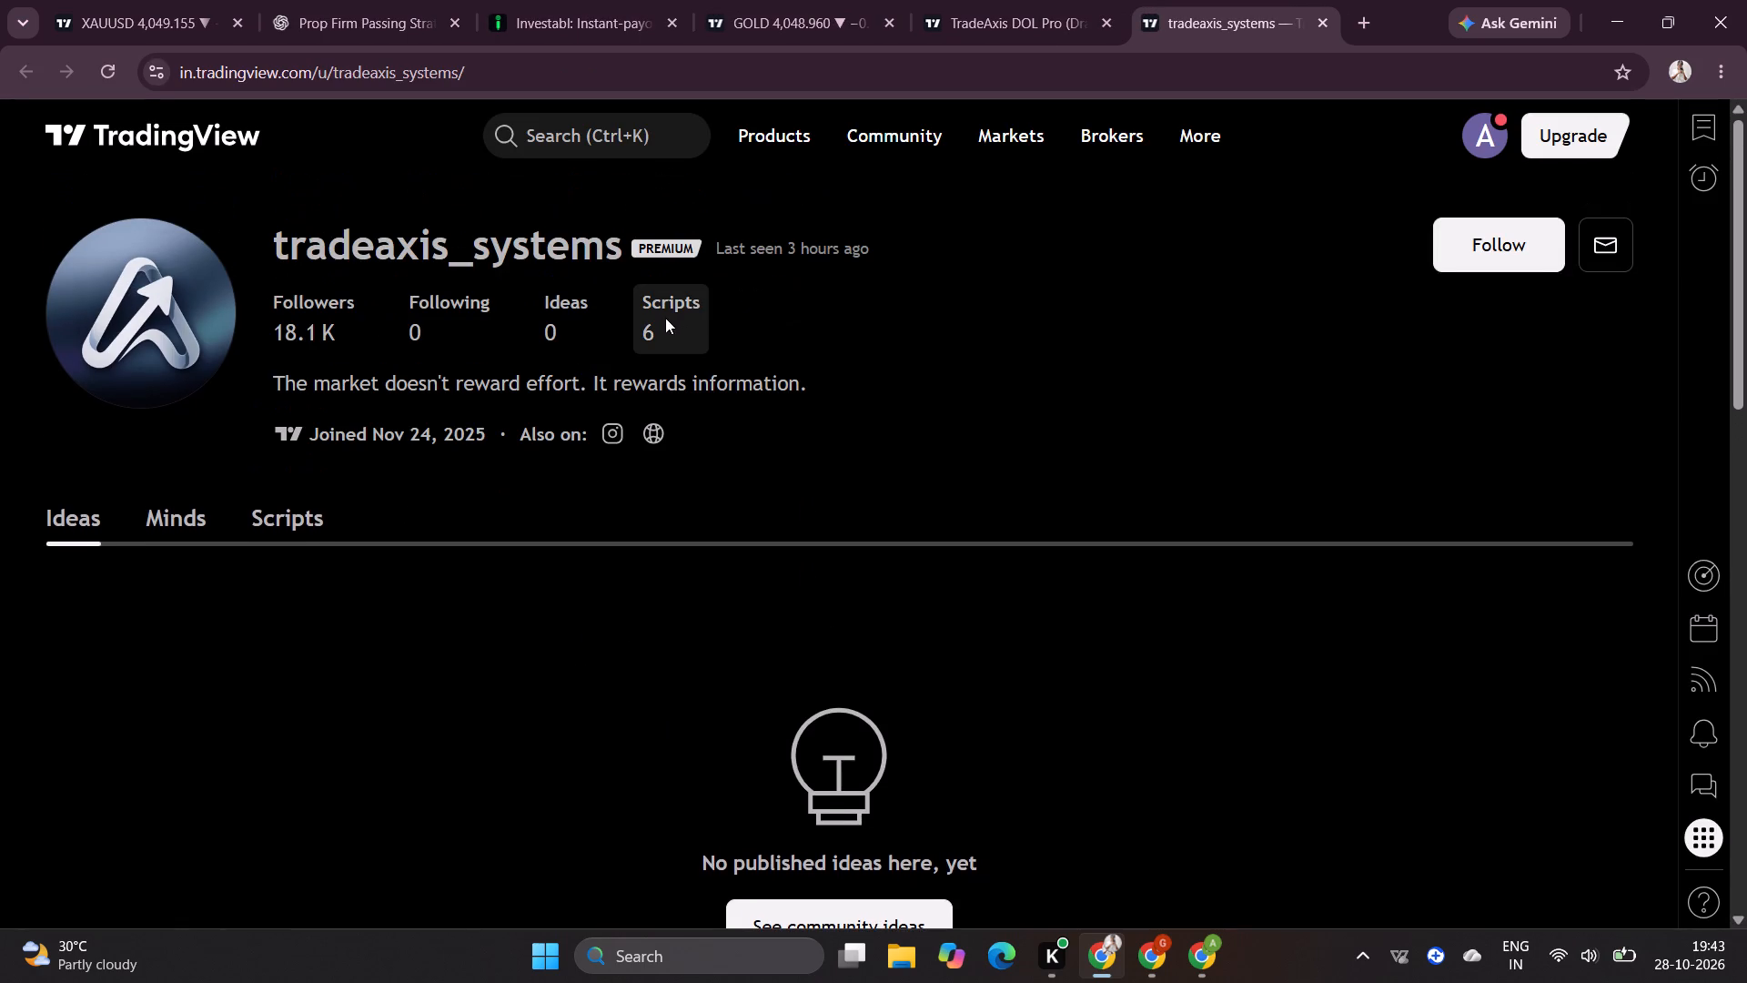
{"action": "left_click", "coordinate": [665, 318]}
Return to the TradeAxis DOL Pro script page and close the invite-only notice.
{"action": "left_click", "coordinate": [931, 4]}
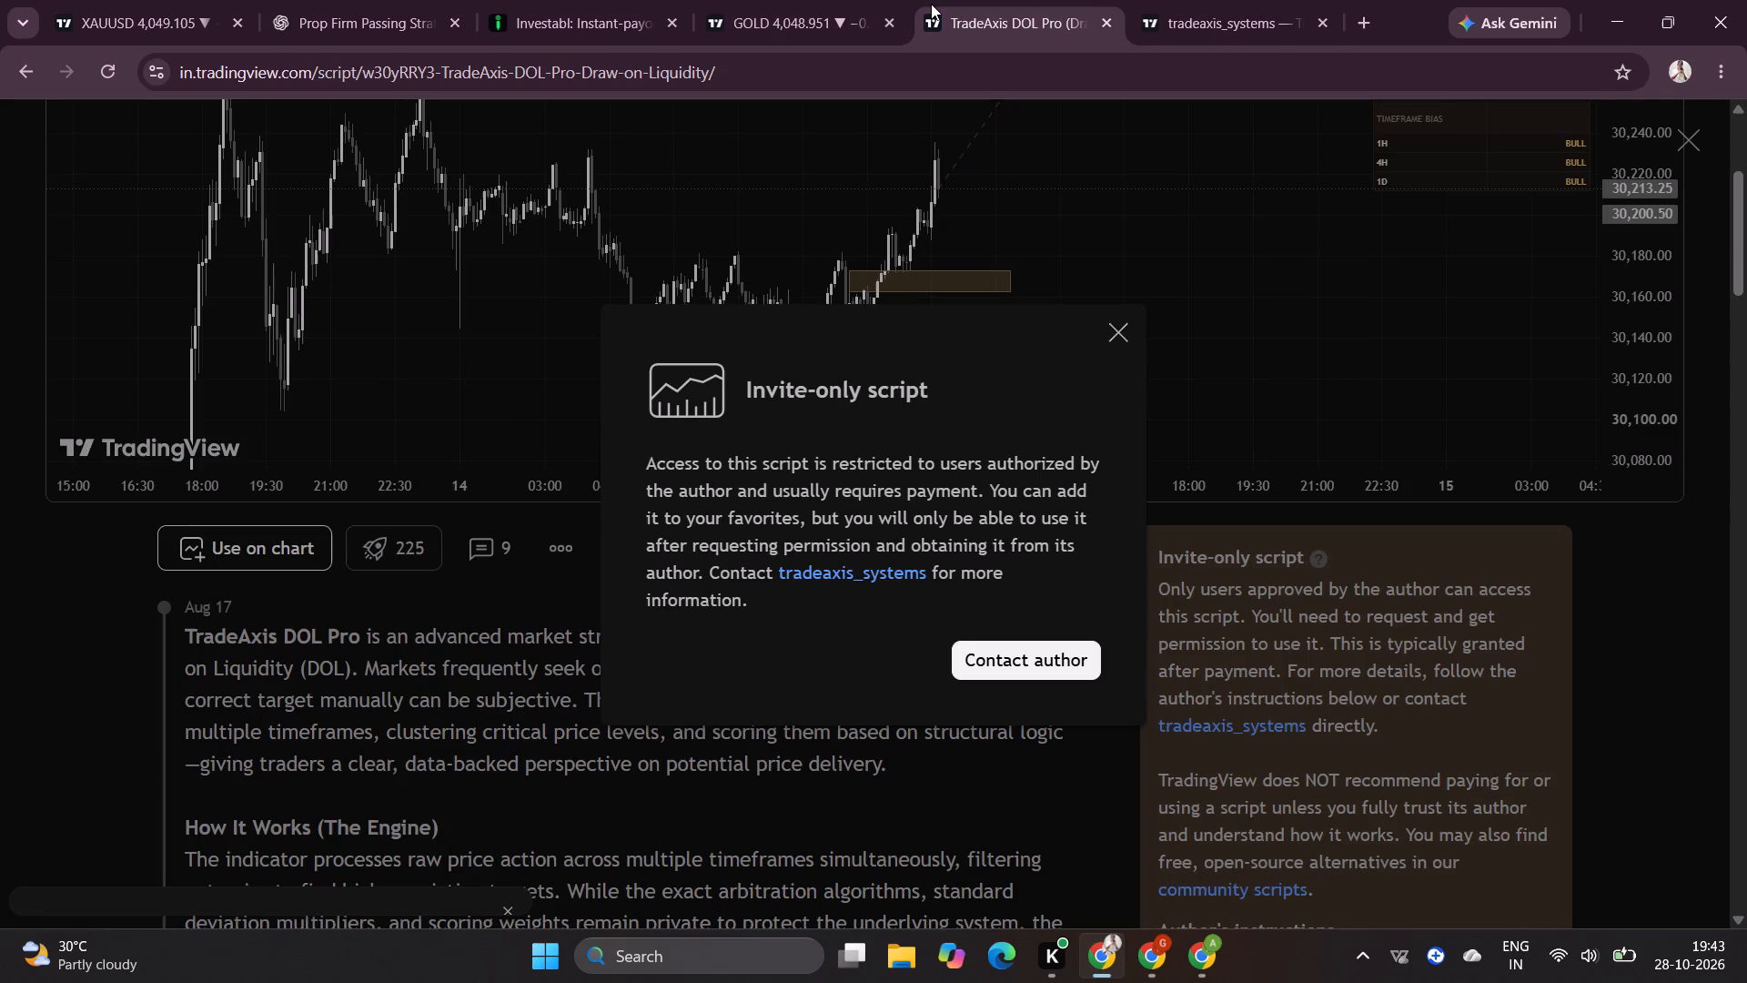
{"action": "left_click", "coordinate": [1120, 331]}
{"action": "scroll", "coordinate": [1056, 370], "scroll_direction": "up", "scroll_amount": 5}
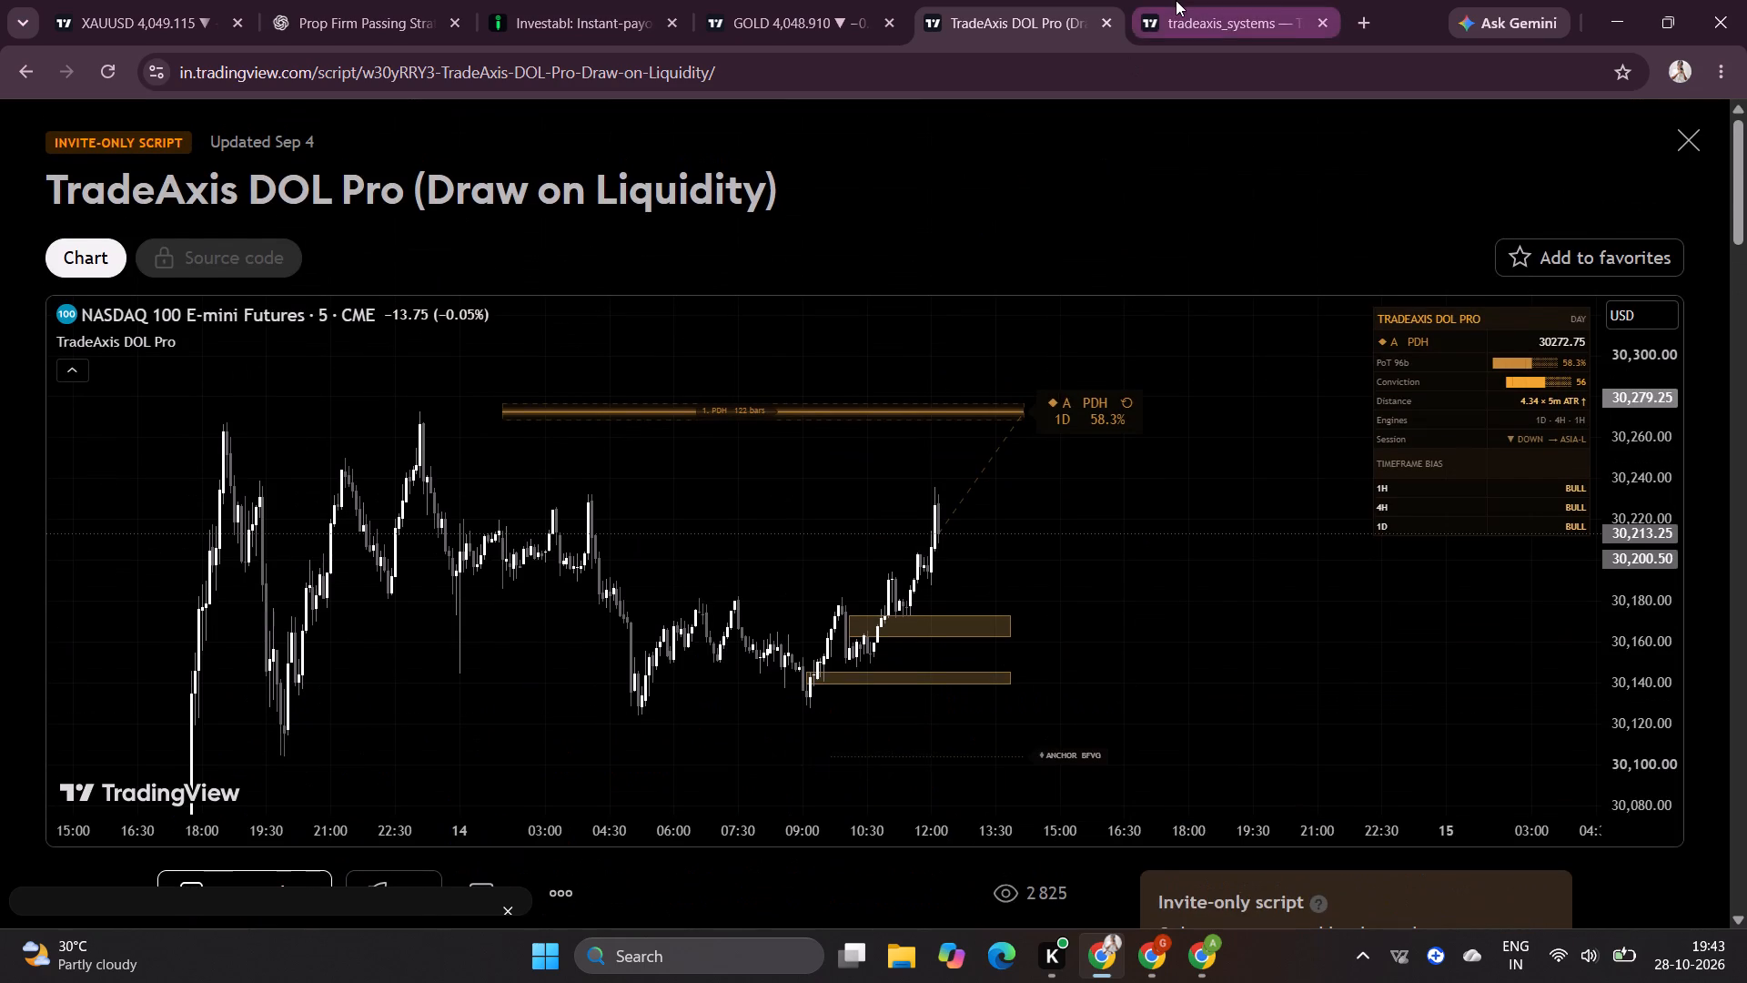
Return to the tradeaxis_systems profile and open a private message conversation with the author.
{"action": "left_click", "coordinate": [1176, 0]}
{"action": "scroll", "coordinate": [796, 433], "scroll_direction": "up", "scroll_amount": 5}
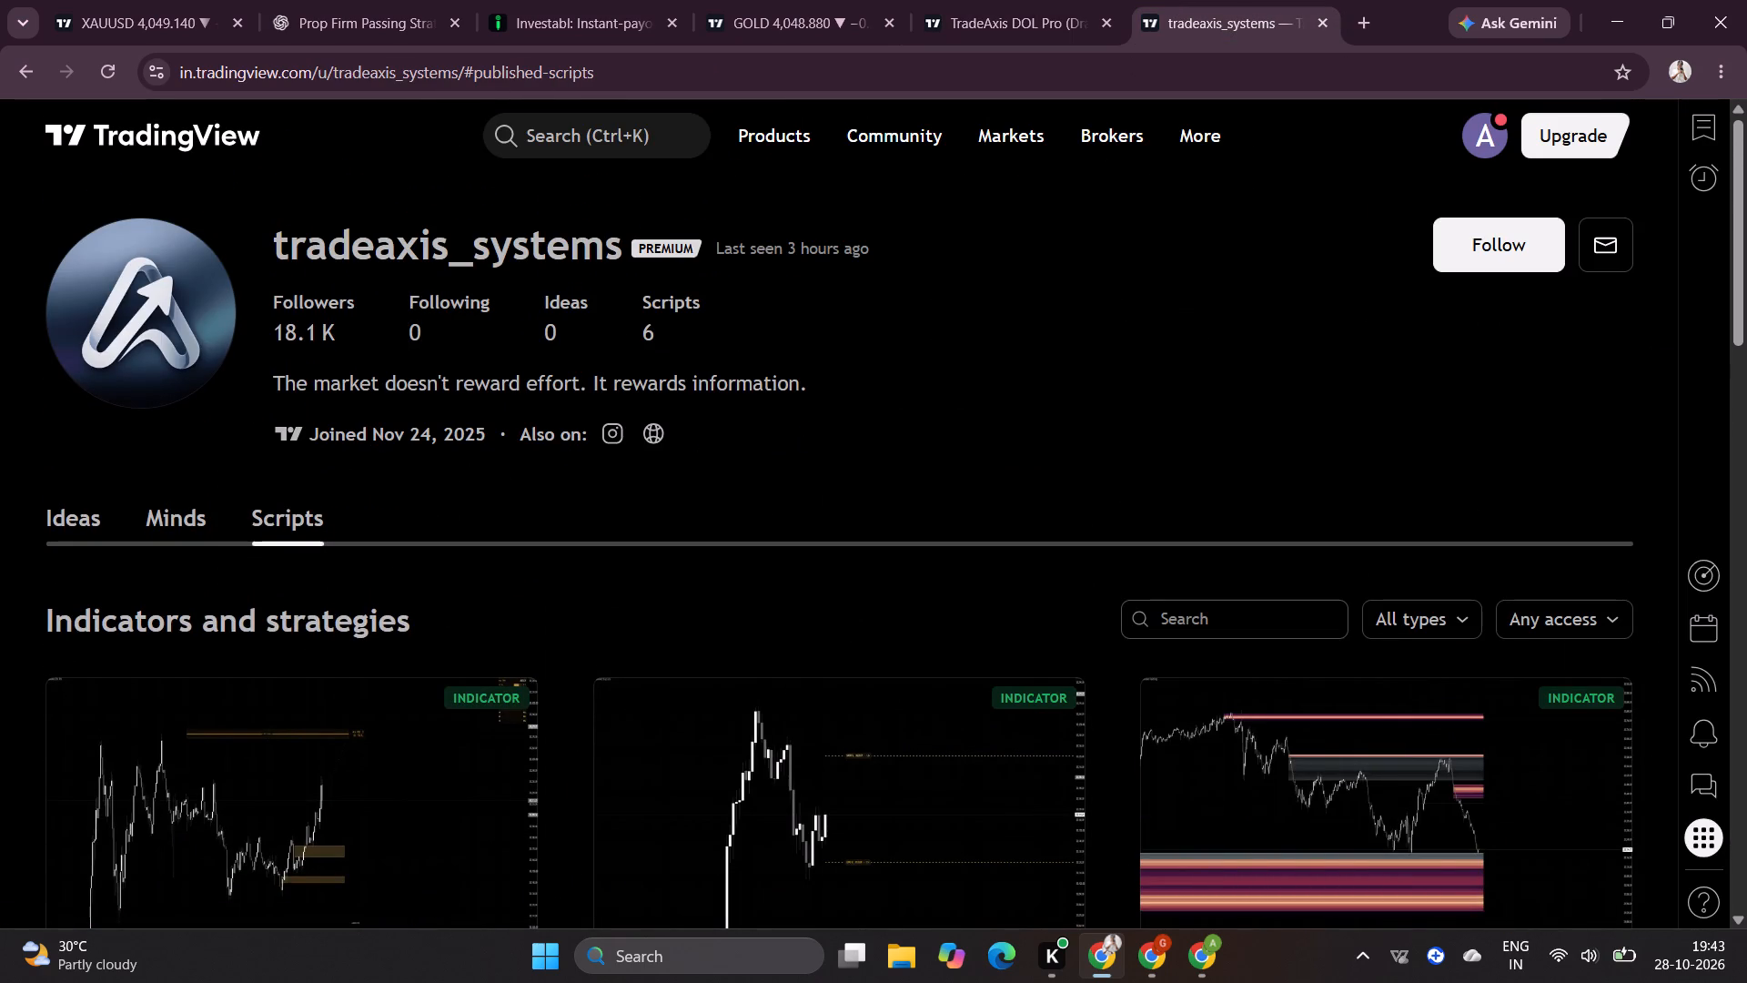
{"action": "scroll", "coordinate": [701, 418], "scroll_direction": "down", "scroll_amount": 1}
{"action": "scroll", "coordinate": [726, 465], "scroll_direction": "up", "scroll_amount": 2}
{"action": "left_click", "coordinate": [1602, 253]}
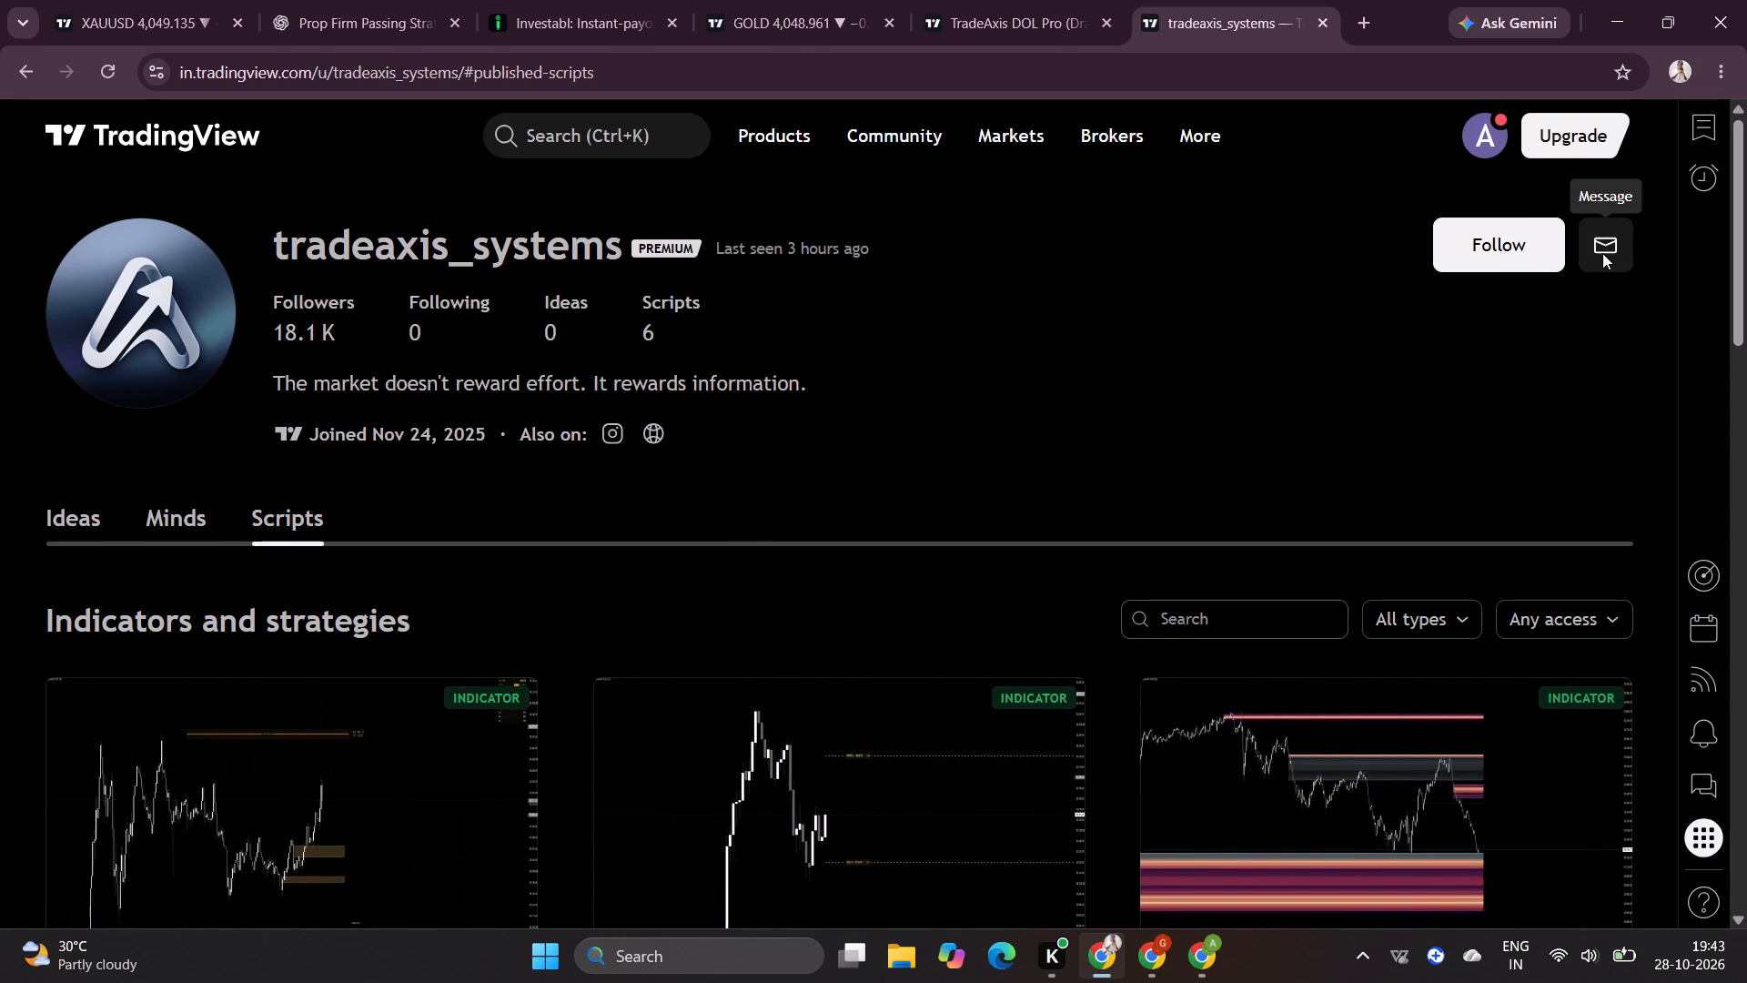
{"action": "left_click", "coordinate": [1602, 253]}
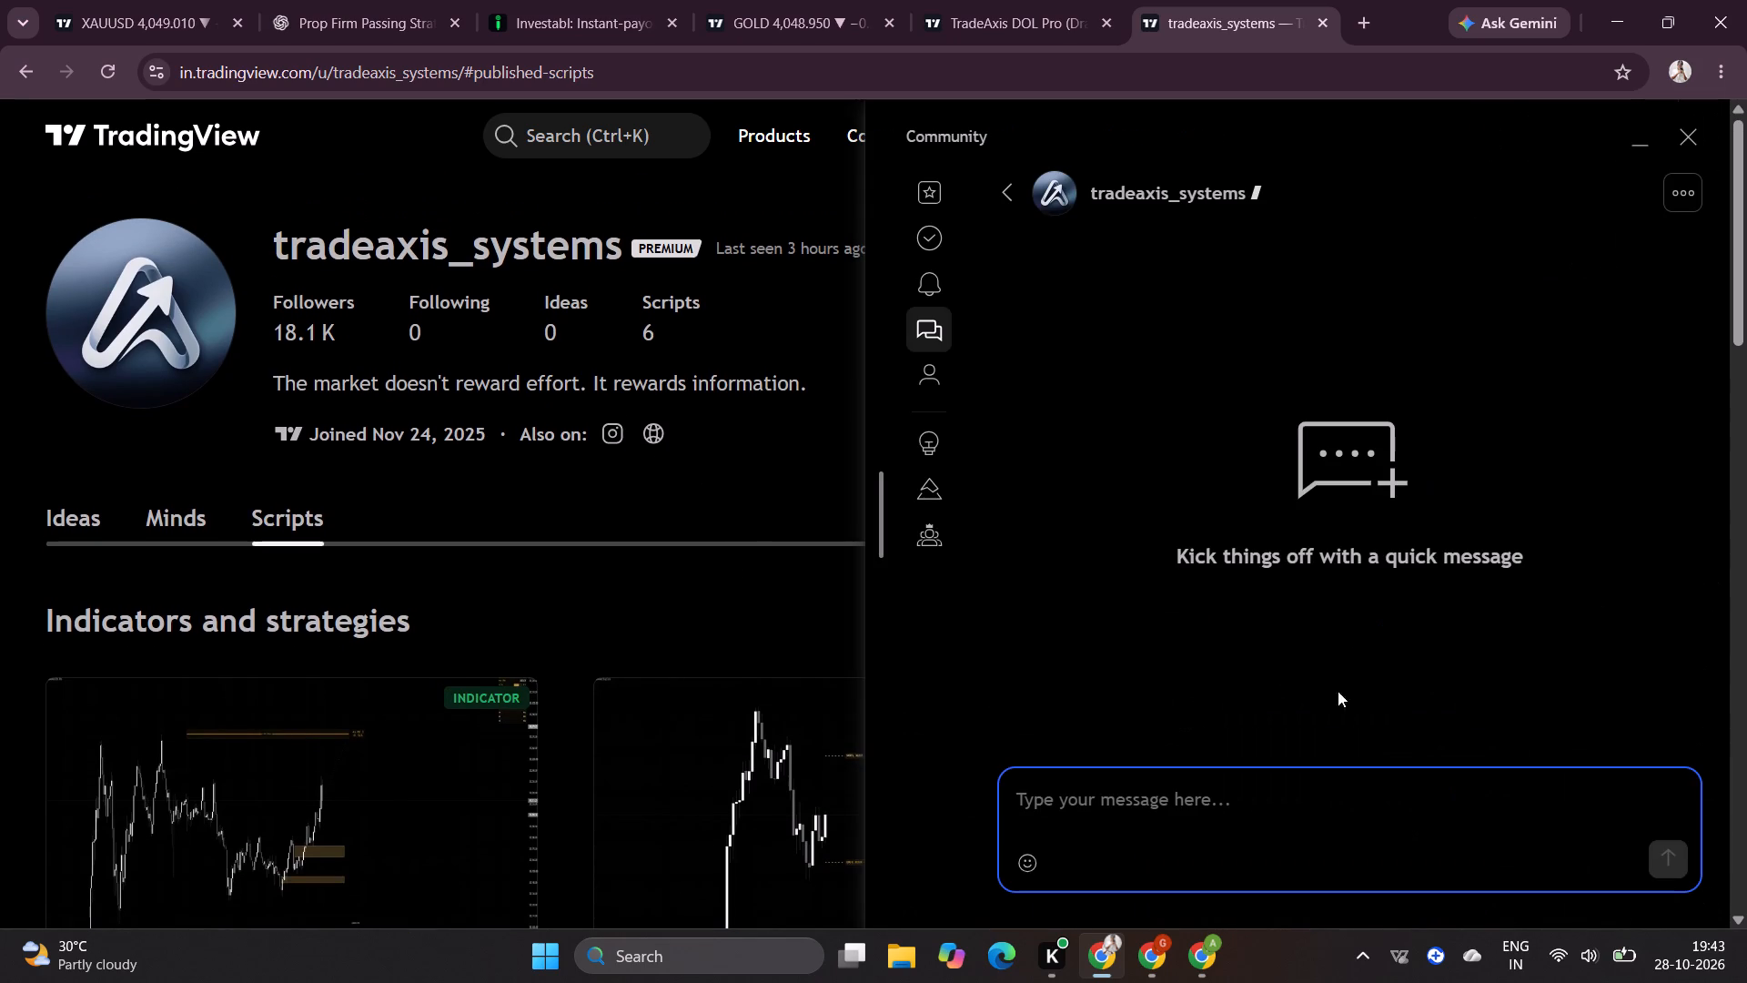
Send the author the message "HI can i get the TradeAxi Dol (Draw on Liquidity) indicator".
{"action": "type", "text": "HI CA"}
{"action": "key", "text": "BackSpace"}
{"action": "key", "text": "BackSpace"}
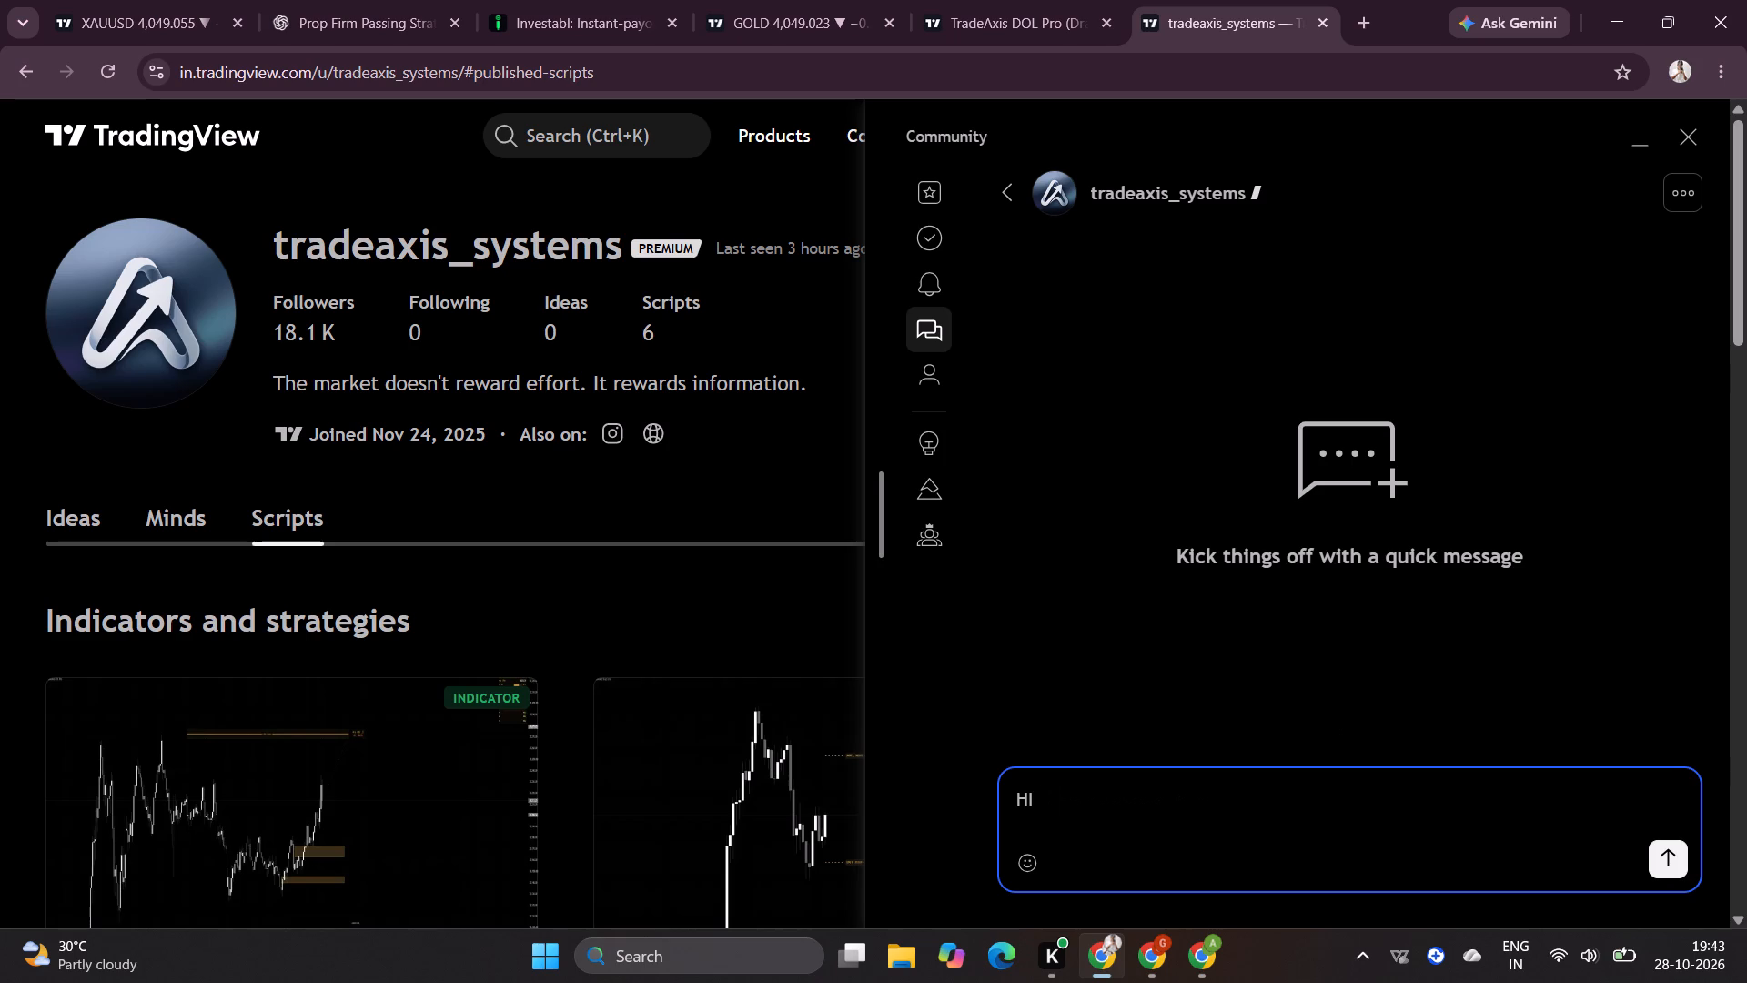
{"action": "type", "text": "can i get"}
{"action": "key", "text": "space"}
{"action": "type", "text": "the Trade"}
{"action": "key", "text": "space"}
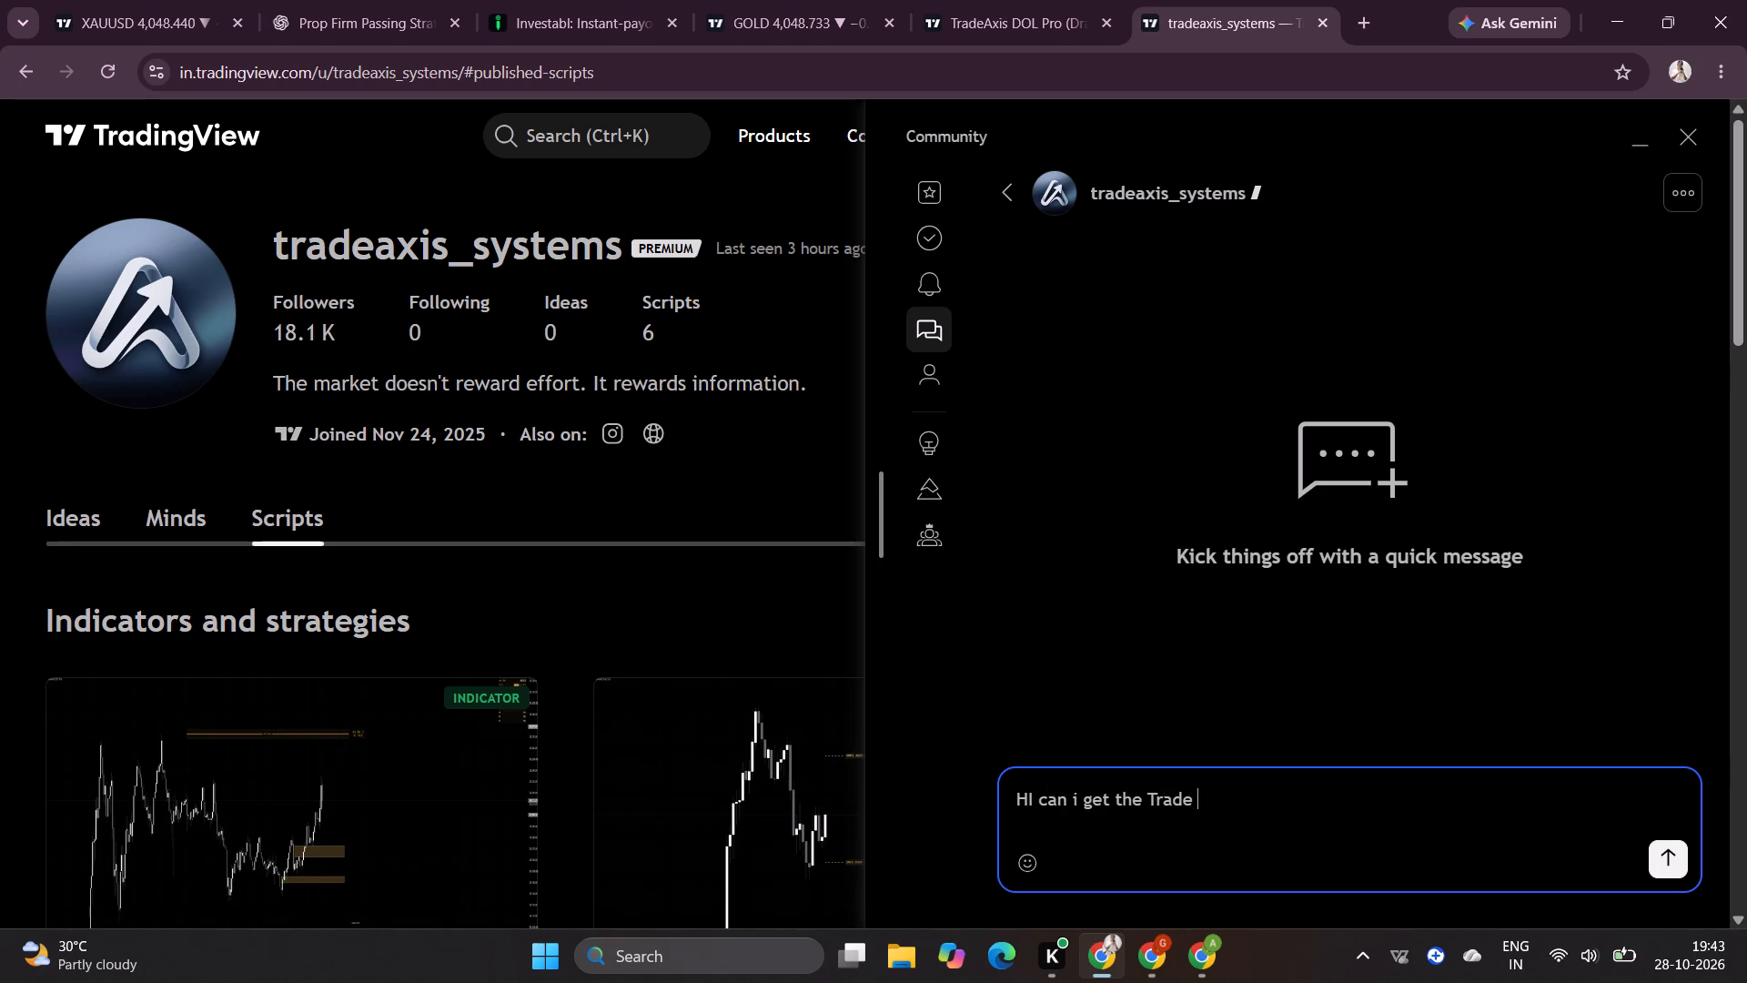
{"action": "key", "text": "BackSpace"}
{"action": "key", "text": "shift+a"}
{"action": "type", "text": "xi"}
{"action": "key", "text": "space"}
{"action": "type", "text": "Dol"}
{"action": "key", "text": "space"}
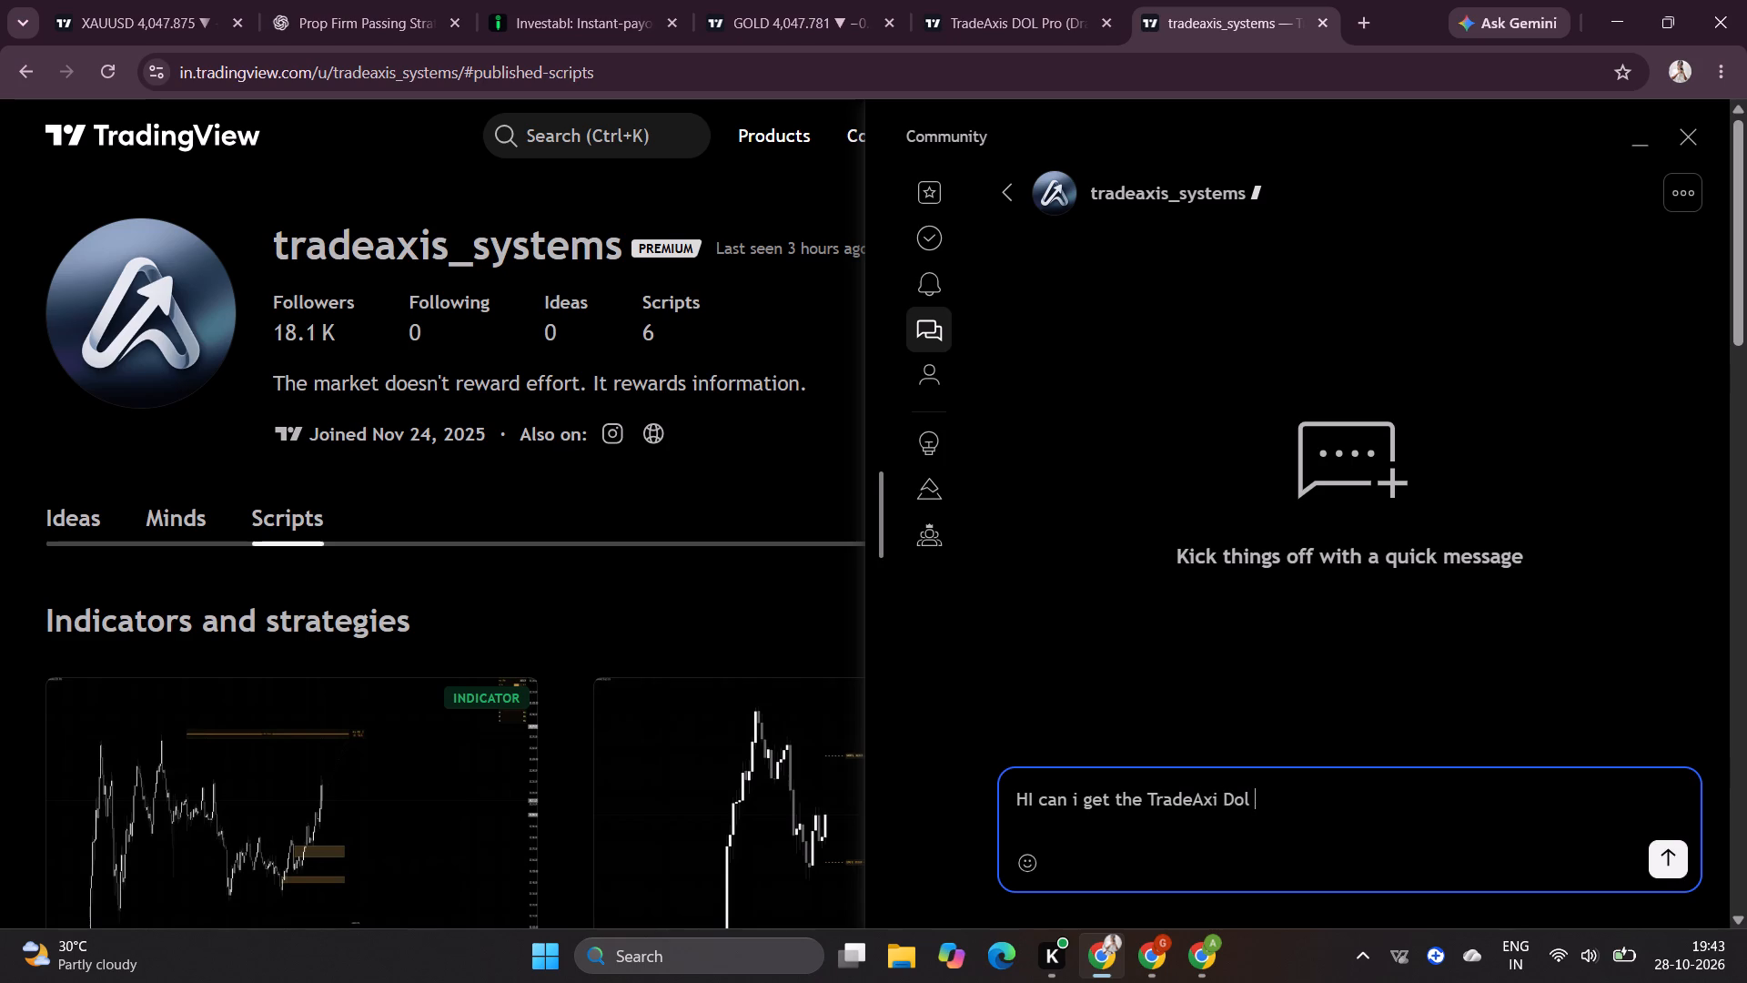
{"action": "type", "text": "(Draw on Liw"}
{"action": "key", "text": "BackSpace"}
{"action": "type", "text": "quidity) indicator"}
{"action": "key", "text": "Return"}
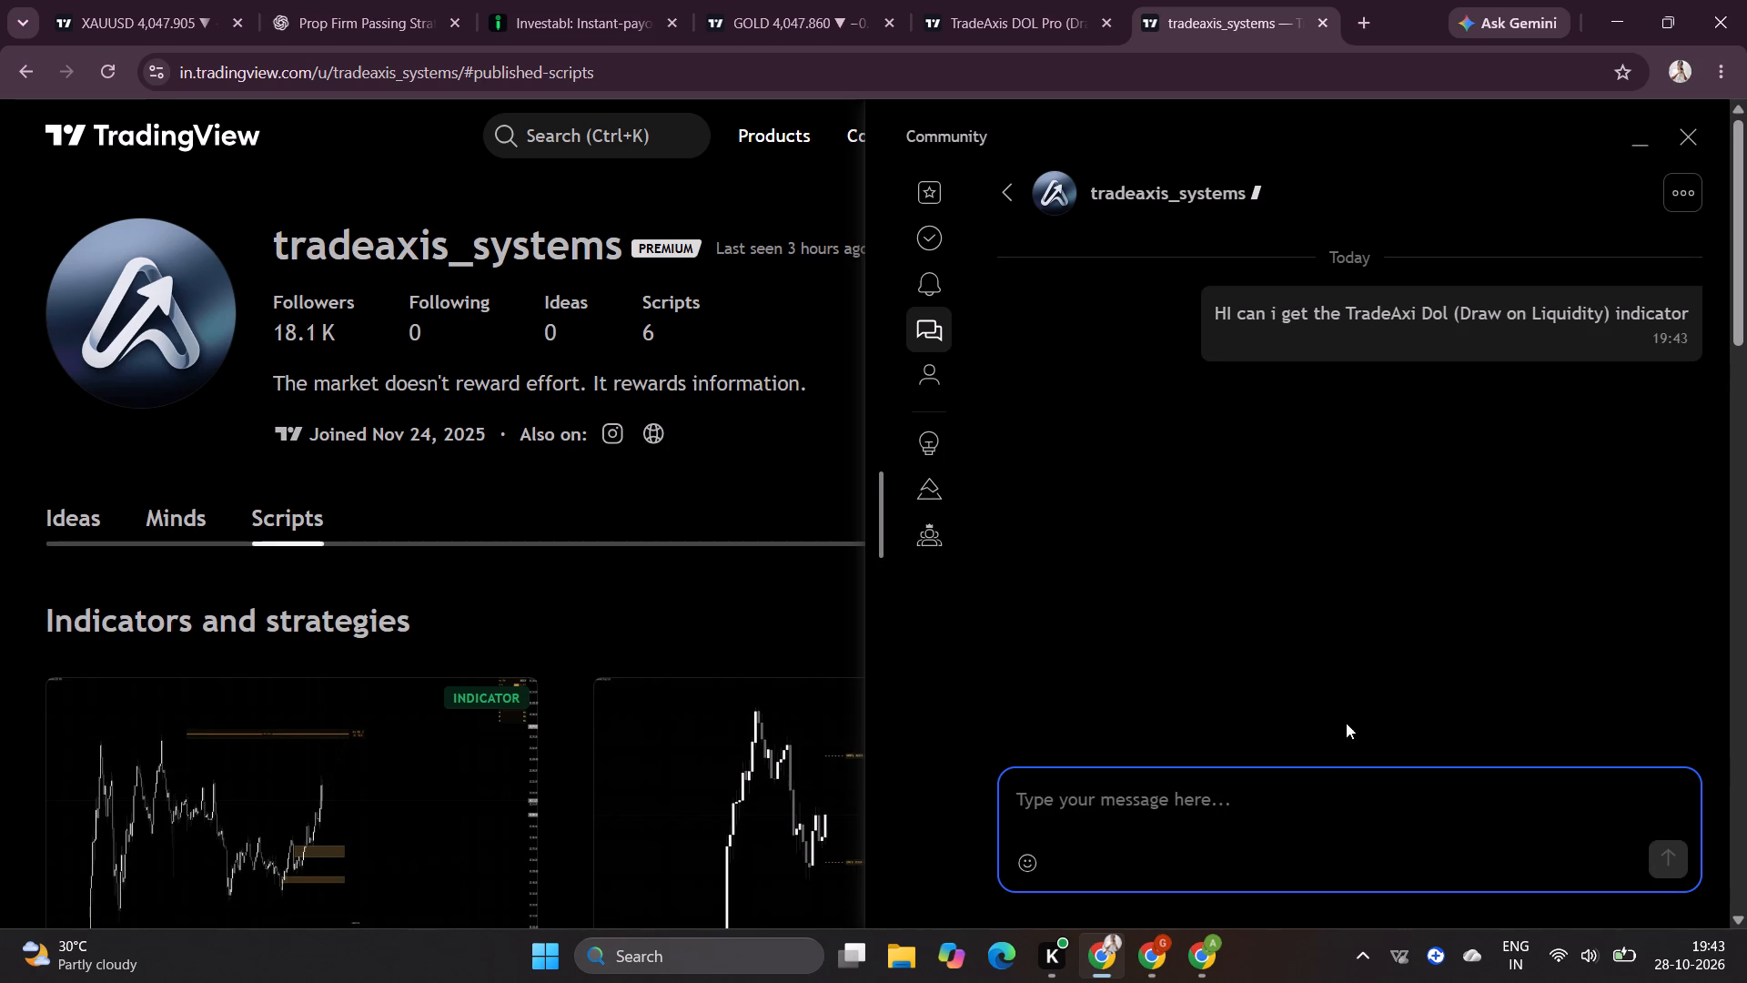
Leave the tradeaxis_systems conversation and close the community messaging view.
{"action": "left_click", "coordinate": [1261, 379]}
{"action": "scroll", "coordinate": [1288, 386], "scroll_direction": "down", "scroll_amount": 1}
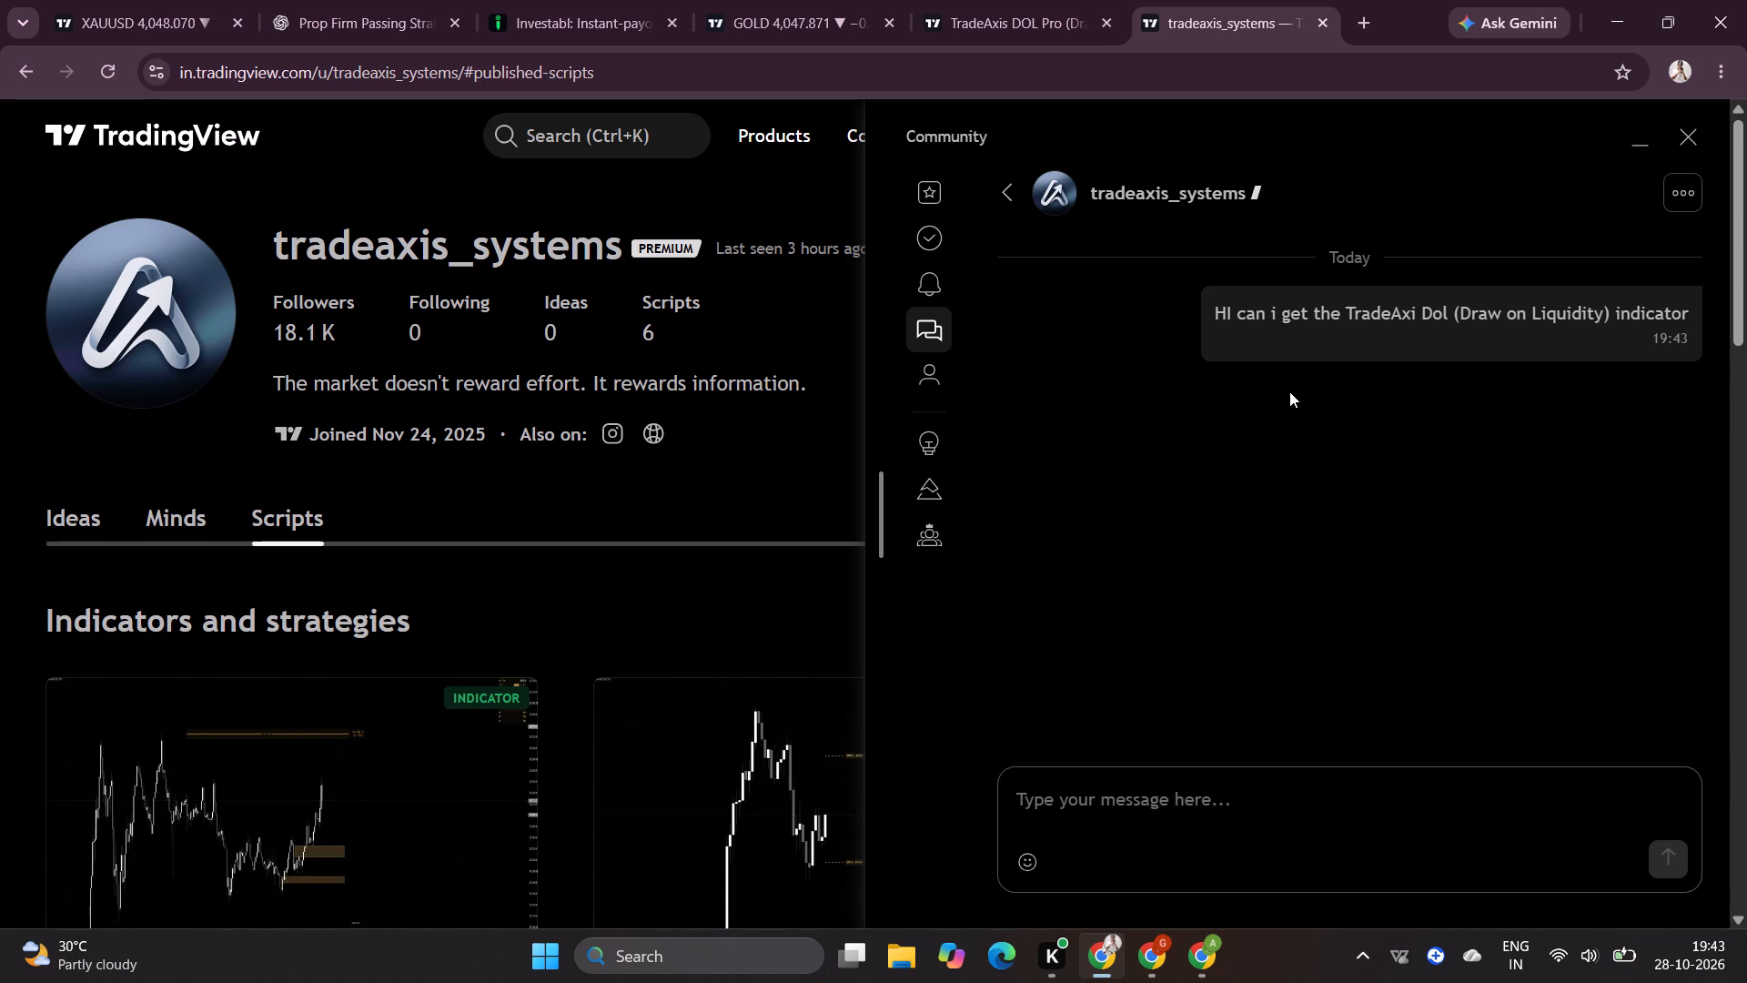
{"action": "left_click", "coordinate": [1270, 404]}
{"action": "left_click", "coordinate": [935, 370]}
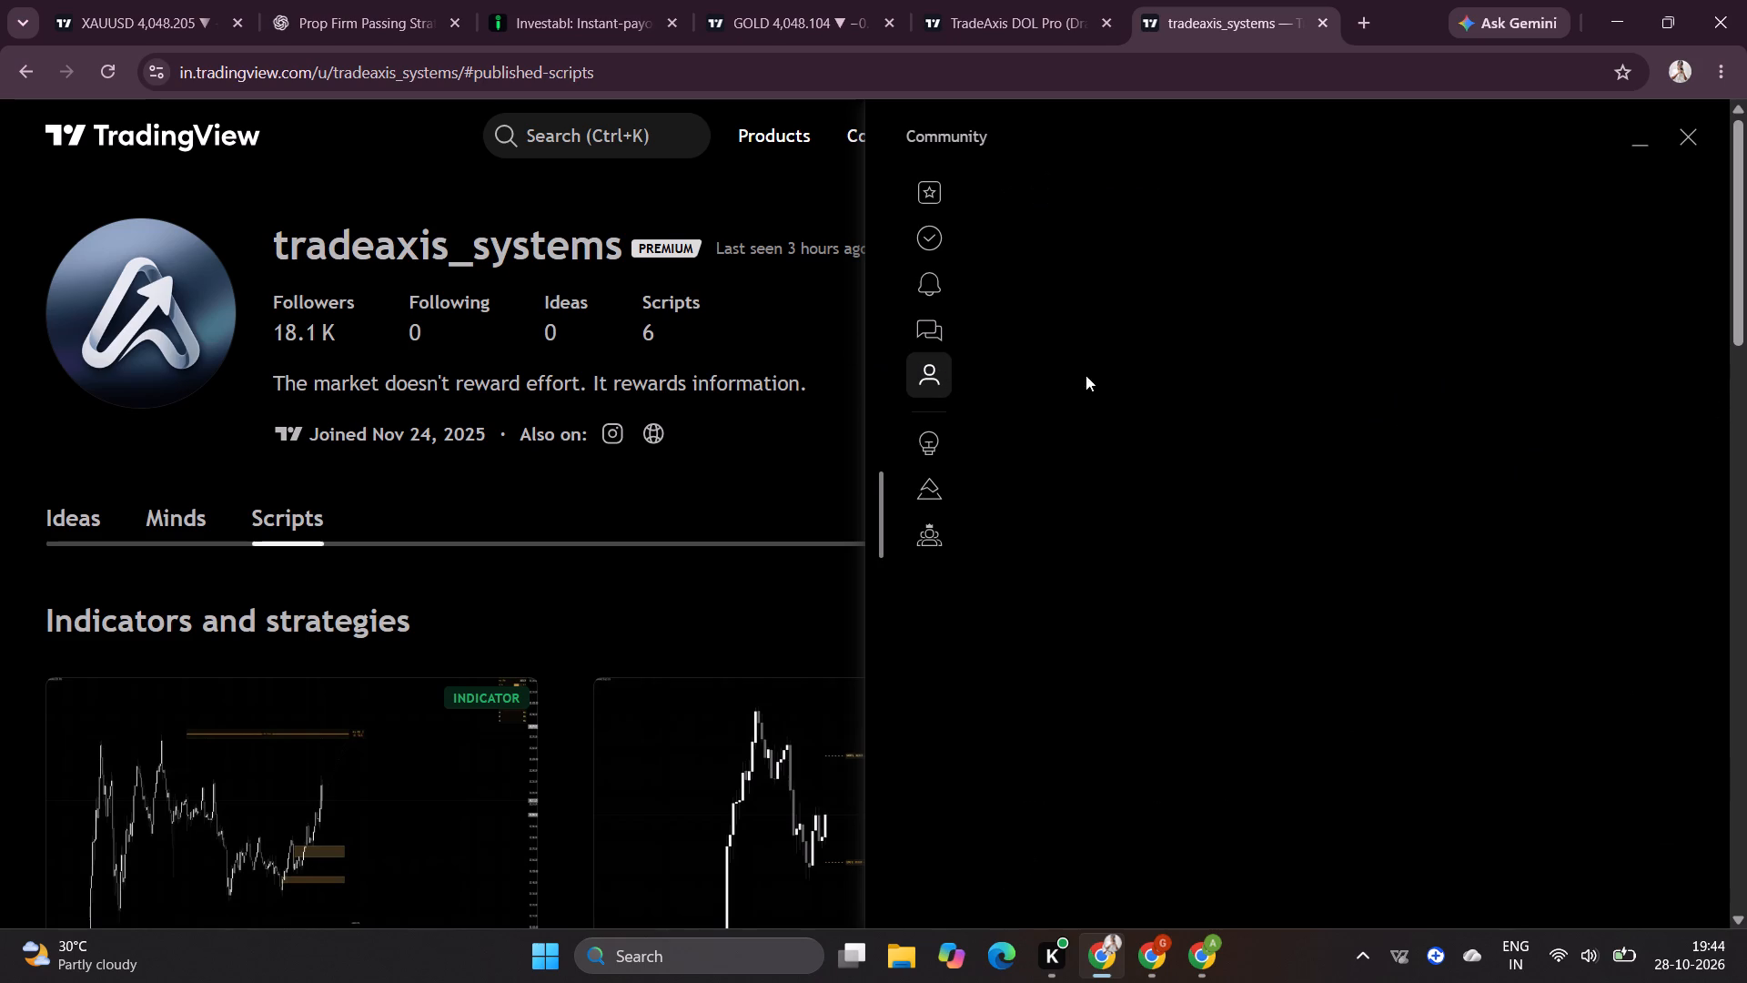
{"action": "left_click", "coordinate": [1696, 137]}
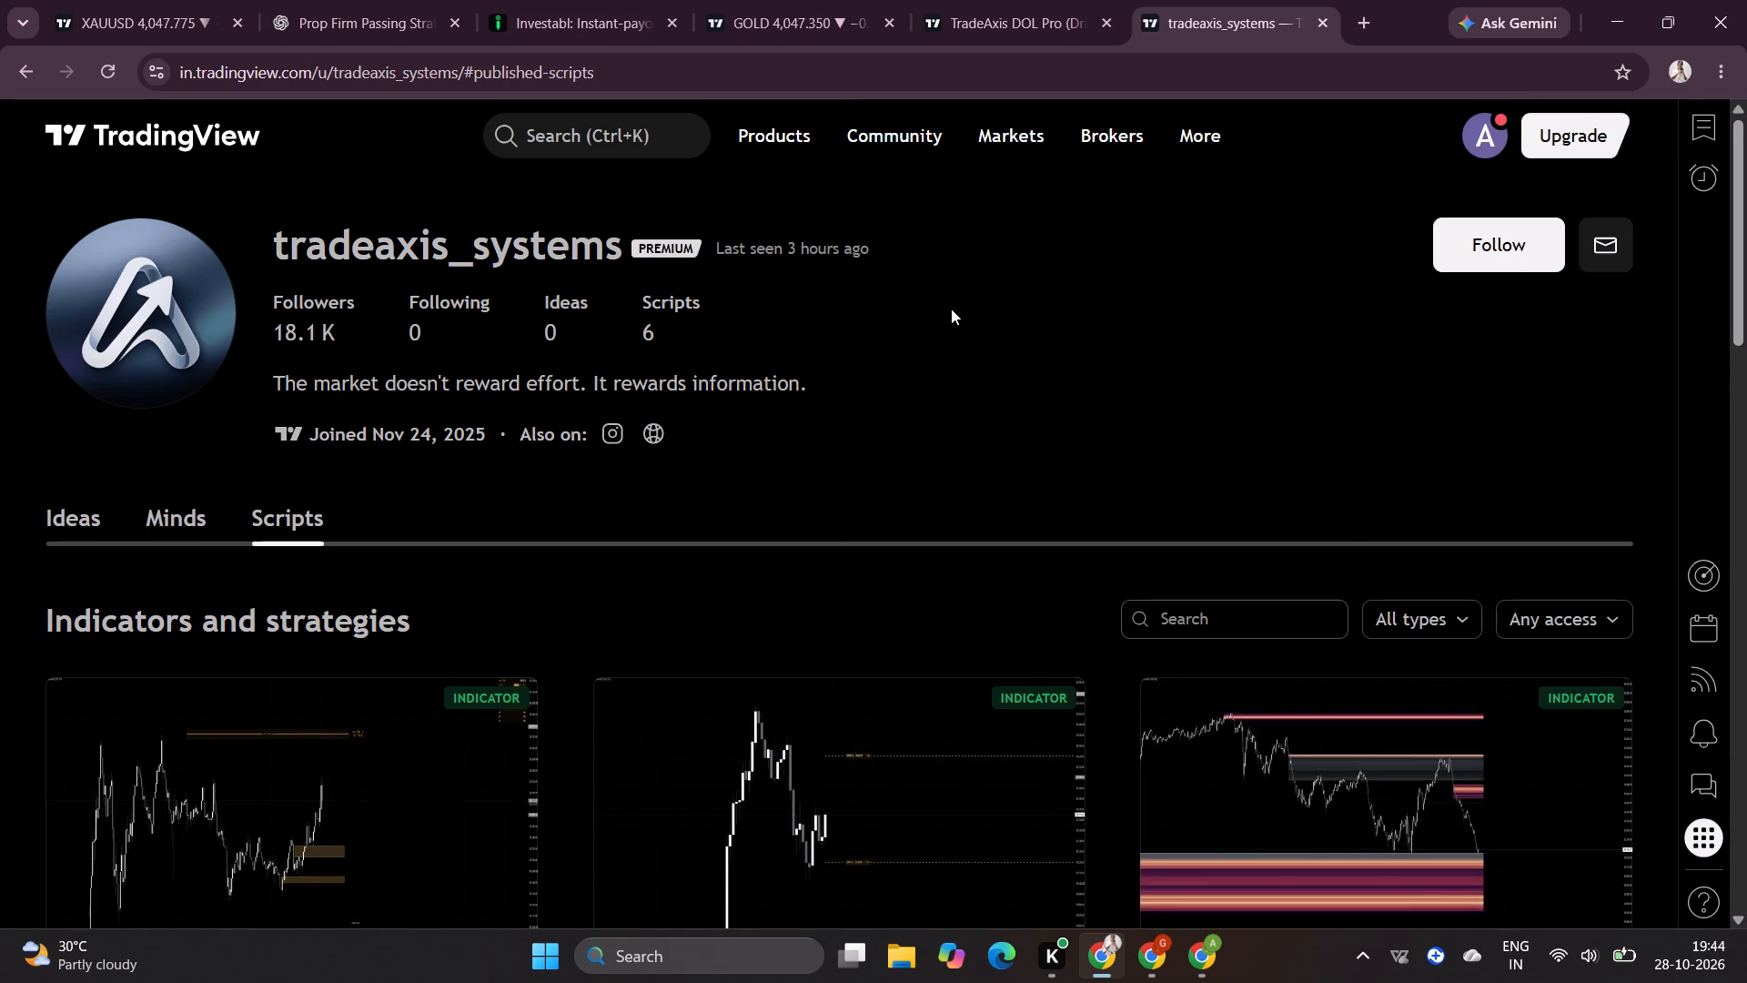
Go back to the GOLD chart and close its invite-only notice and the indicator search.
{"action": "left_click", "coordinate": [1318, 279]}
{"action": "scroll", "coordinate": [1136, 259], "scroll_direction": "up", "scroll_amount": 1}
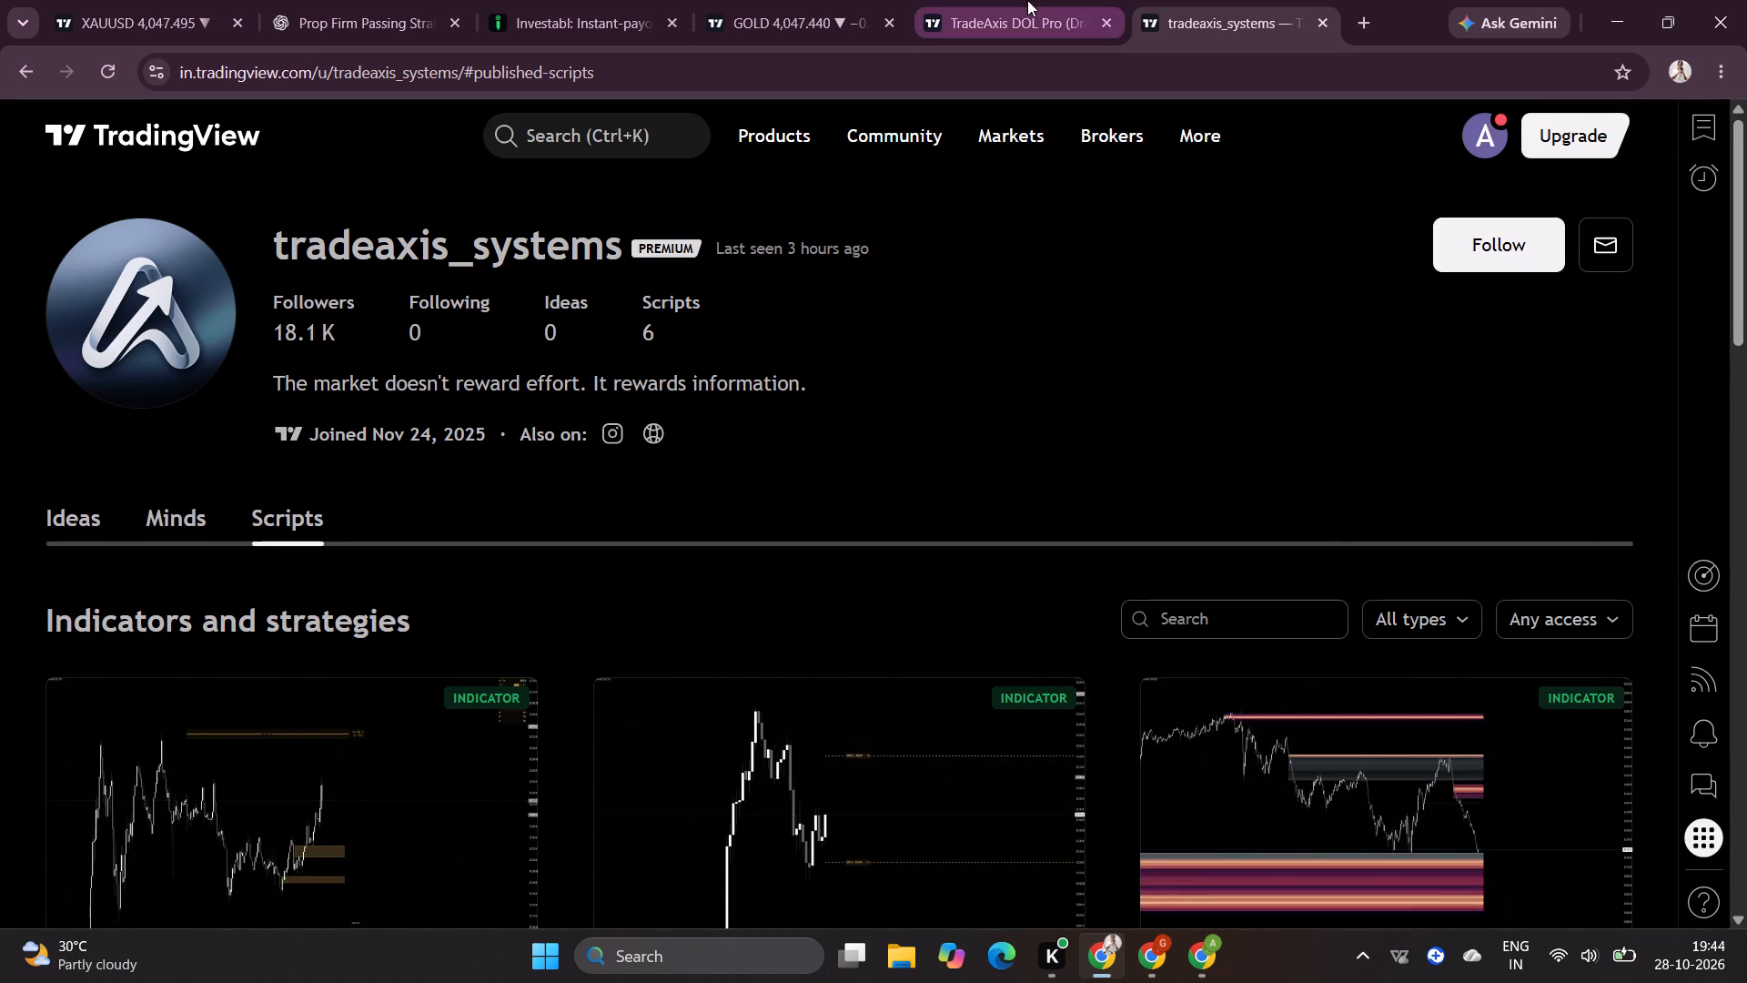
{"action": "left_click", "coordinate": [1025, 5]}
{"action": "scroll", "coordinate": [1059, 521], "scroll_direction": "up", "scroll_amount": 2}
{"action": "left_click", "coordinate": [827, 1]}
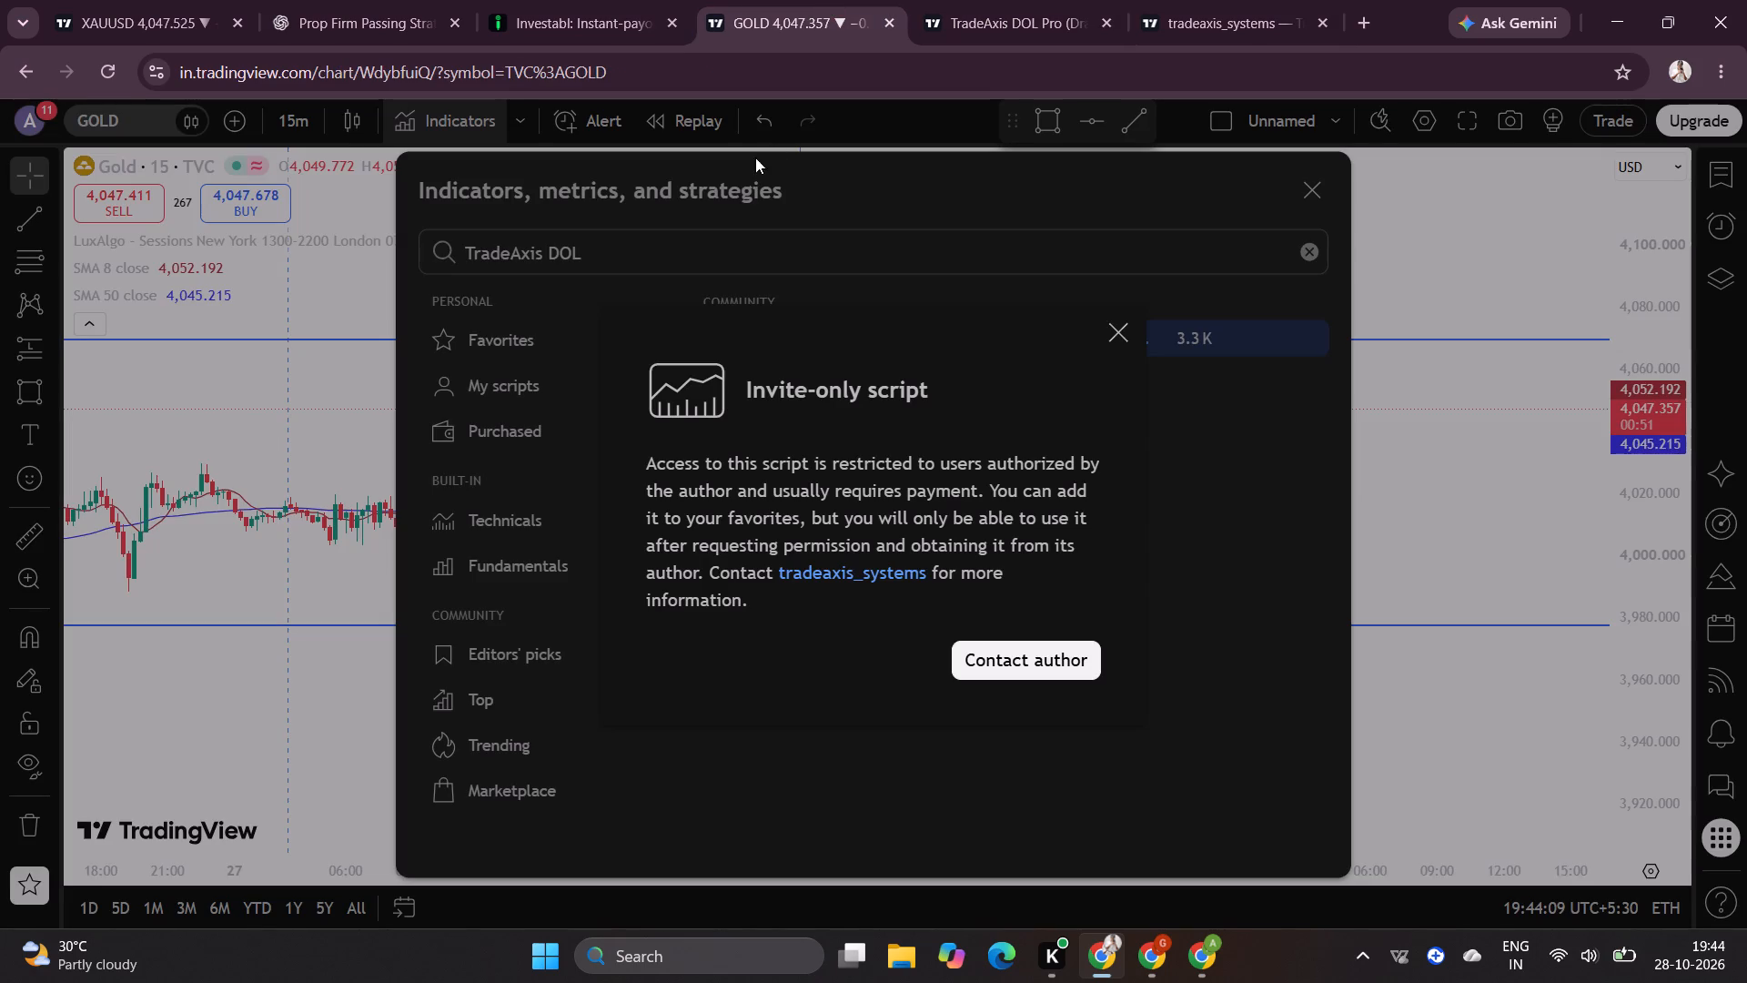
{"action": "left_click", "coordinate": [1116, 327]}
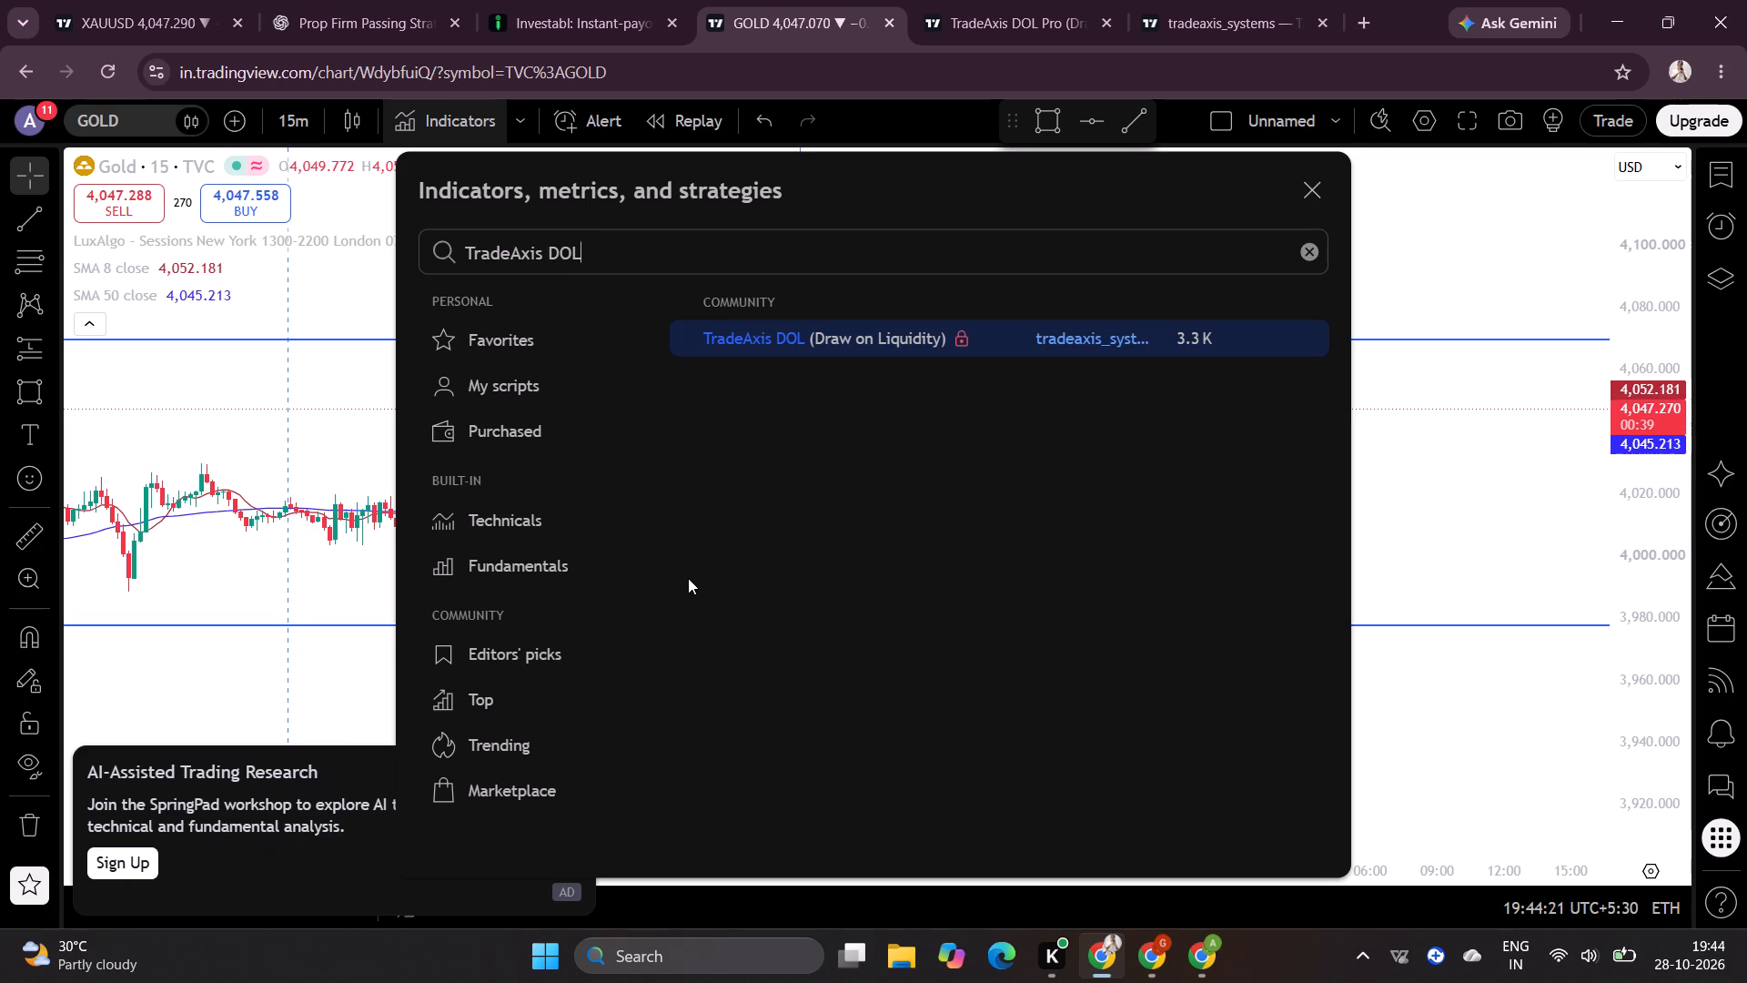
{"action": "left_click", "coordinate": [1310, 186]}
Switch the GOLD chart's timeframe to 30 minutes.
{"action": "scroll", "coordinate": [1188, 463], "scroll_direction": "up", "scroll_amount": 2}
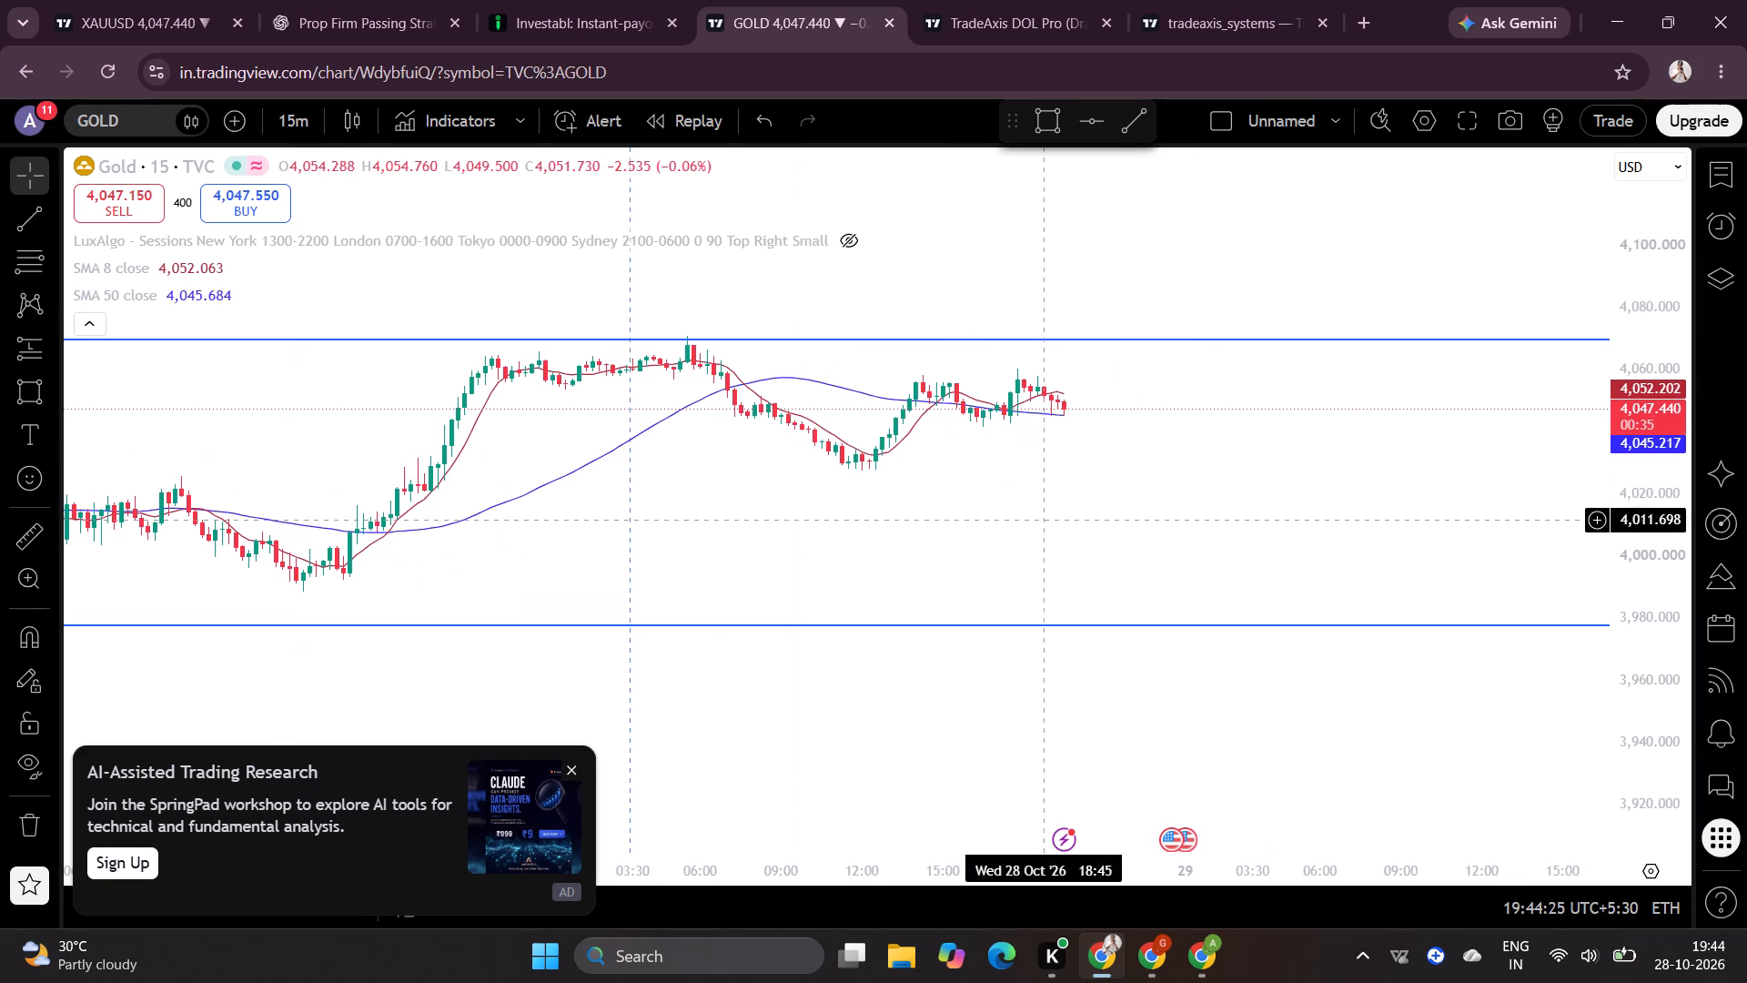
{"action": "left_click", "coordinate": [290, 111]}
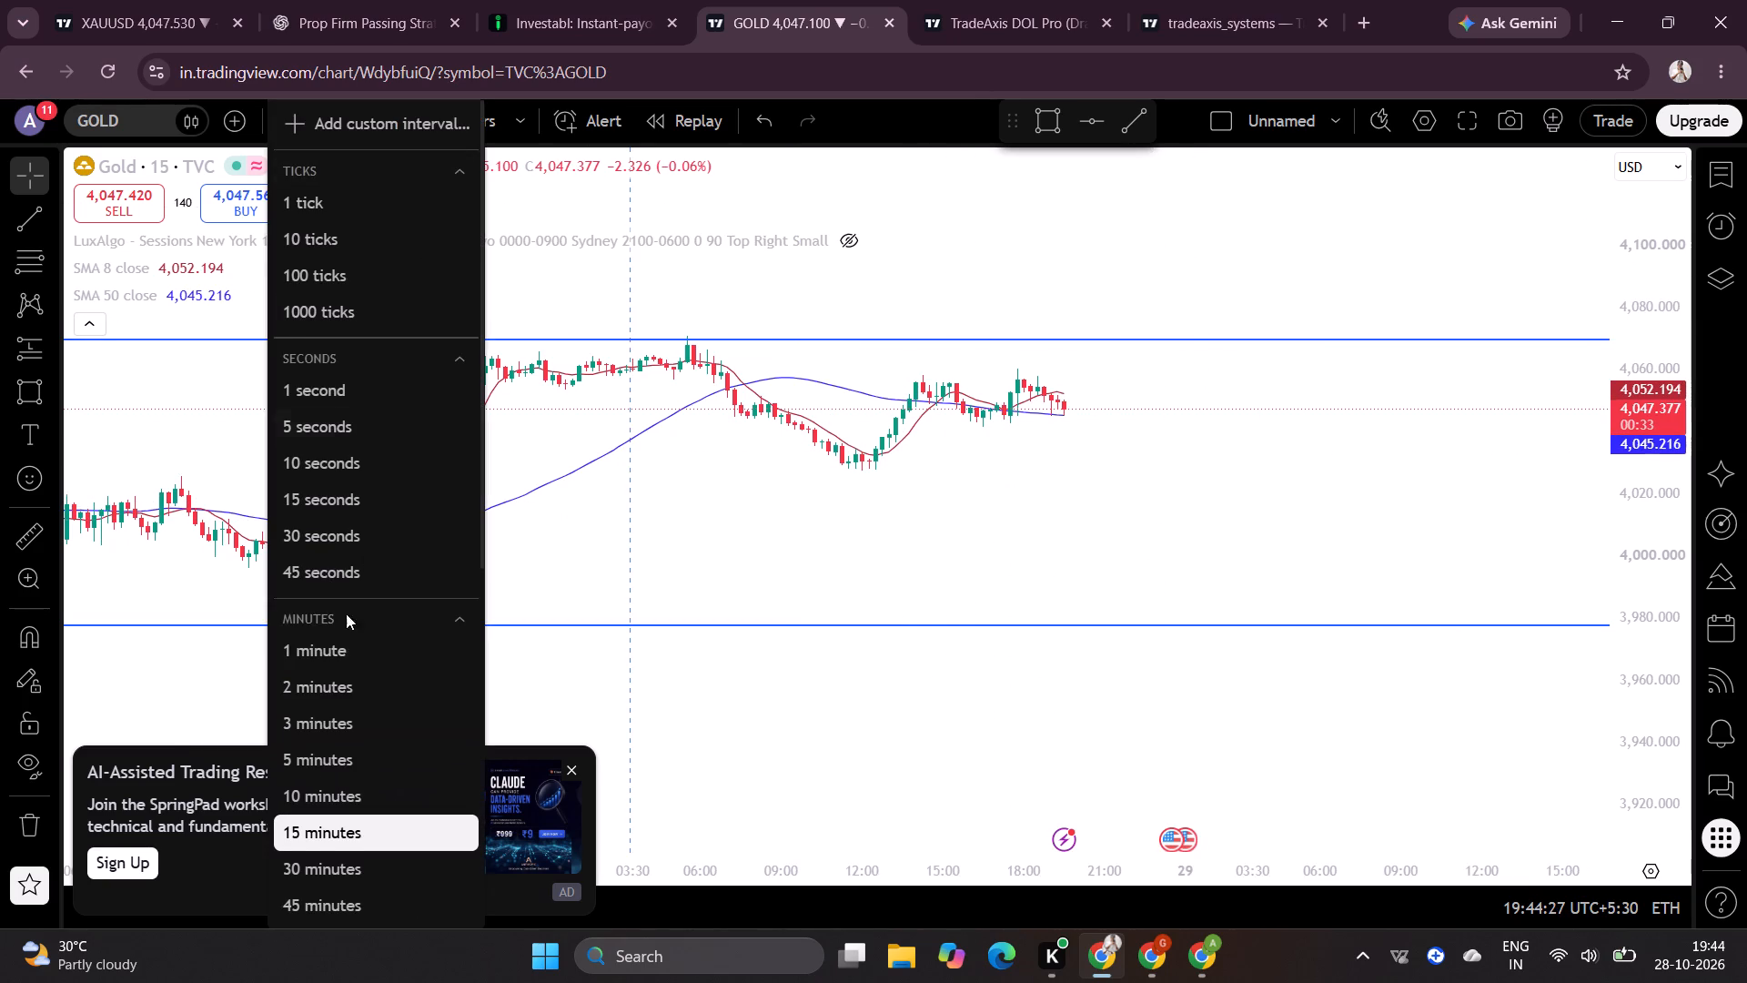
{"action": "scroll", "coordinate": [347, 690], "scroll_direction": "down", "scroll_amount": 1}
{"action": "left_click", "coordinate": [332, 751]}
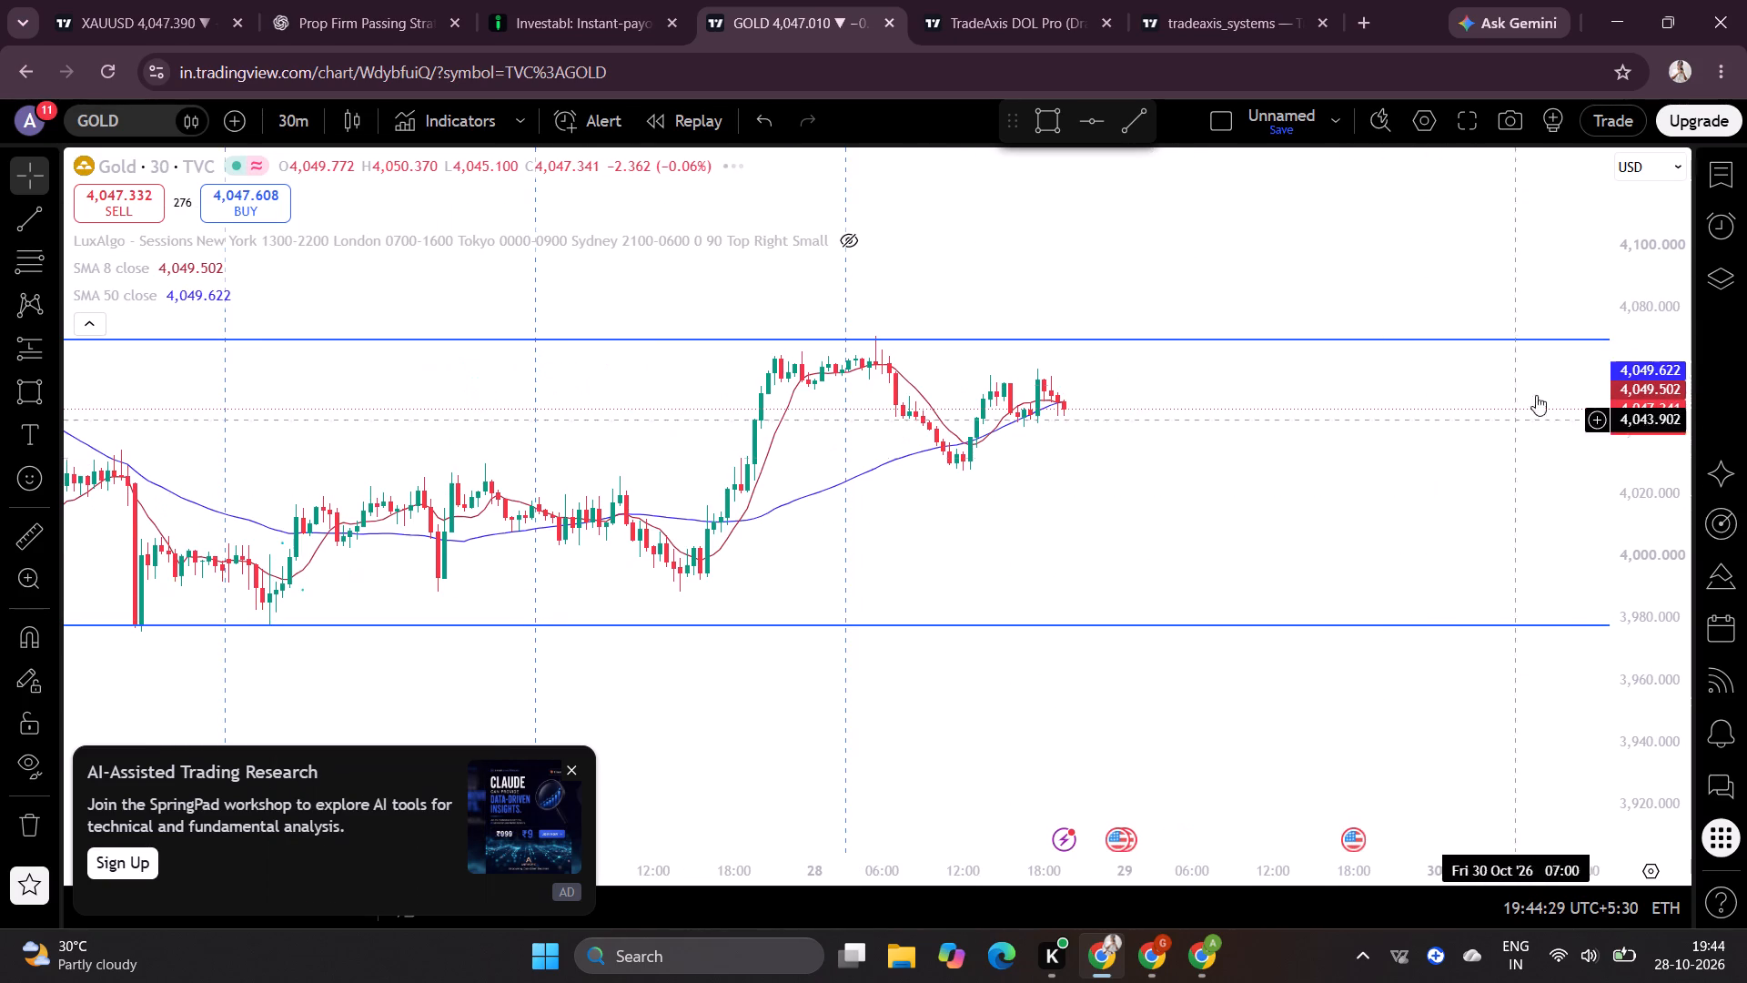
Dismiss the AI-Assisted Trading Research advertisement and the ad-free upgrade offer.
{"action": "left_click", "coordinate": [571, 768]}
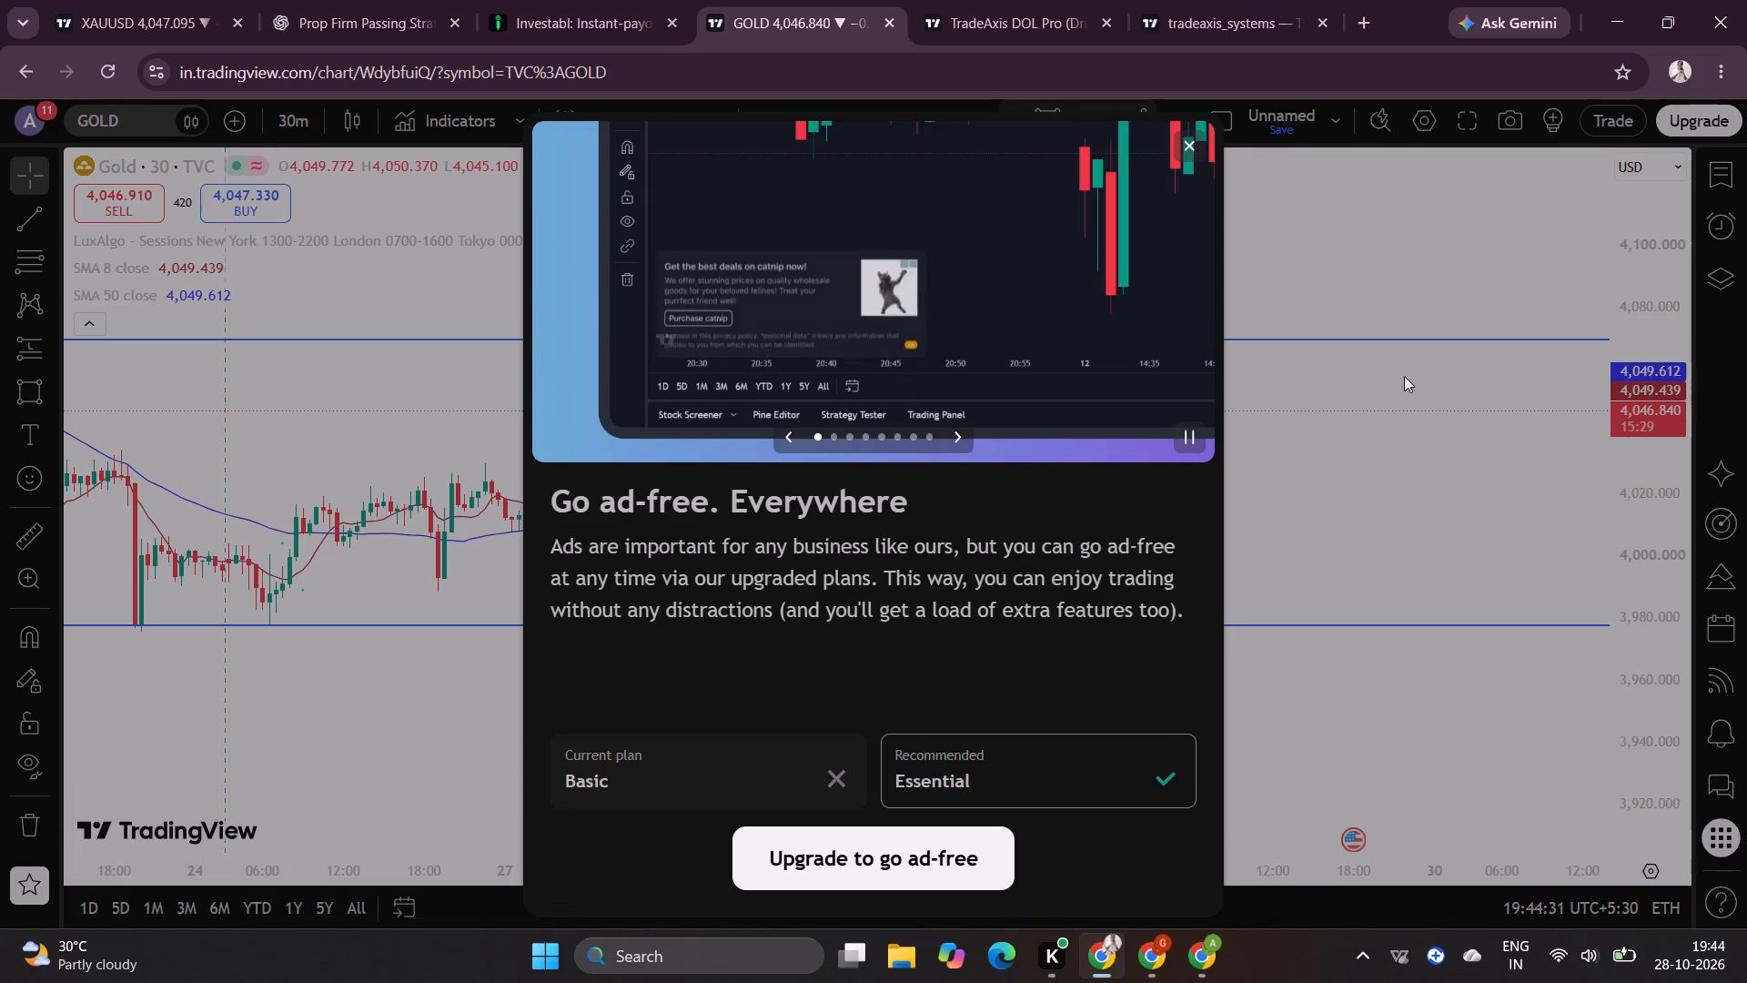
{"action": "left_click", "coordinate": [1184, 140]}
Delete the lower and upper blue horizontal range lines from the GOLD chart.
{"action": "scroll", "coordinate": [1636, 400], "scroll_direction": "up", "scroll_amount": 5}
{"action": "left_click_drag", "start_coordinate": [676, 464], "coordinate": [892, 454]}
{"action": "left_click_drag", "start_coordinate": [640, 479], "coordinate": [752, 478]}
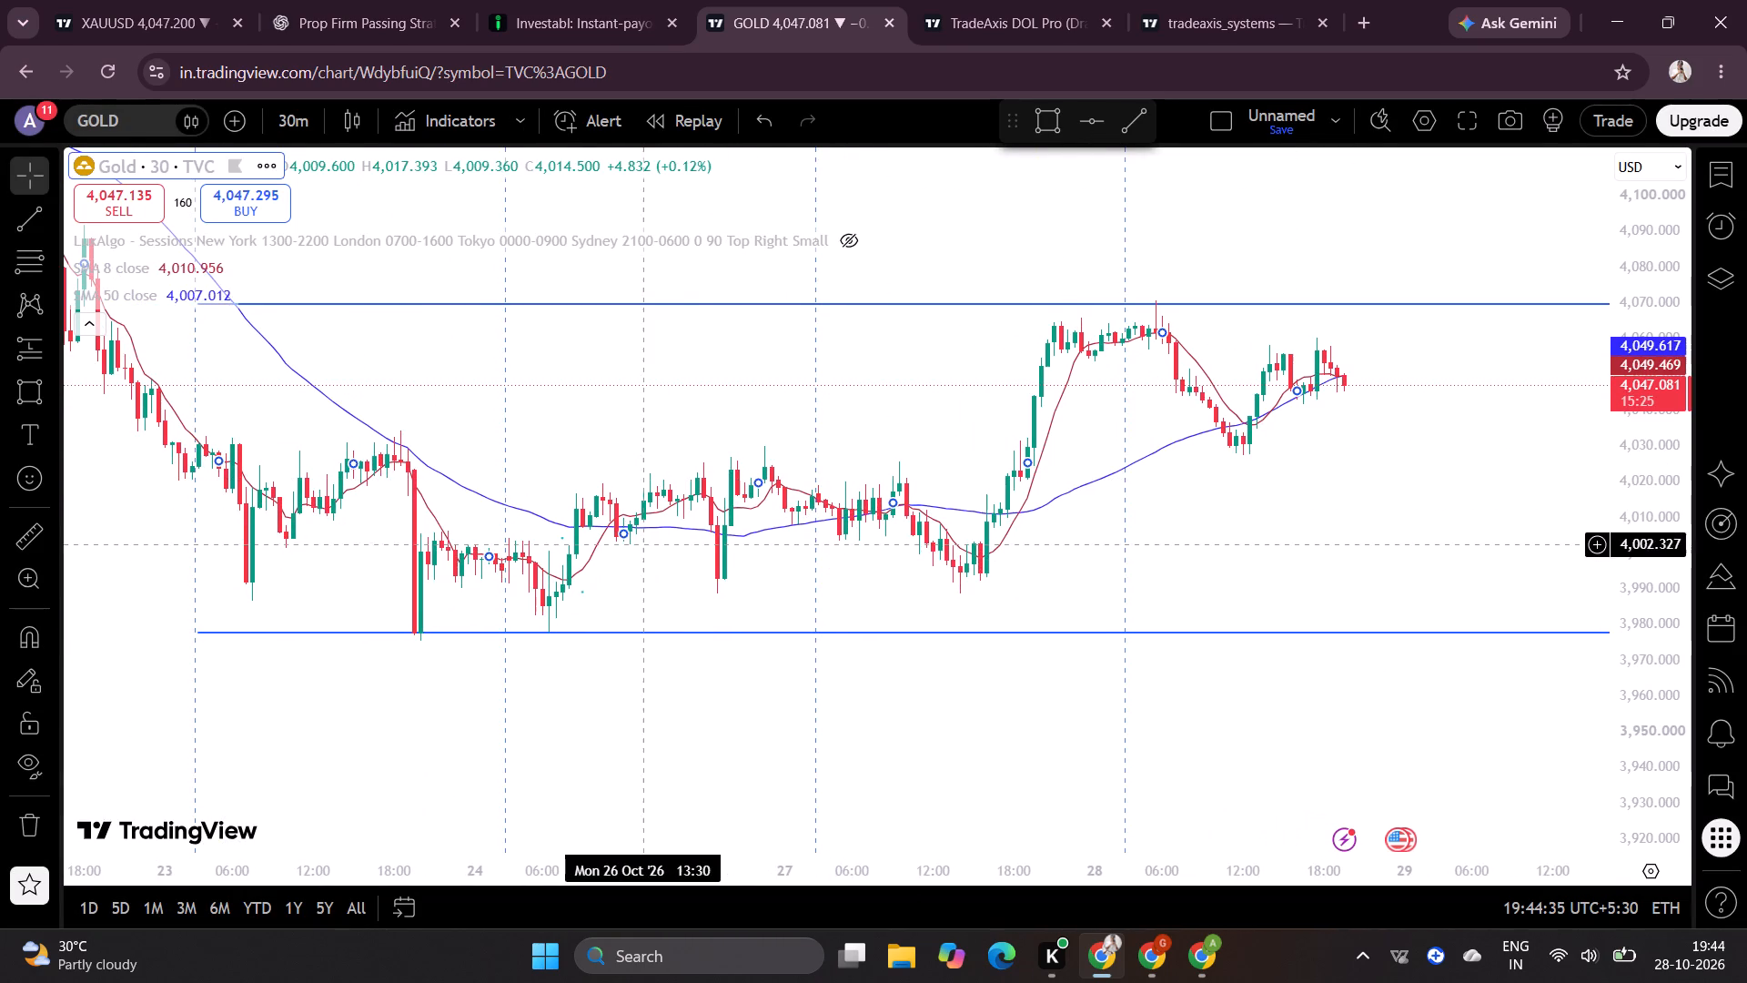
{"action": "left_click_drag", "start_coordinate": [722, 456], "coordinate": [716, 490]}
{"action": "left_click_drag", "start_coordinate": [656, 736], "coordinate": [584, 690]}
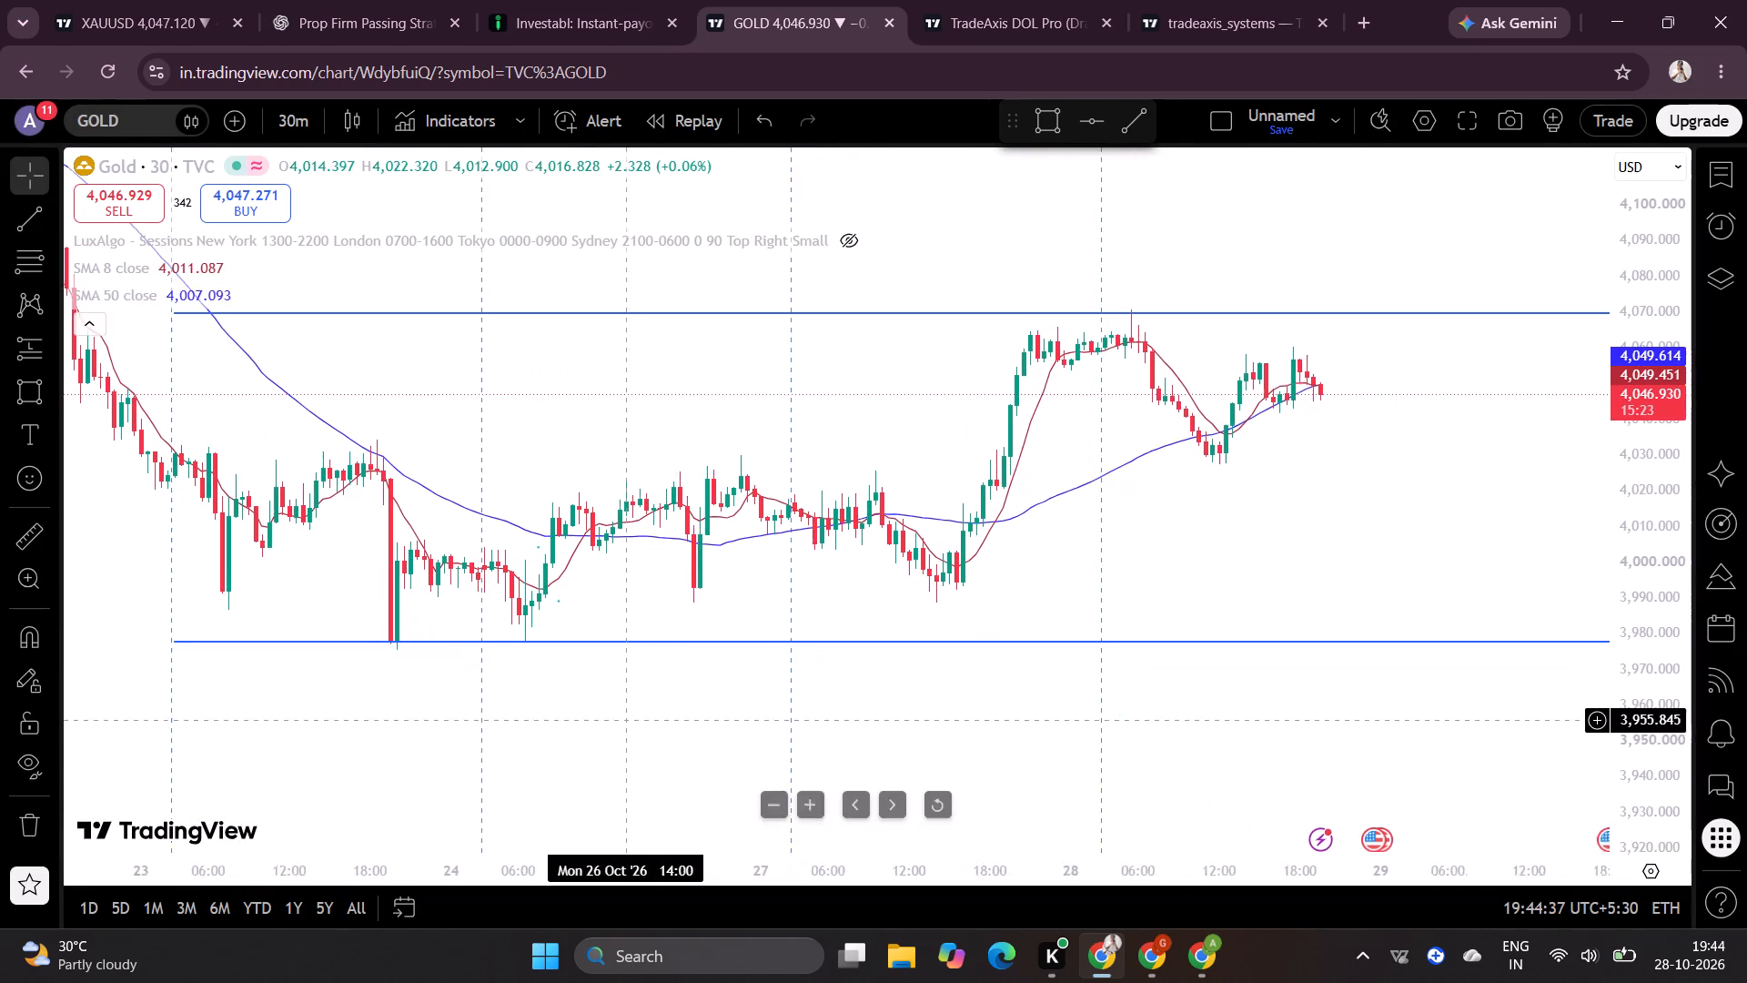
{"action": "left_click_drag", "start_coordinate": [584, 690], "coordinate": [582, 688]}
{"action": "left_click_drag", "start_coordinate": [708, 684], "coordinate": [637, 745]}
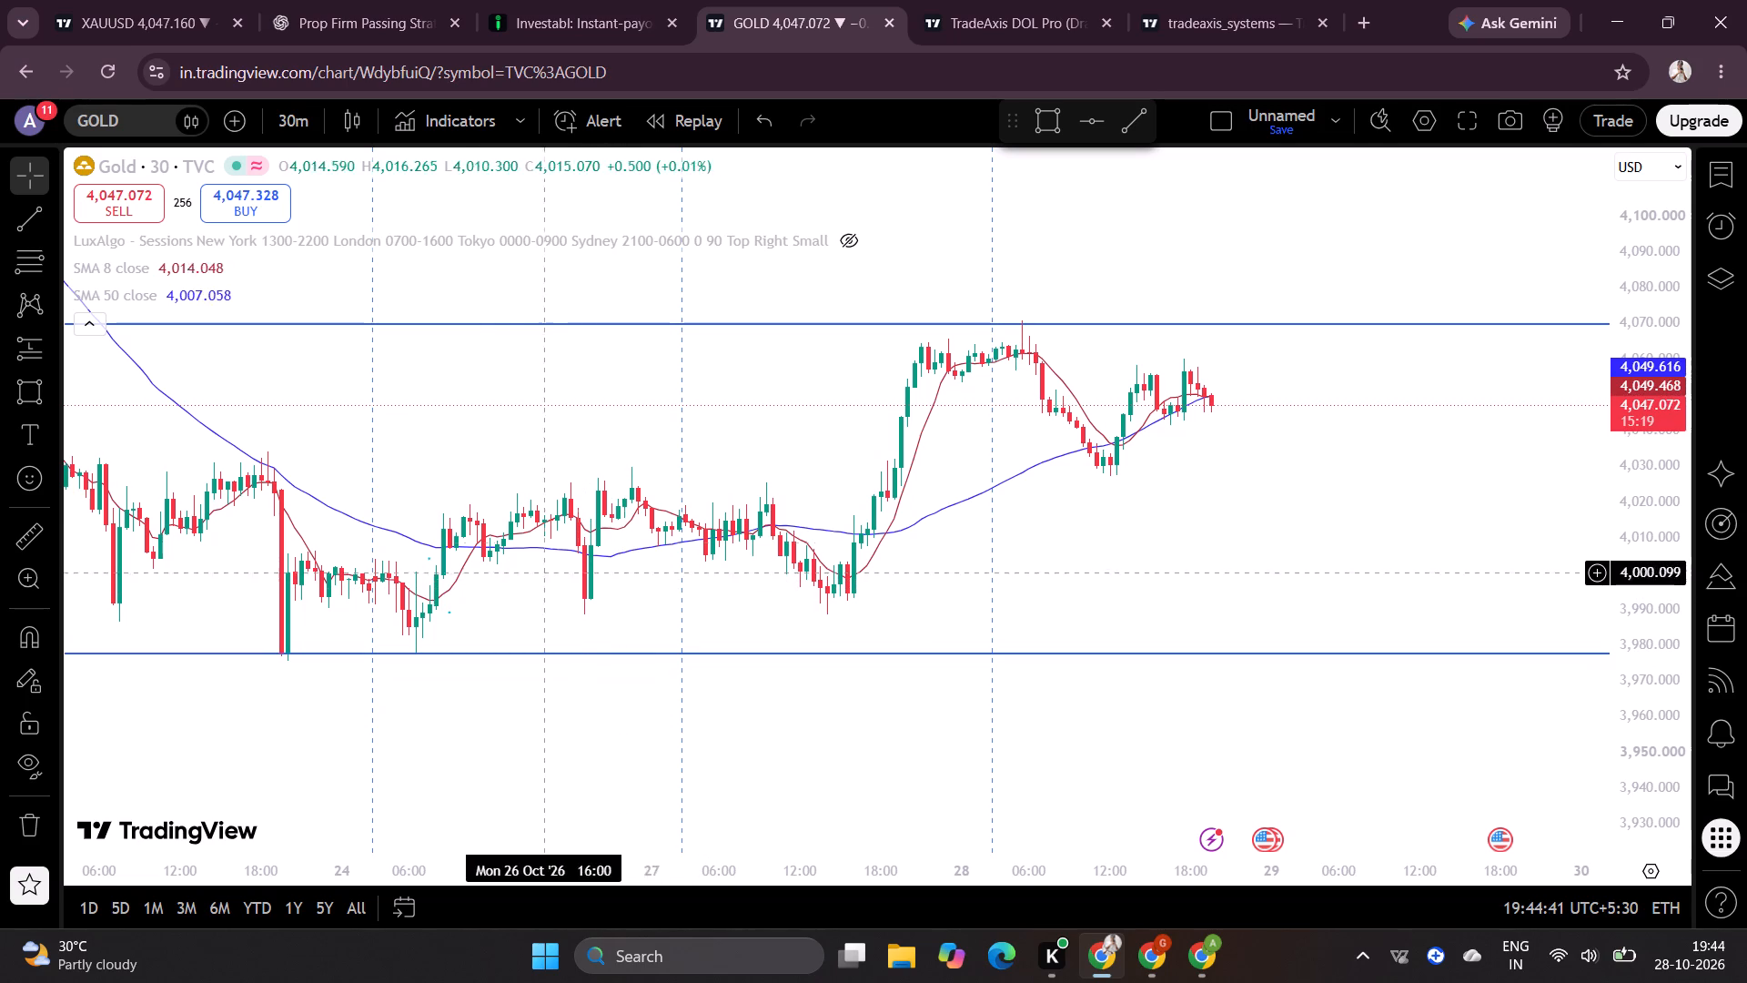
{"action": "left_click", "coordinate": [691, 649]}
{"action": "left_click", "coordinate": [1302, 186]}
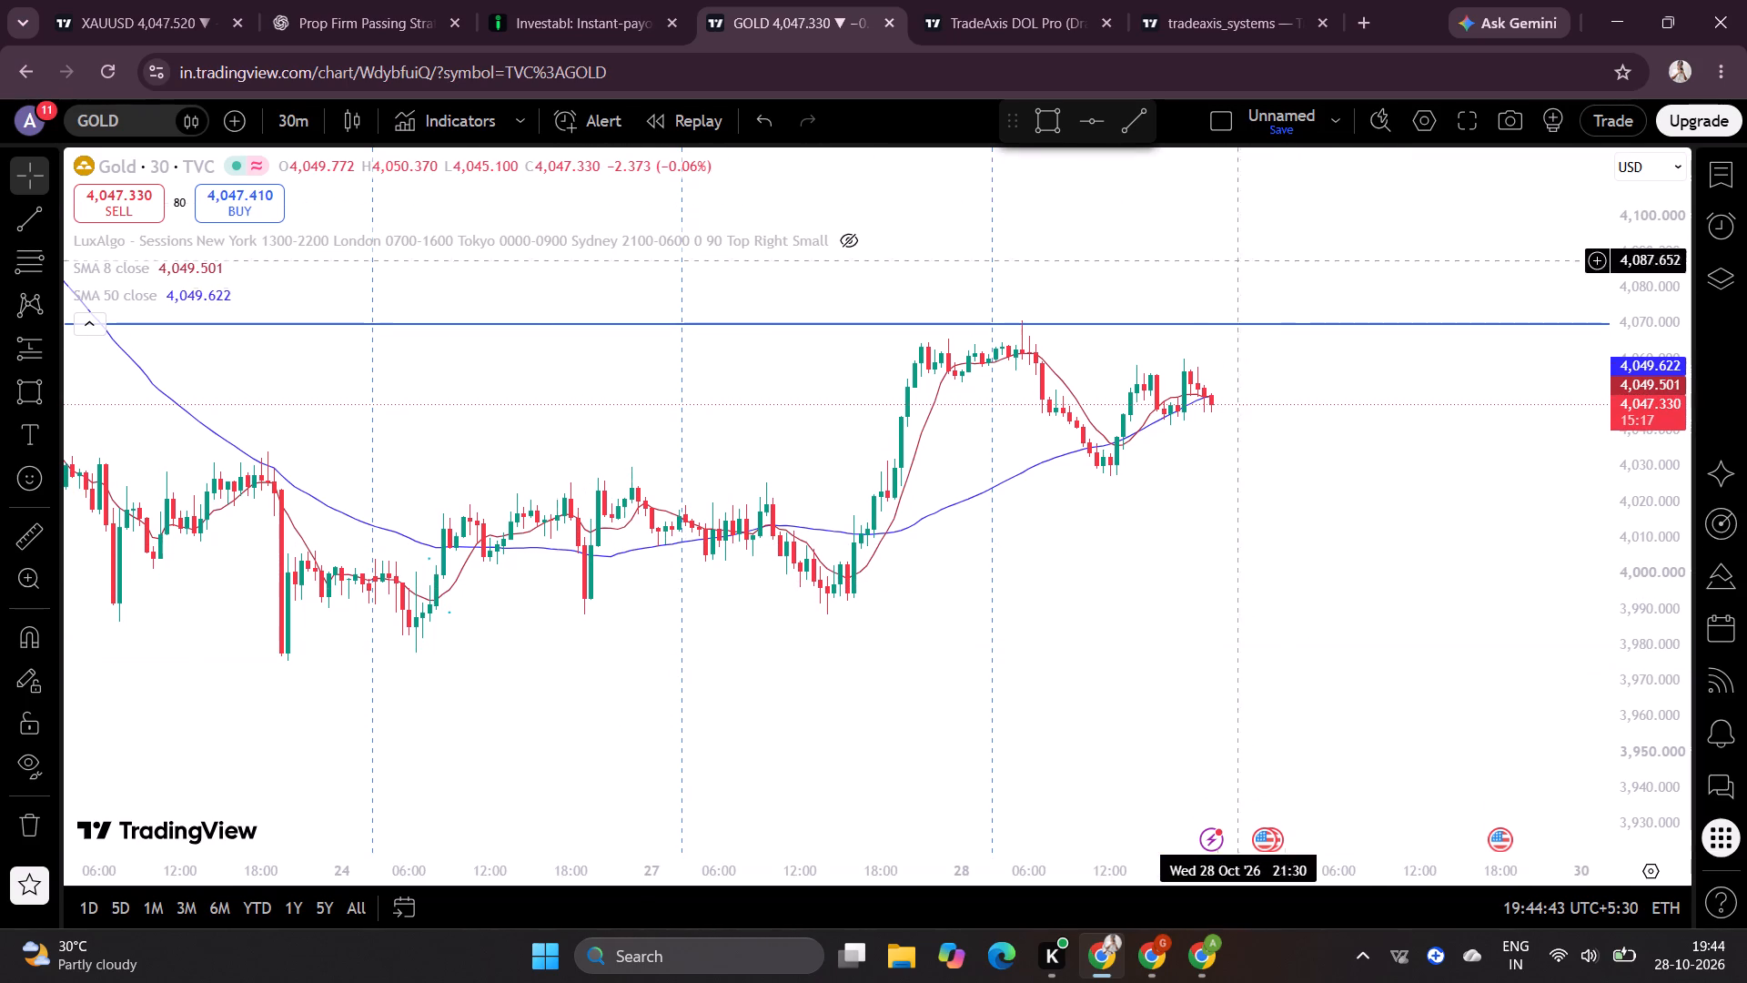
{"action": "left_click", "coordinate": [1202, 322]}
{"action": "left_click", "coordinate": [1300, 171]}
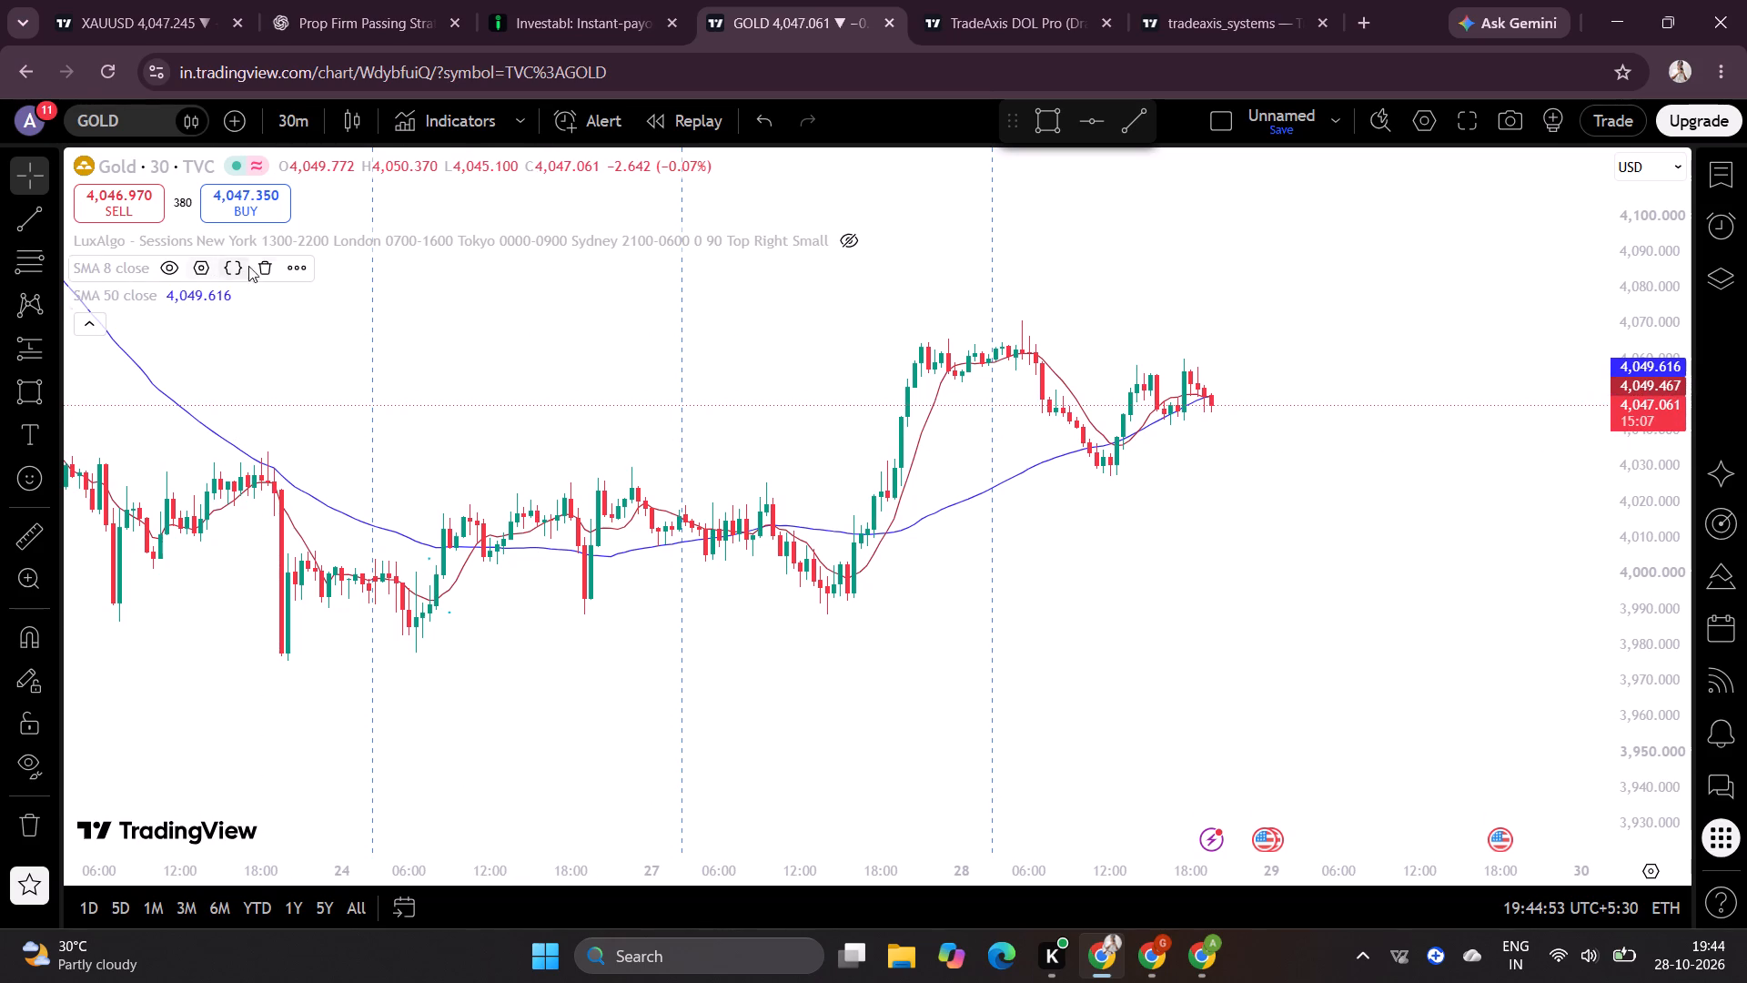
Review the style and input settings of the 8-period SMA, including its source options.
{"action": "left_click", "coordinate": [193, 265]}
{"action": "scroll", "coordinate": [881, 604], "scroll_direction": "down", "scroll_amount": 1}
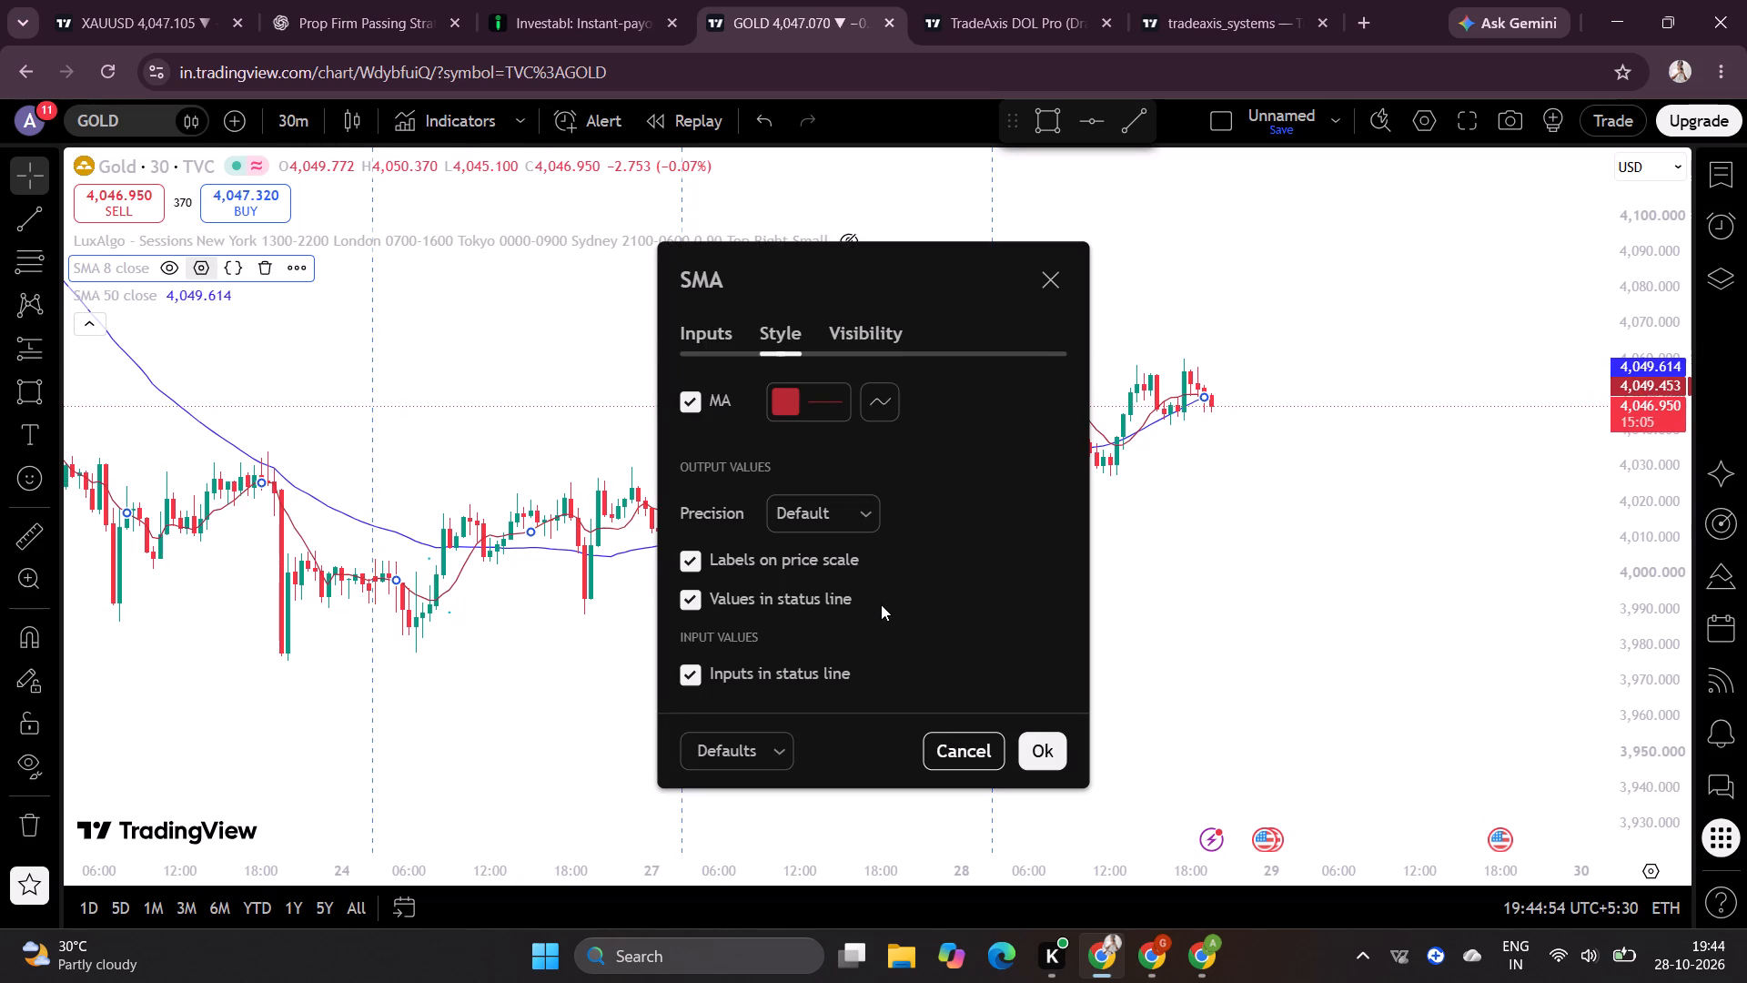
{"action": "scroll", "coordinate": [881, 604], "scroll_direction": "down", "scroll_amount": 1}
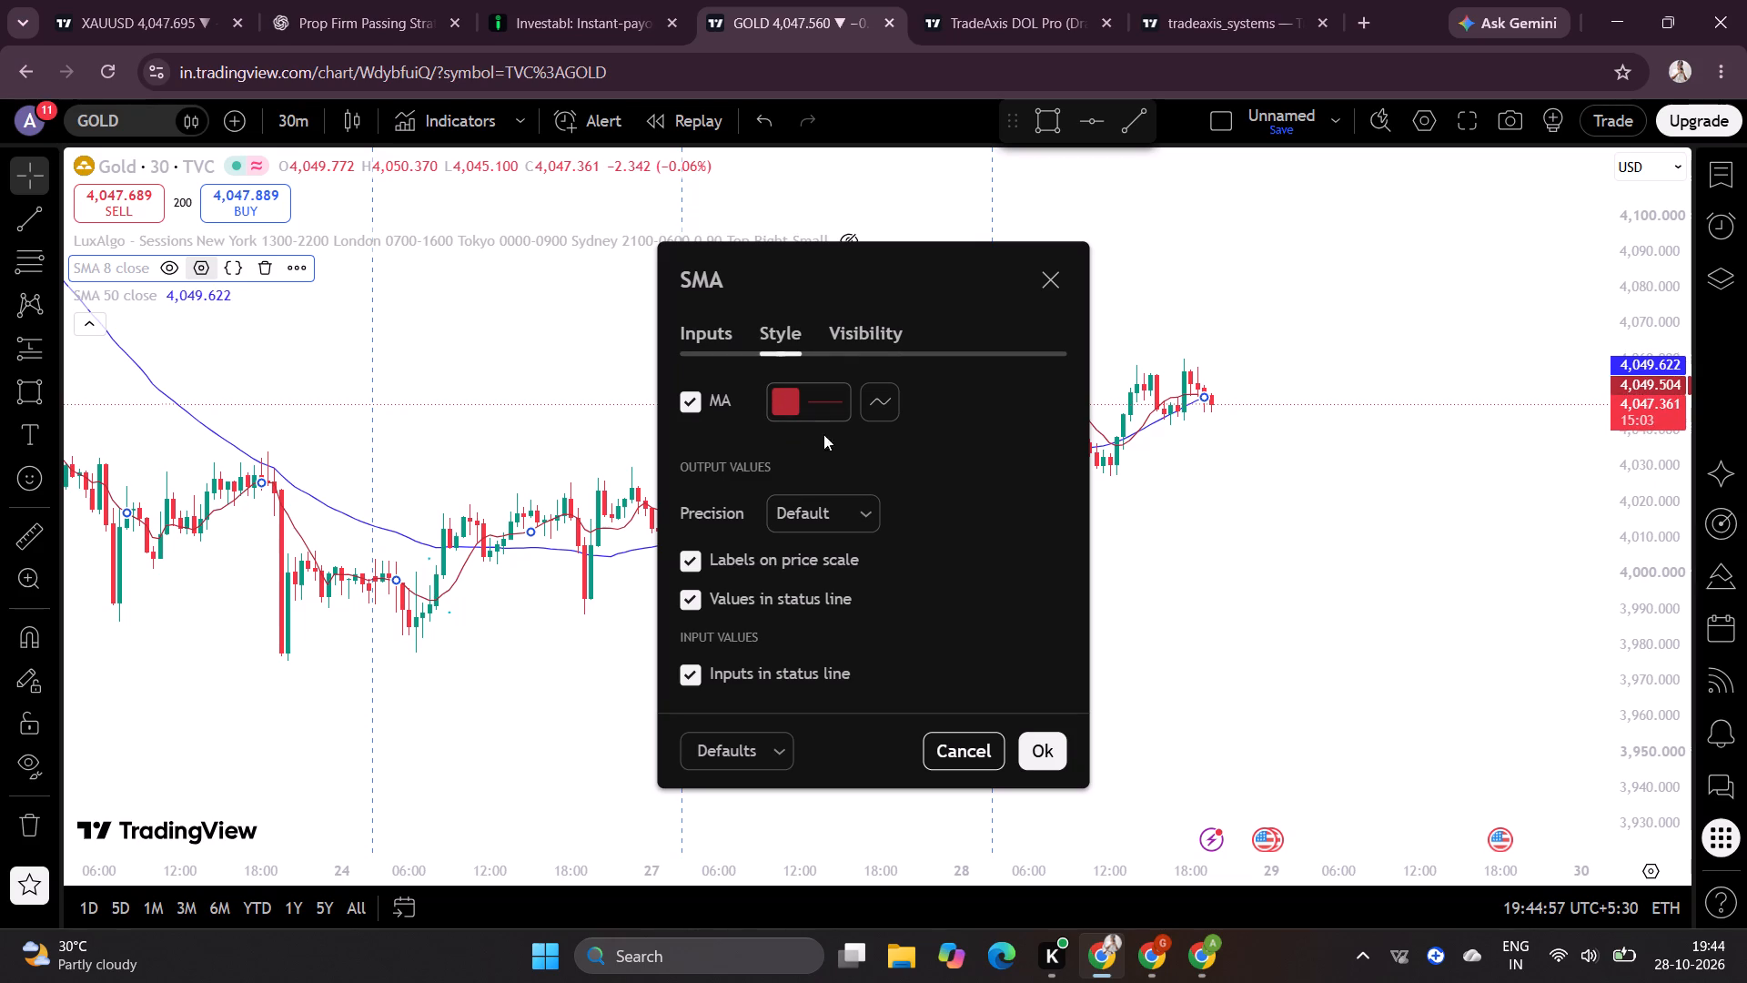
{"action": "left_click", "coordinate": [697, 340]}
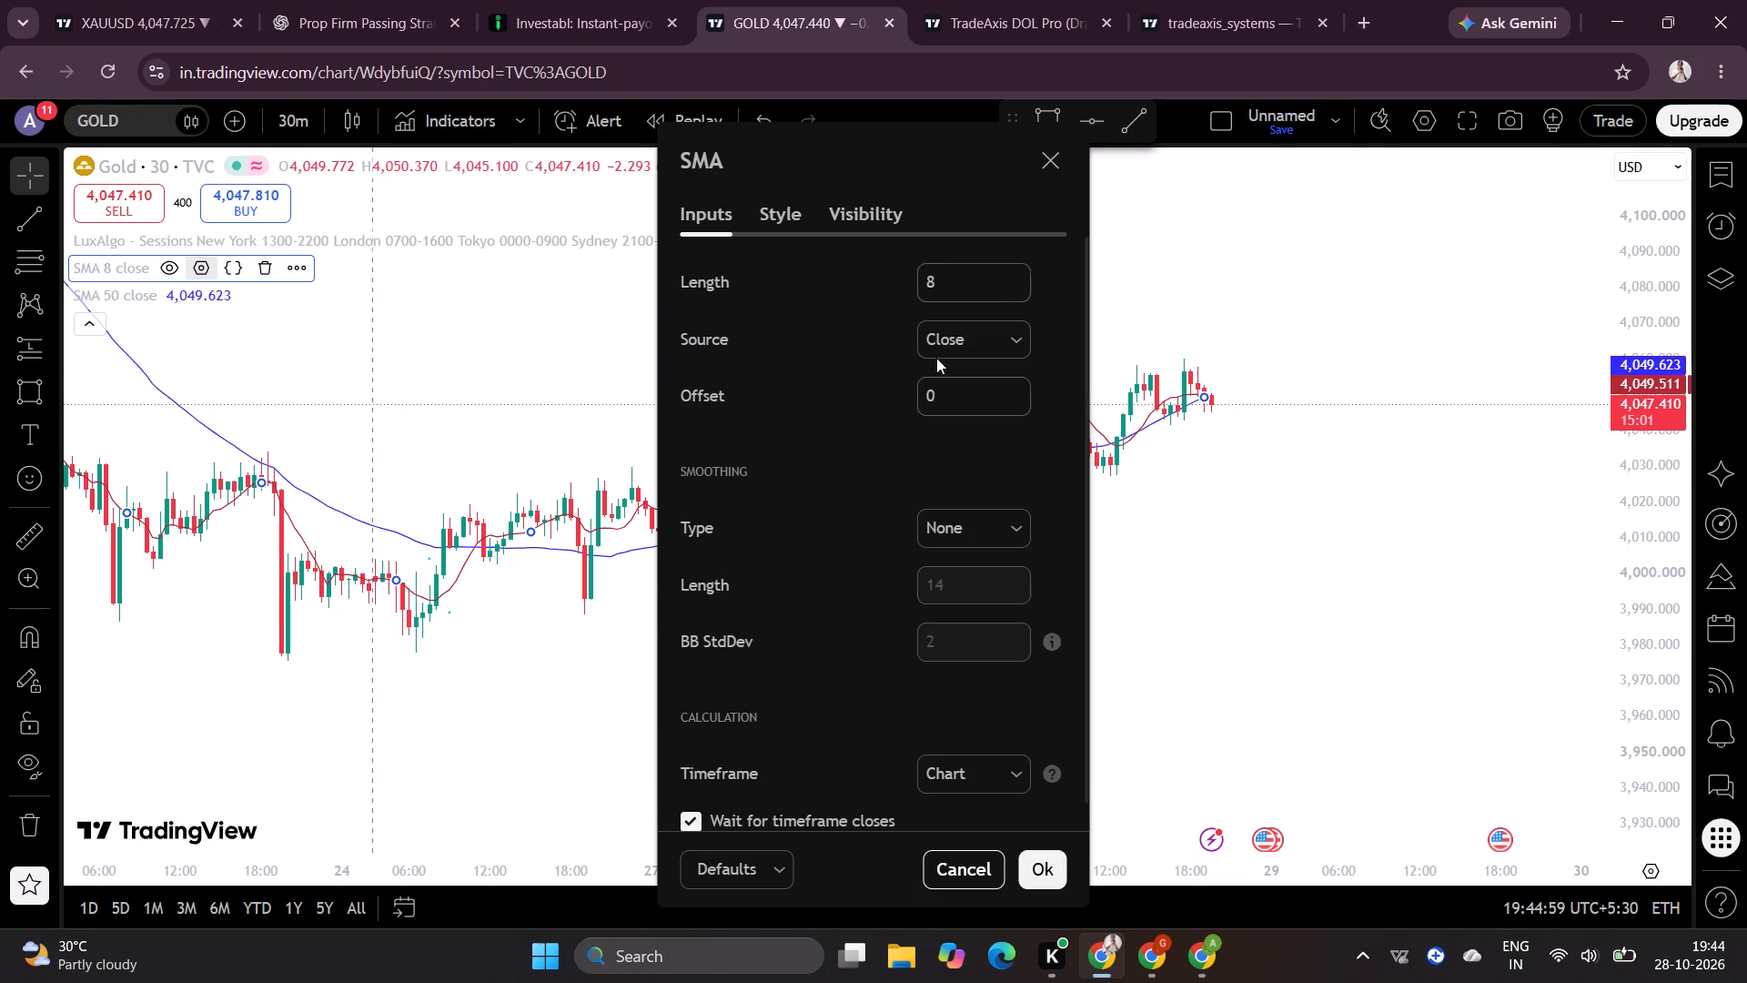
{"action": "scroll", "coordinate": [860, 453], "scroll_direction": "down", "scroll_amount": 1}
{"action": "left_click", "coordinate": [997, 315]}
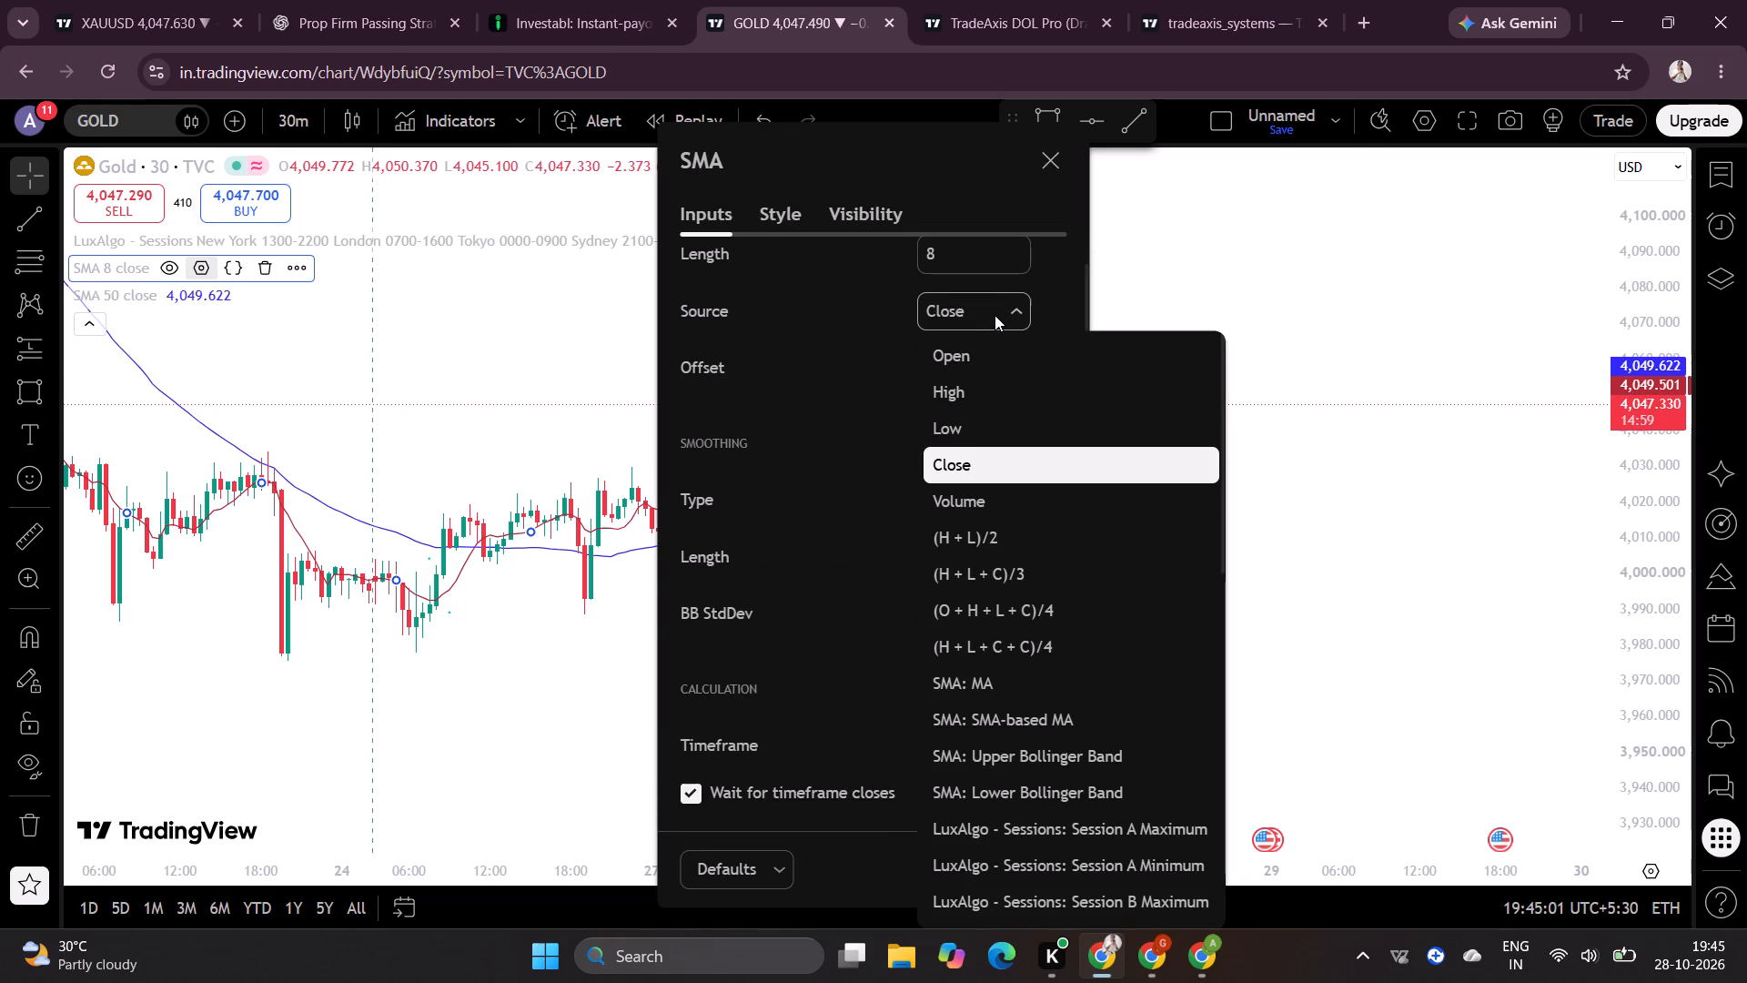
{"action": "left_click", "coordinate": [765, 300]}
{"action": "scroll", "coordinate": [874, 600], "scroll_direction": "down", "scroll_amount": 6}
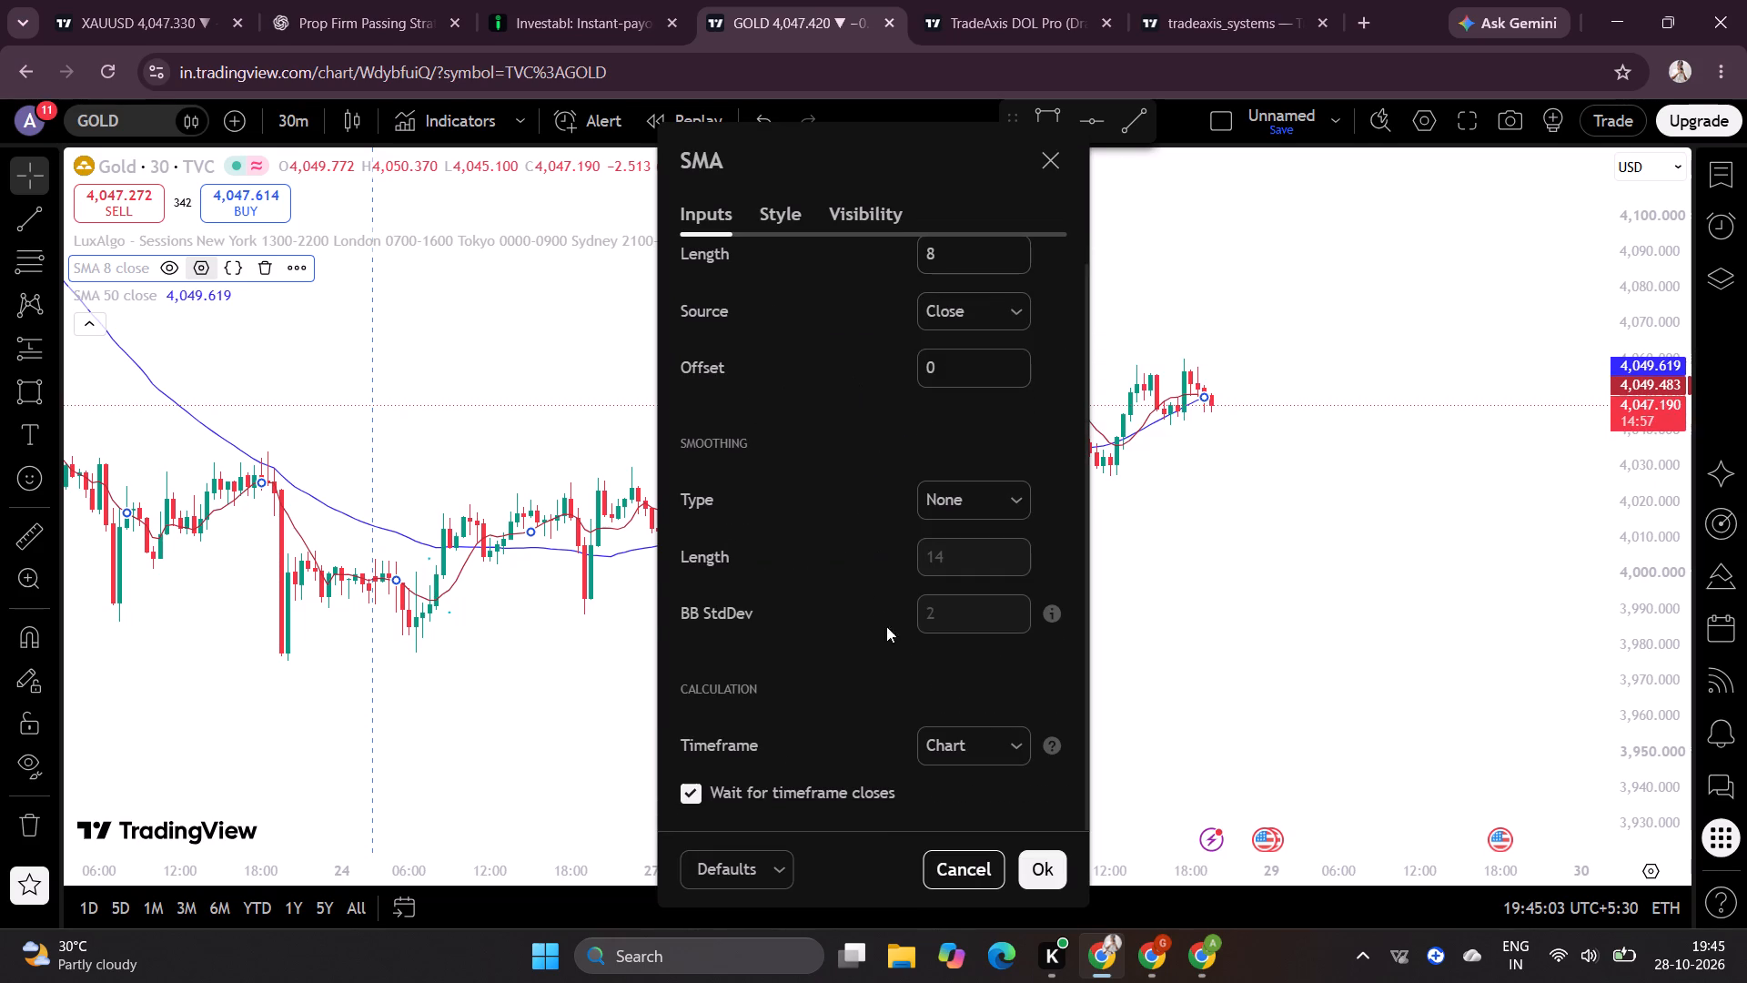
{"action": "left_click", "coordinate": [1054, 874]}
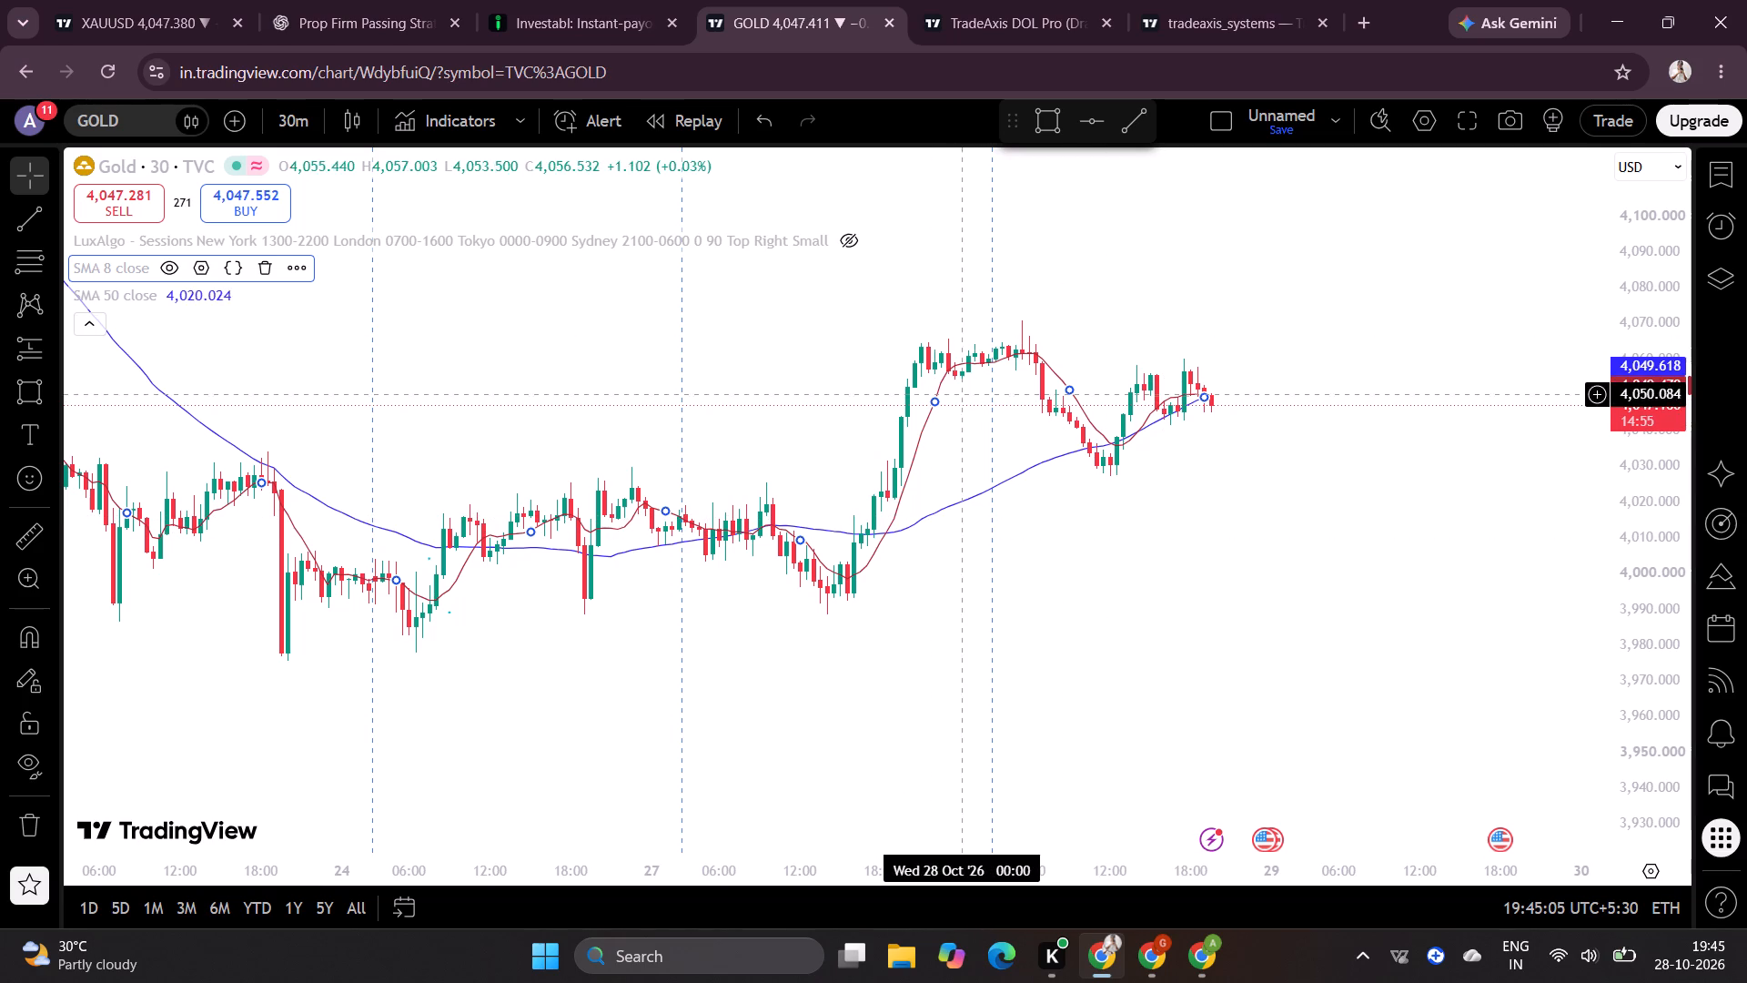
Examine the 30-minute gold price action of the past several days against the 8 and 50 SMAs.
{"action": "left_click_drag", "start_coordinate": [649, 602], "coordinate": [708, 594]}
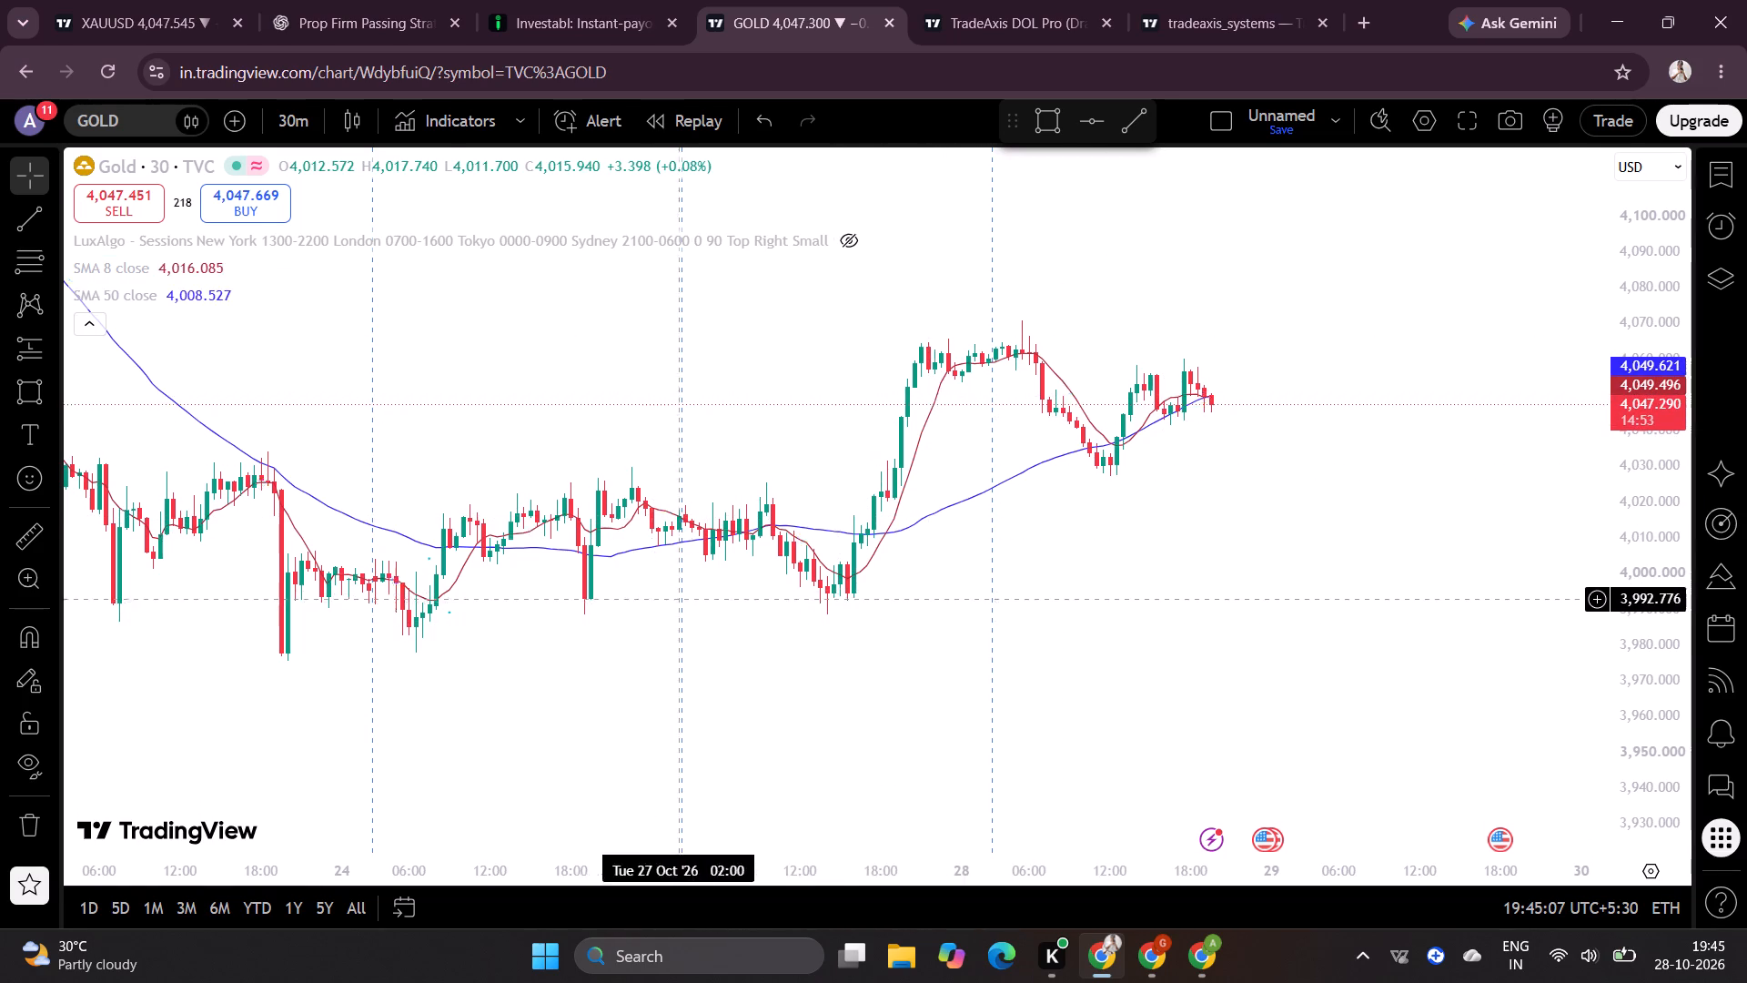
{"action": "left_click_drag", "start_coordinate": [708, 594], "coordinate": [893, 560]}
{"action": "left_click_drag", "start_coordinate": [808, 612], "coordinate": [889, 660]}
{"action": "left_click_drag", "start_coordinate": [769, 662], "coordinate": [936, 700]}
{"action": "left_click_drag", "start_coordinate": [858, 676], "coordinate": [750, 727]}
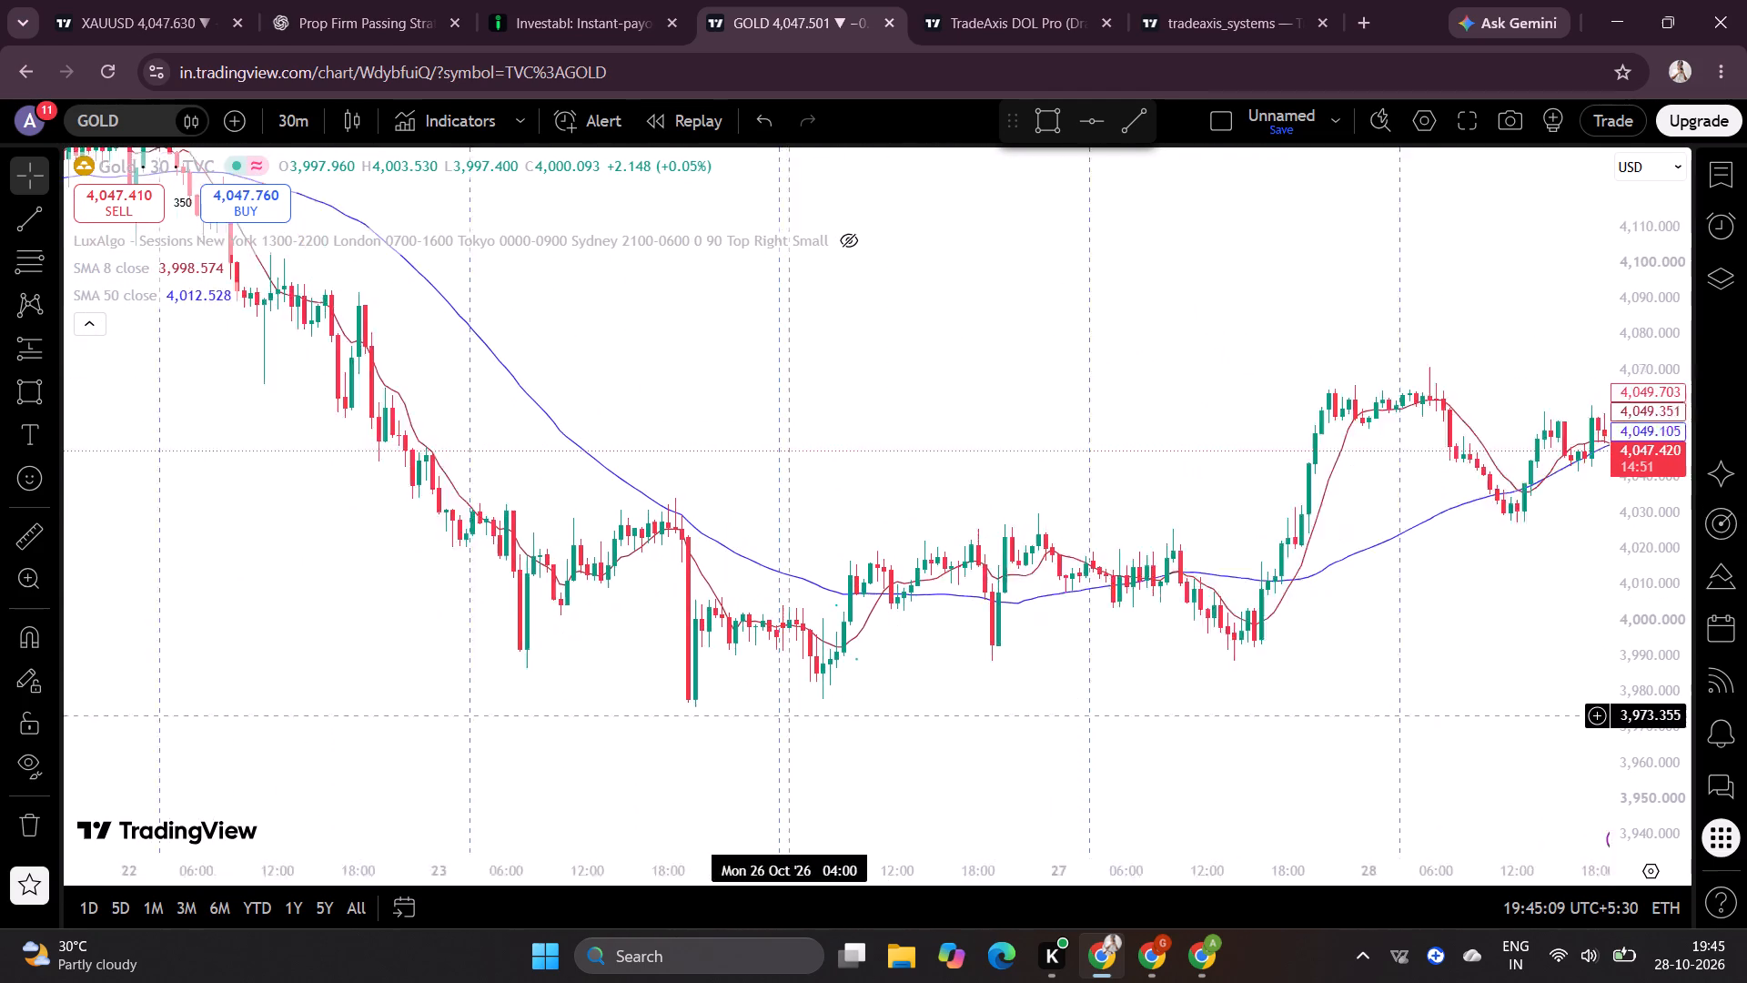
{"action": "left_click_drag", "start_coordinate": [750, 727], "coordinate": [690, 746]}
{"action": "left_click_drag", "start_coordinate": [616, 690], "coordinate": [310, 673]}
{"action": "left_click_drag", "start_coordinate": [952, 607], "coordinate": [813, 622]}
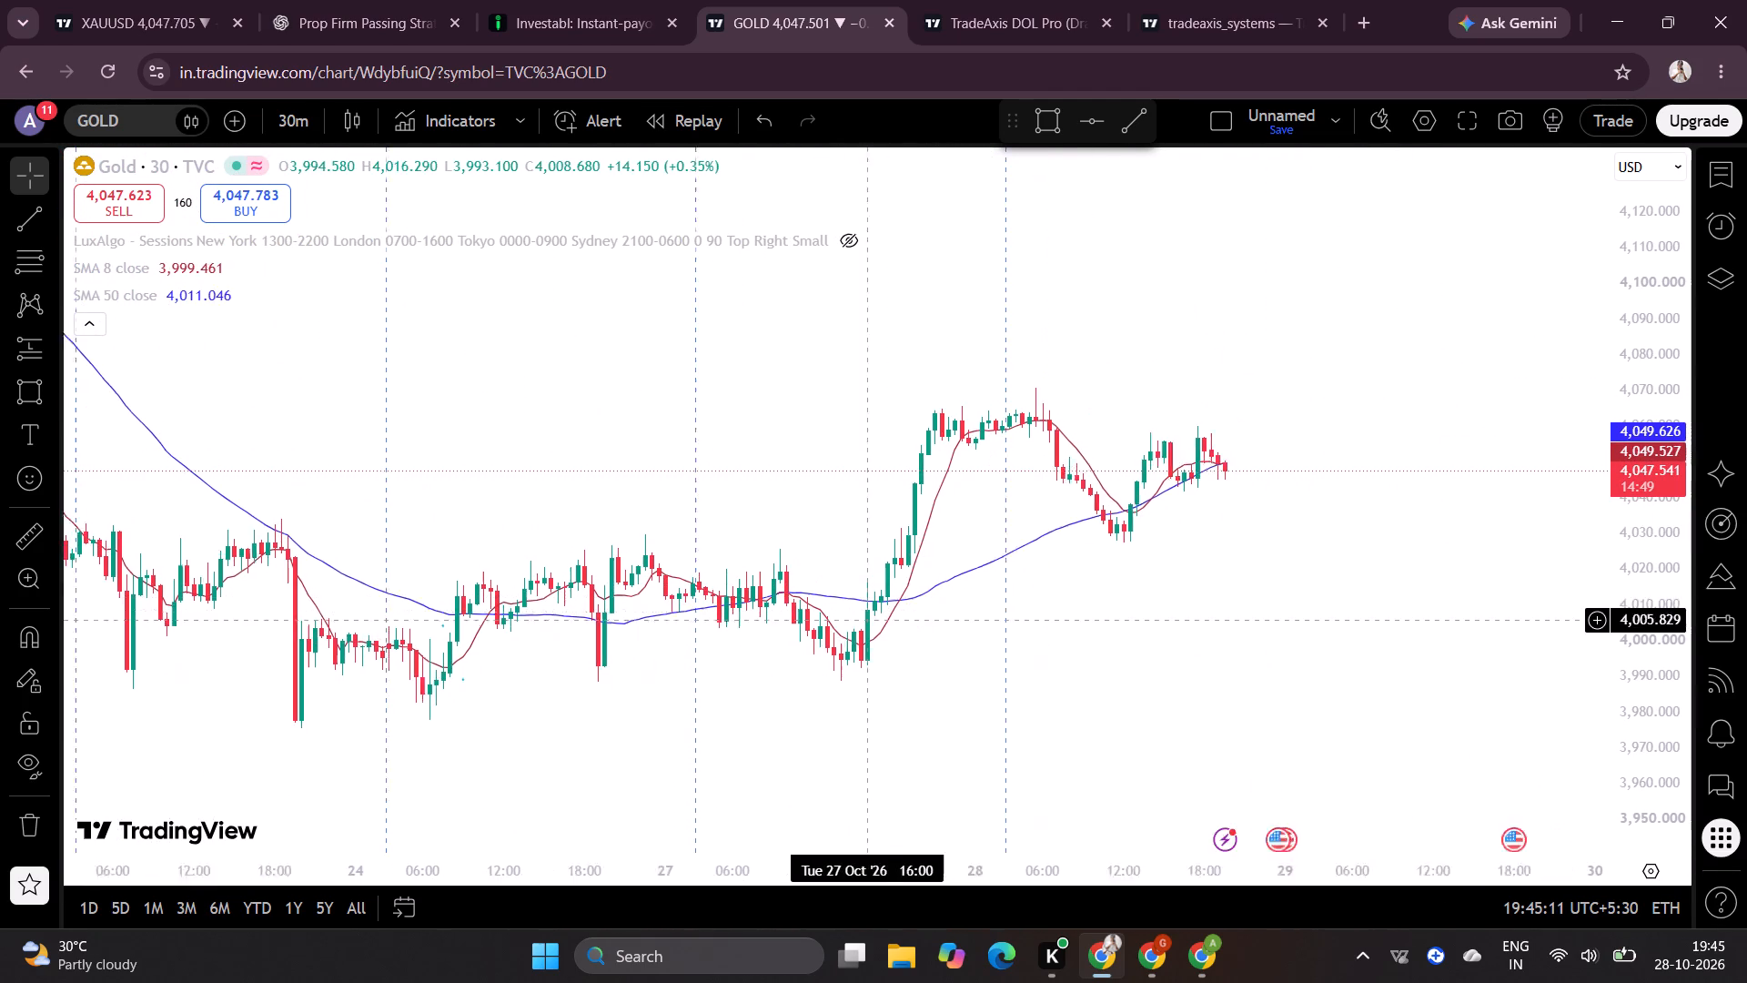
Switch the GOLD chart to the 15-minute timeframe and dismiss the custom intervals upgrade offer.
{"action": "left_click_drag", "start_coordinate": [813, 622], "coordinate": [812, 622]}
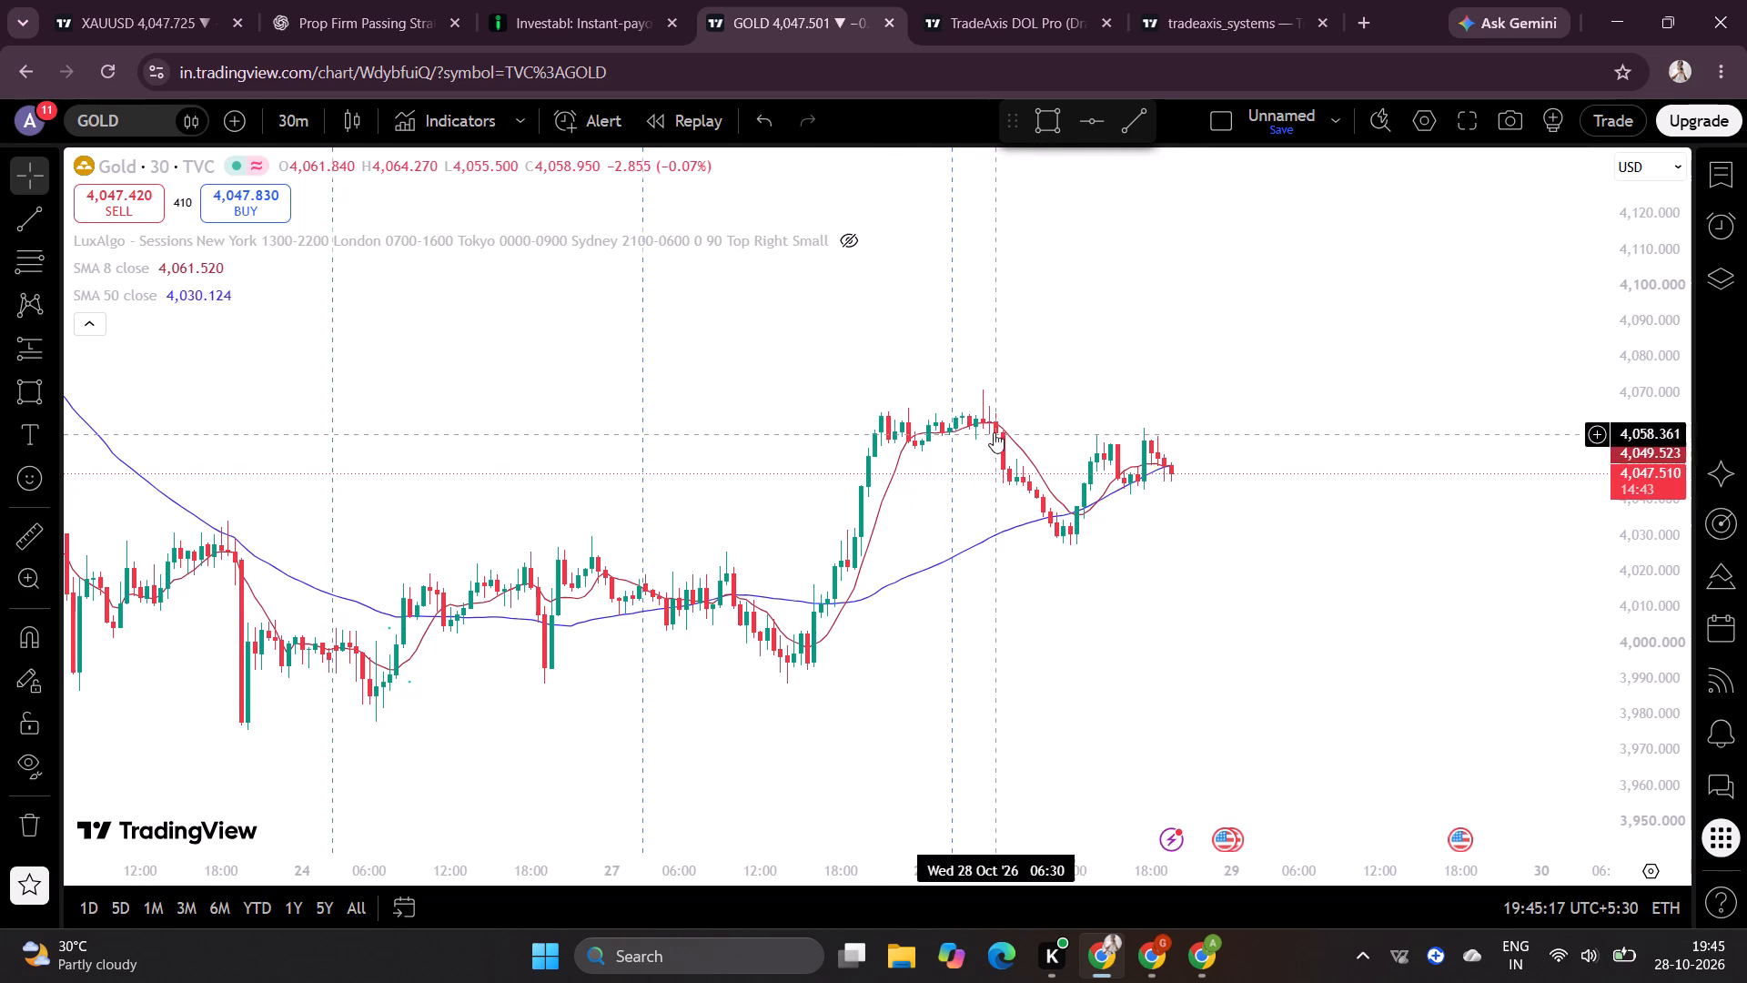
{"action": "scroll", "coordinate": [1113, 502], "scroll_direction": "up", "scroll_amount": 3}
{"action": "scroll", "coordinate": [1665, 365], "scroll_direction": "up", "scroll_amount": 3}
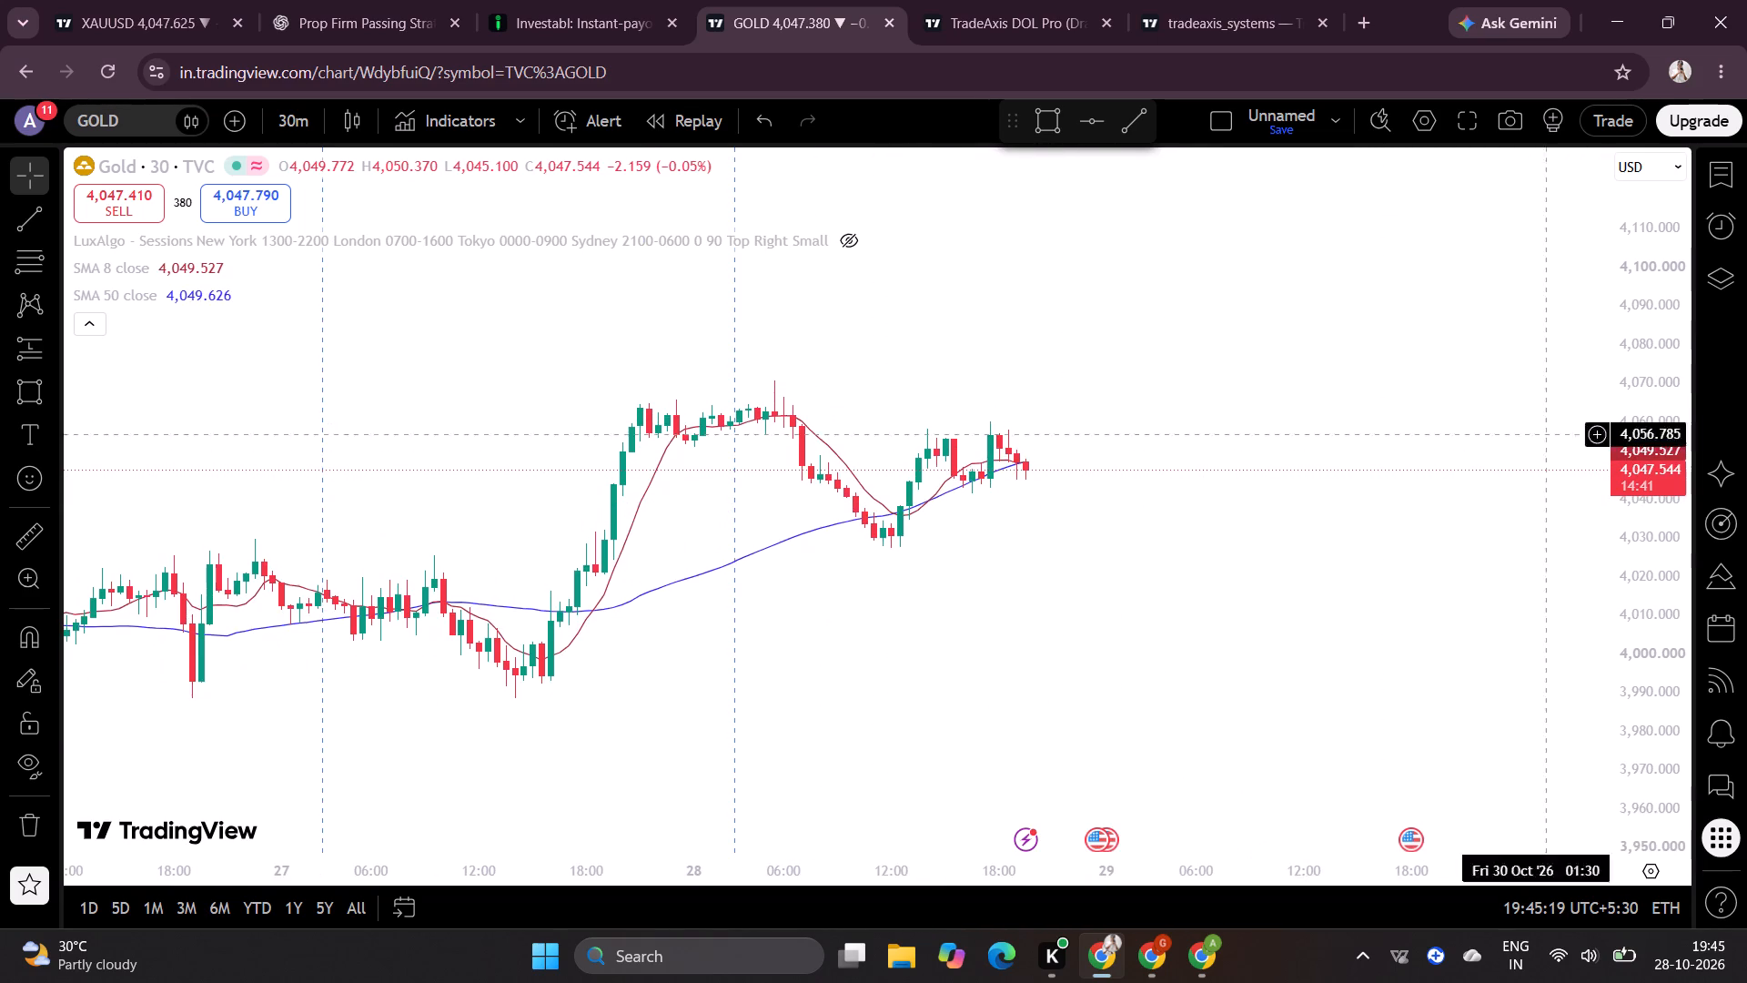
{"action": "left_click_drag", "start_coordinate": [937, 622], "coordinate": [1086, 584]}
{"action": "left_click", "coordinate": [287, 123]}
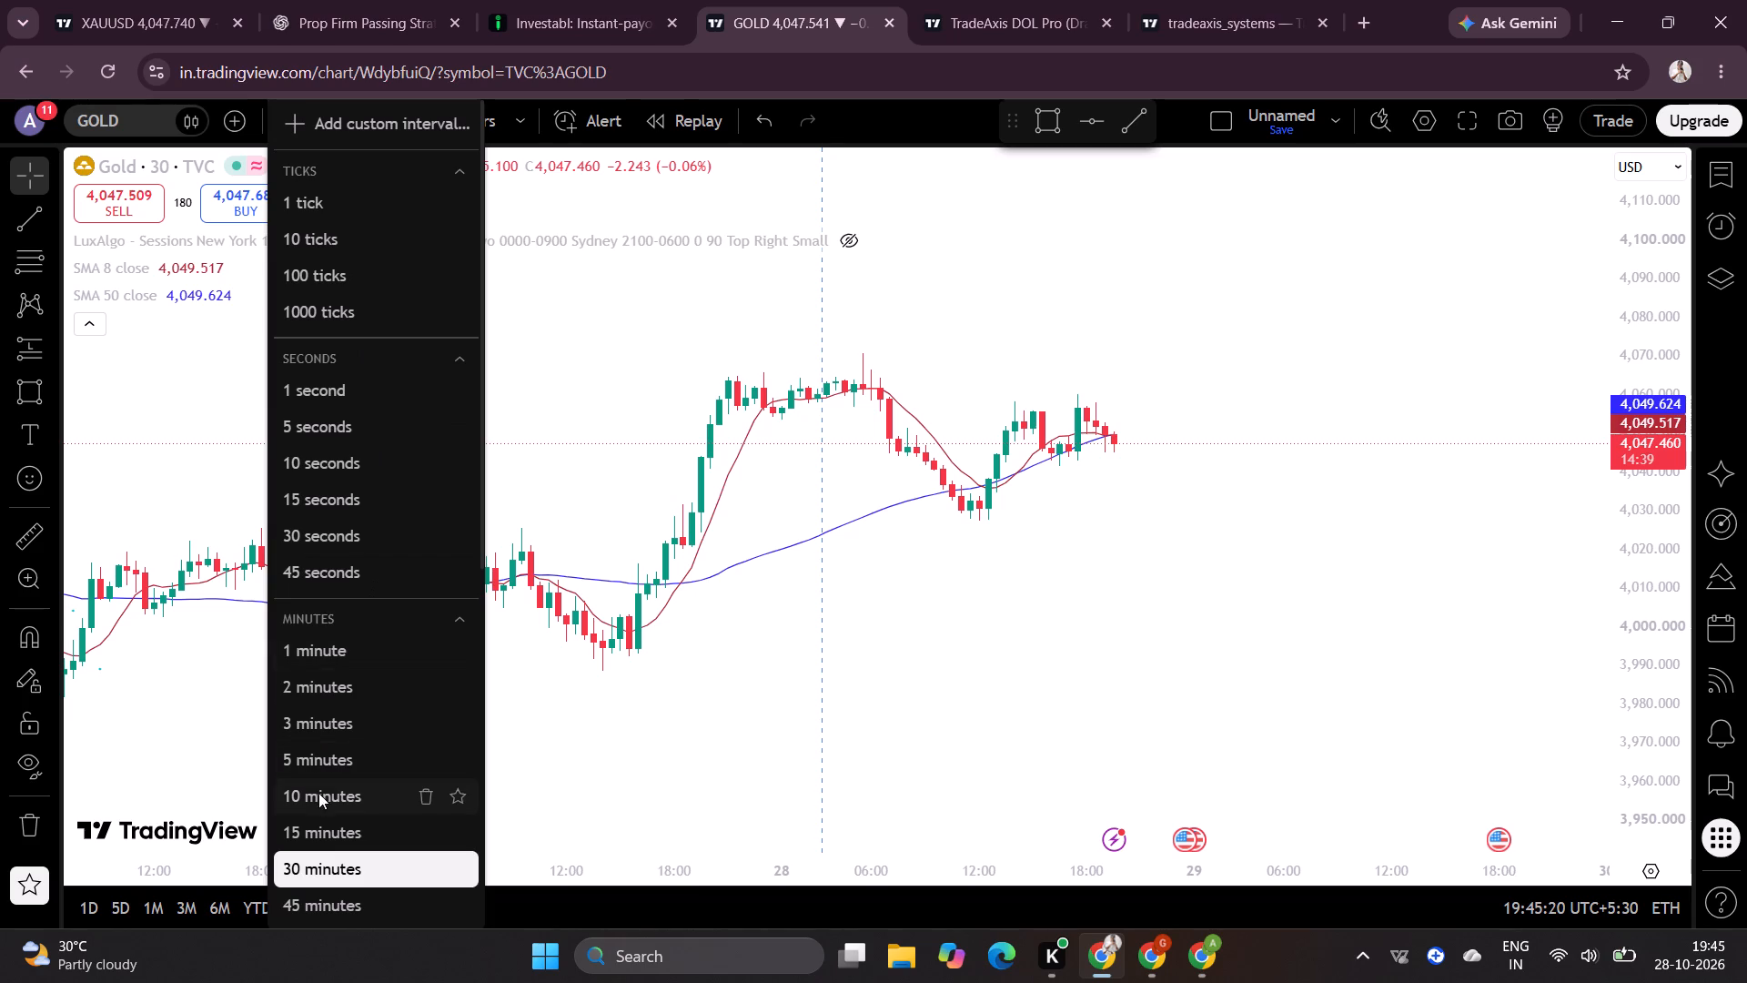
{"action": "left_click", "coordinate": [324, 809]}
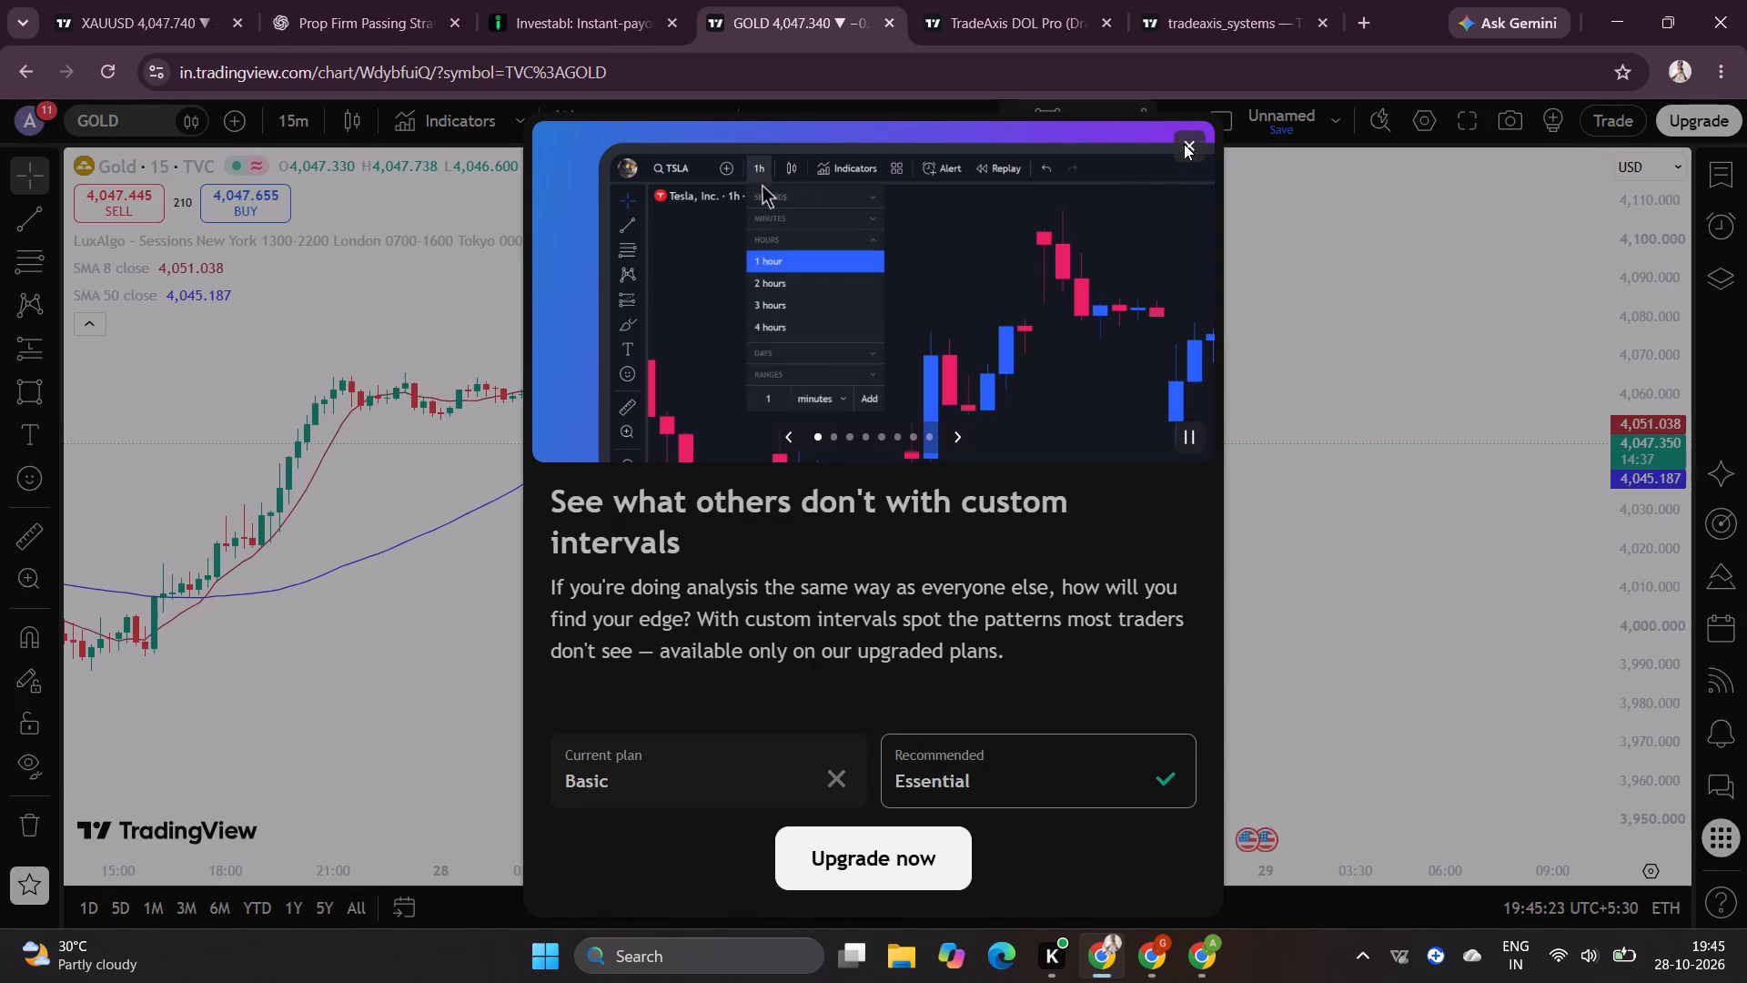
{"action": "left_click", "coordinate": [1184, 144]}
Examine the 15-minute gold price action of 27 and 28 October against the 8 and 50 SMAs.
{"action": "left_click_drag", "start_coordinate": [926, 502], "coordinate": [1060, 492]}
{"action": "scroll", "coordinate": [1041, 500], "scroll_direction": "up", "scroll_amount": 2}
{"action": "scroll", "coordinate": [1247, 464], "scroll_direction": "down", "scroll_amount": 3}
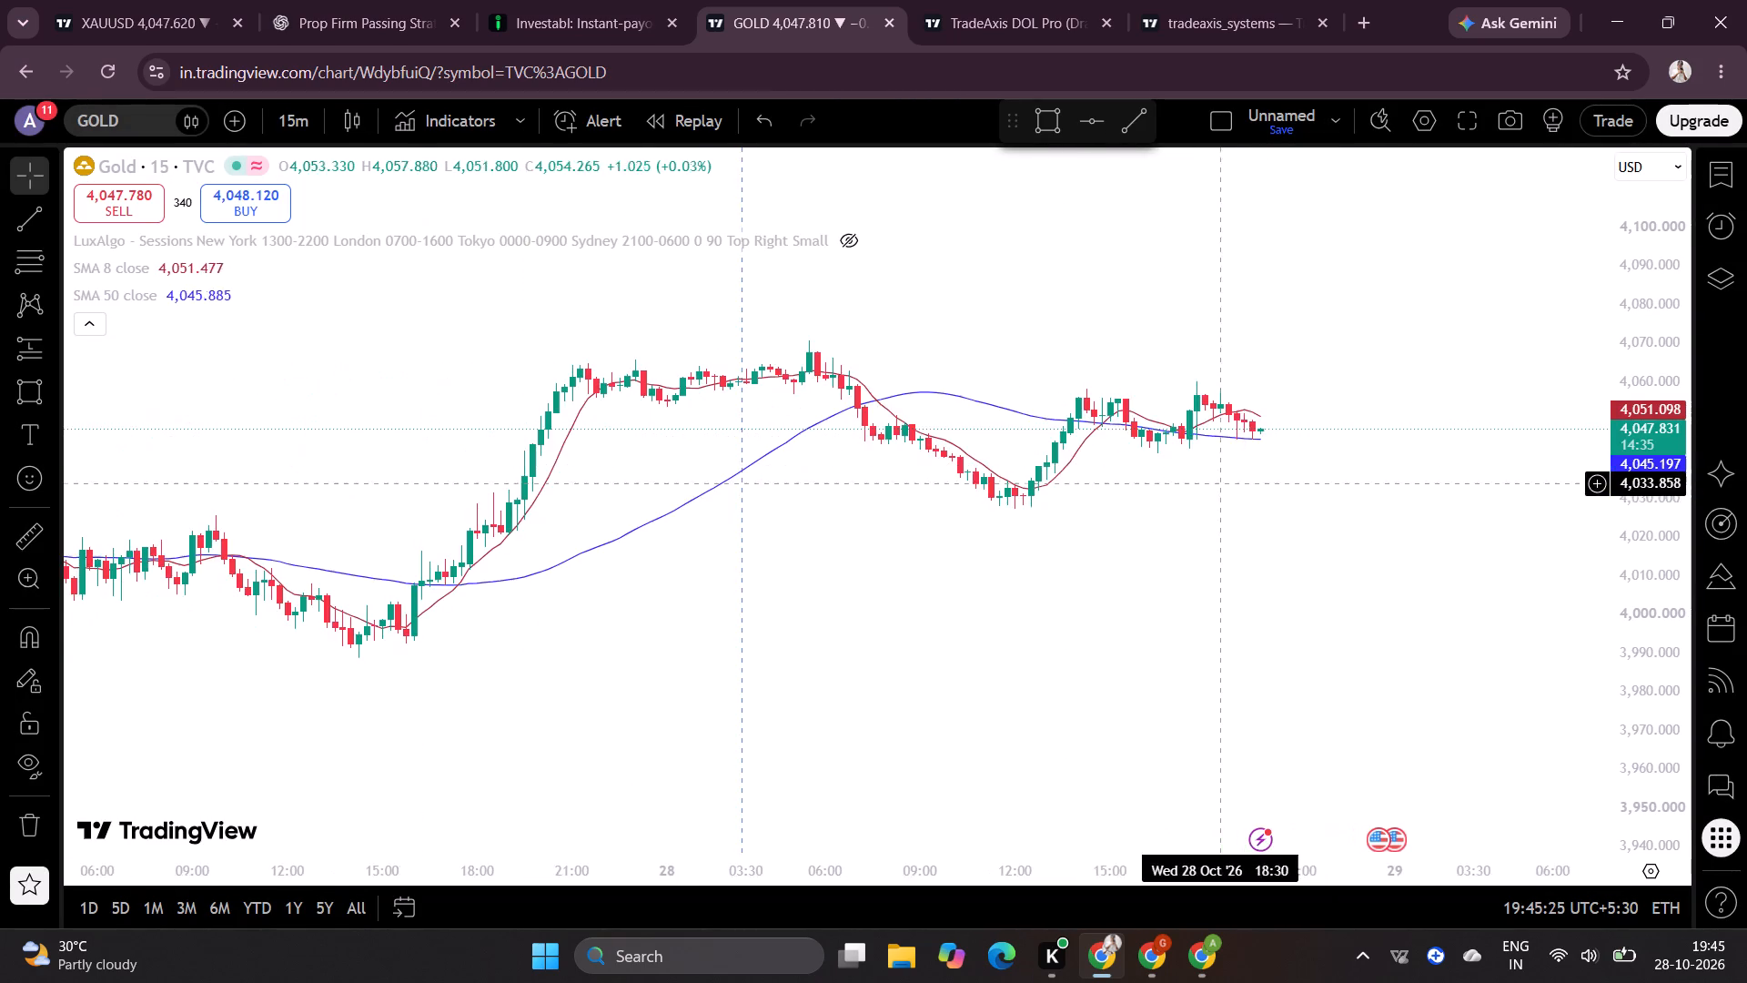
{"action": "left_click_drag", "start_coordinate": [1105, 524], "coordinate": [1211, 469]}
{"action": "scroll", "coordinate": [951, 874], "scroll_direction": "up", "scroll_amount": 1}
{"action": "scroll", "coordinate": [949, 881], "scroll_direction": "down", "scroll_amount": 1}
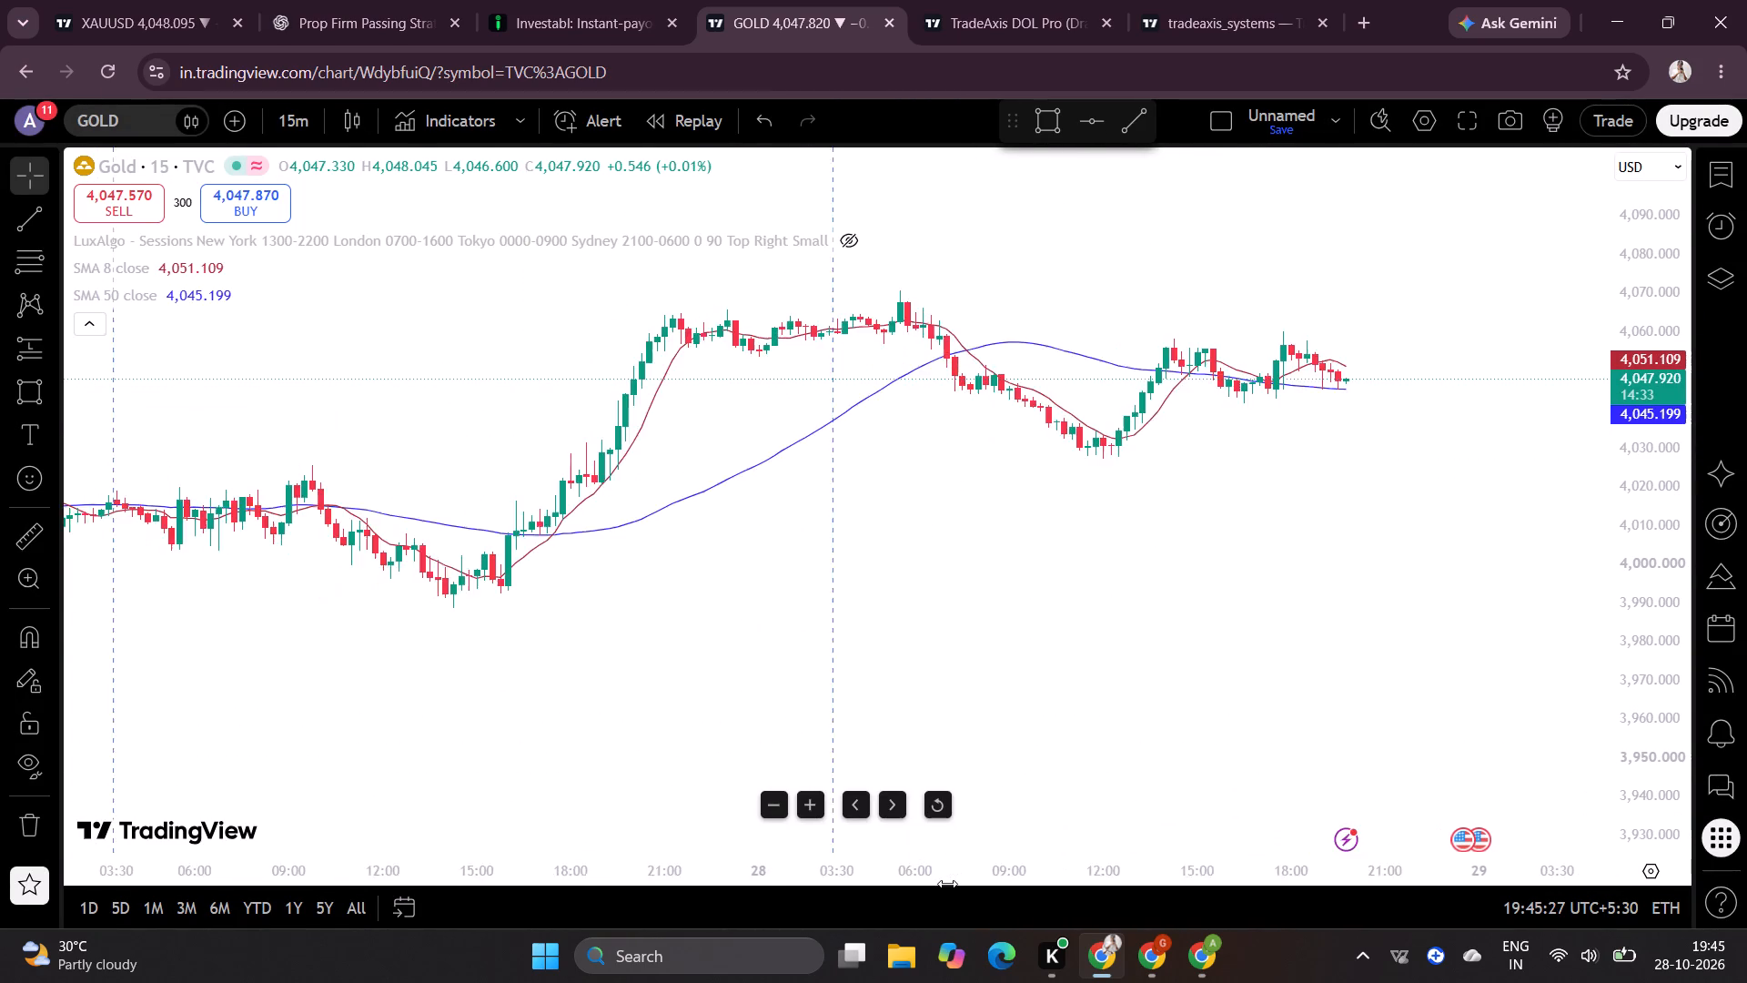
{"action": "scroll", "coordinate": [947, 884], "scroll_direction": "down", "scroll_amount": 1}
{"action": "scroll", "coordinate": [1657, 371], "scroll_direction": "up", "scroll_amount": 4}
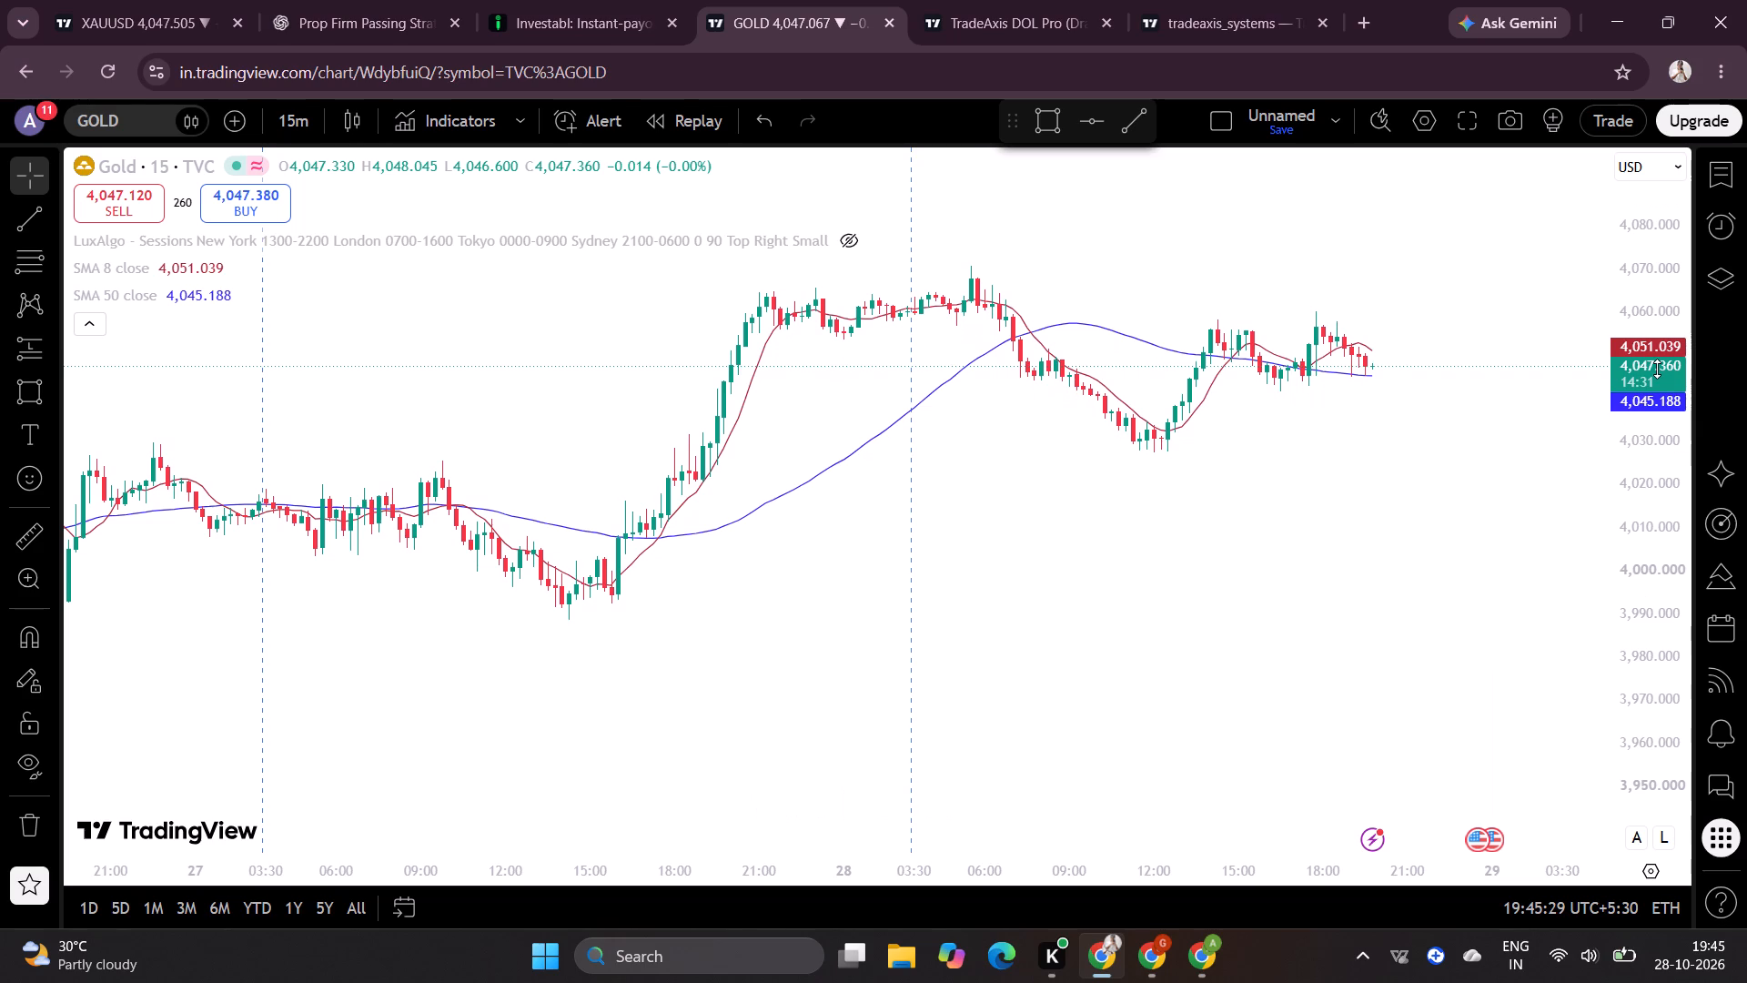
{"action": "scroll", "coordinate": [1657, 369], "scroll_direction": "up", "scroll_amount": 6}
{"action": "left_click_drag", "start_coordinate": [1297, 497], "coordinate": [1223, 628]}
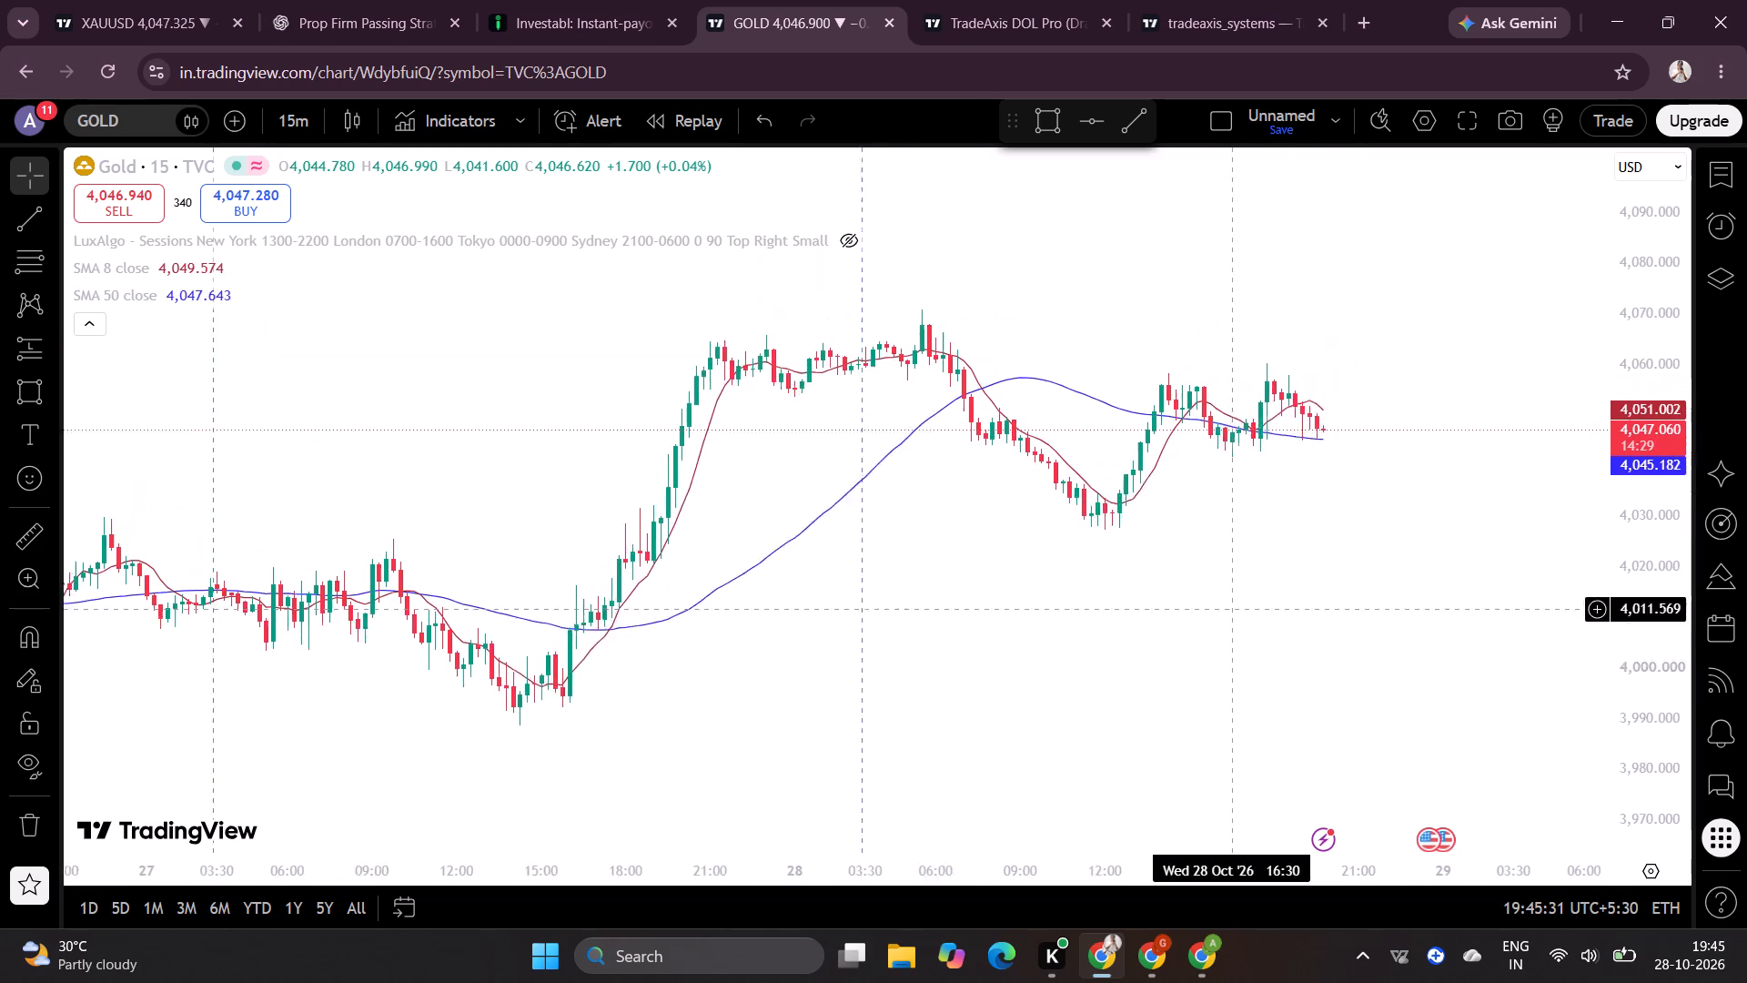
{"action": "left_click_drag", "start_coordinate": [1223, 628], "coordinate": [1214, 649]}
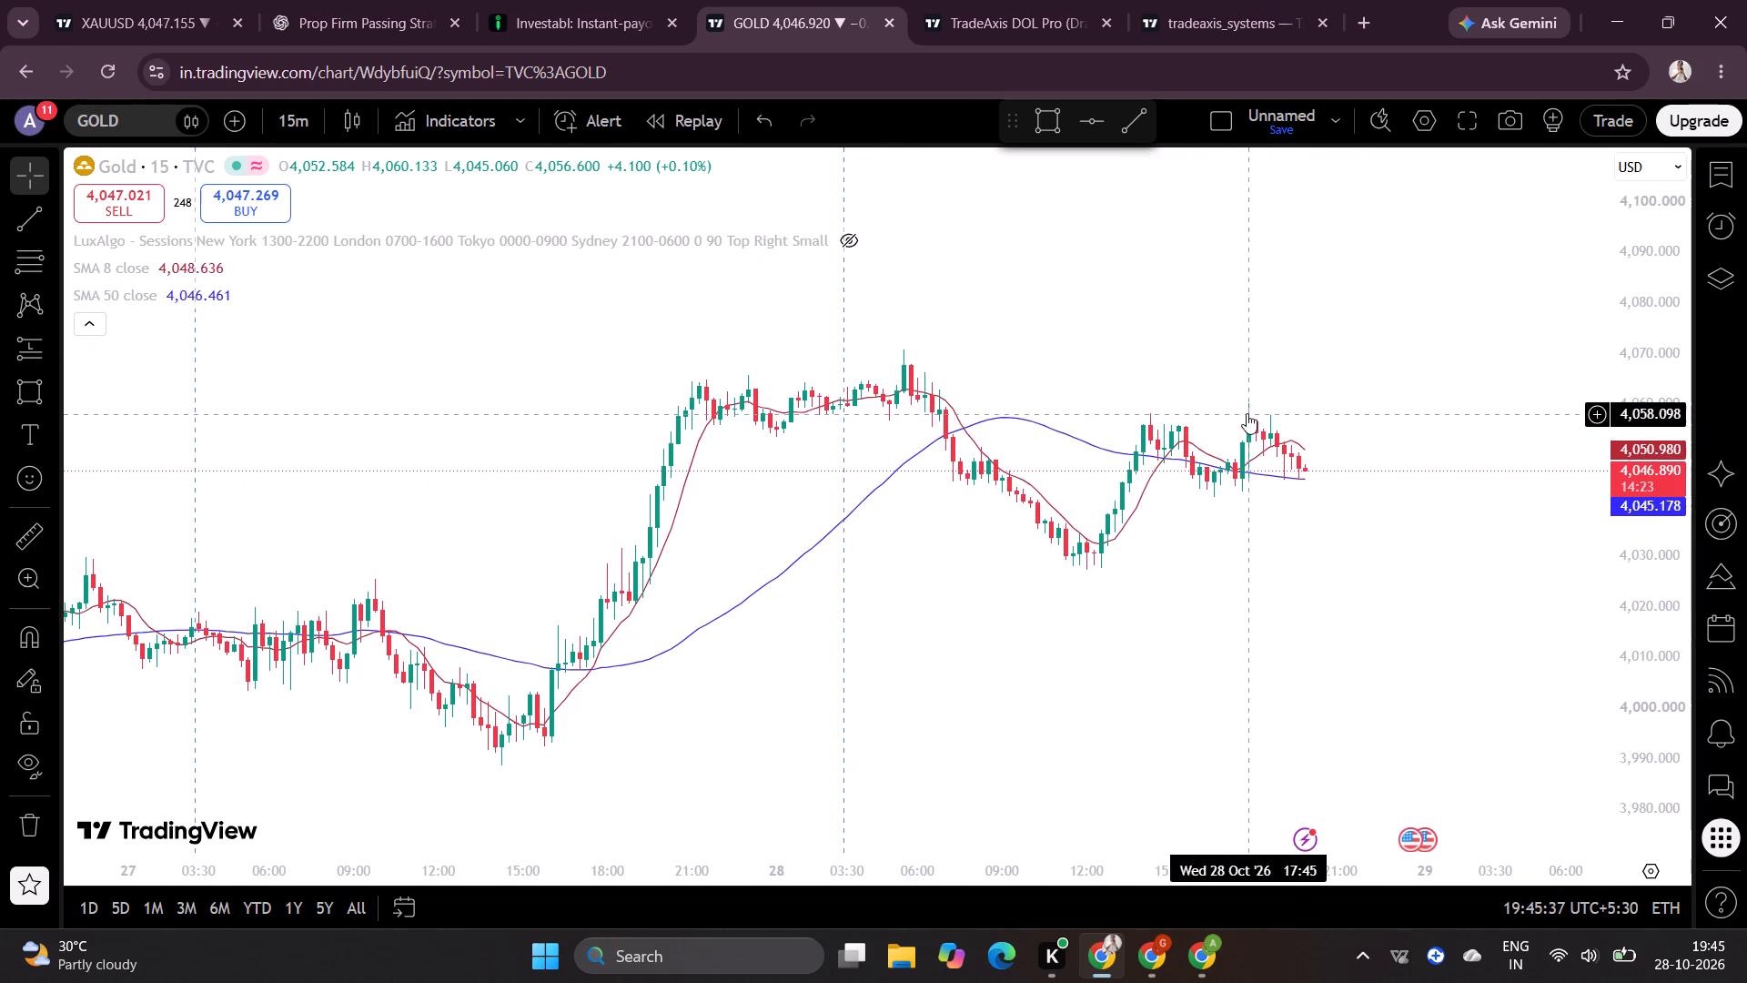
Draw a horizontal trend line at about 4,057.87 along the recent swing highs, from 28 Oct 11:30 to 29 Oct 06:00.
{"action": "left_click", "coordinate": [36, 214]}
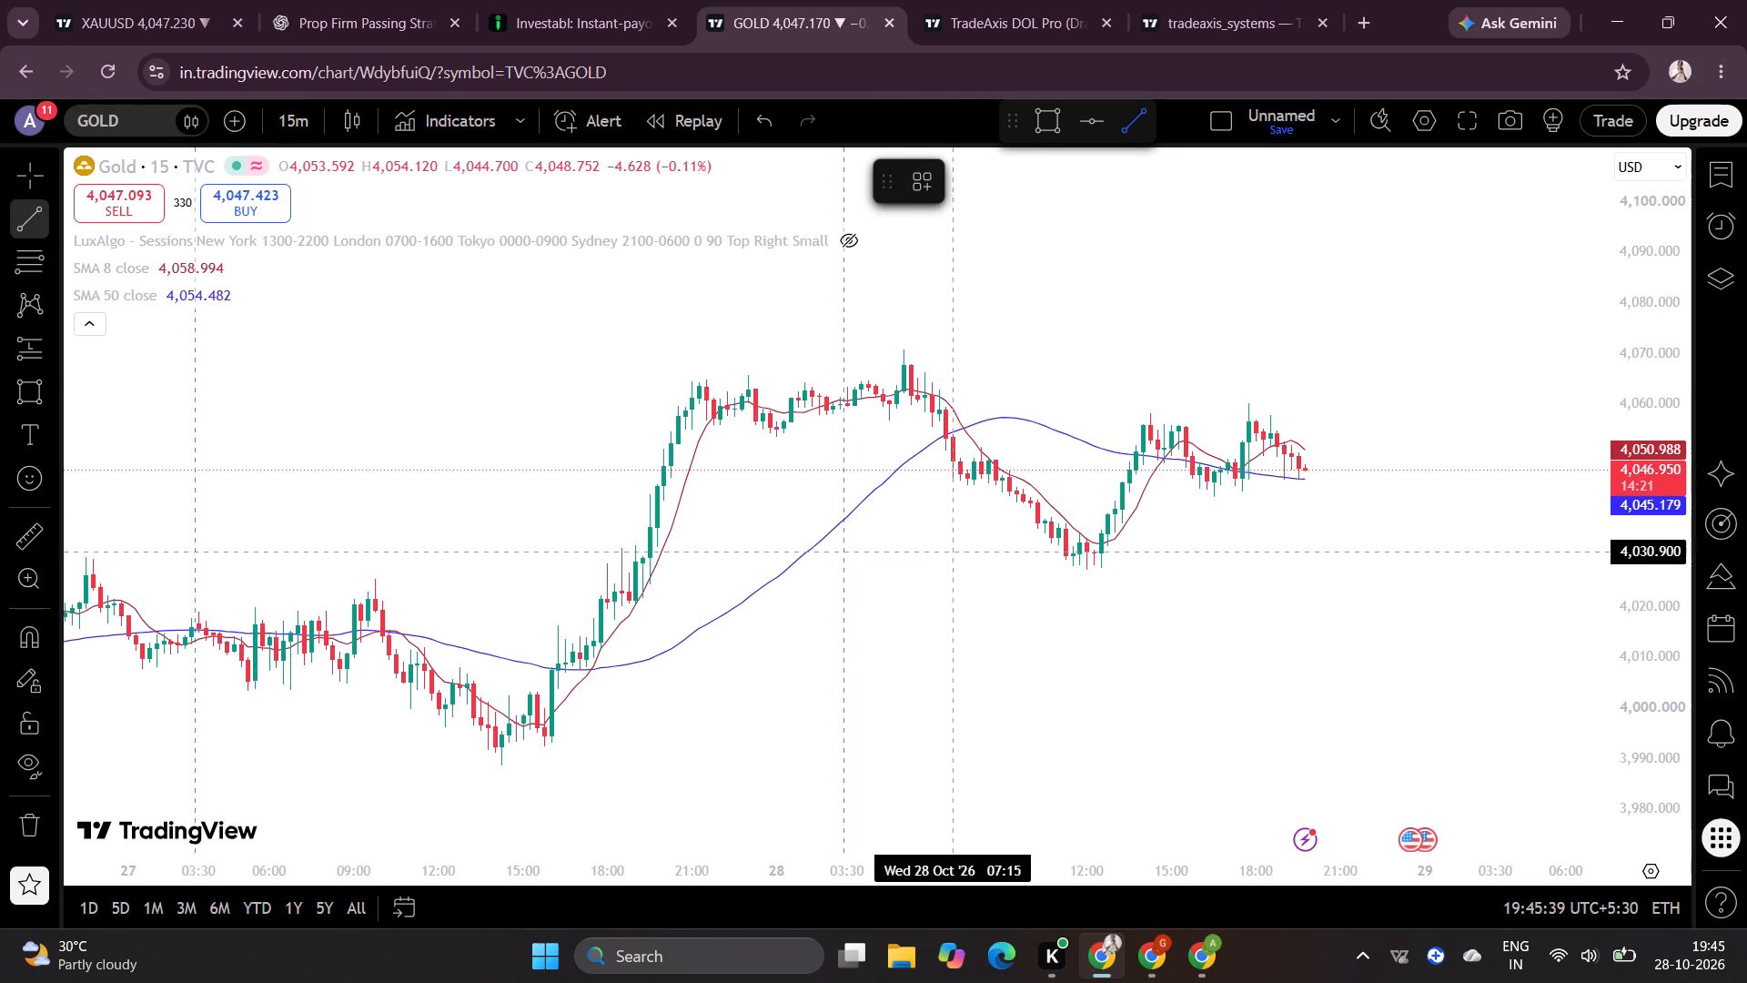
{"action": "left_click_drag", "start_coordinate": [1085, 414], "coordinate": [1498, 423]}
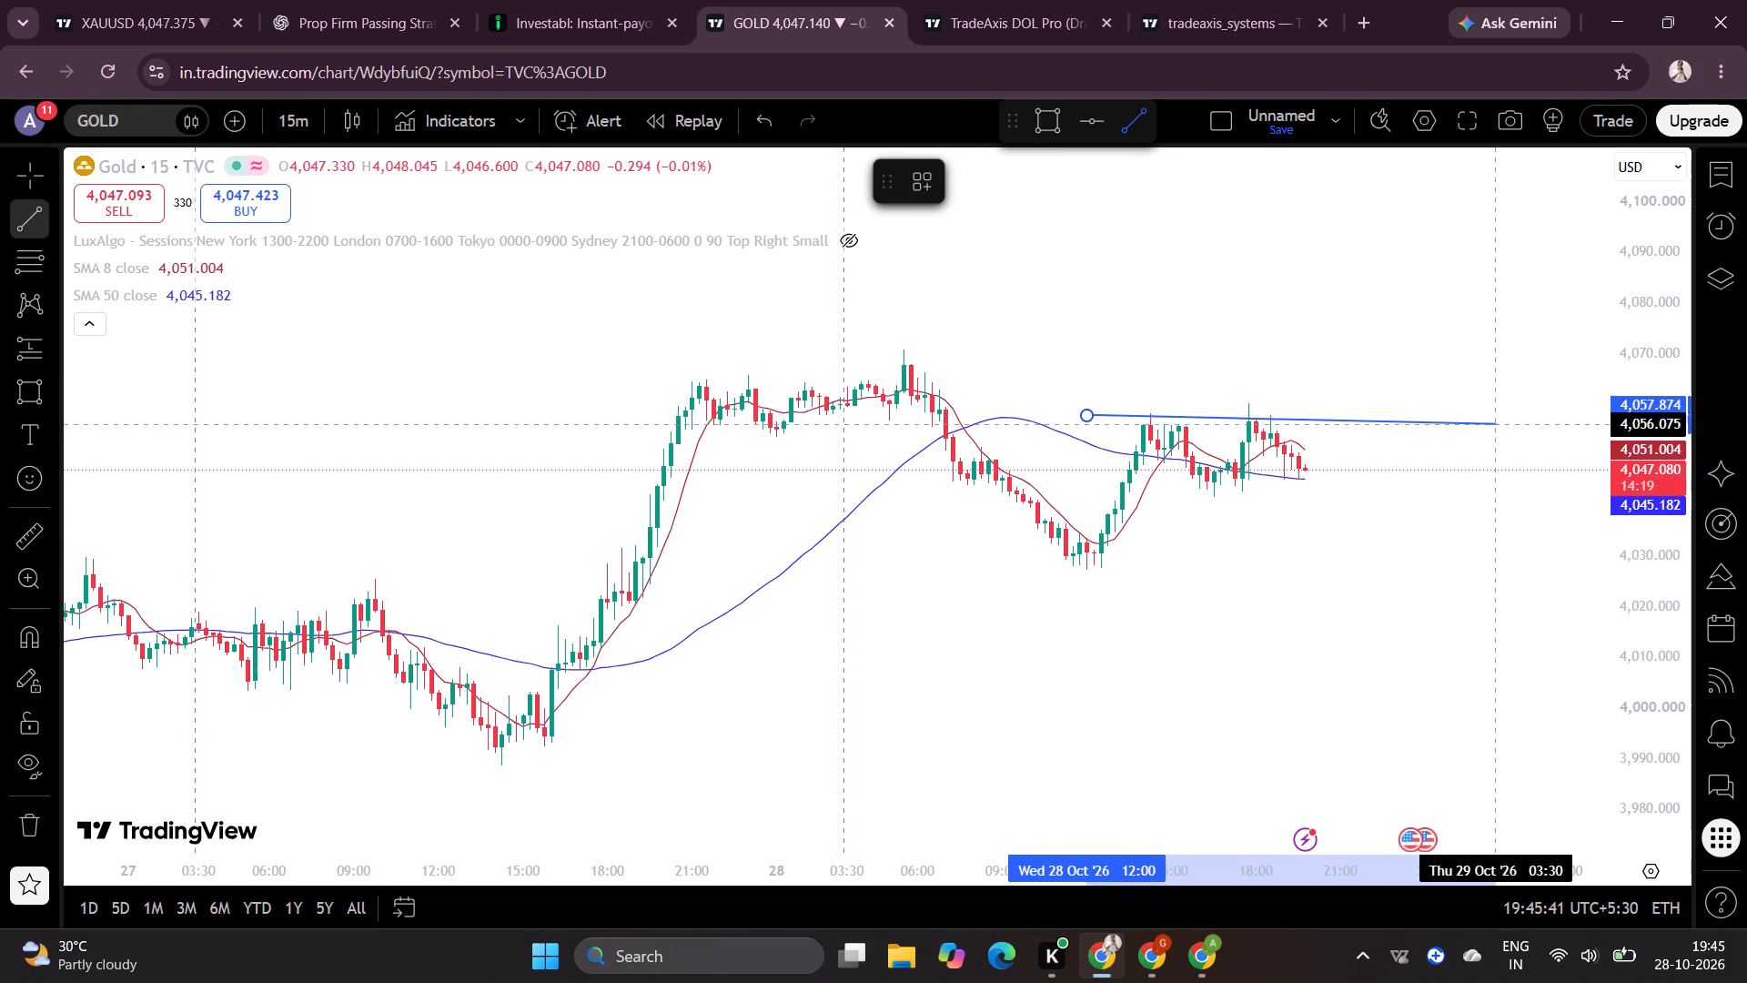
{"action": "left_click_drag", "start_coordinate": [1498, 423], "coordinate": [1559, 411]}
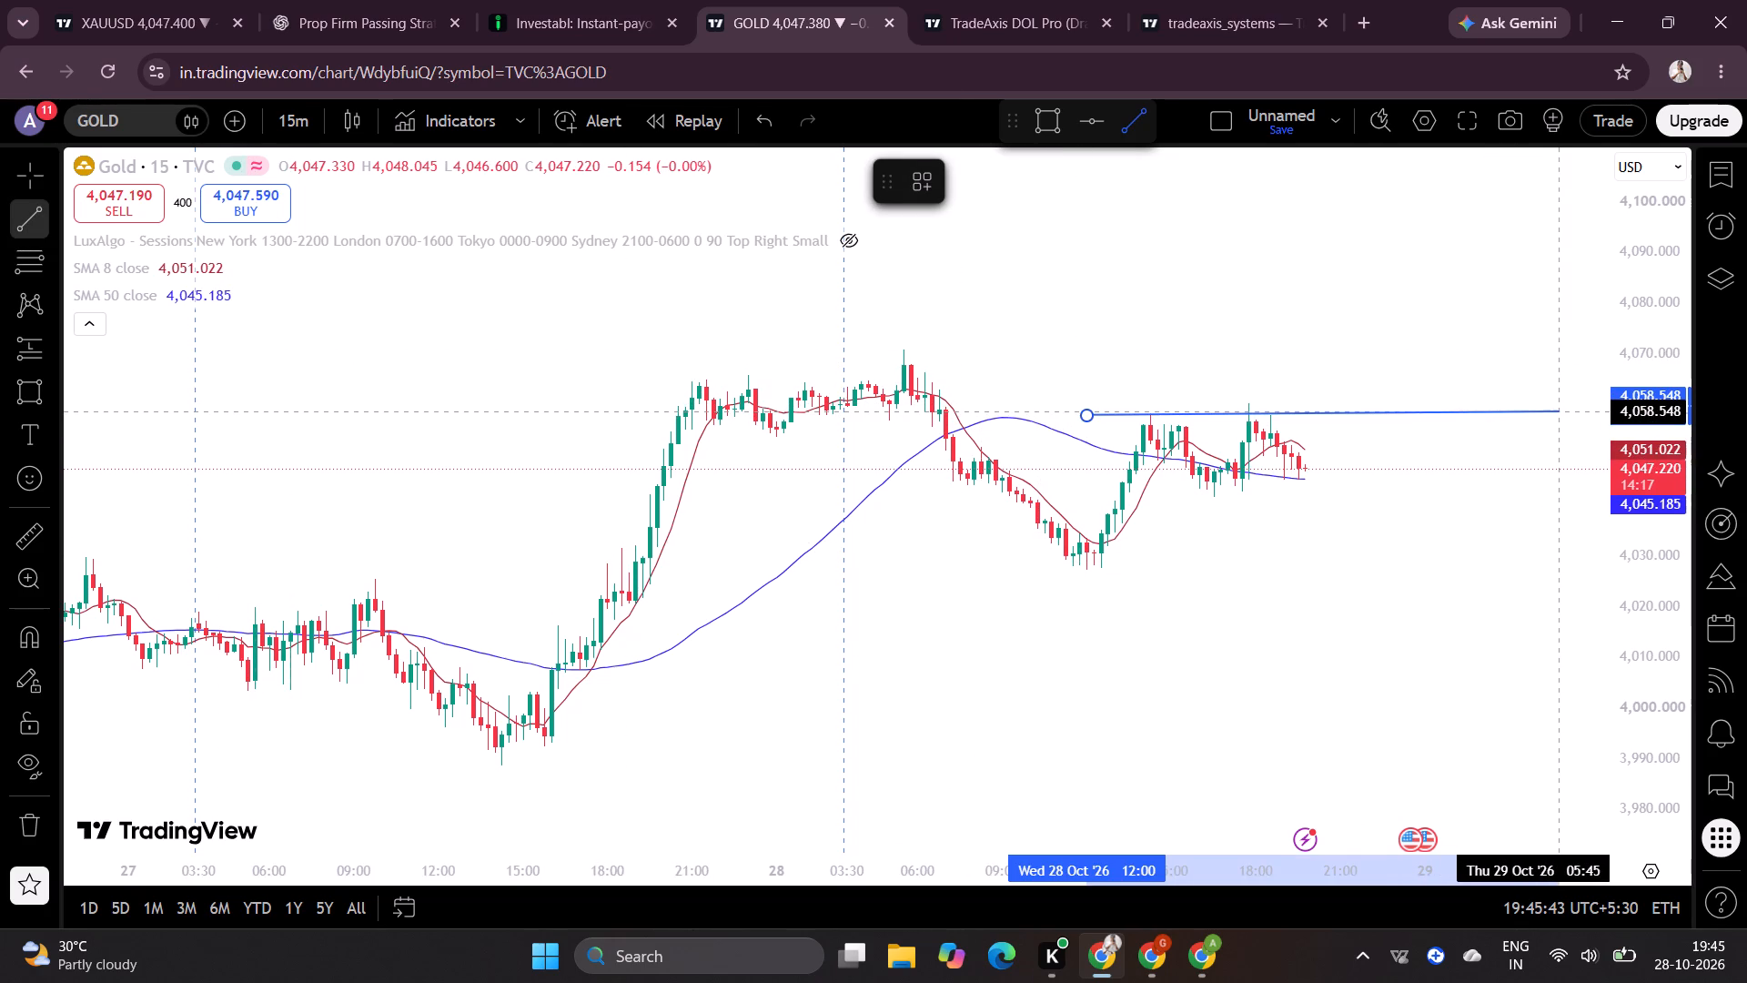
{"action": "left_click_drag", "start_coordinate": [1559, 411], "coordinate": [1570, 416]}
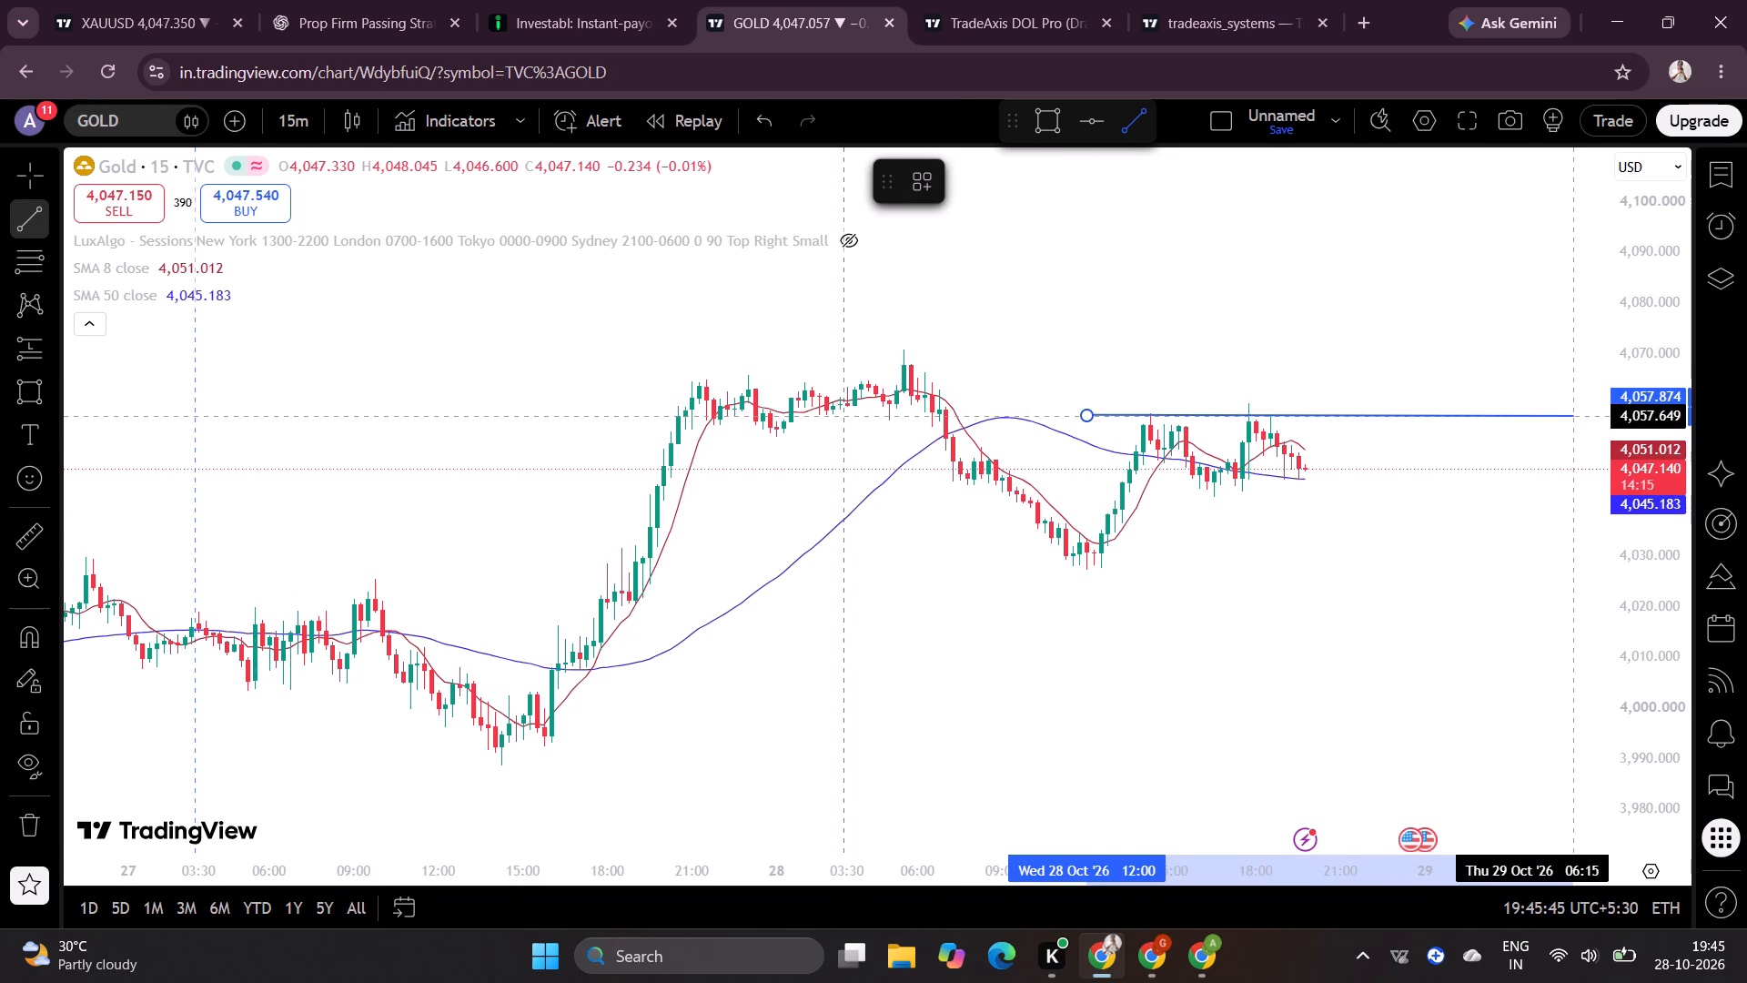
{"action": "left_click_drag", "start_coordinate": [1570, 416], "coordinate": [1578, 420]}
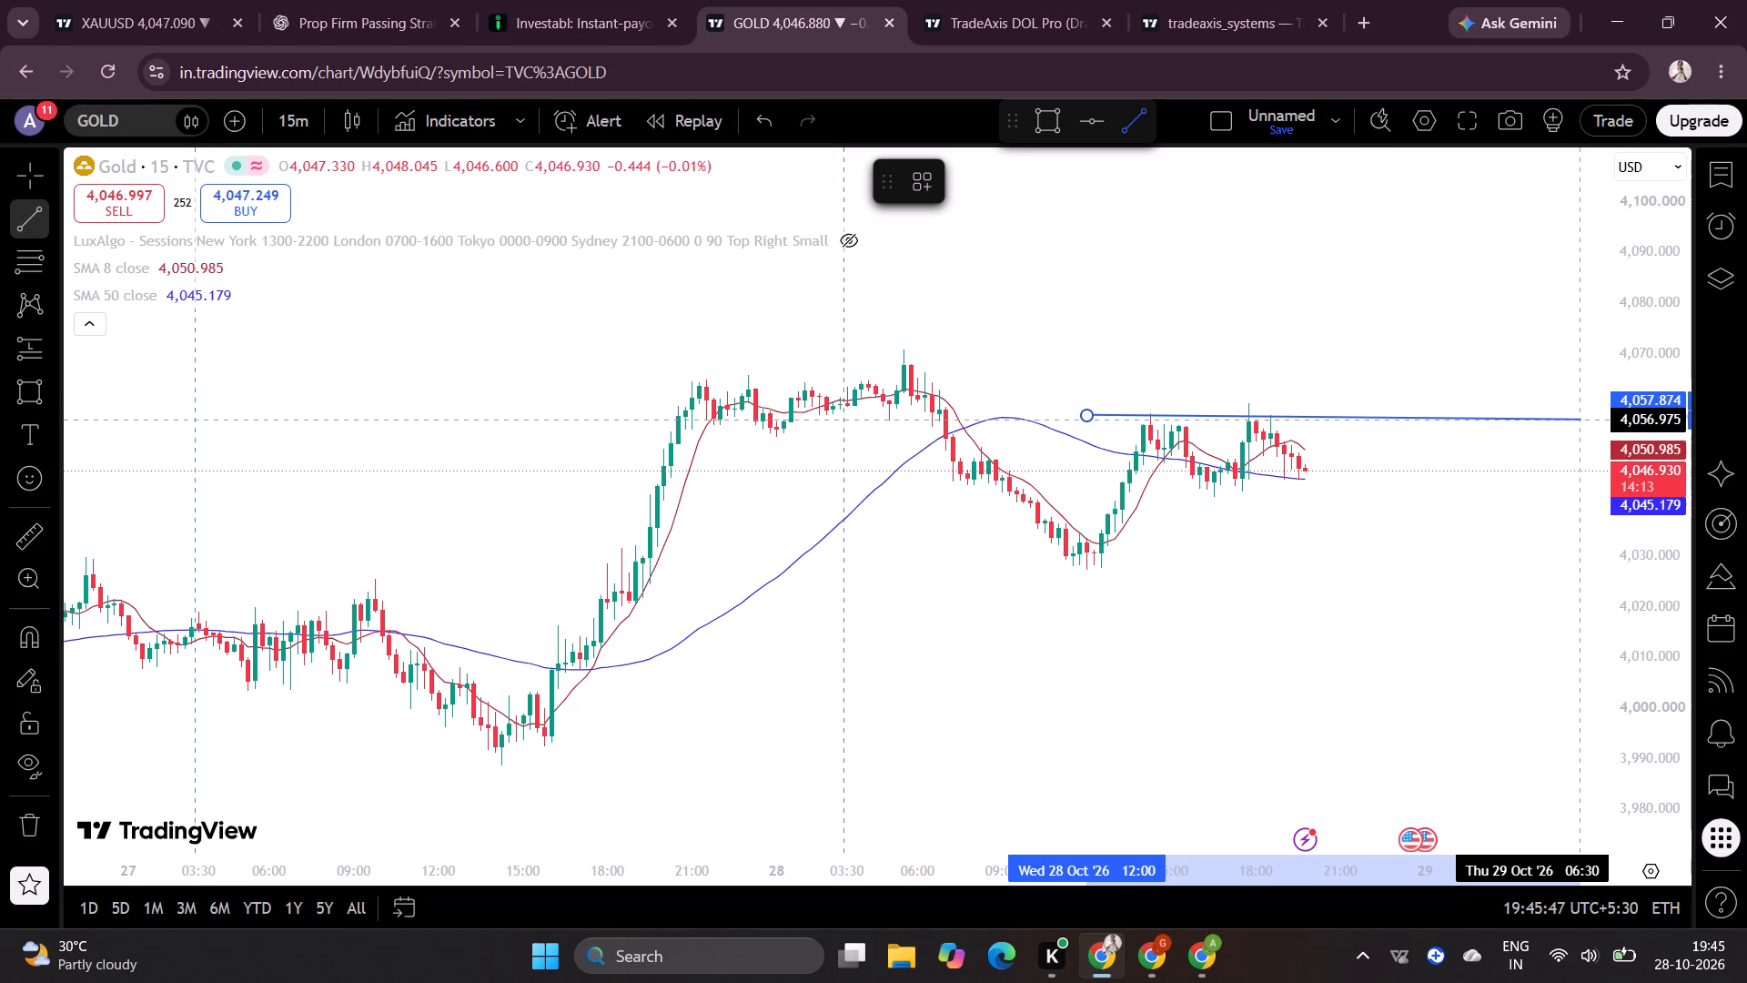
{"action": "left_click_drag", "start_coordinate": [1578, 420], "coordinate": [1578, 415]}
{"action": "left_click", "coordinate": [1578, 415]}
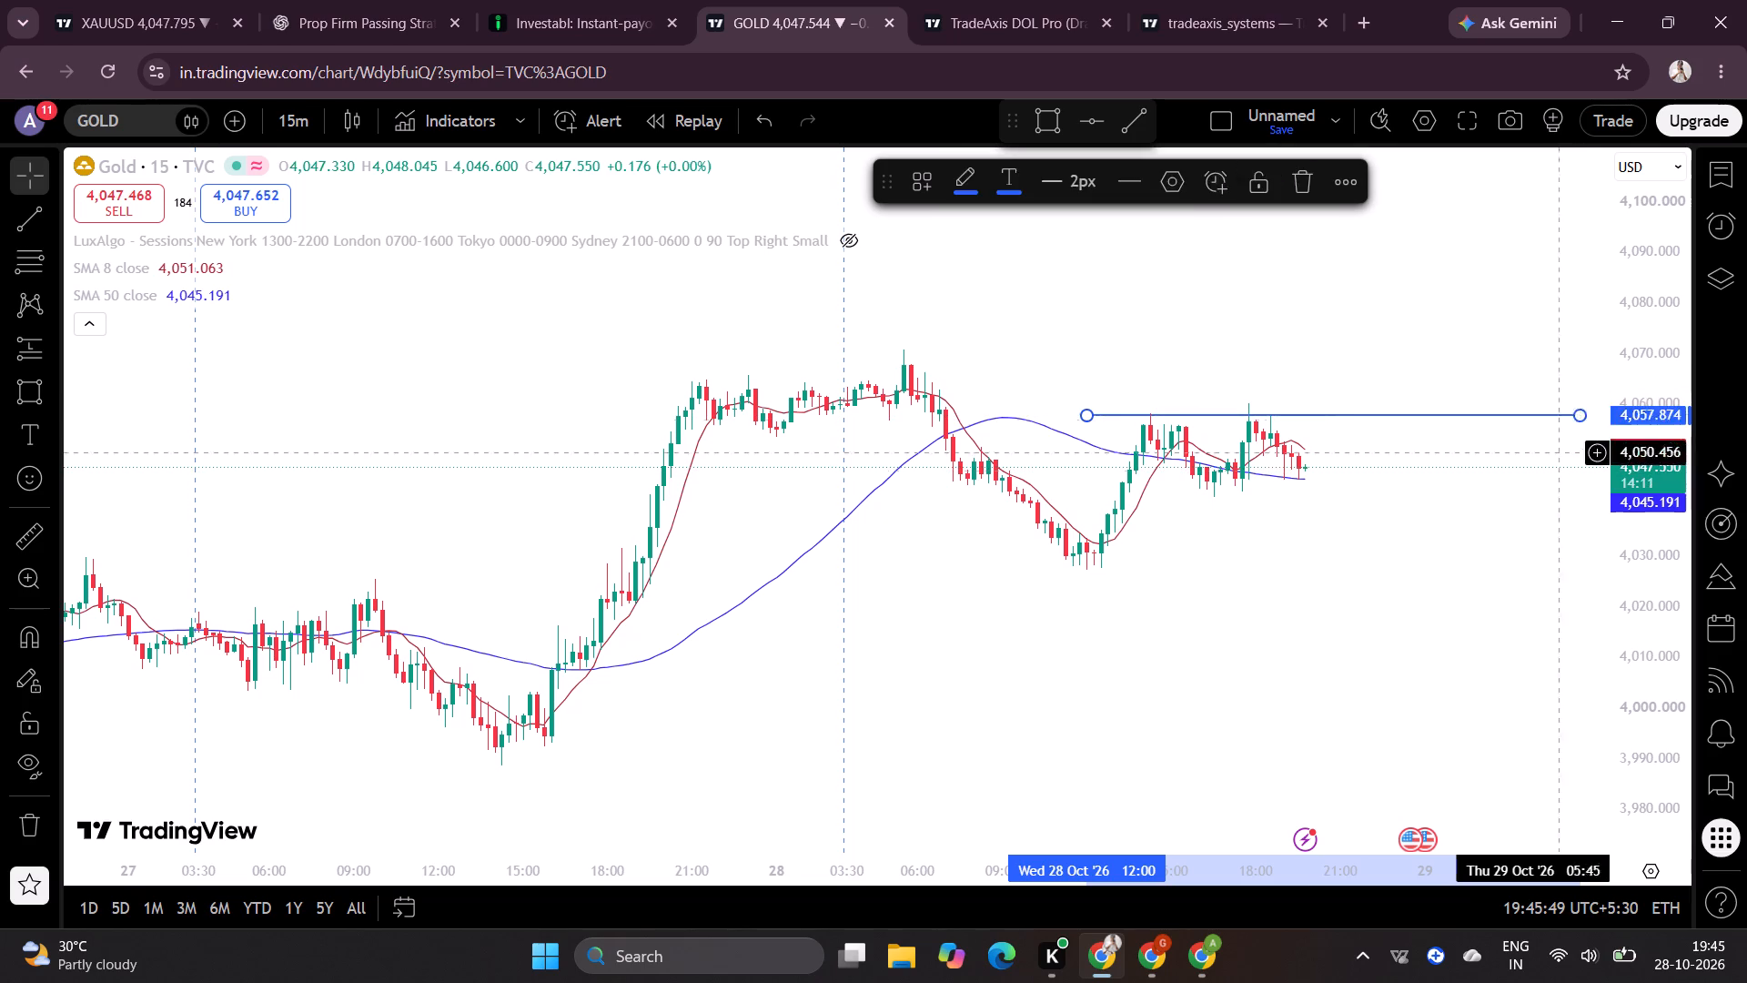
{"action": "left_click", "coordinate": [1523, 478]}
{"action": "left_click_drag", "start_coordinate": [1393, 412], "coordinate": [1384, 410]}
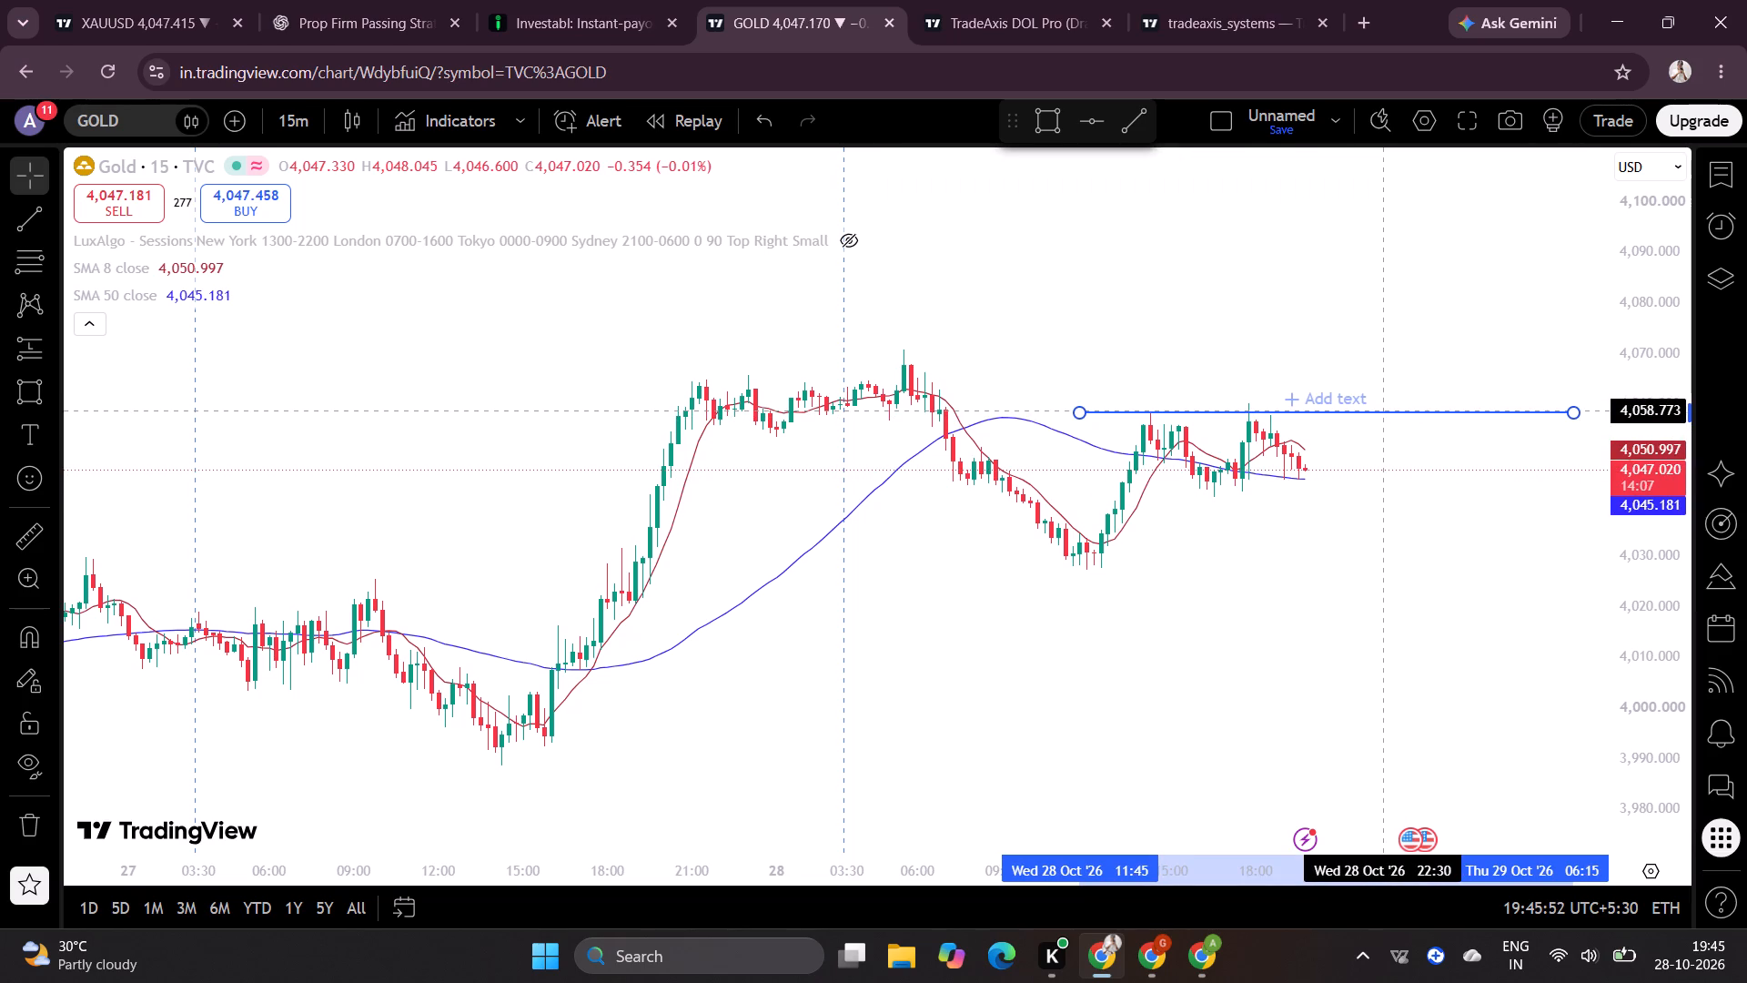
{"action": "left_click_drag", "start_coordinate": [1384, 410], "coordinate": [1379, 412]}
{"action": "left_click", "coordinate": [1390, 500]}
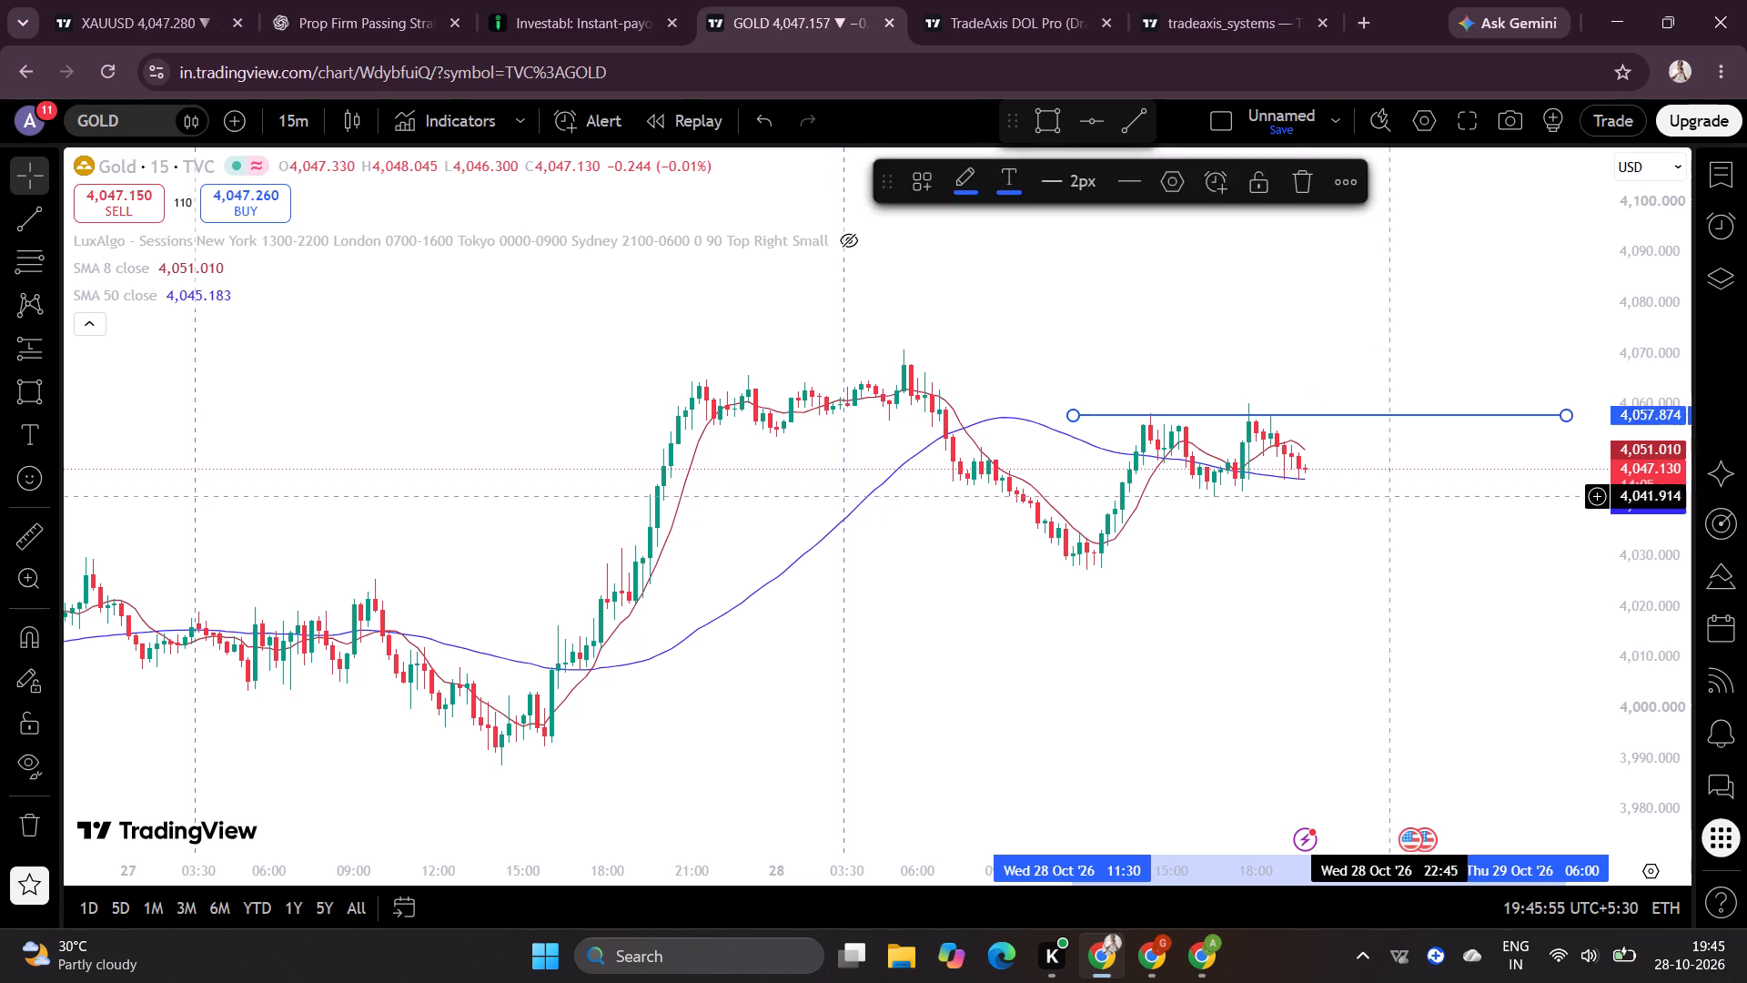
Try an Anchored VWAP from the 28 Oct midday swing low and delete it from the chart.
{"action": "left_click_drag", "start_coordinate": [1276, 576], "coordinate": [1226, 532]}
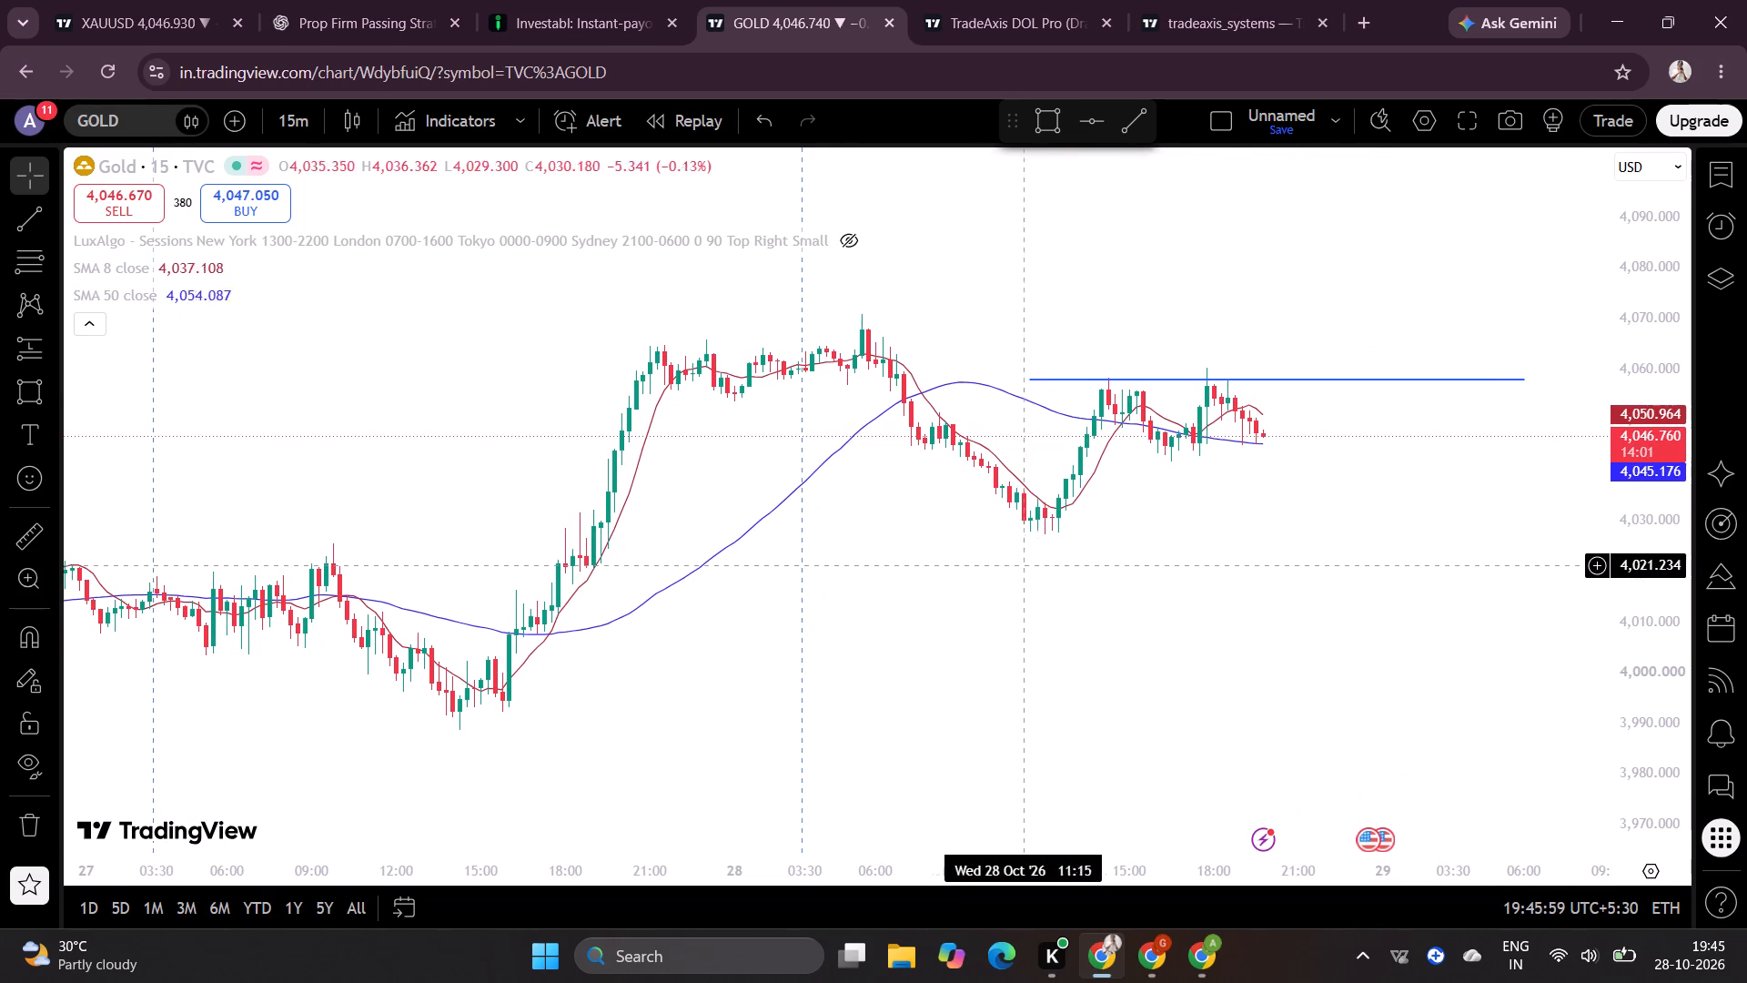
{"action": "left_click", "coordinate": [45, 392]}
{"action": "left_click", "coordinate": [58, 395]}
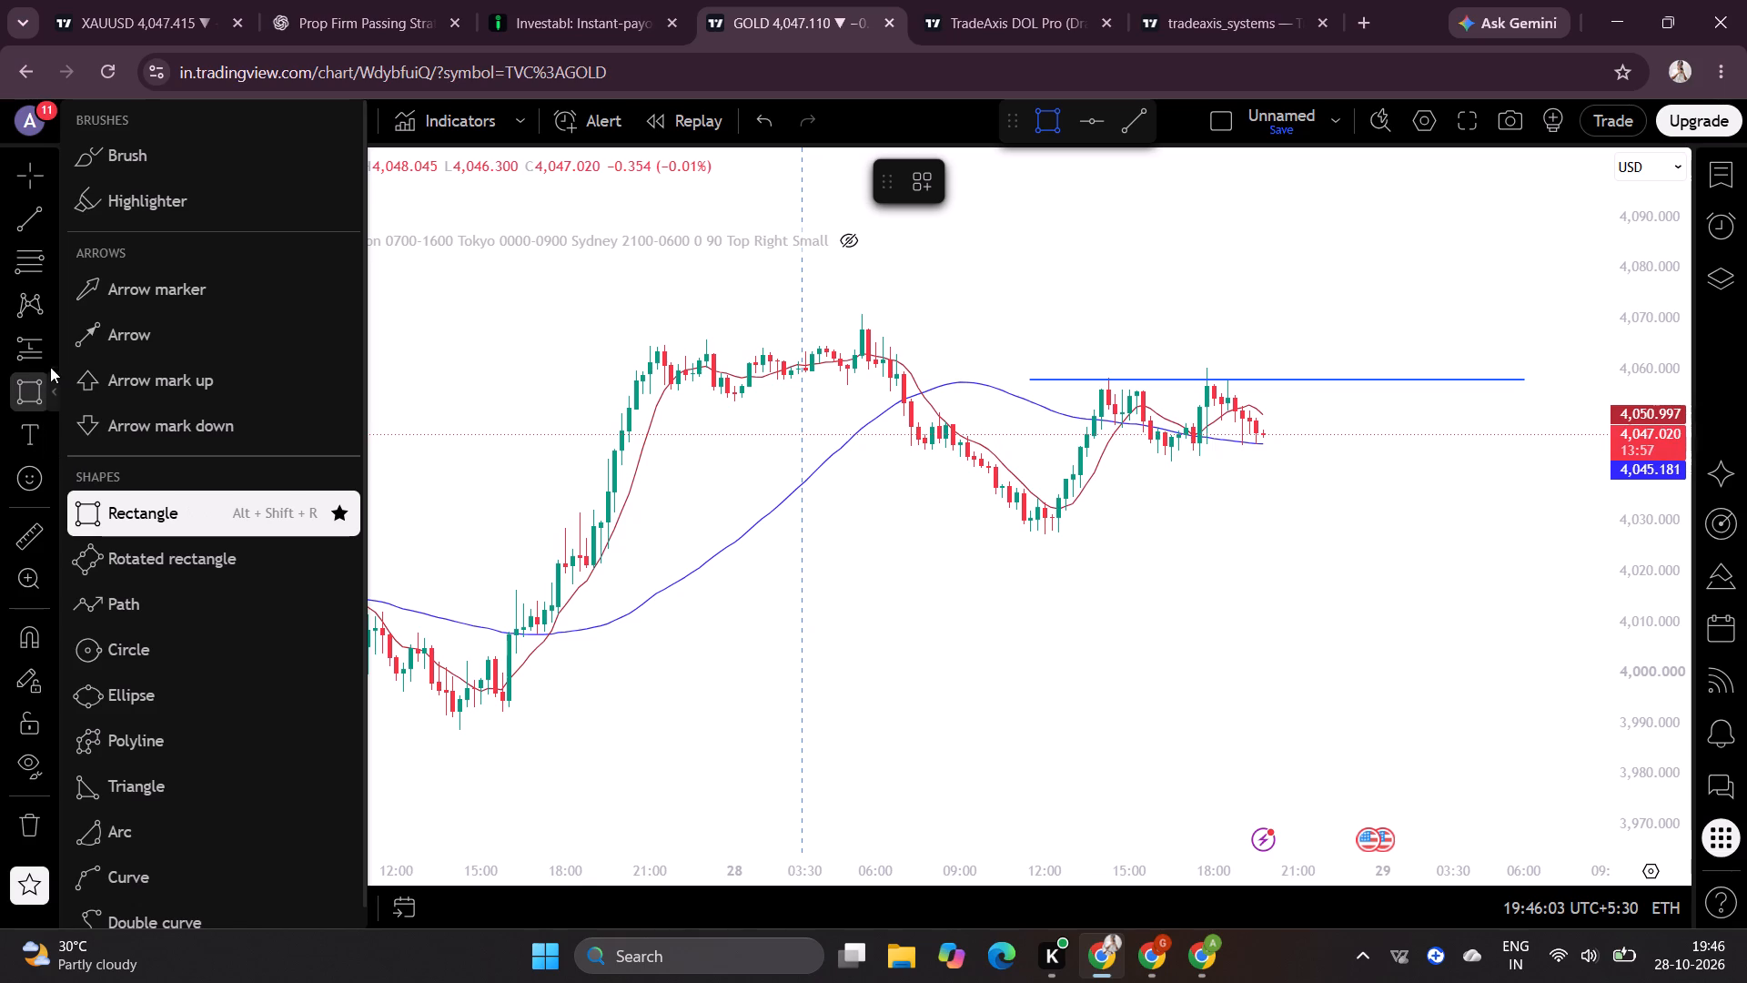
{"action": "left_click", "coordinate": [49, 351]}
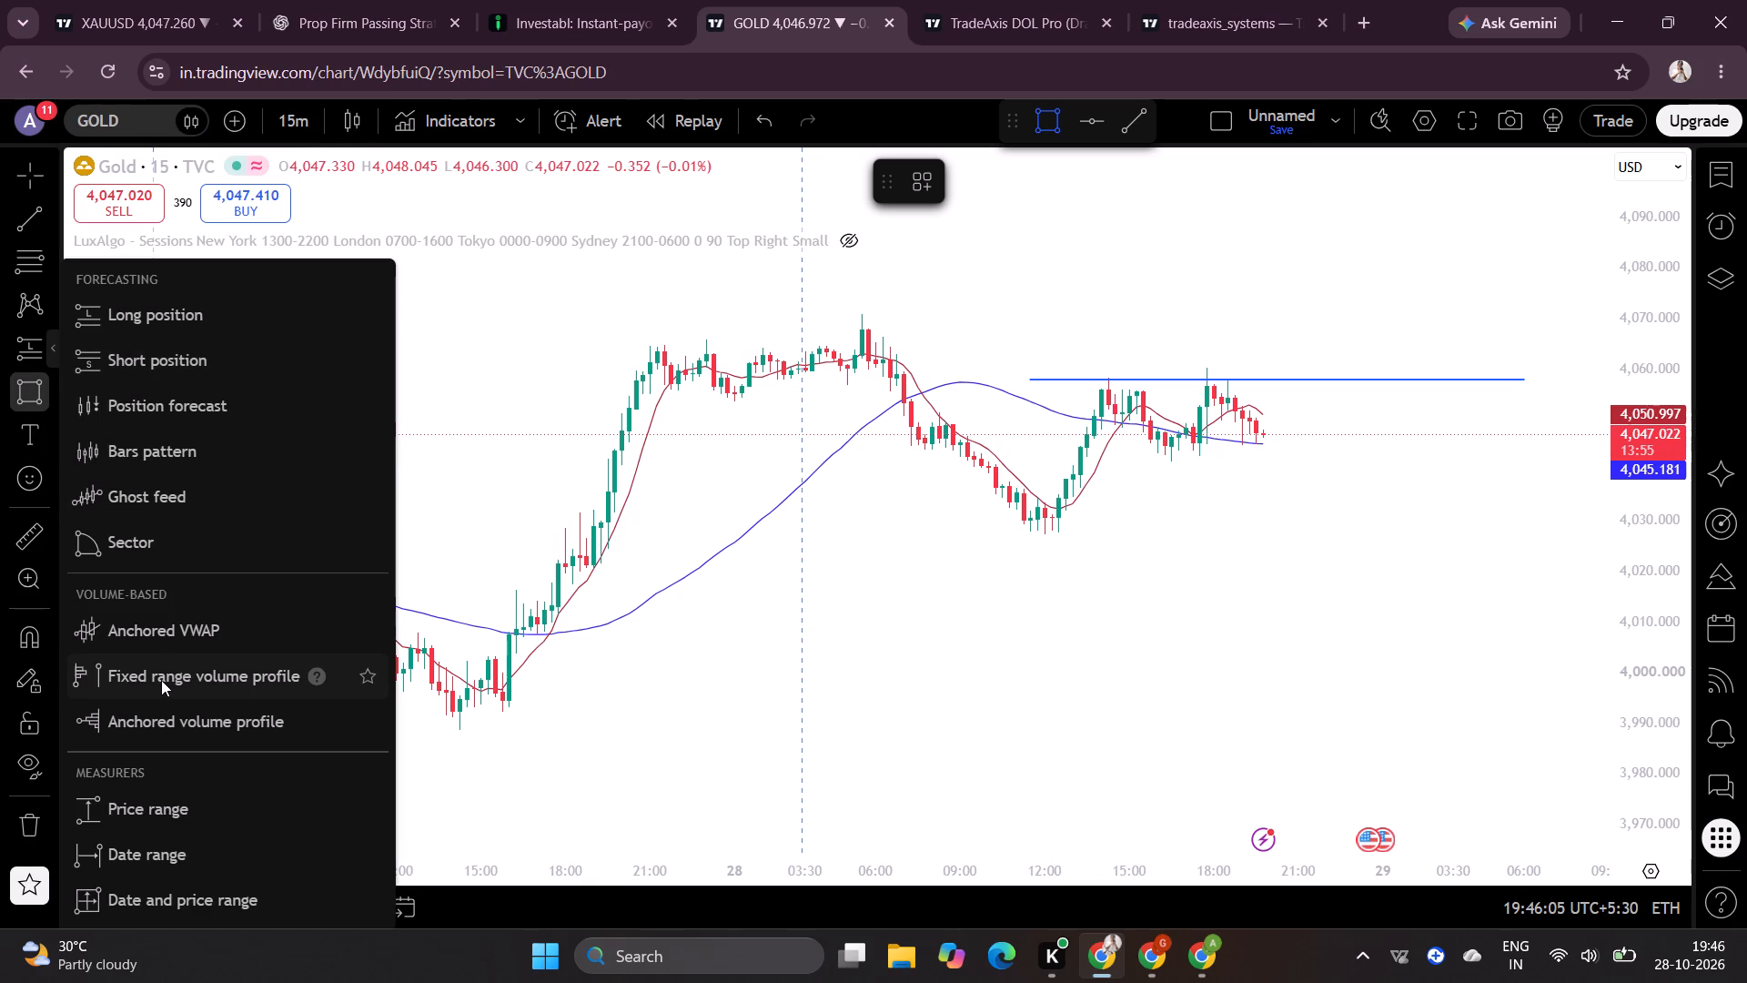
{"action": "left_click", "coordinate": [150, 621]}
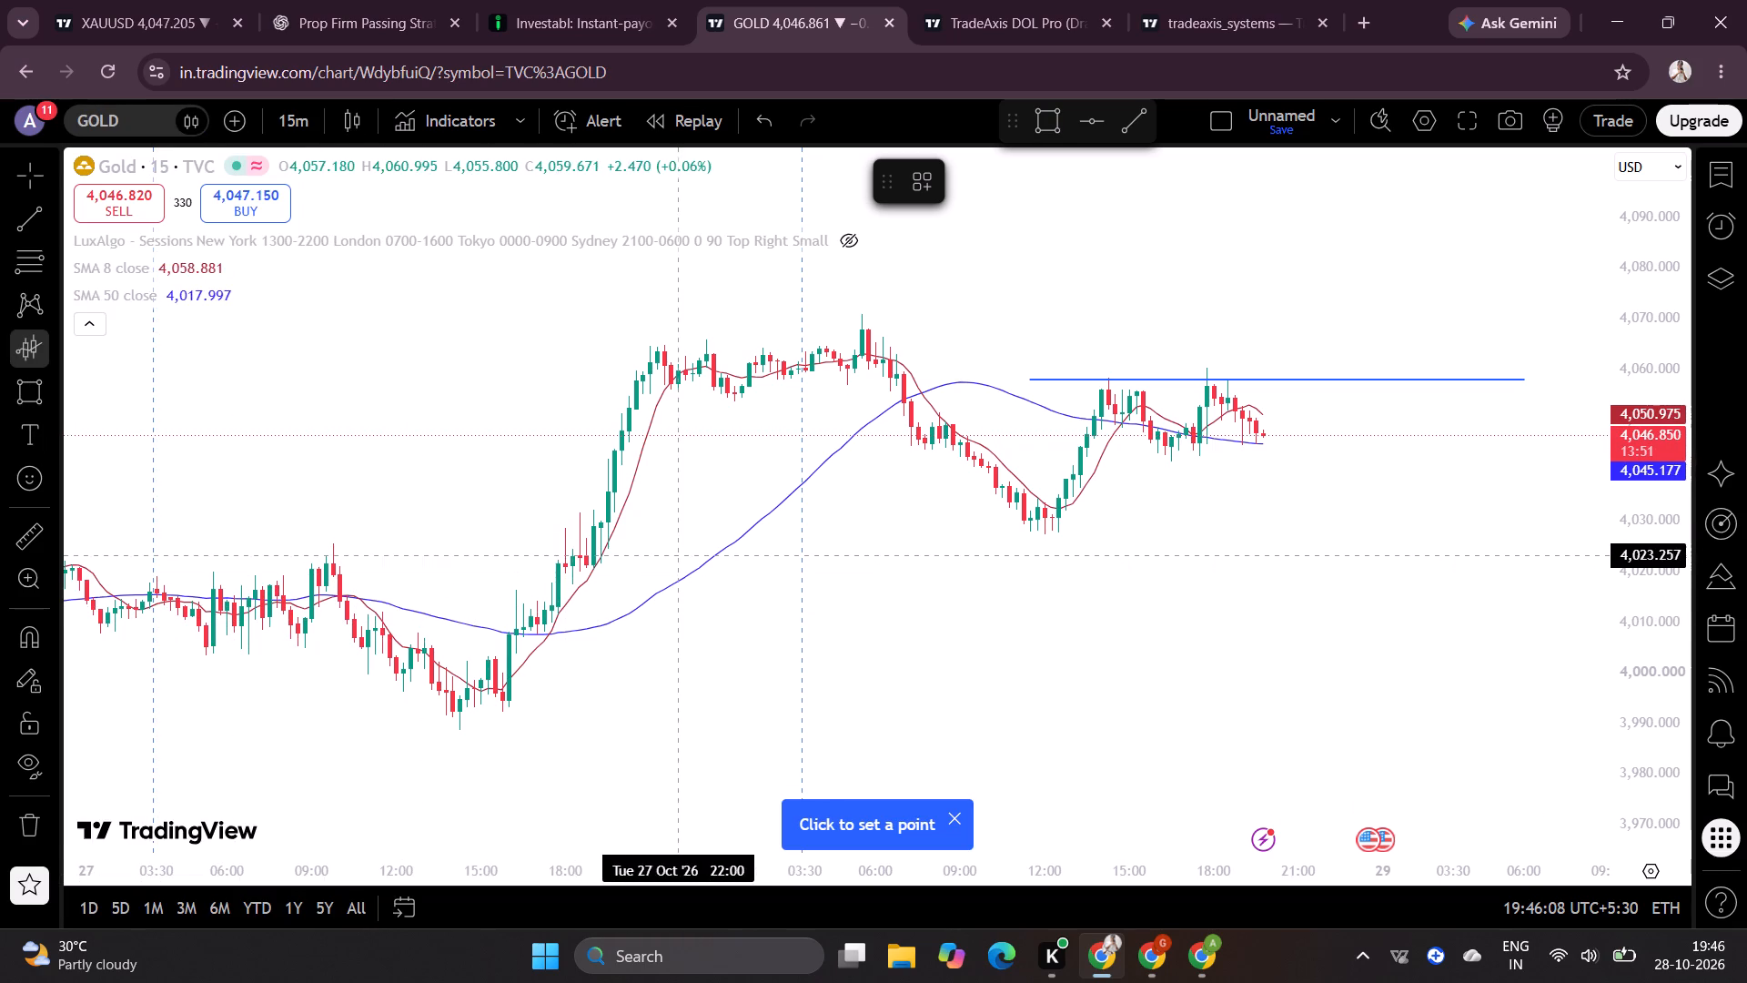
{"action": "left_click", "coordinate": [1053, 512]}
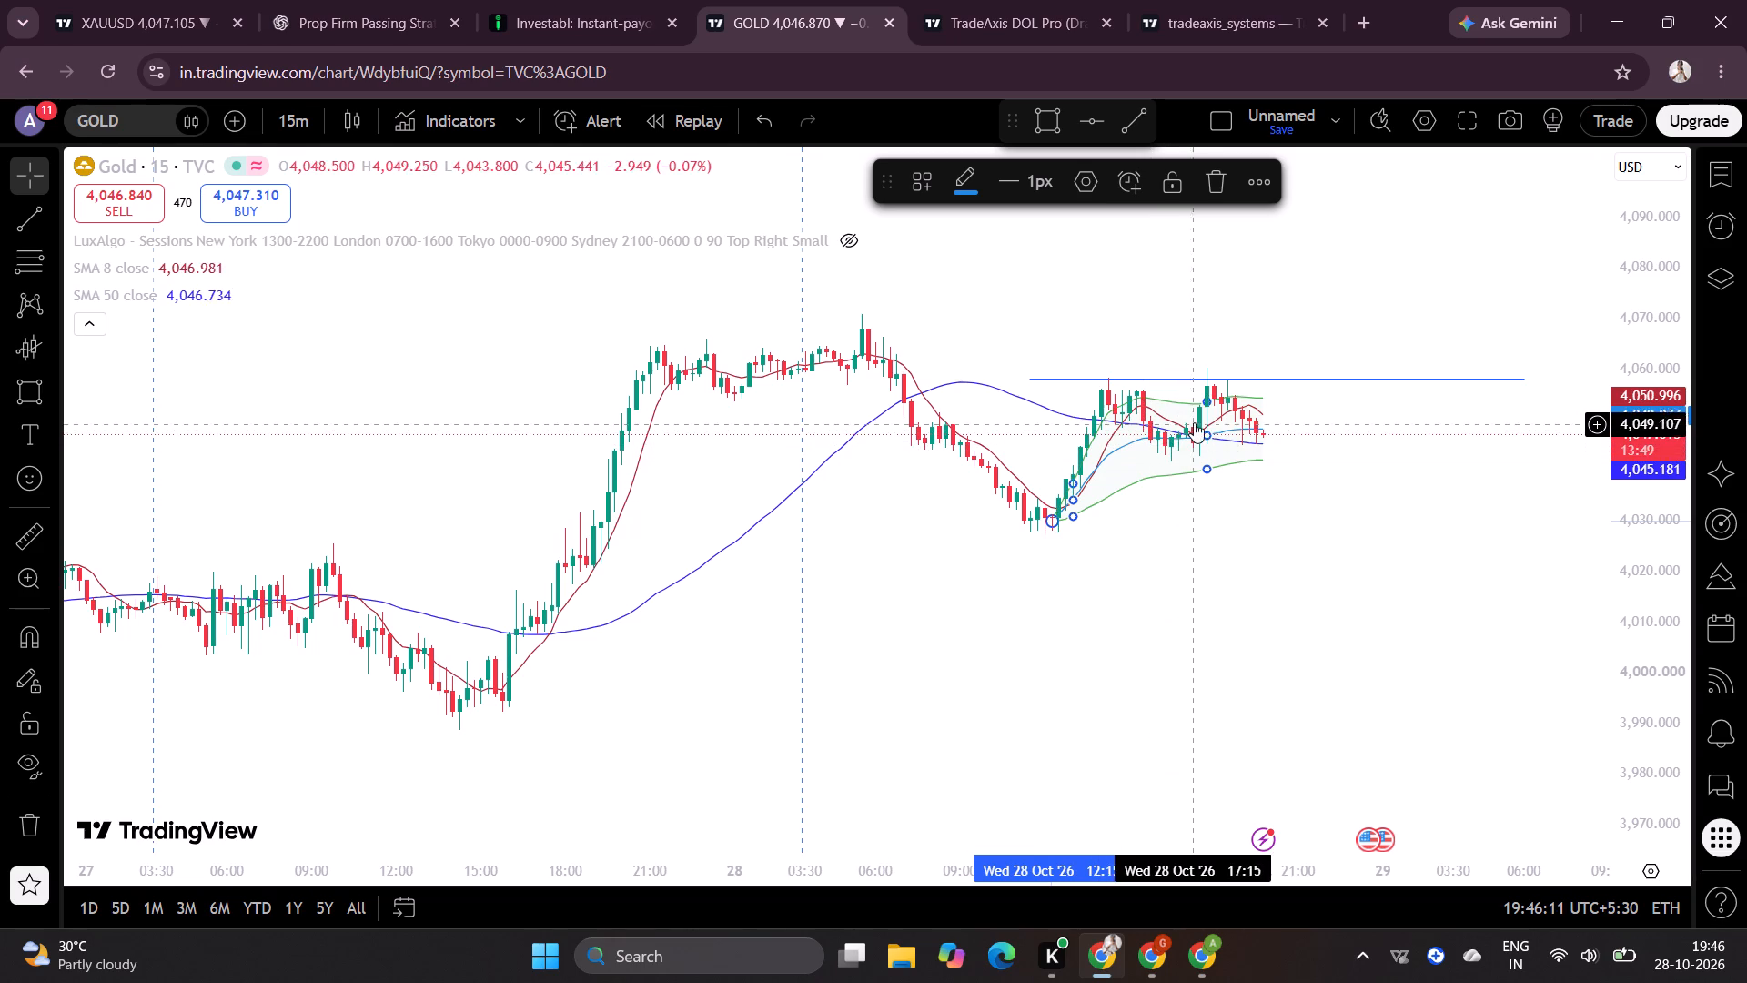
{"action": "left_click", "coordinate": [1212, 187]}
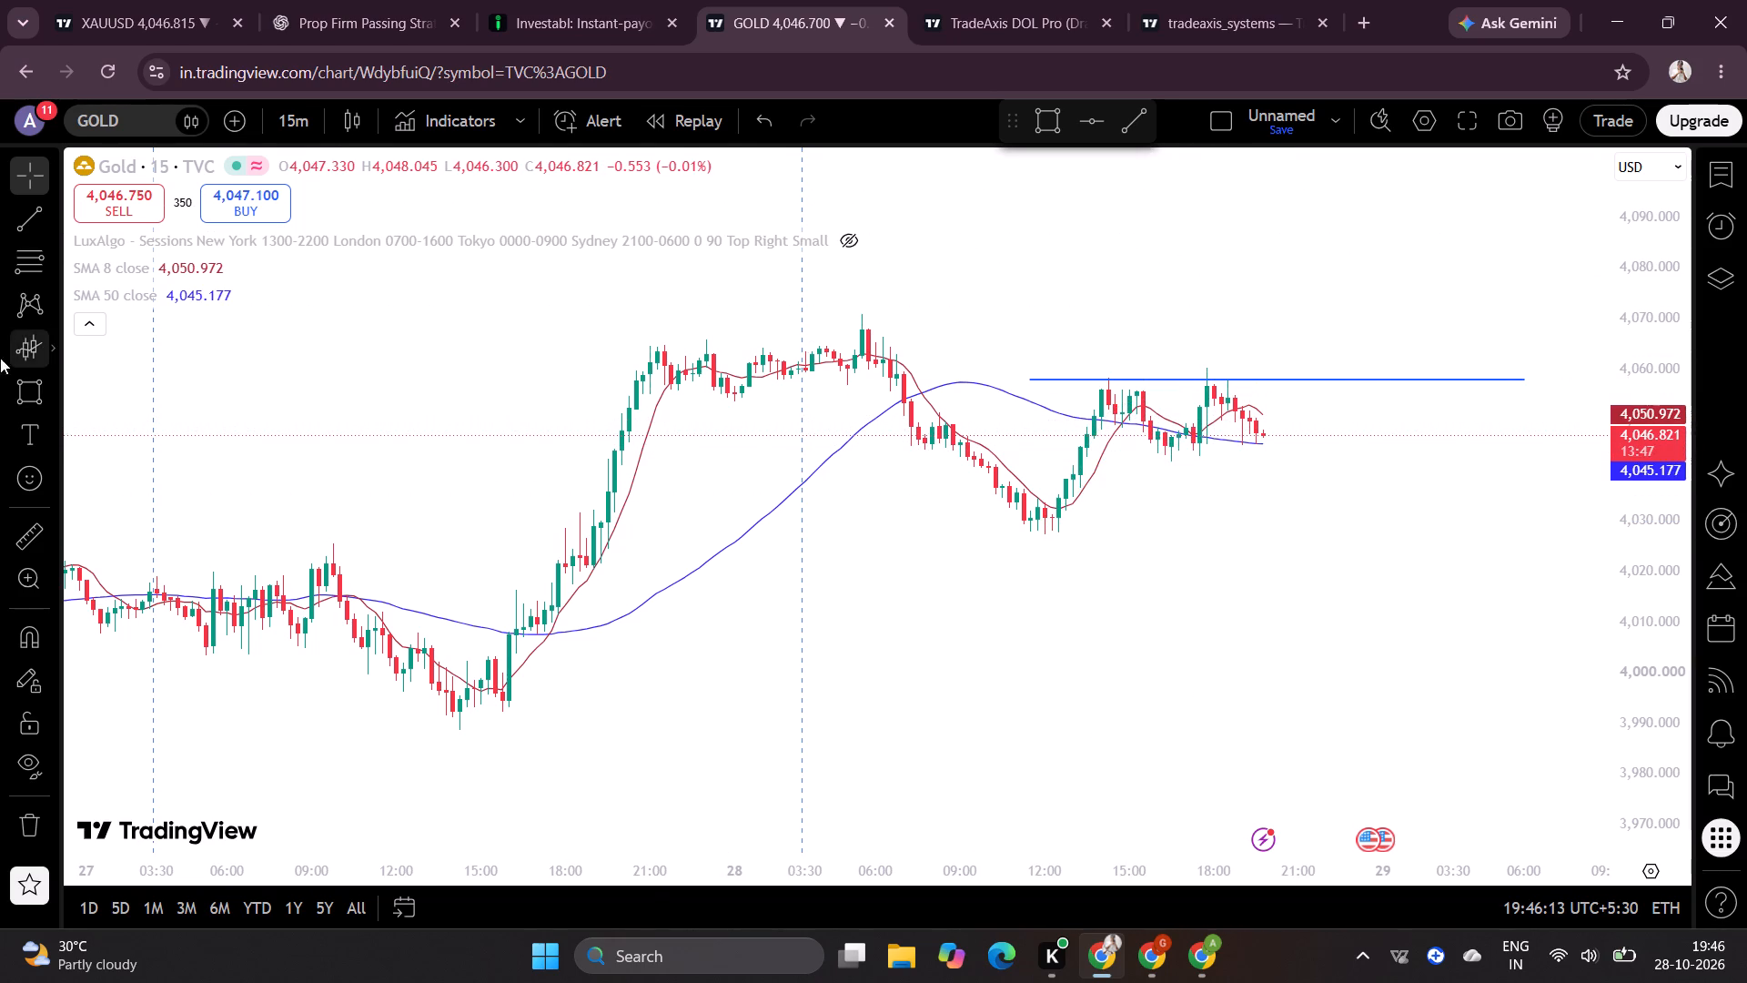
Draw a fixed range volume profile from the 28 Oct 12:30 swing low to the swing high at about 18:00.
{"action": "left_click", "coordinate": [51, 339]}
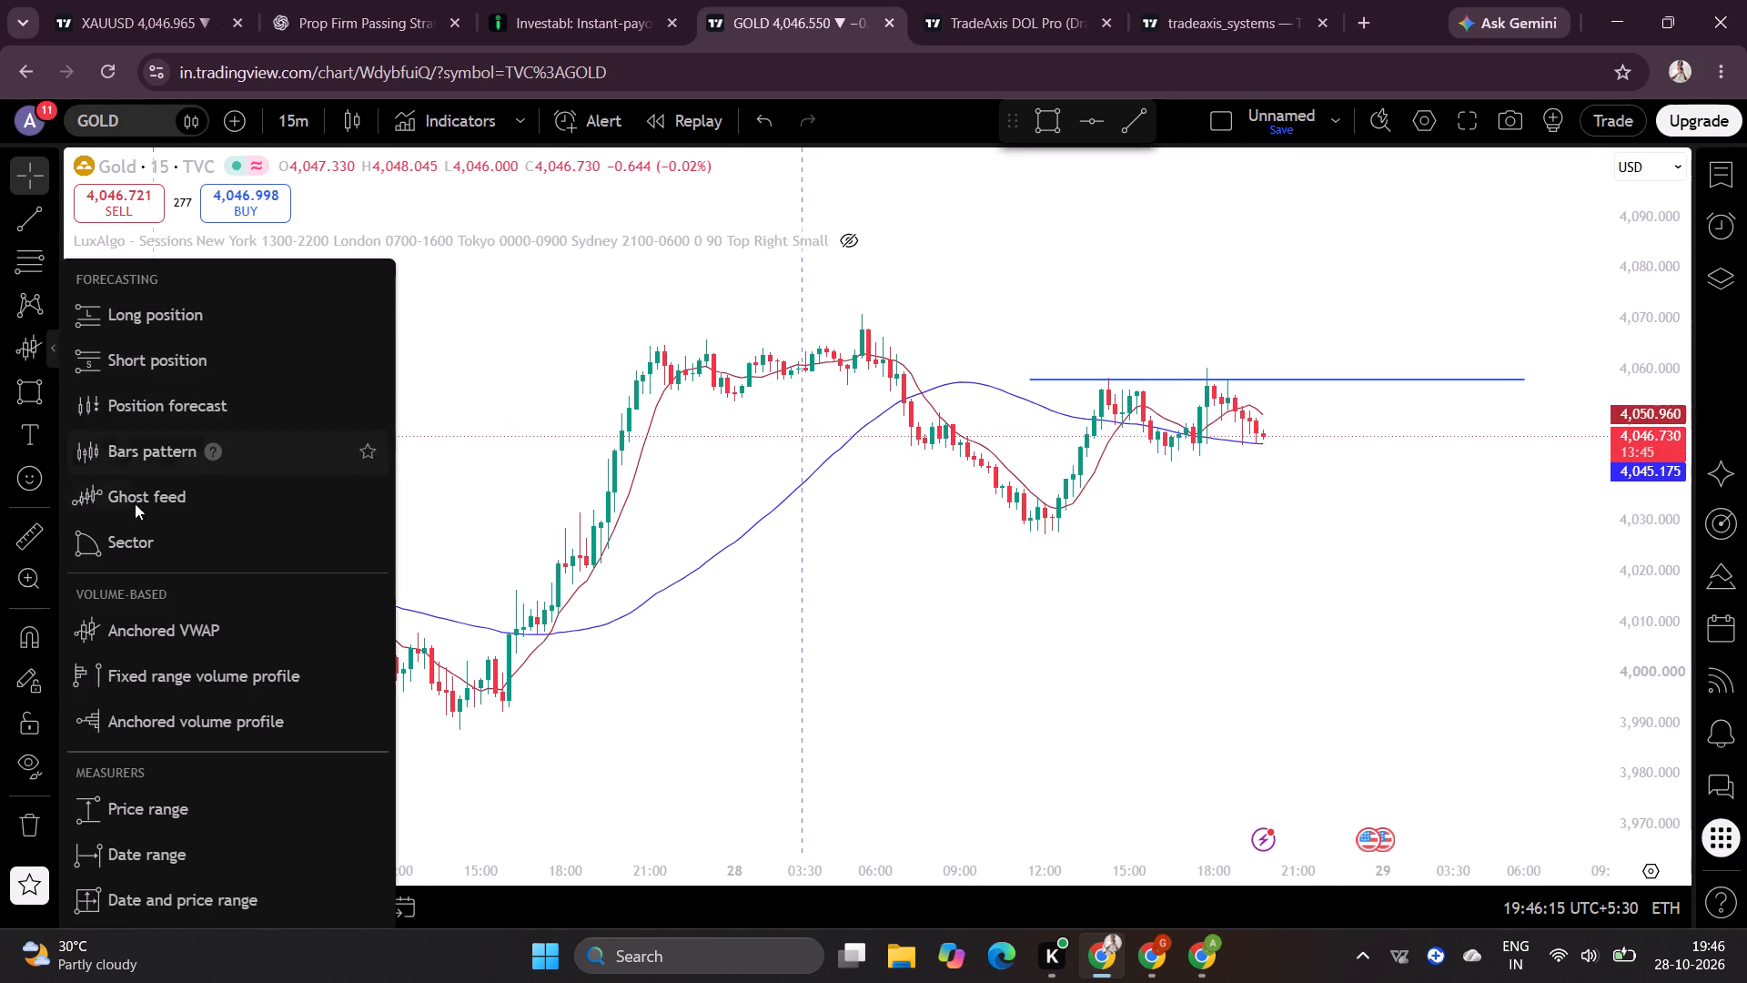
{"action": "left_click", "coordinate": [135, 676]}
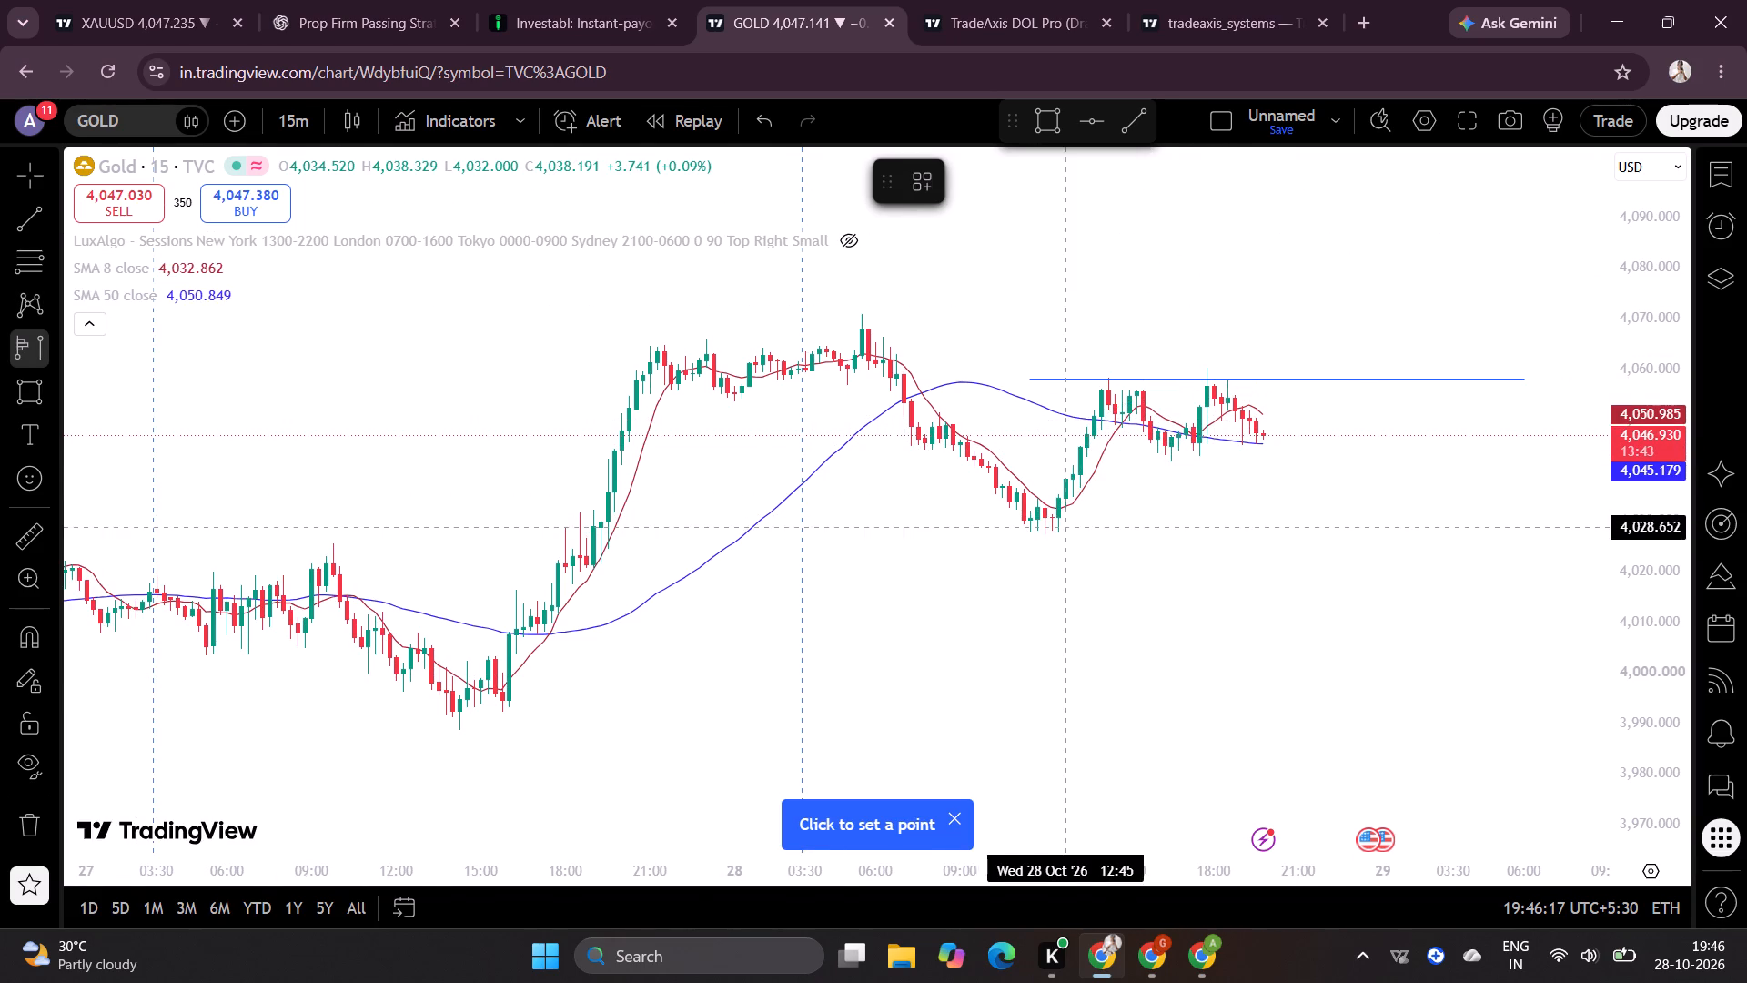
{"action": "left_click", "coordinate": [1062, 530]}
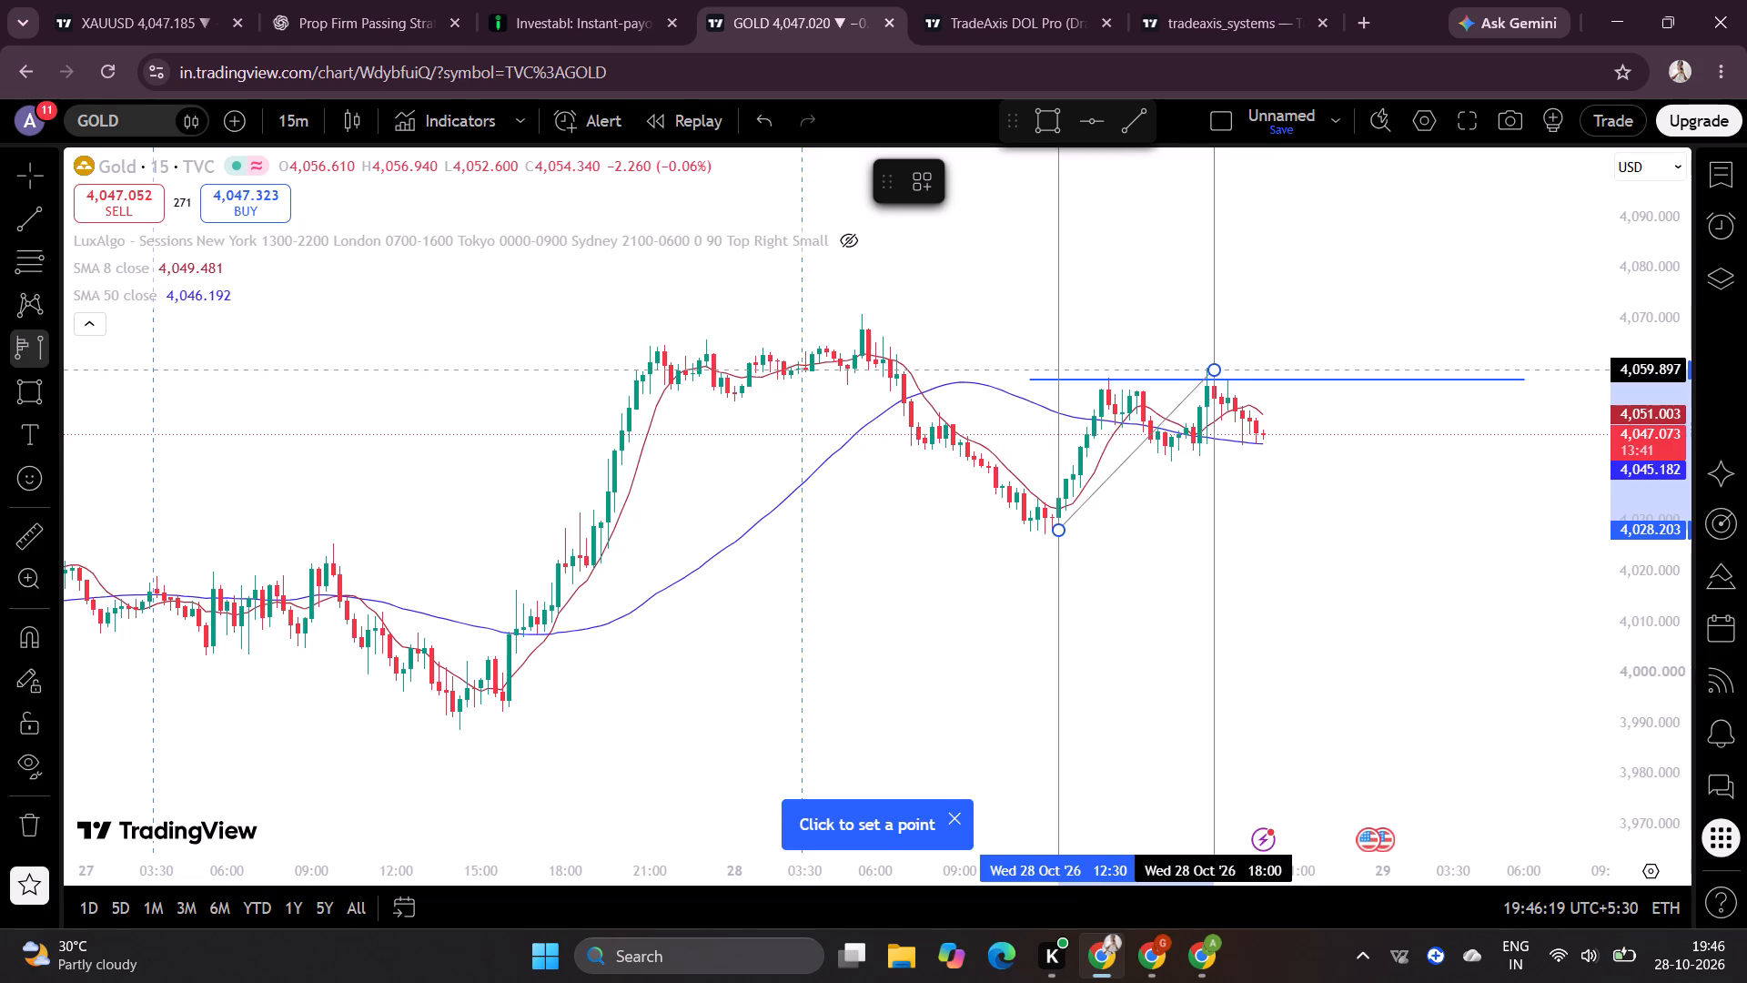
{"action": "left_click", "coordinate": [1211, 370]}
{"action": "left_click", "coordinate": [1127, 612]}
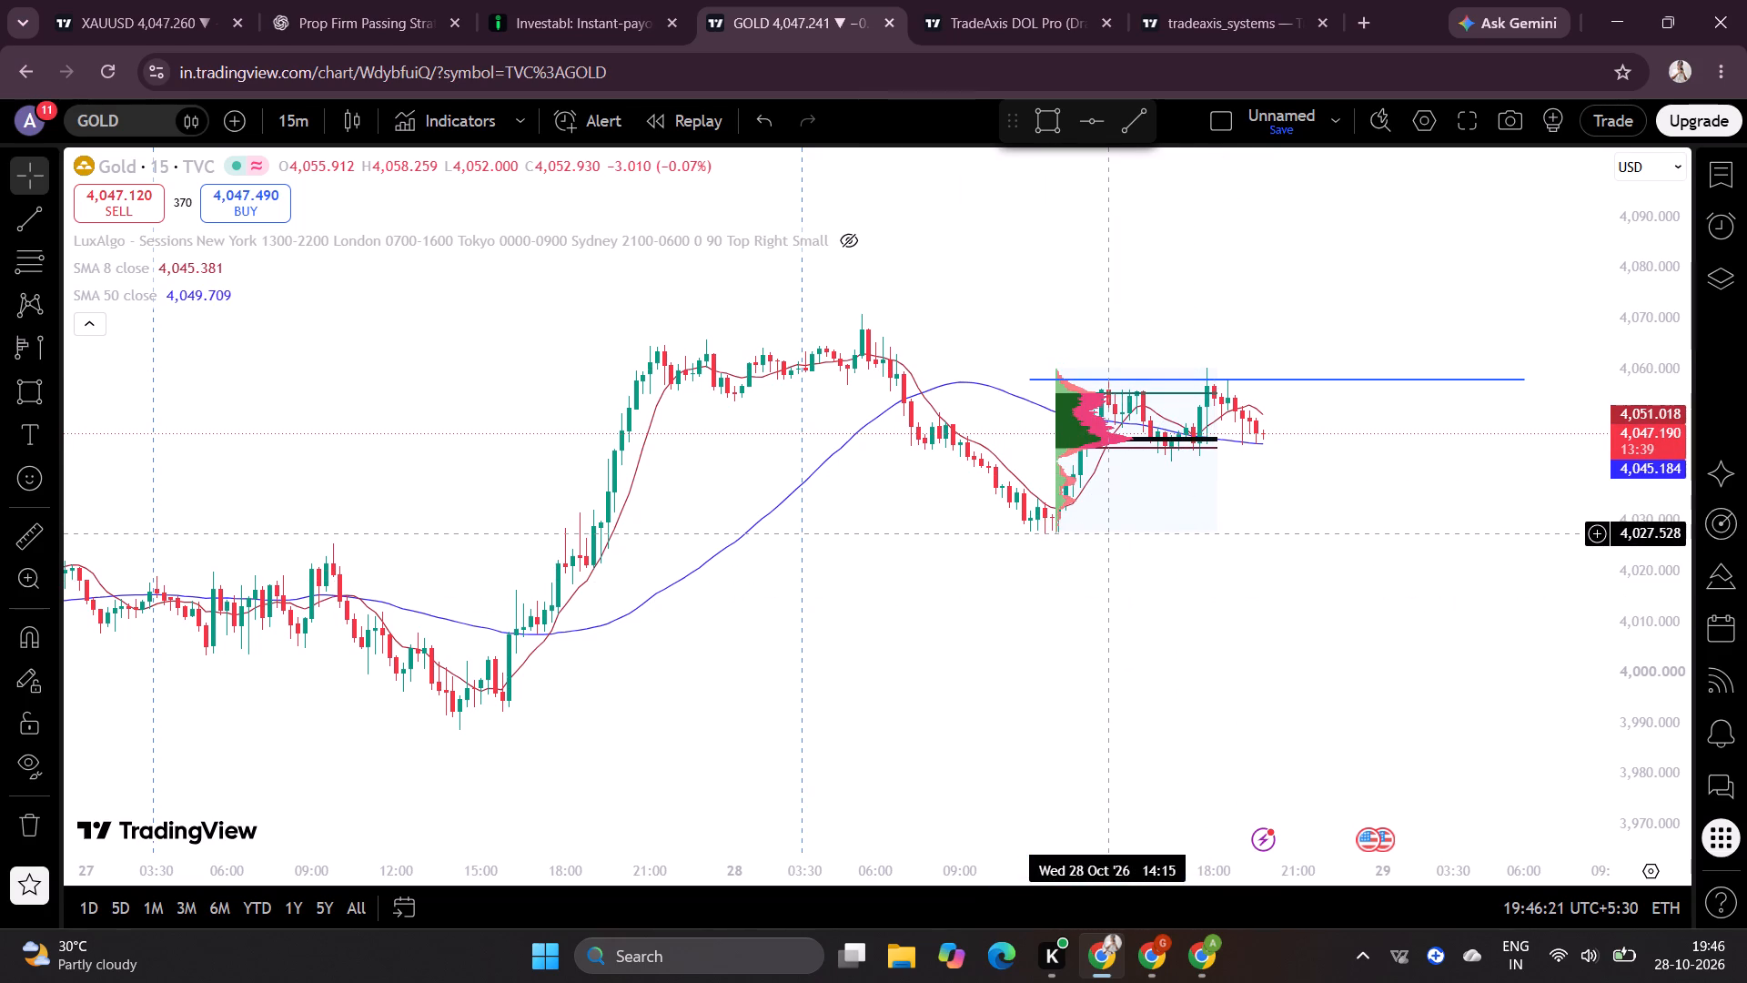
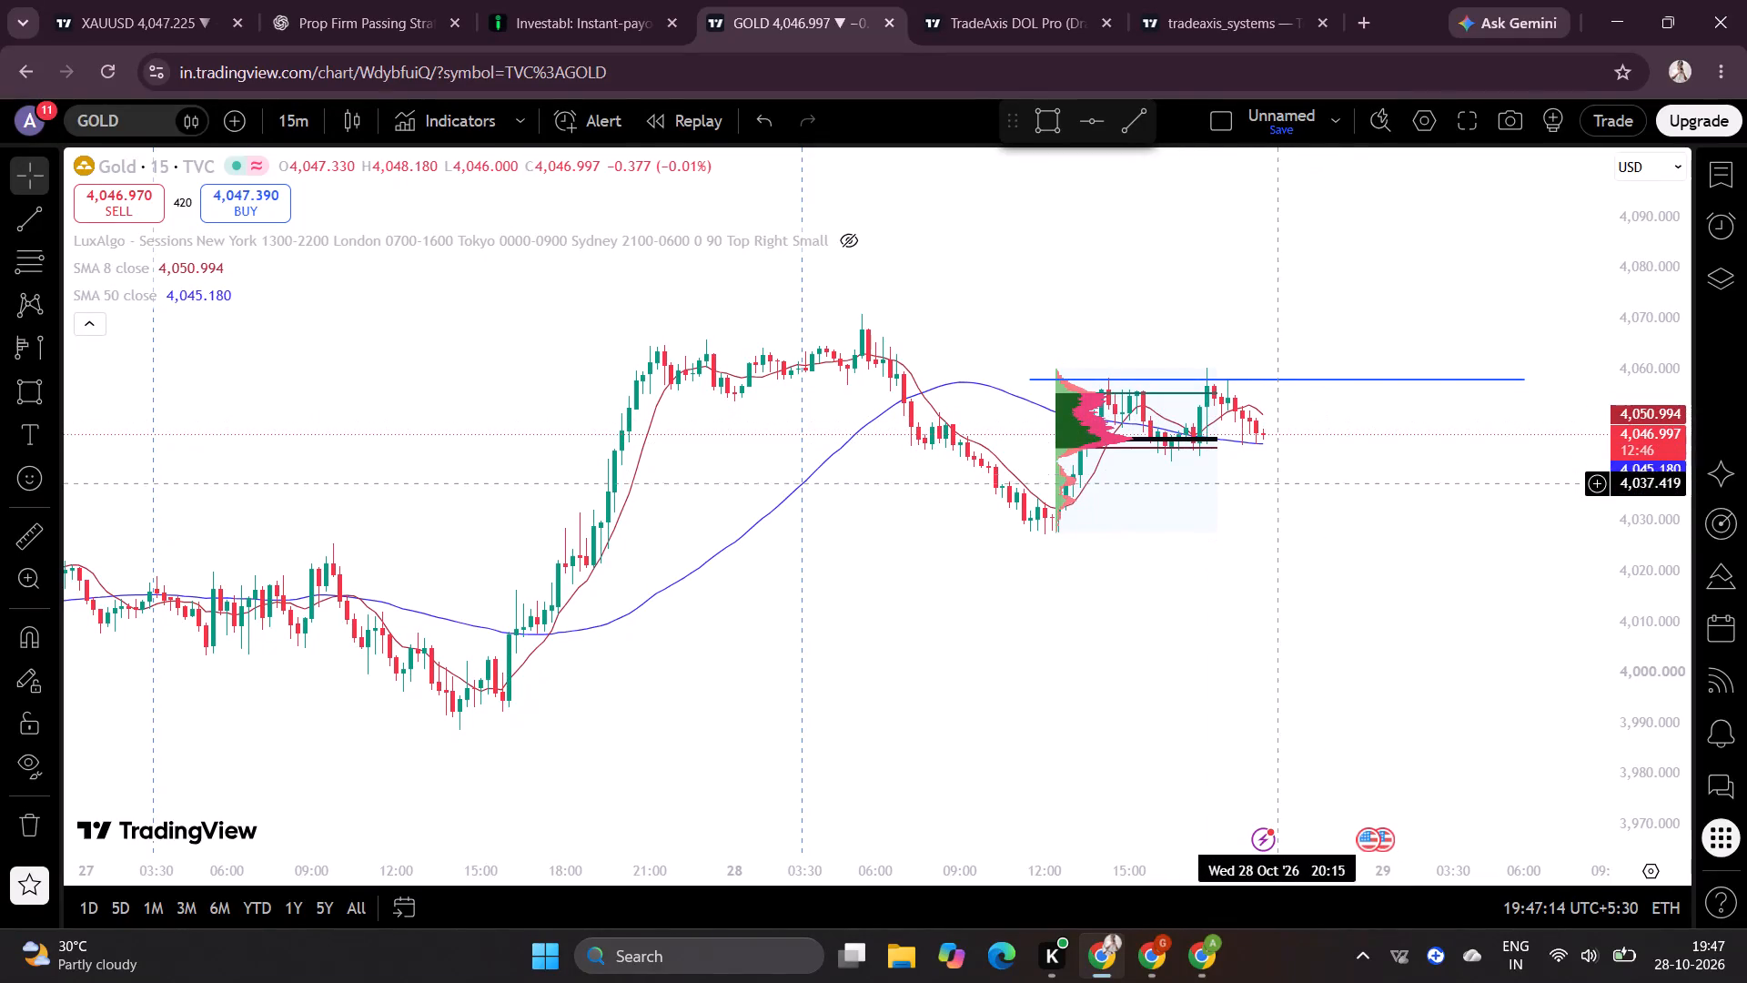
Reset the fixed range volume profile on the 28 October swing to its default settings.
{"action": "scroll", "coordinate": [1176, 528], "scroll_direction": "up", "scroll_amount": 3}
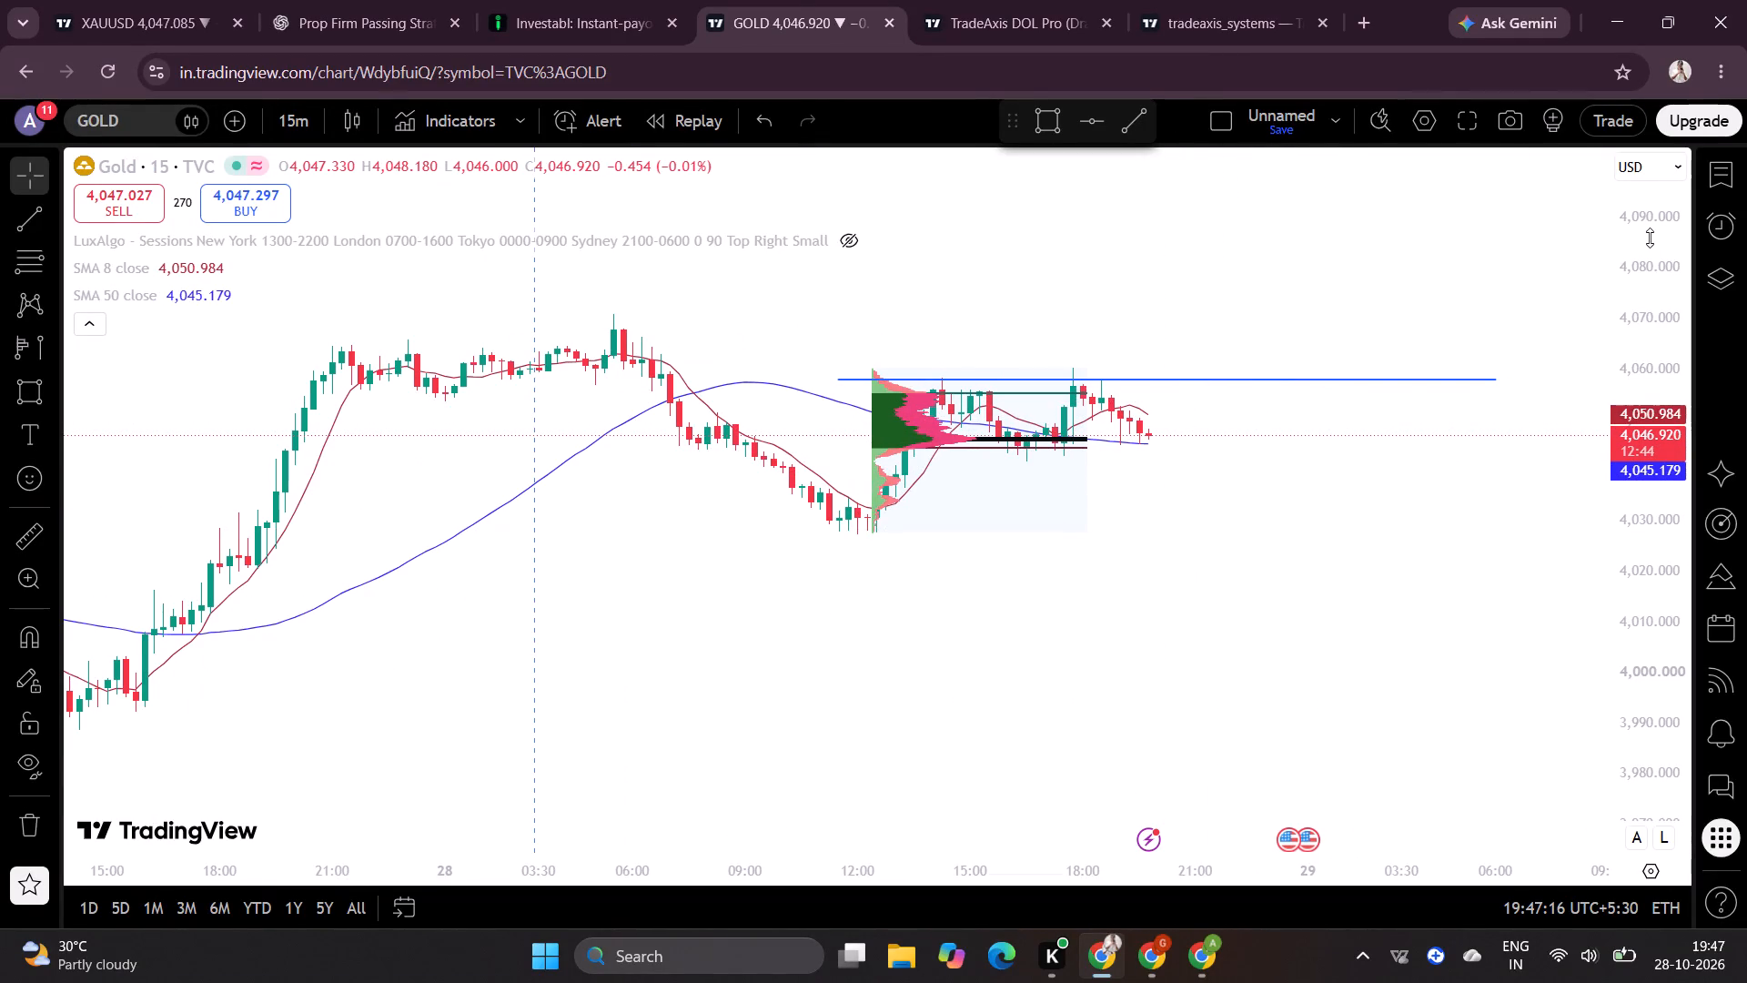
{"action": "scroll", "coordinate": [1638, 291], "scroll_direction": "up", "scroll_amount": 12}
{"action": "left_click_drag", "start_coordinate": [1163, 594], "coordinate": [1150, 719]}
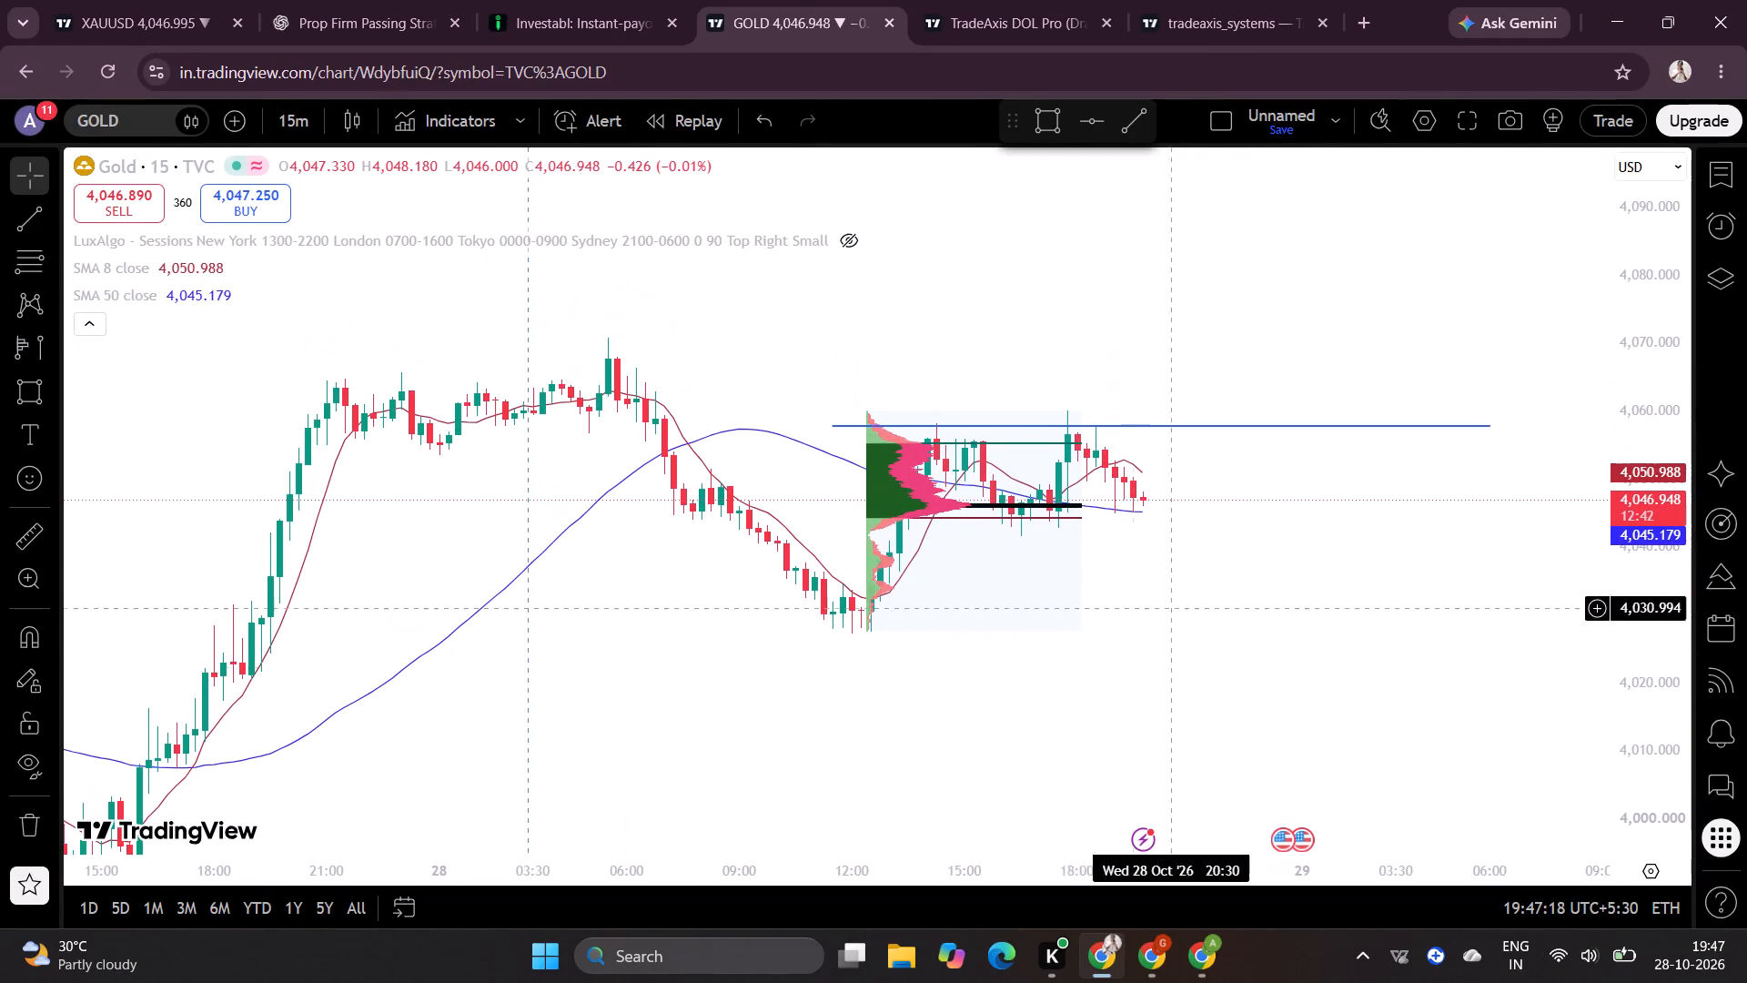
{"action": "left_click", "coordinate": [895, 449]}
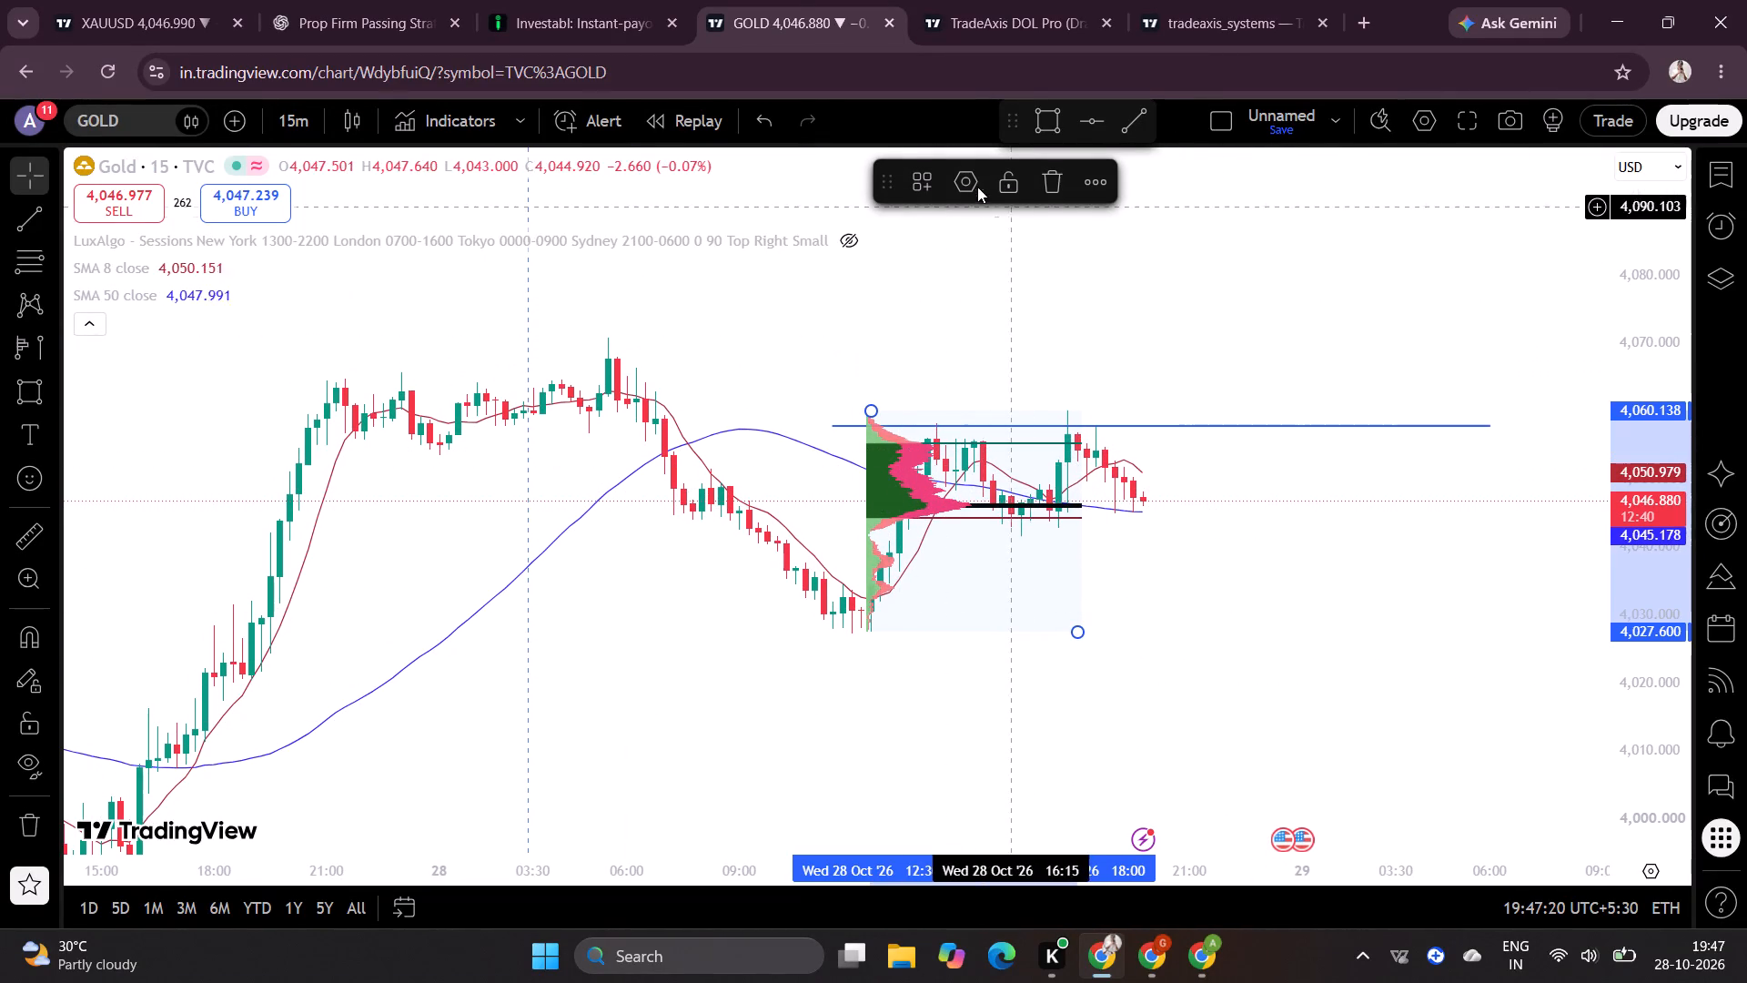
{"action": "left_click", "coordinate": [966, 179]}
{"action": "scroll", "coordinate": [803, 580], "scroll_direction": "down", "scroll_amount": 3}
{"action": "left_click", "coordinate": [753, 720]}
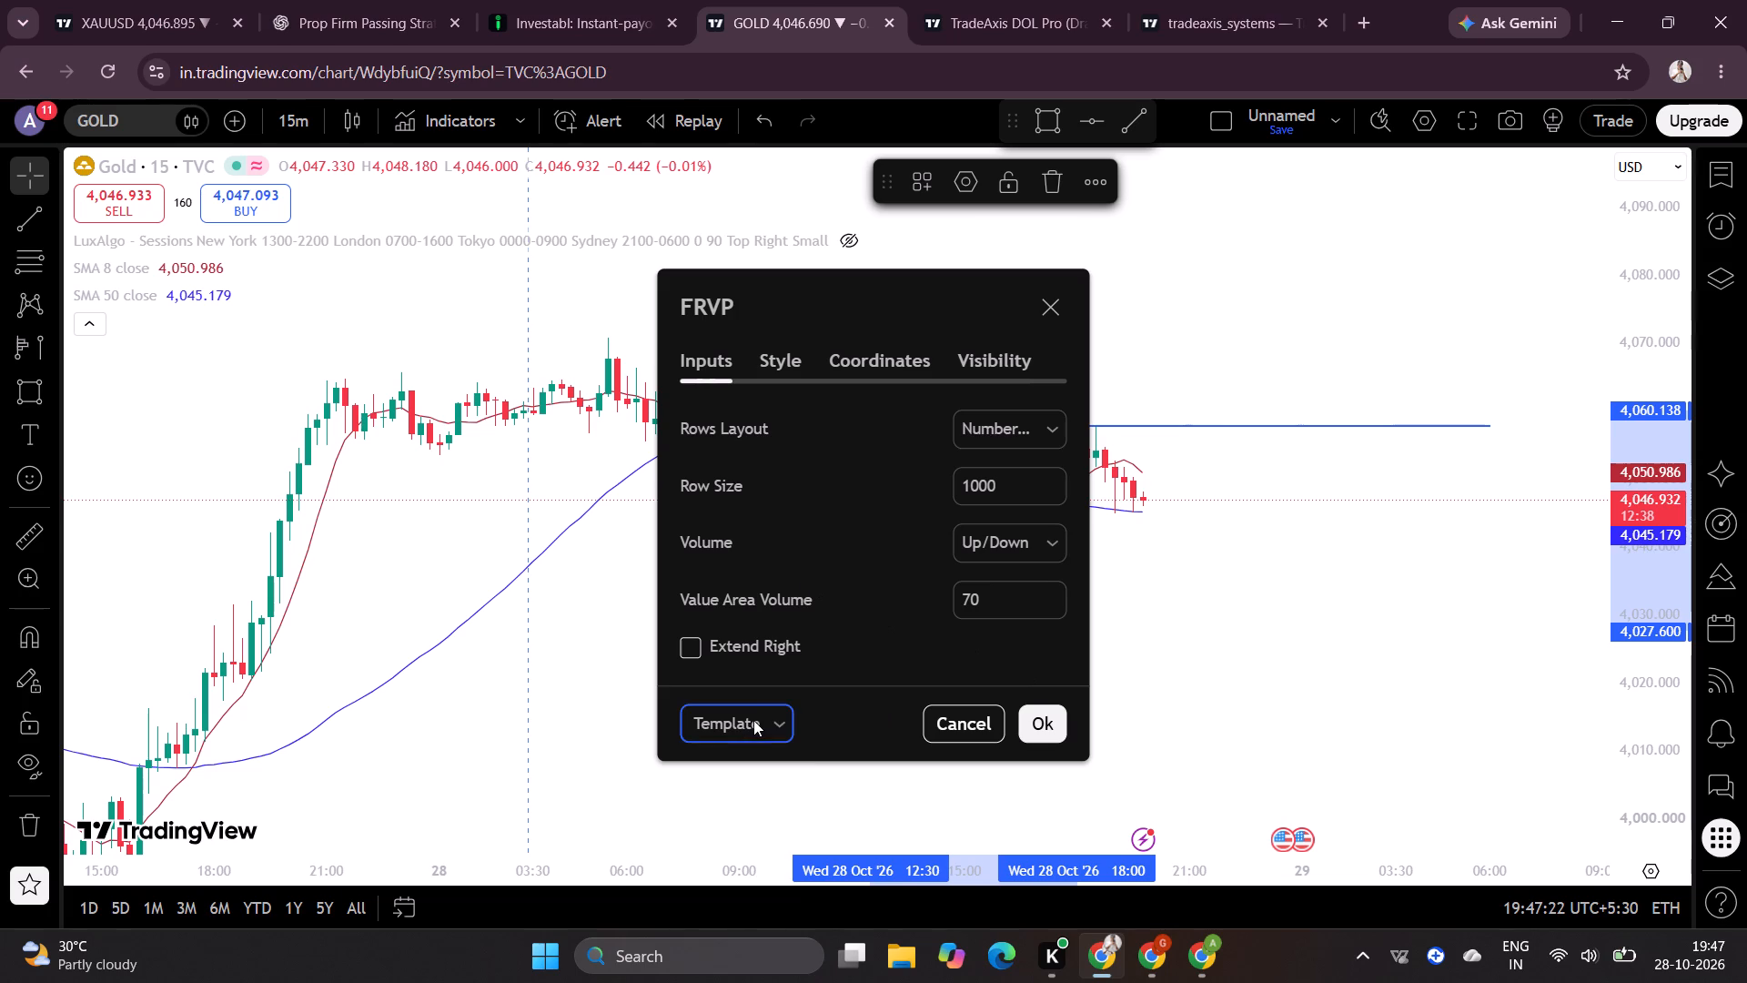
{"action": "left_click", "coordinate": [766, 805]}
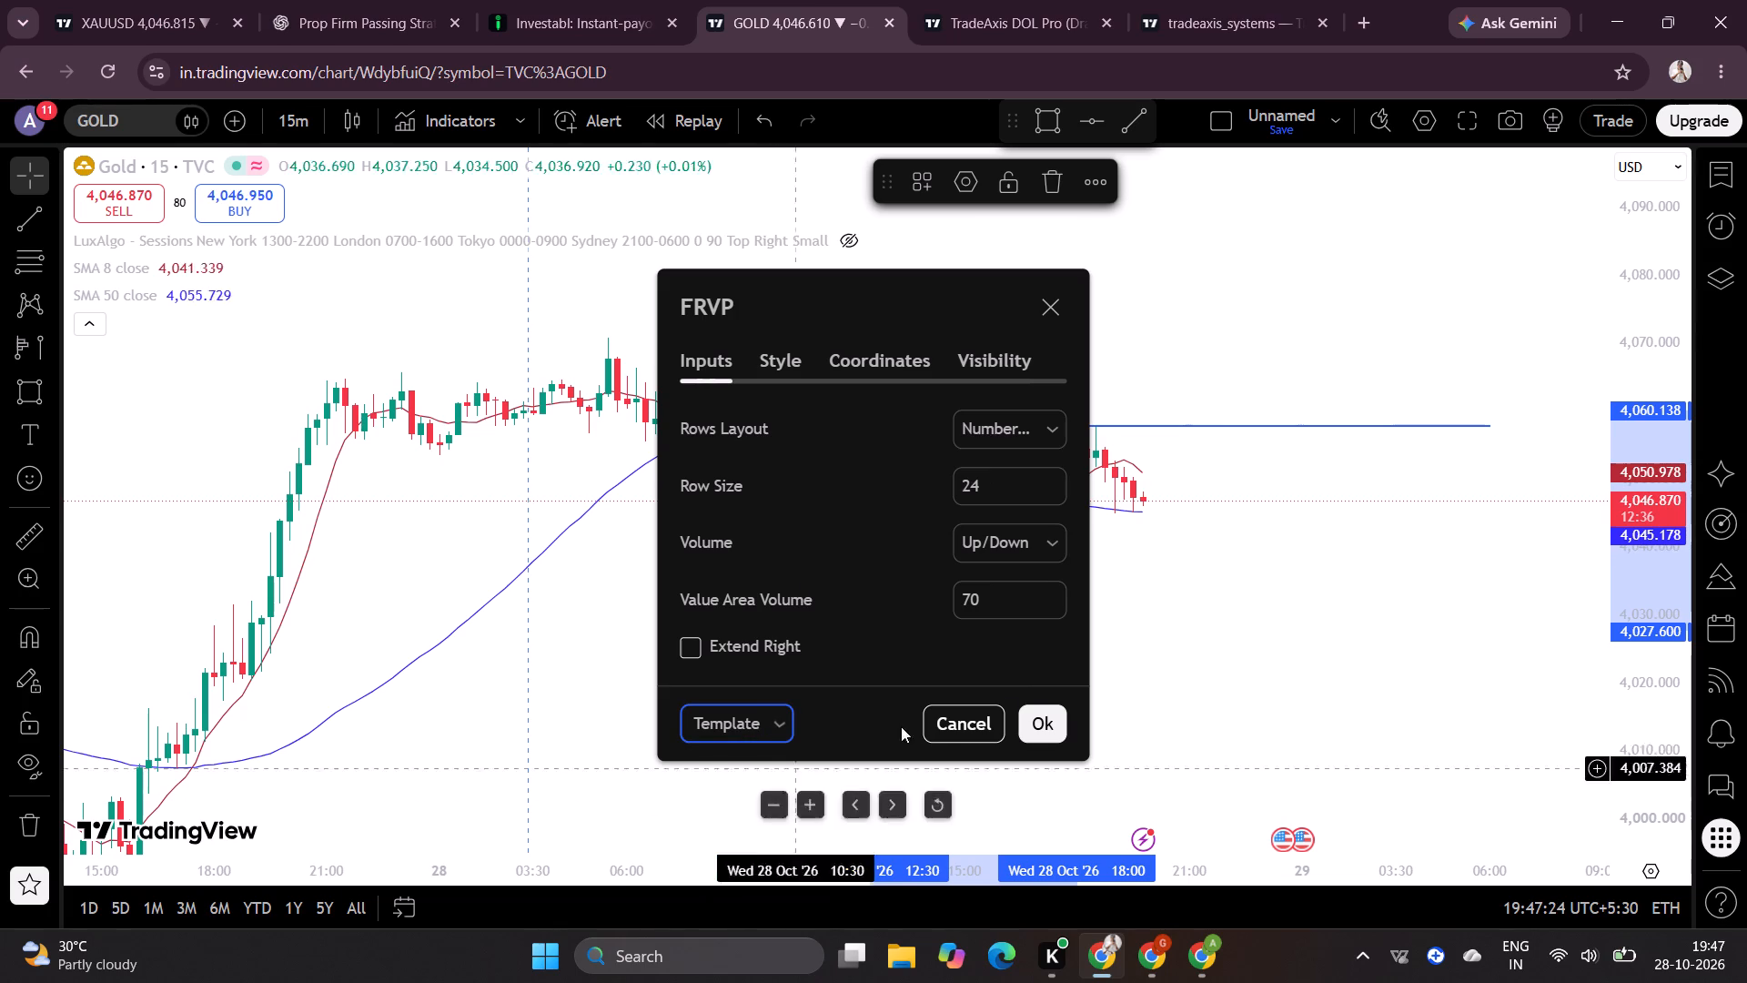
{"action": "left_click", "coordinate": [1028, 710]}
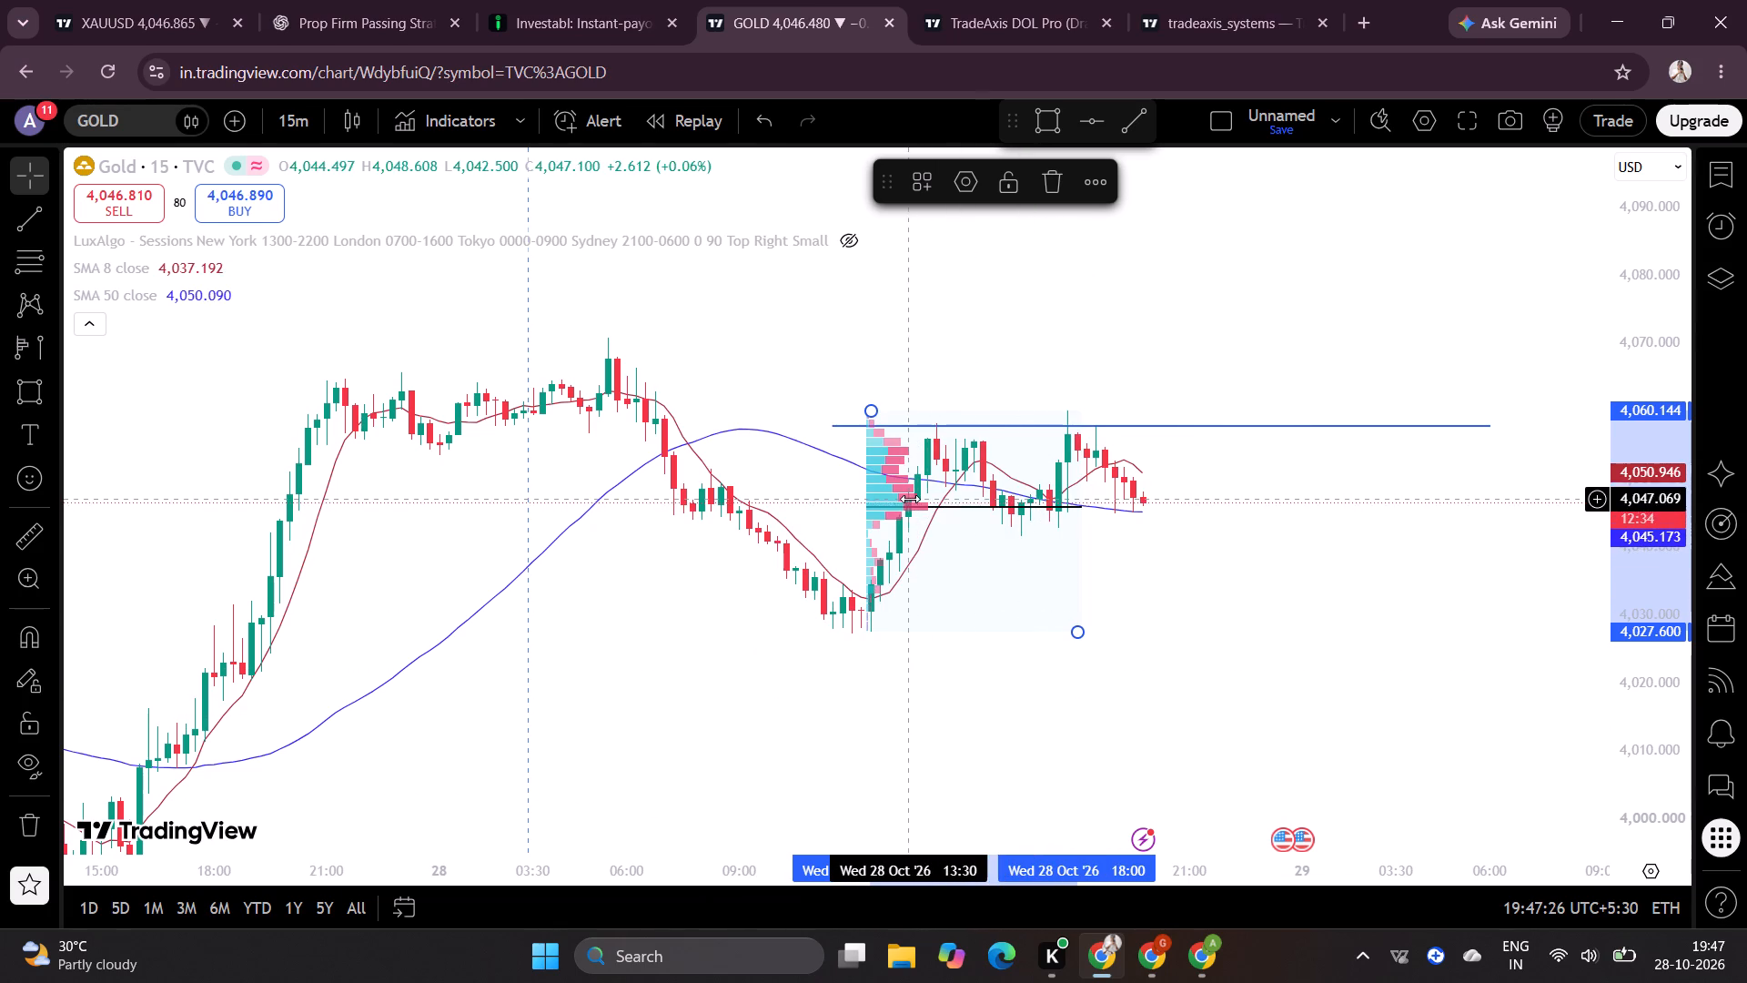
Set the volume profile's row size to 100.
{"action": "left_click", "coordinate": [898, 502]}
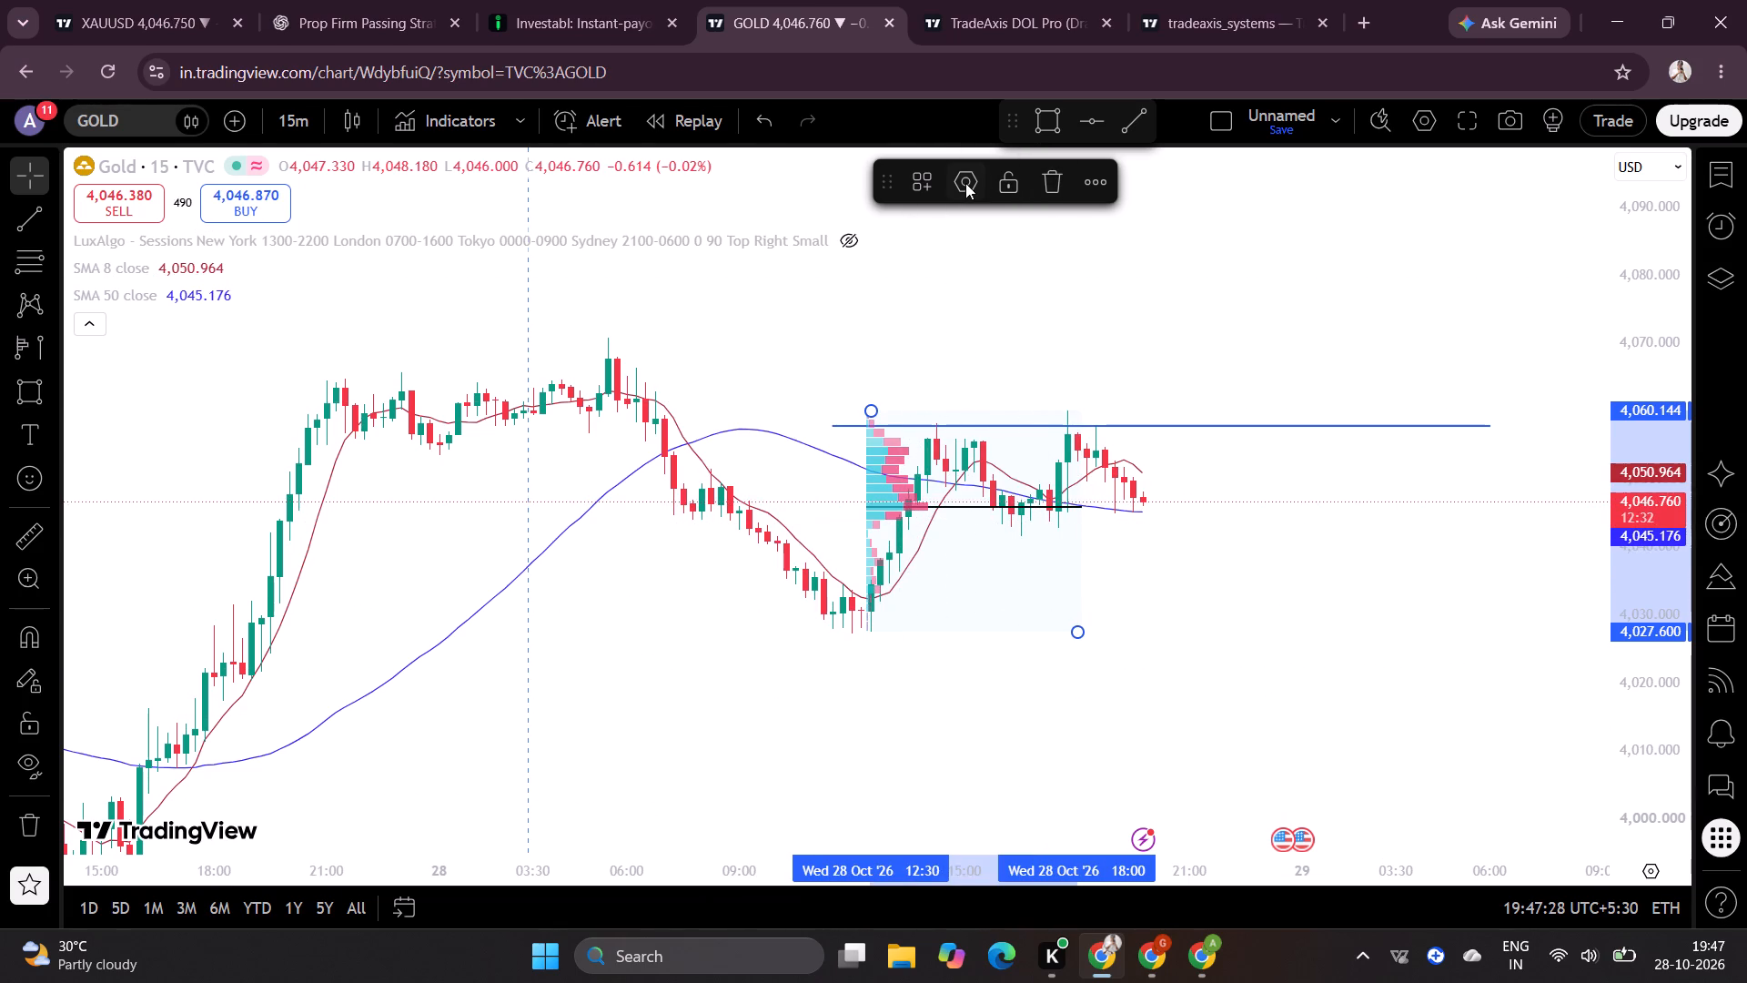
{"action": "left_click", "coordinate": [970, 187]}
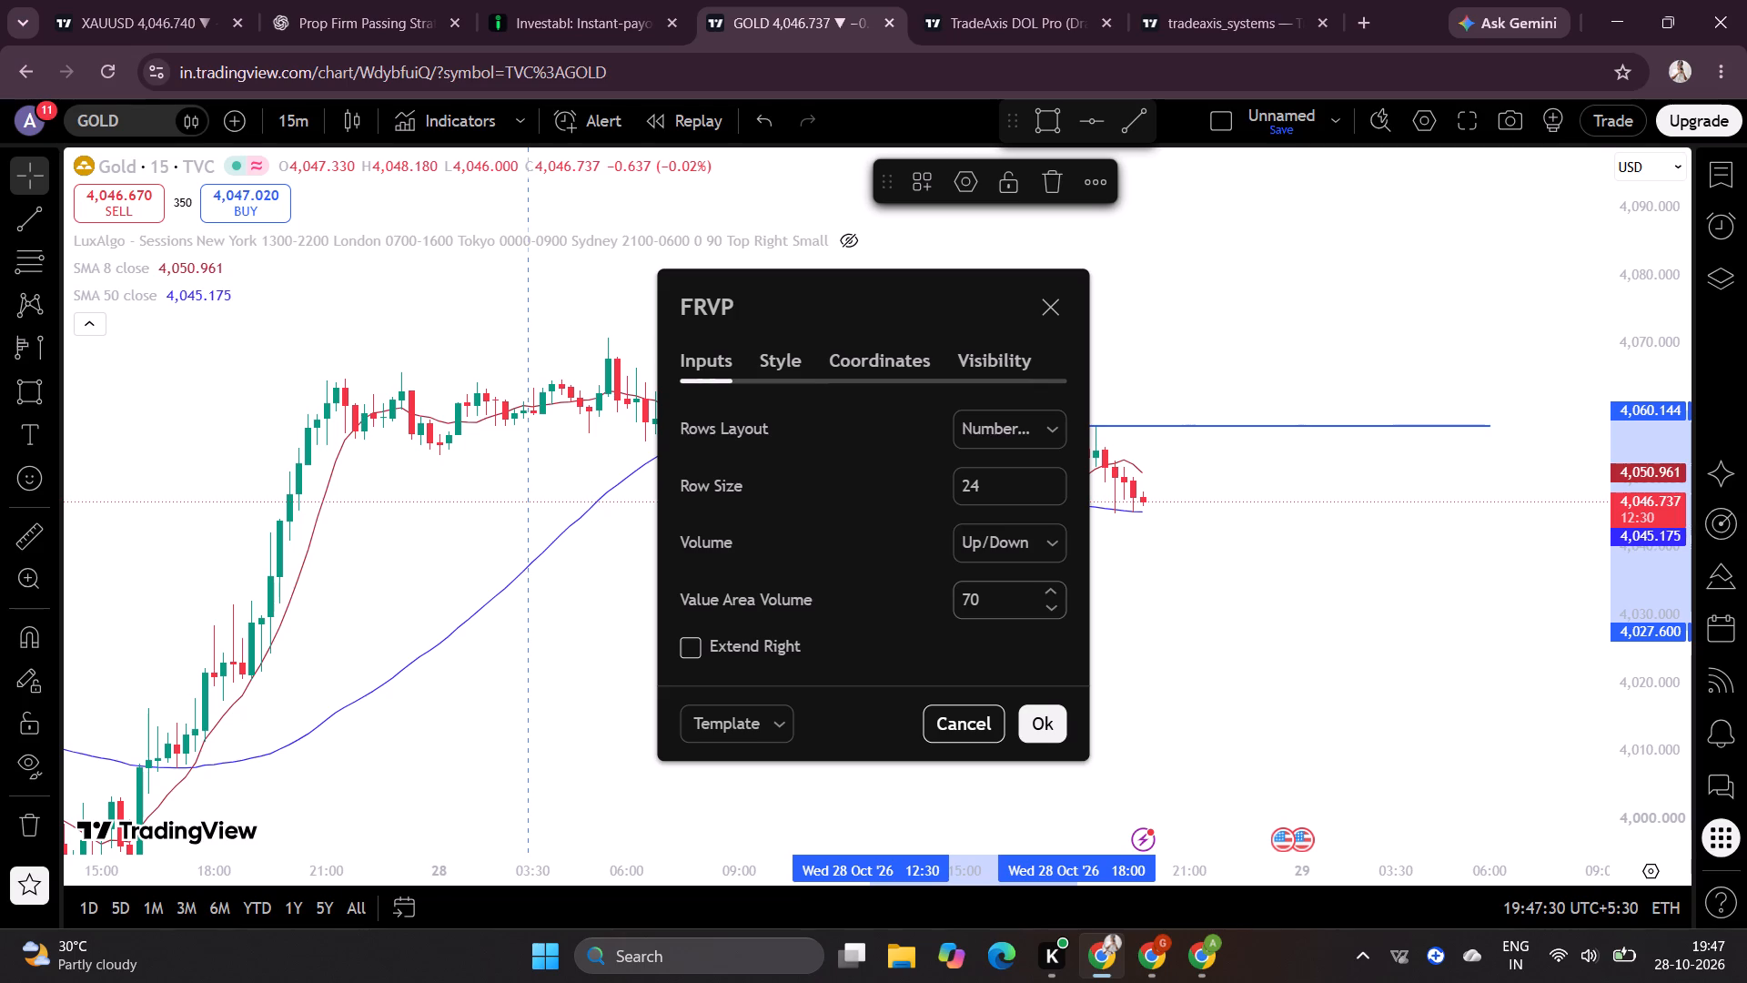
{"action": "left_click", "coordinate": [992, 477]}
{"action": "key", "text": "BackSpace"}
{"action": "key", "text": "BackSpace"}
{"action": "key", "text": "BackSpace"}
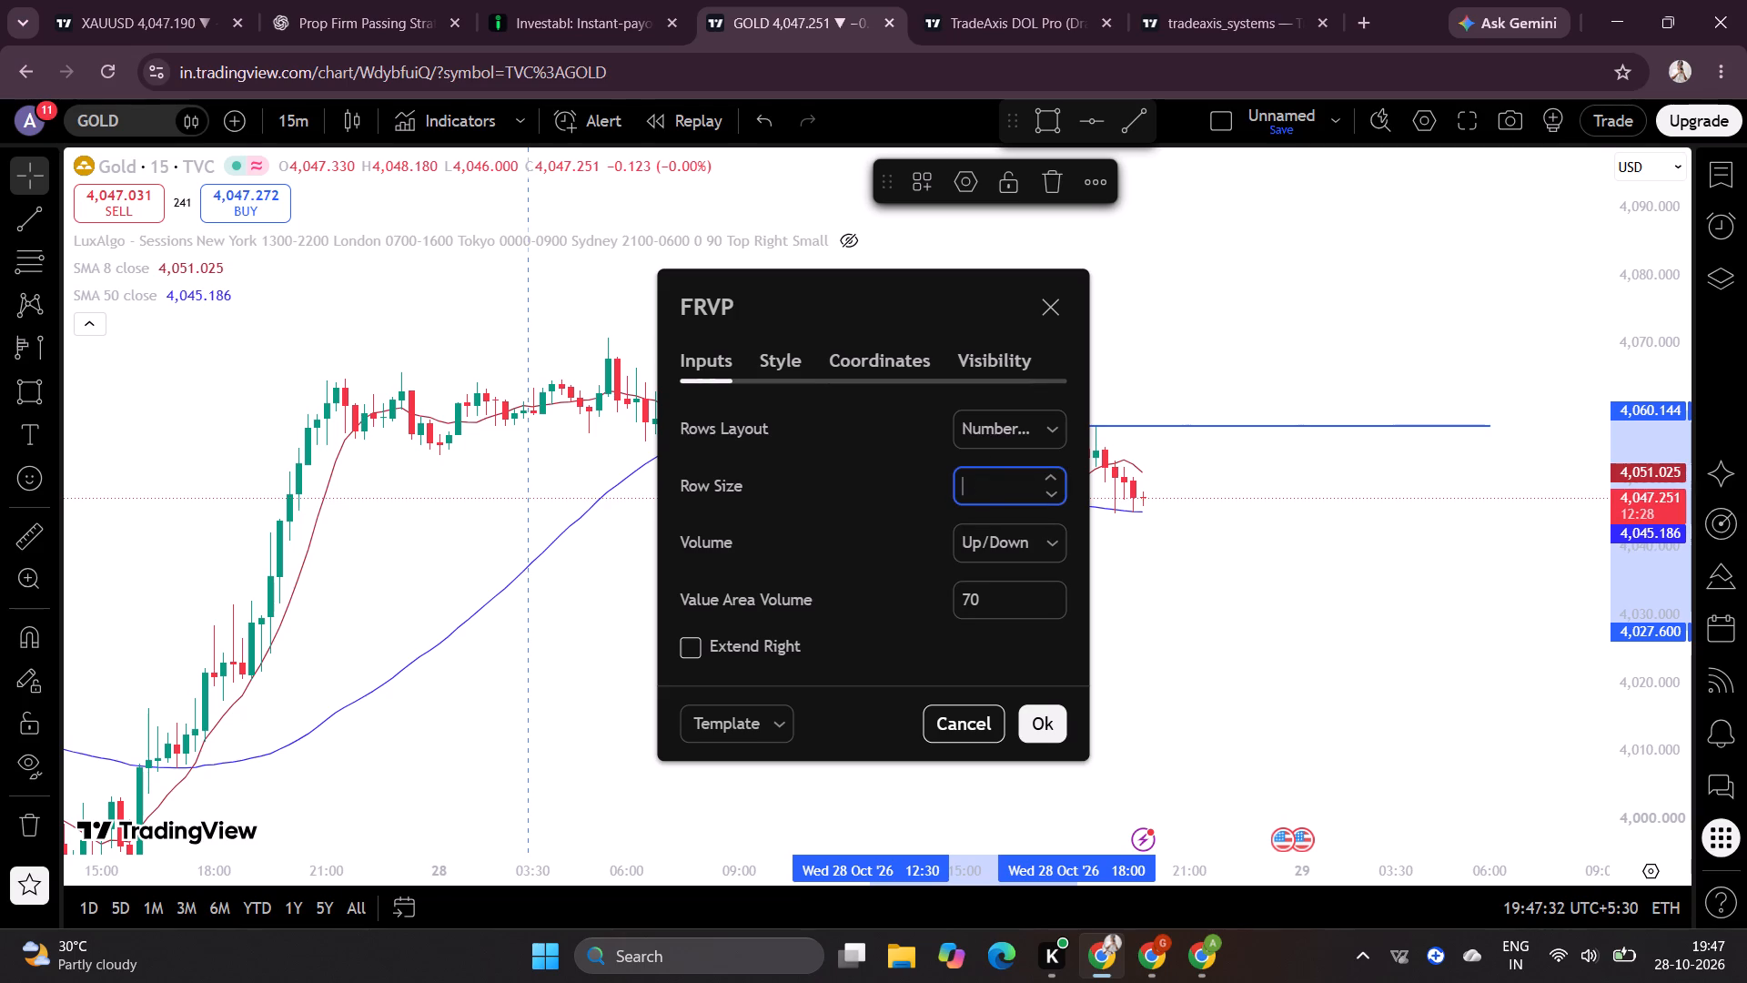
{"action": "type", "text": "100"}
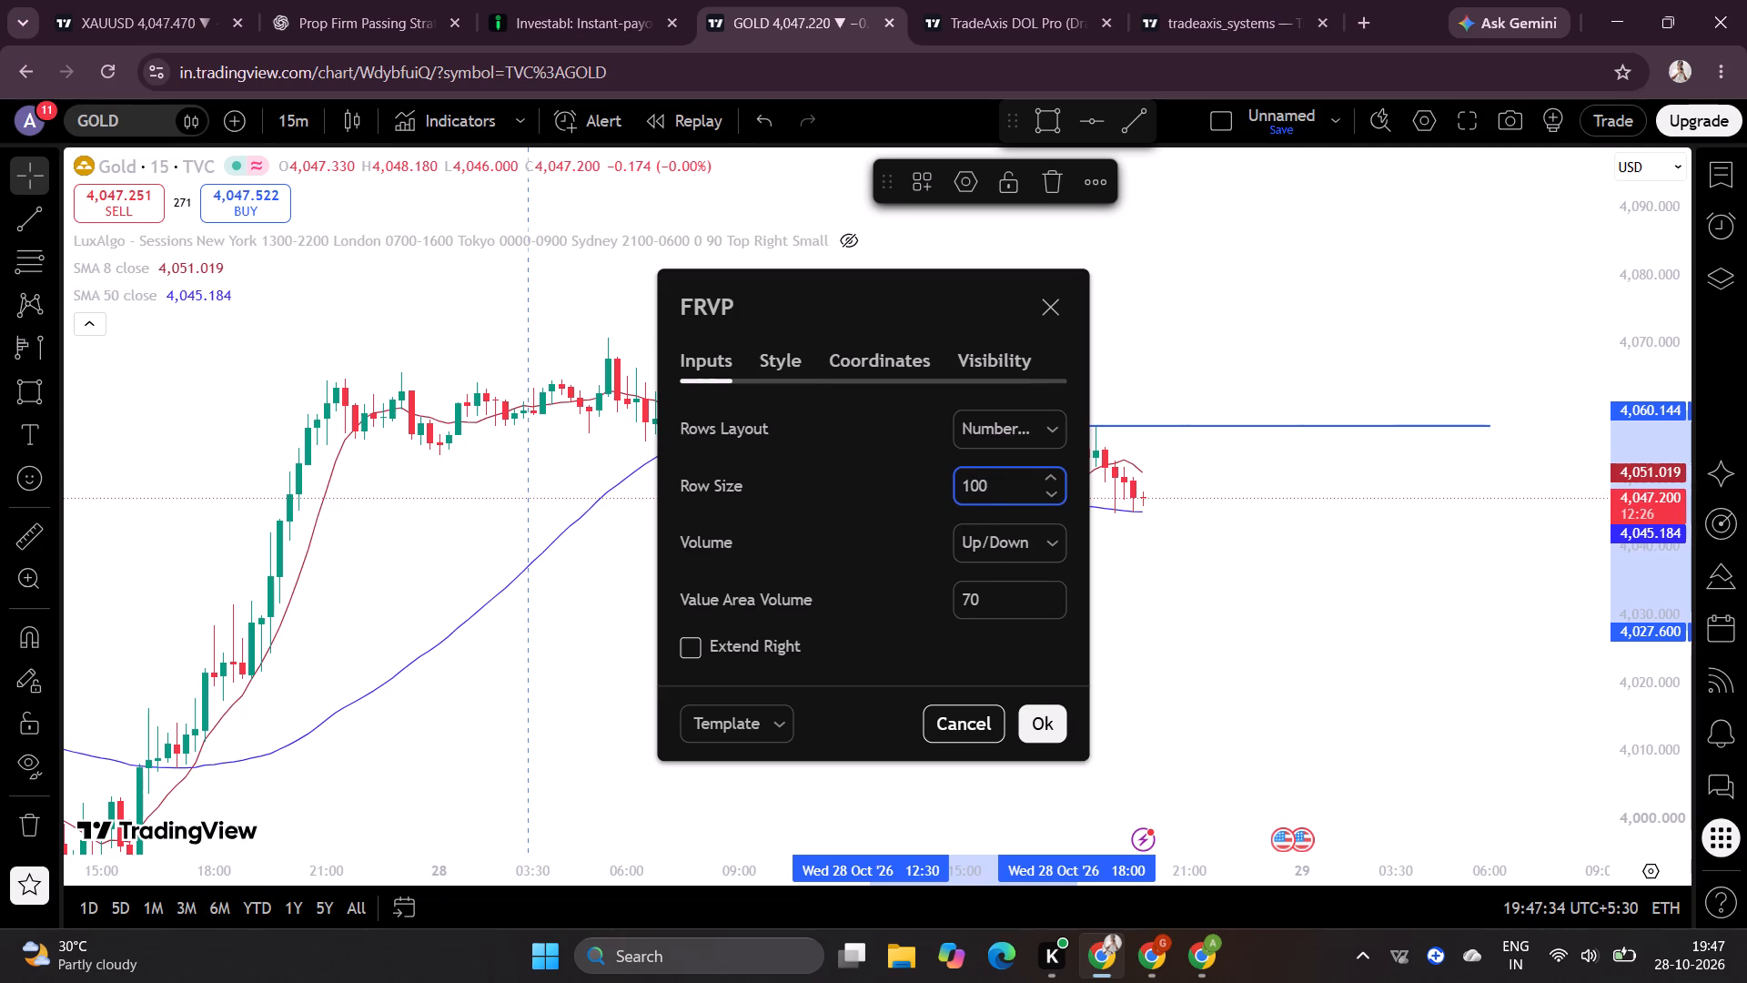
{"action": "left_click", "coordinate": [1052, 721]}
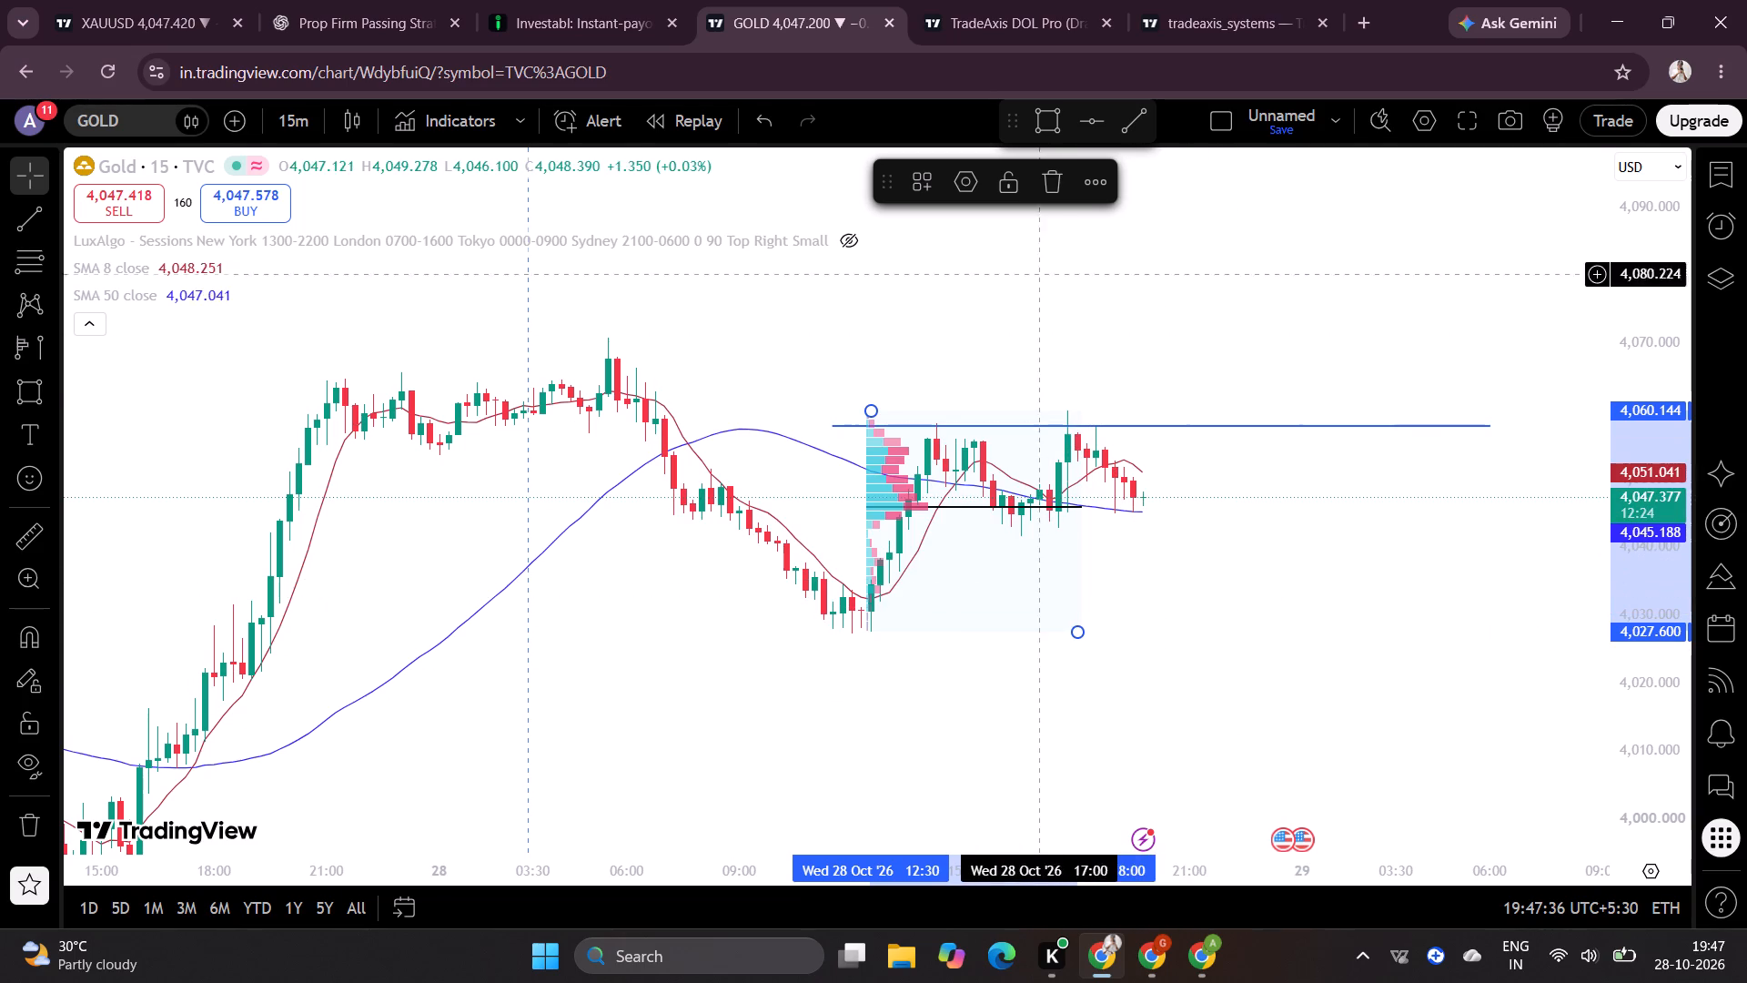
Set the volume profile's row size to 1000.
{"action": "left_click", "coordinate": [945, 180]}
{"action": "left_click", "coordinate": [998, 480]}
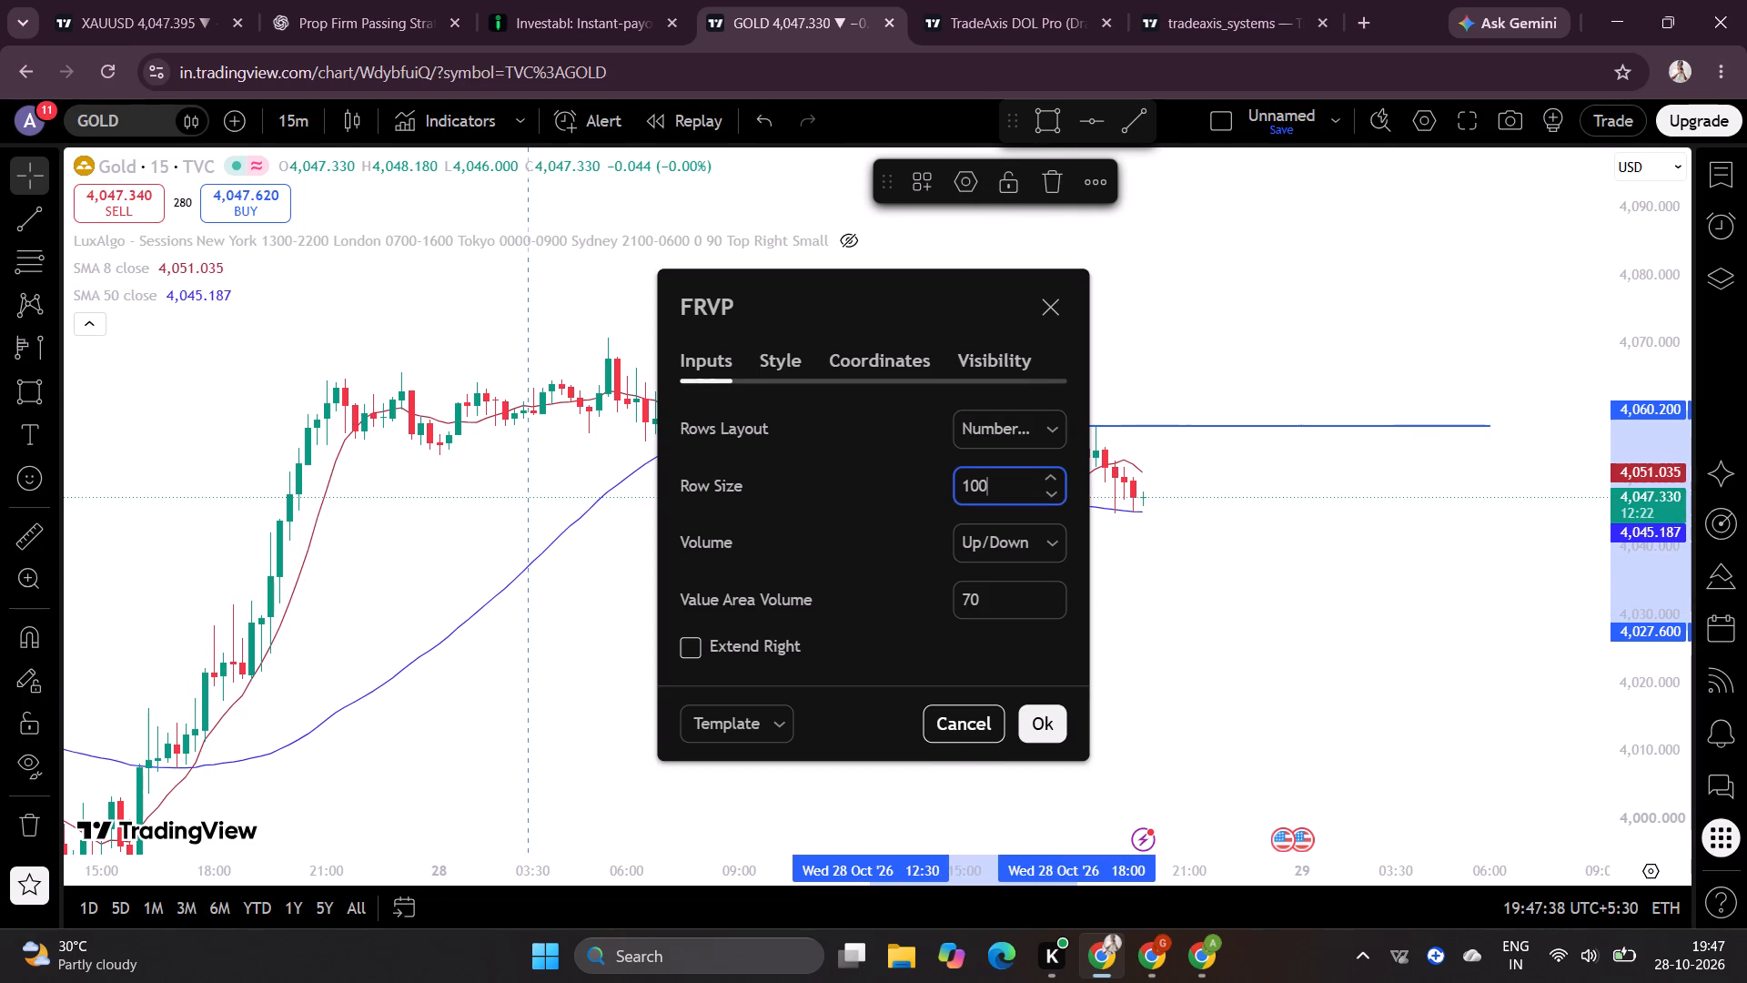
{"action": "key", "text": "0"}
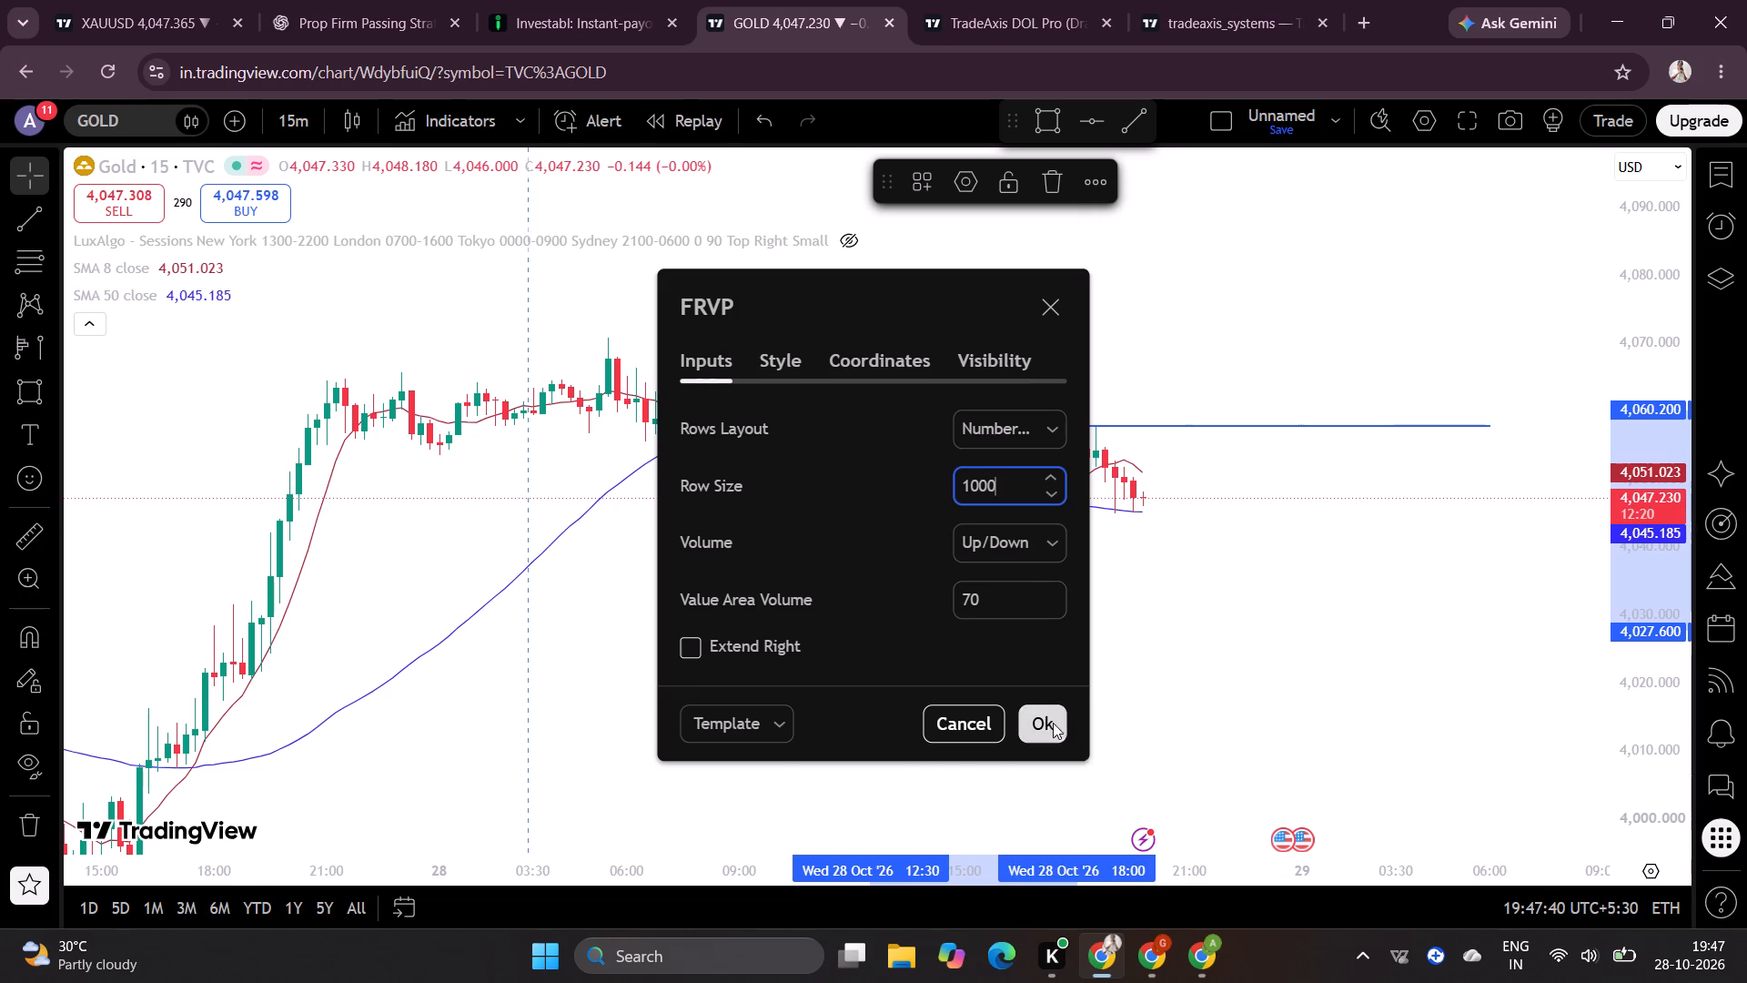
{"action": "left_click", "coordinate": [1051, 722]}
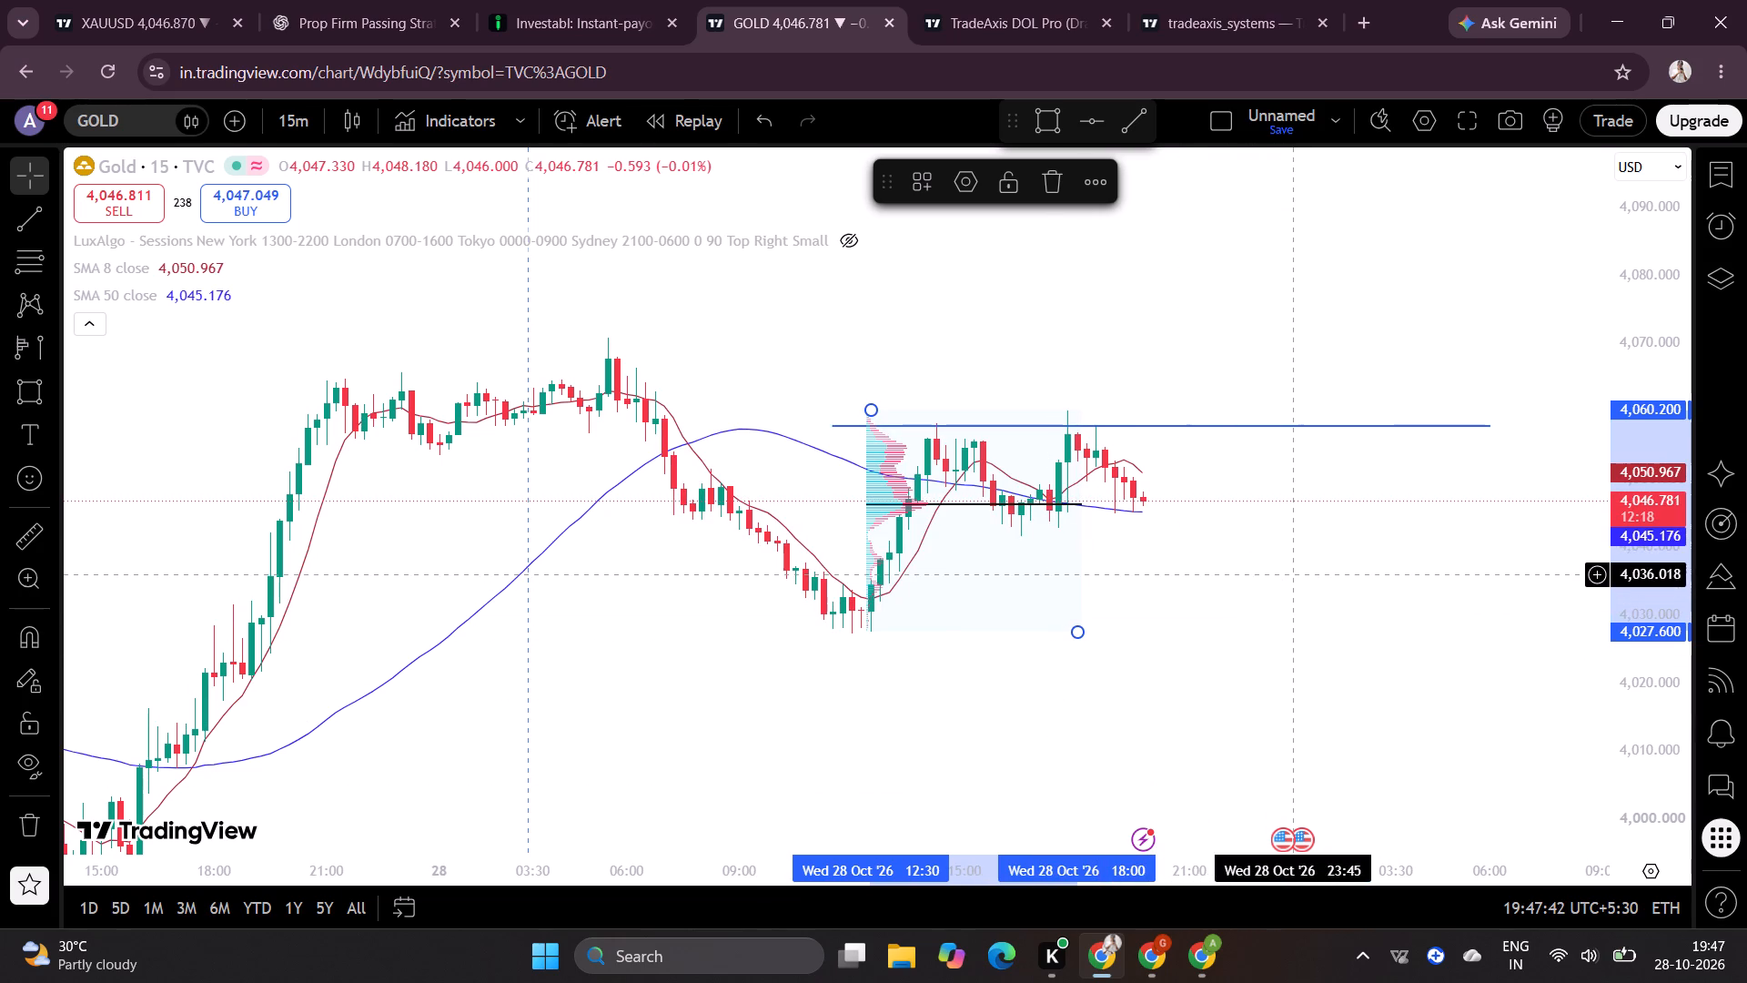
{"action": "left_click", "coordinate": [1296, 573]}
Switch the gold chart to the 5-minute timeframe.
{"action": "left_click_drag", "start_coordinate": [1098, 640], "coordinate": [1092, 598]}
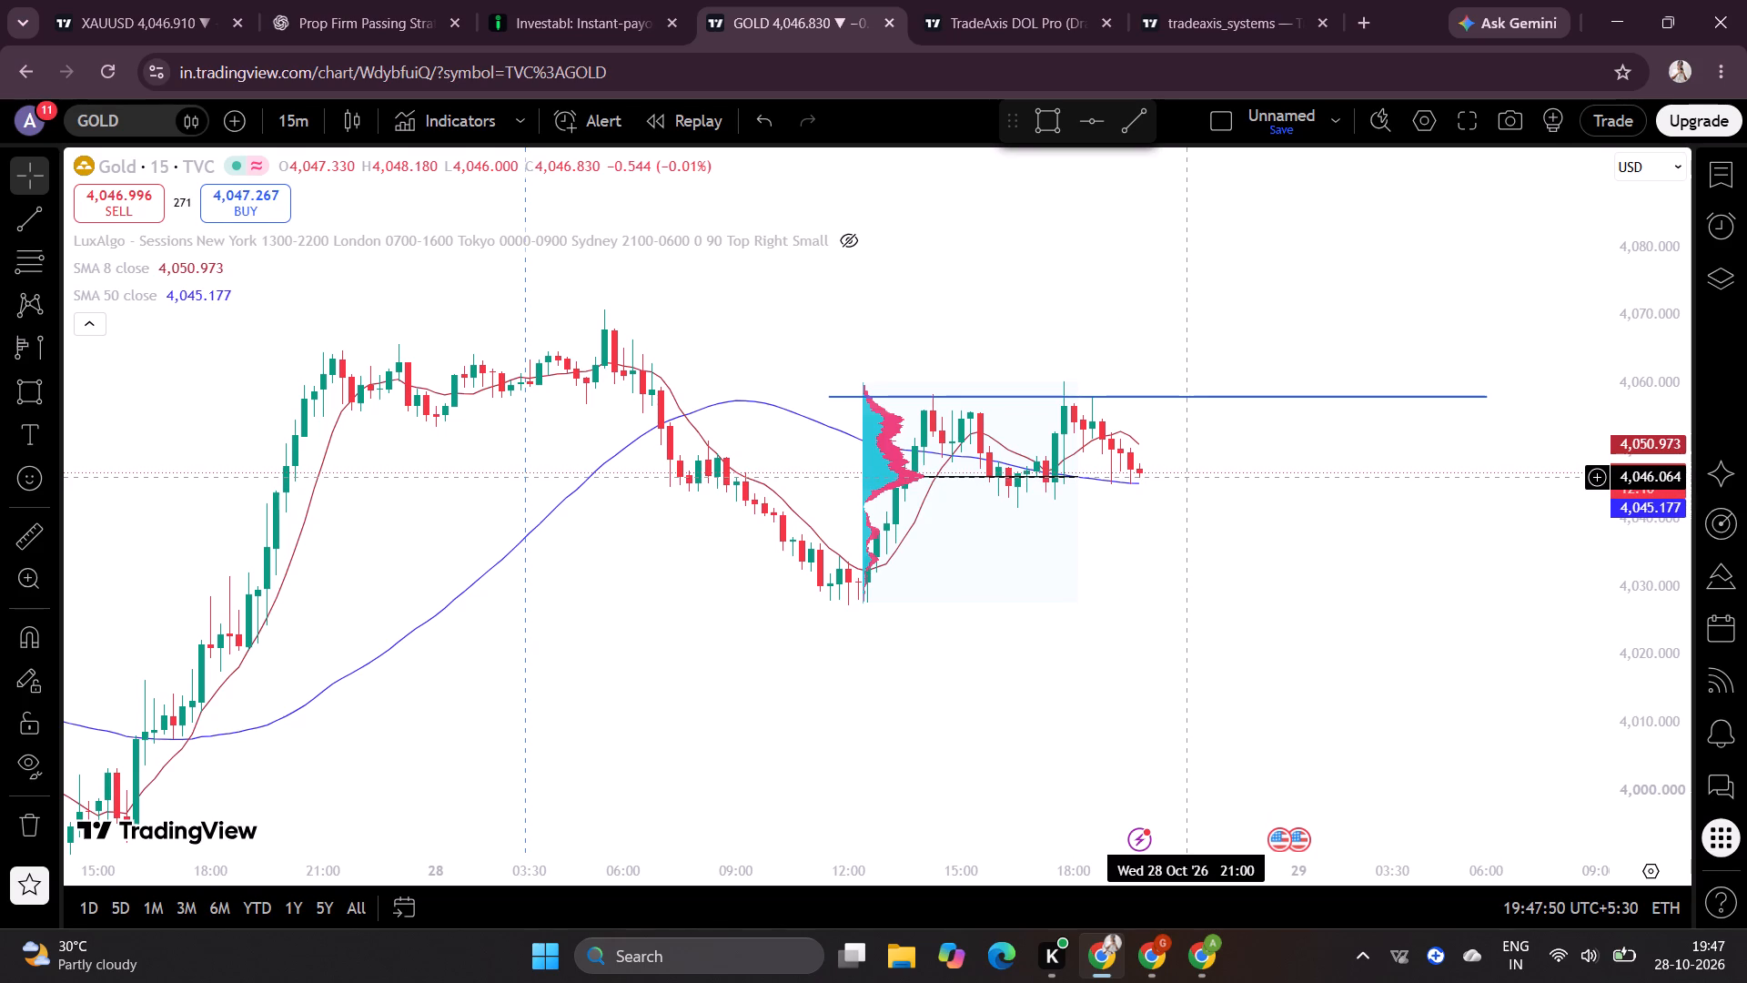
{"action": "left_click", "coordinate": [285, 111]}
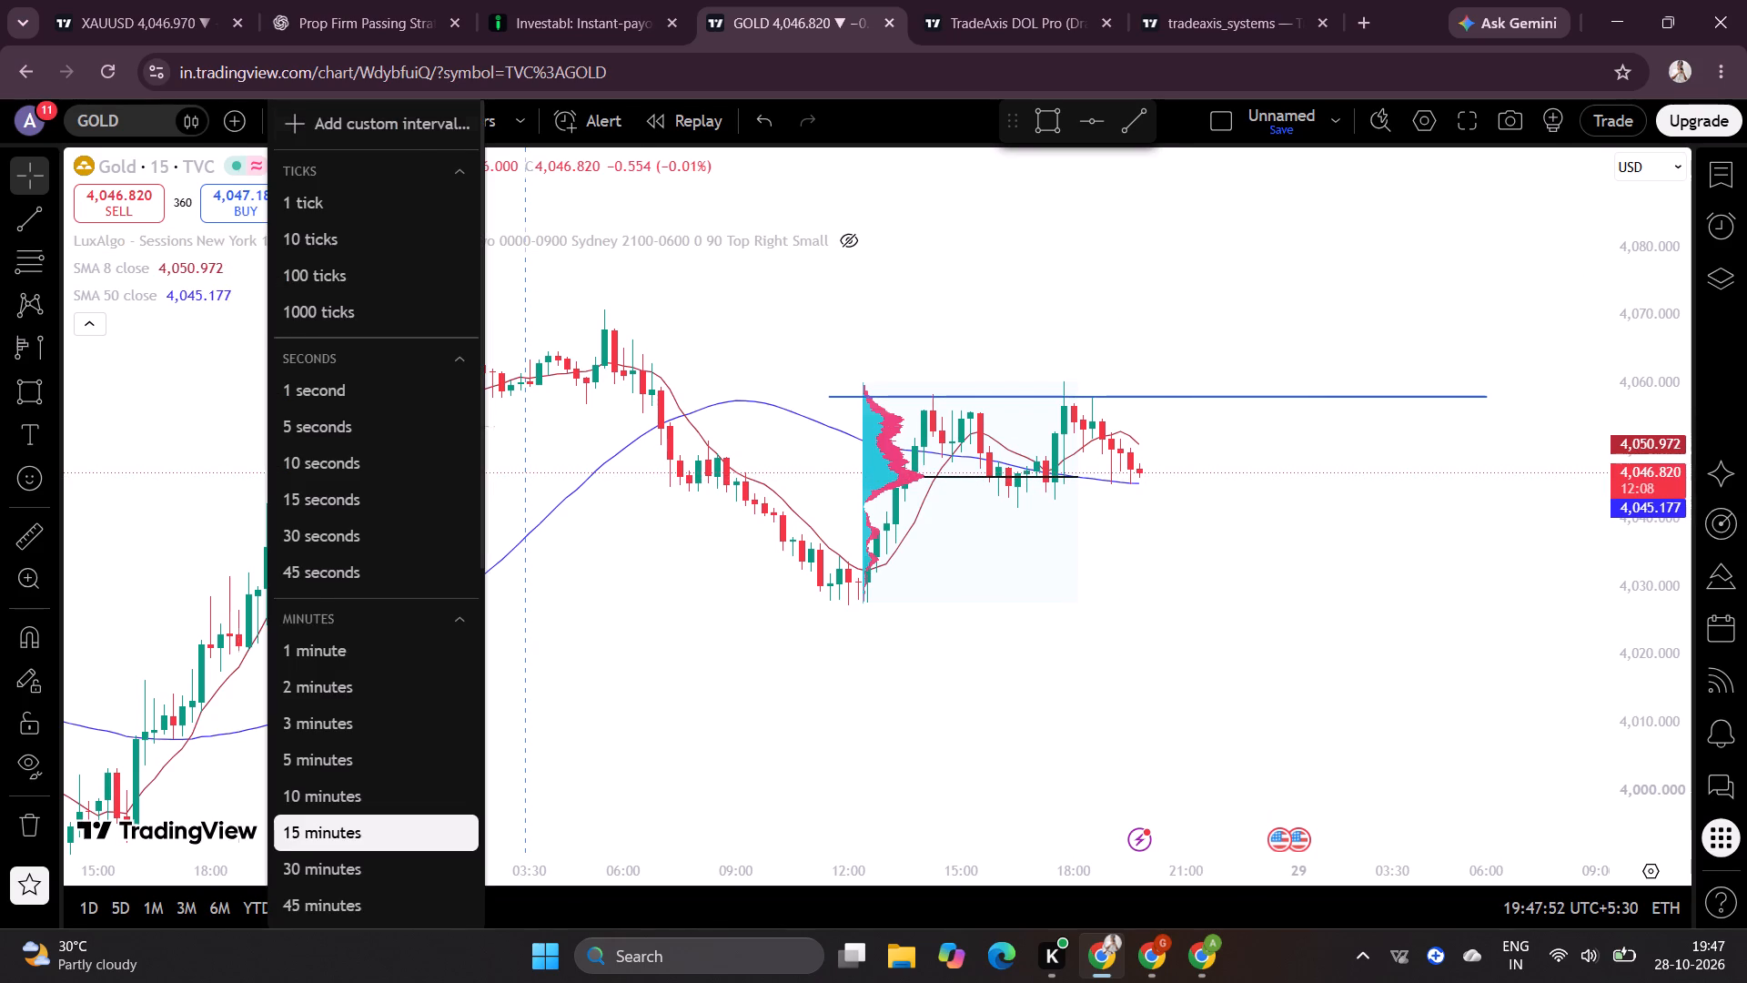
{"action": "left_click", "coordinate": [324, 759]}
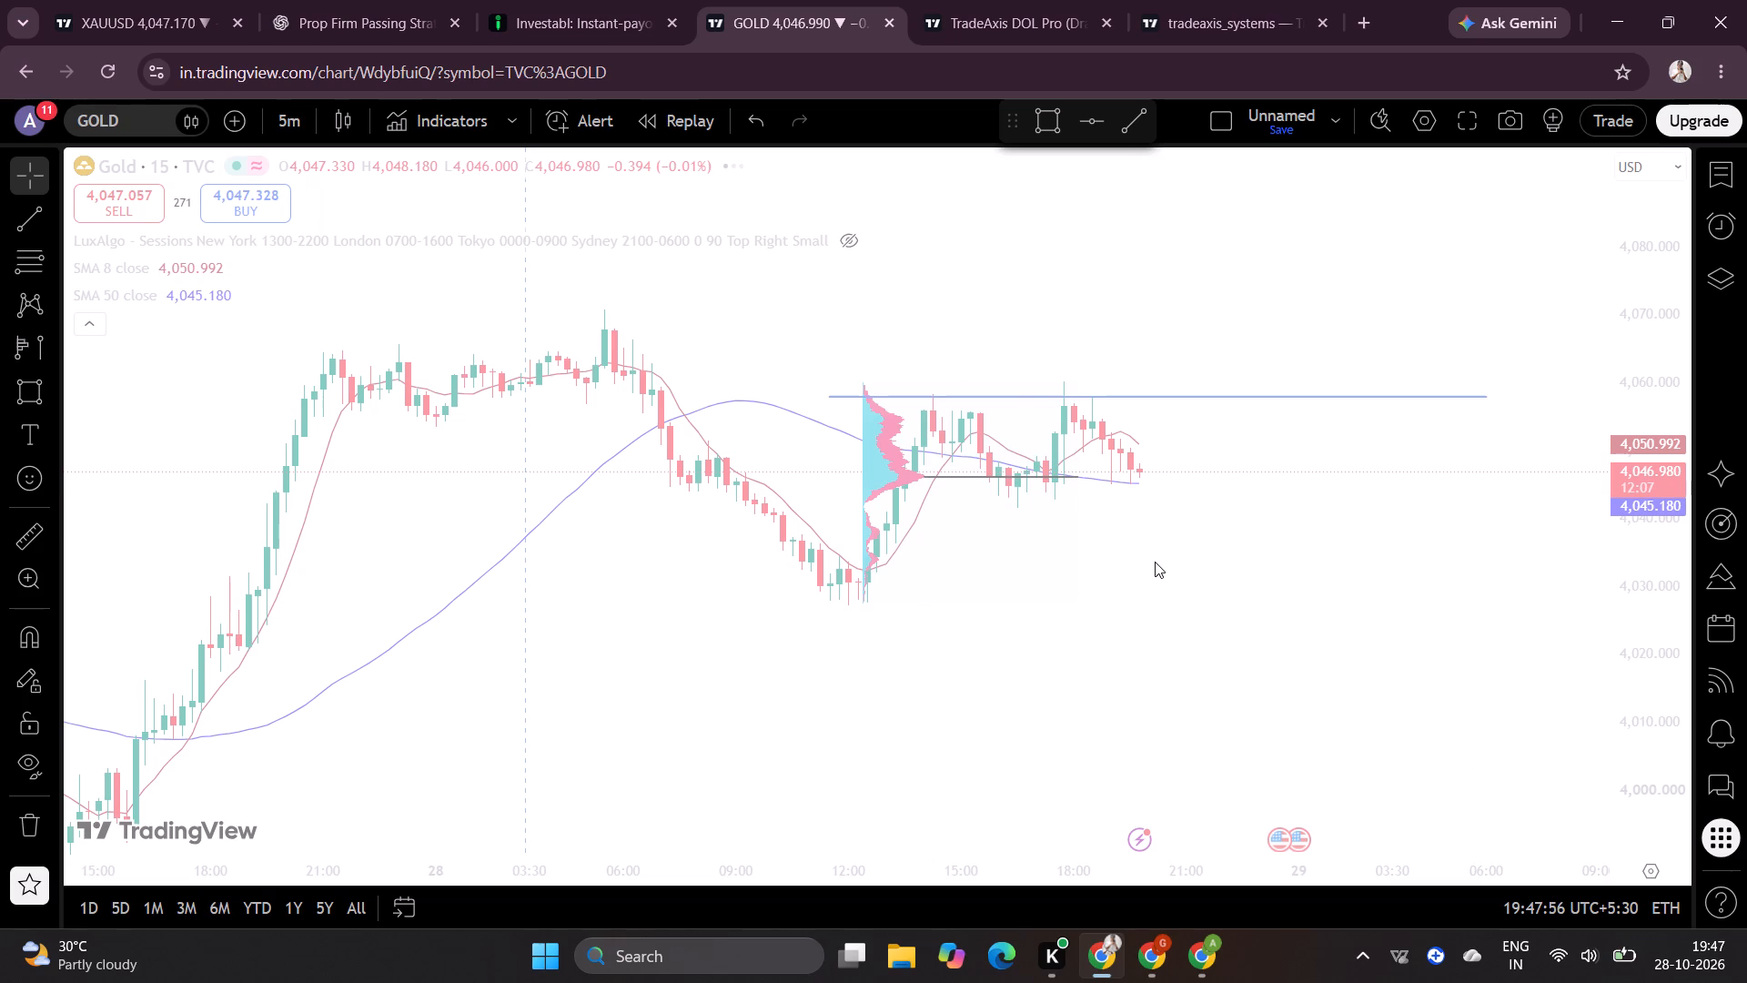
Draw a horizontal trend line at about 4,046 extending the profile's point of control from about 17:50 to 21:25 on 28 October.
{"action": "left_click_drag", "start_coordinate": [814, 628], "coordinate": [819, 635]}
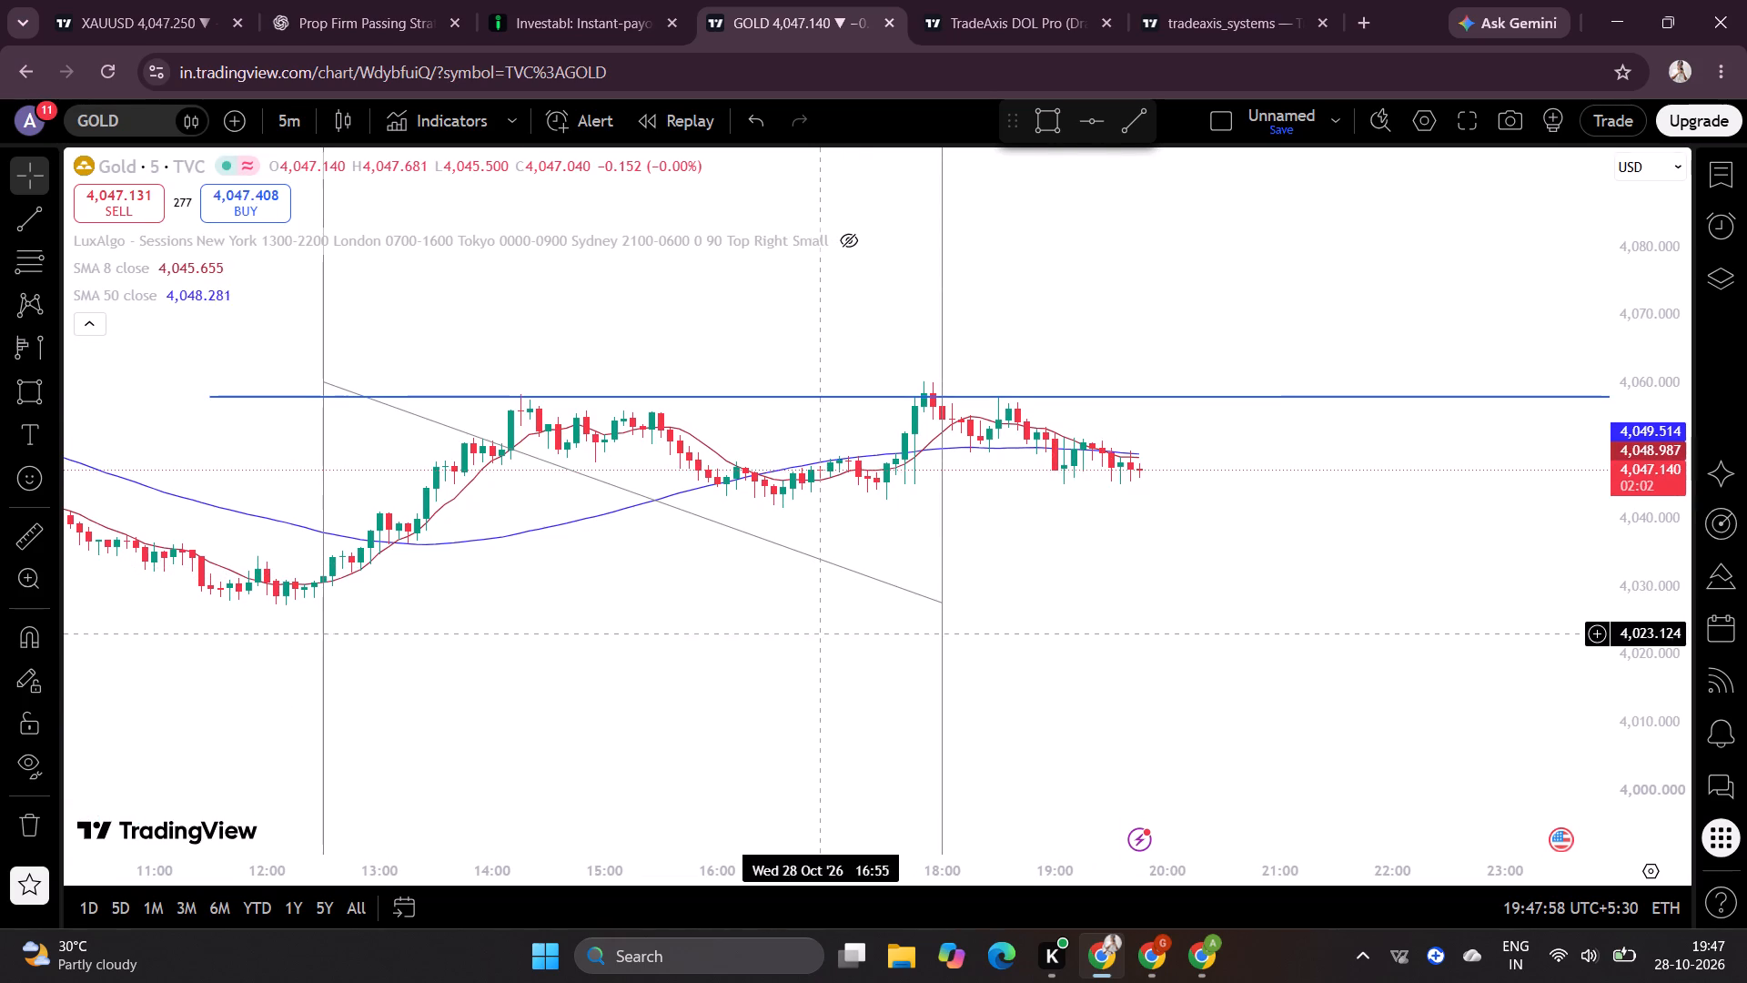
{"action": "left_click_drag", "start_coordinate": [819, 635], "coordinate": [927, 586]}
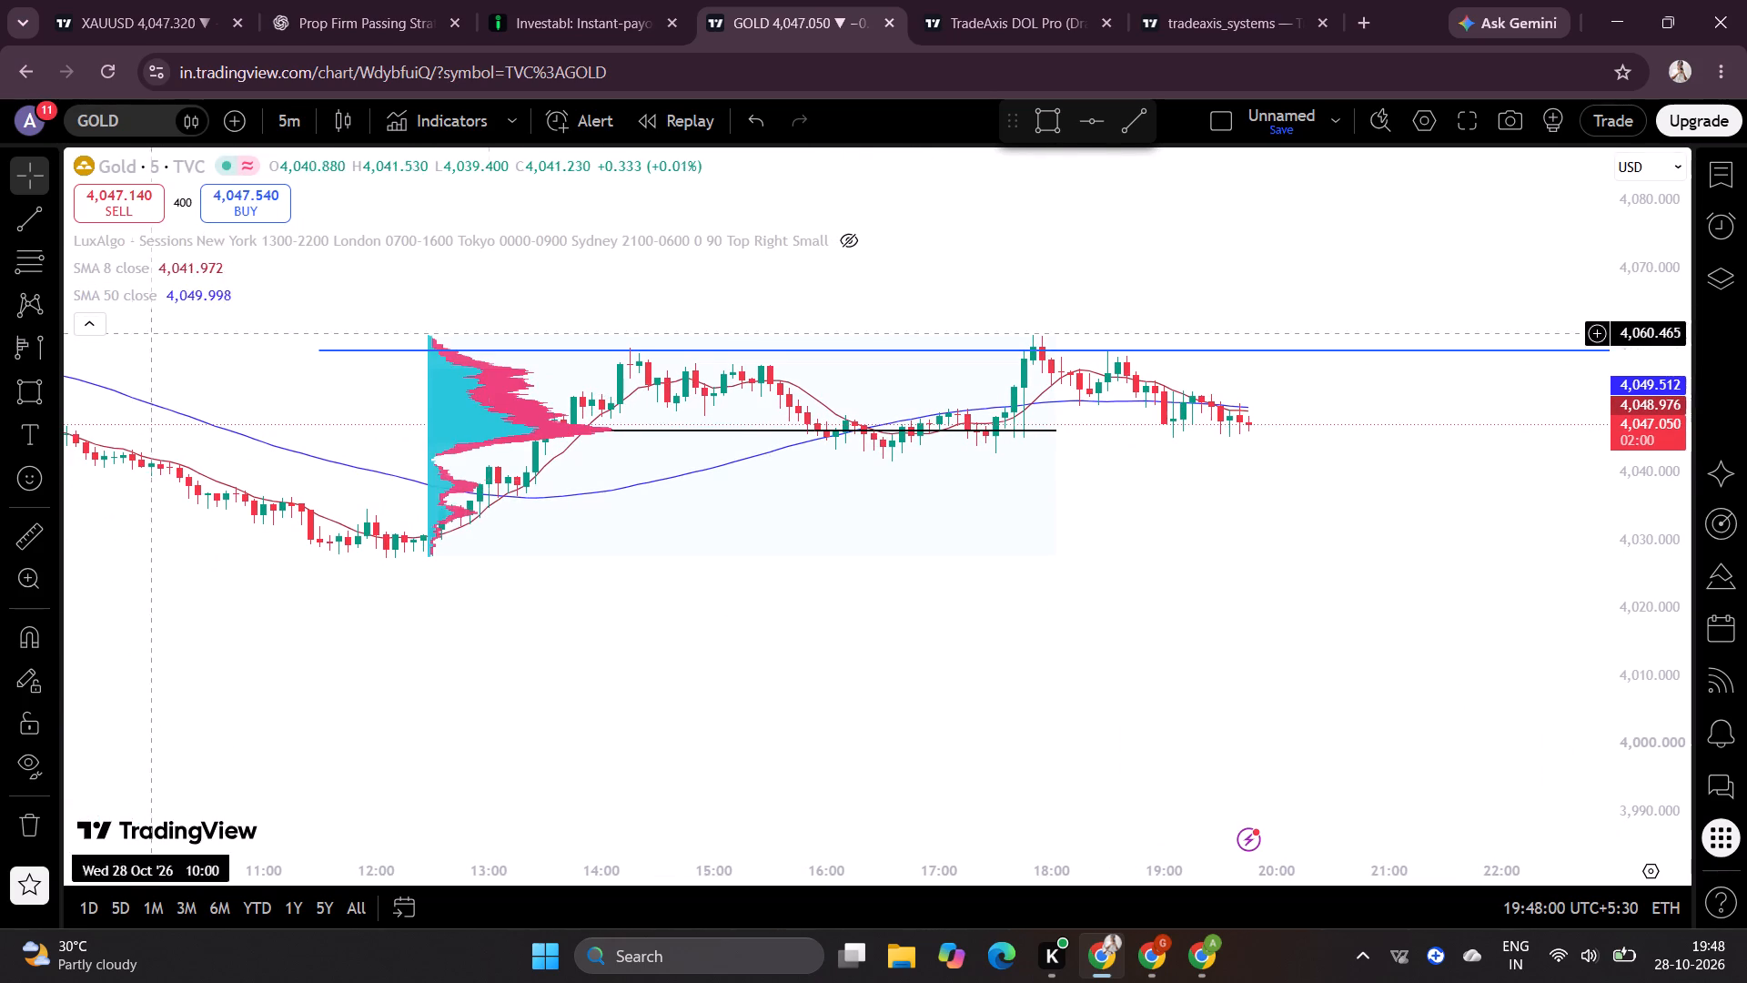
{"action": "left_click_drag", "start_coordinate": [722, 560], "coordinate": [704, 593]}
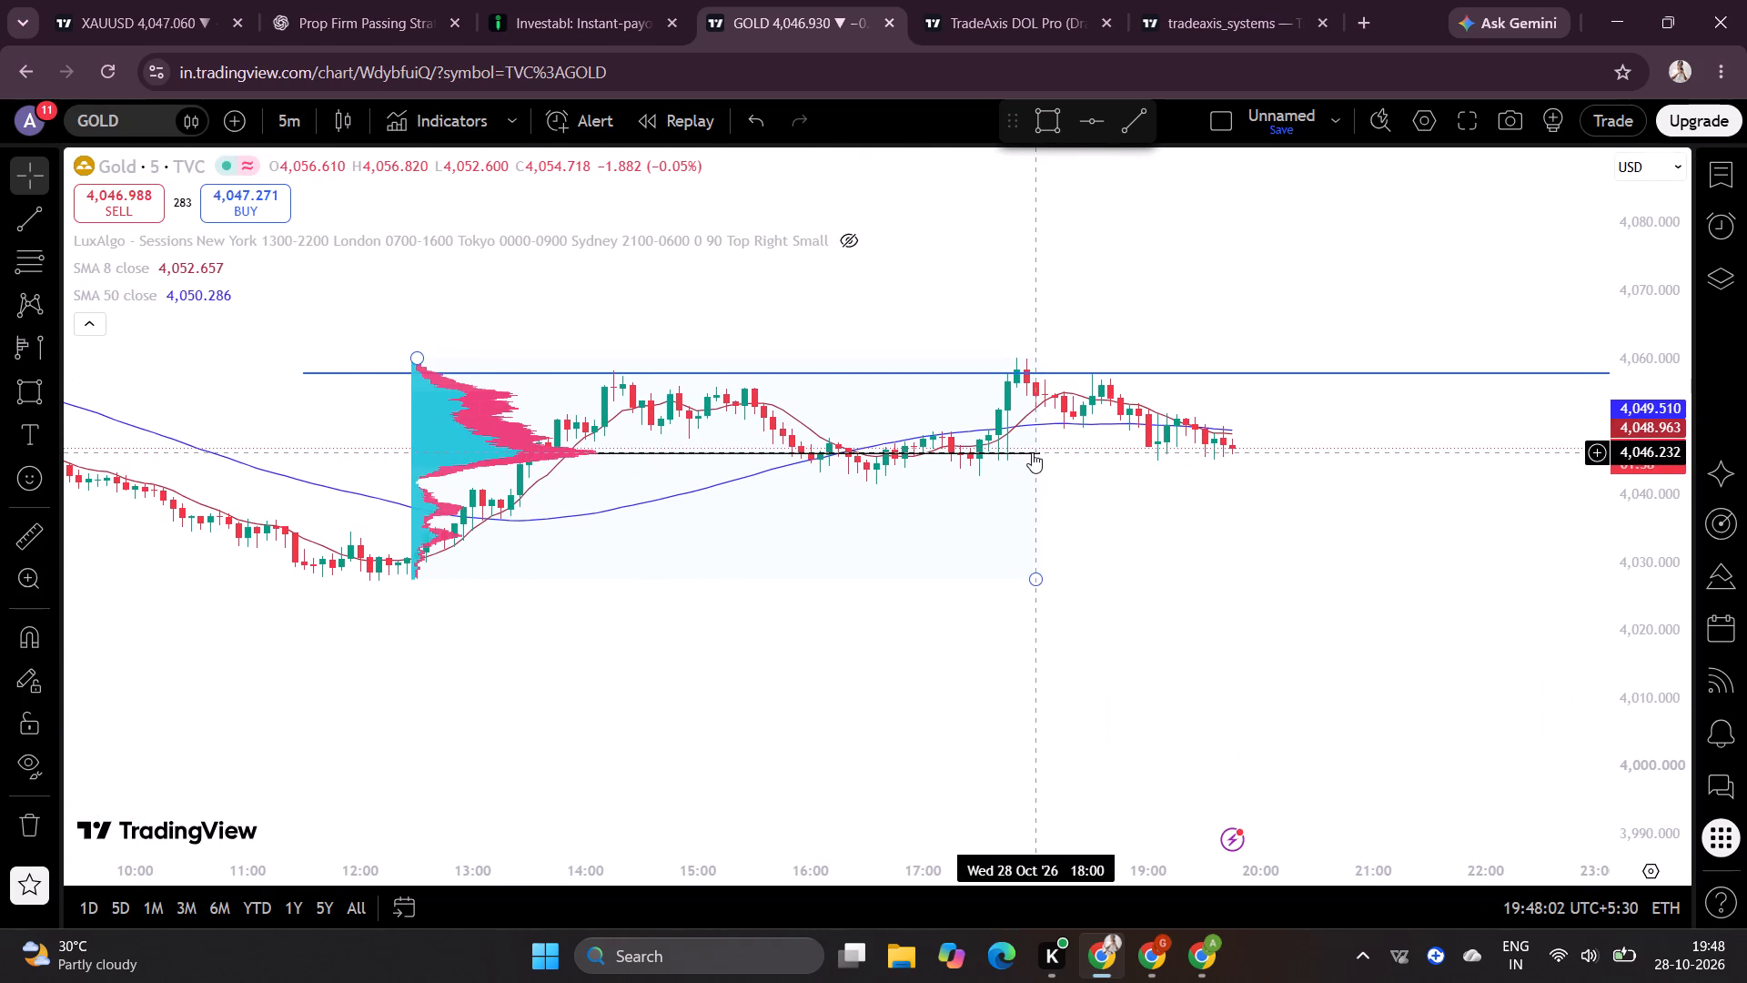
{"action": "left_click_drag", "start_coordinate": [1035, 454], "coordinate": [1074, 454]}
{"action": "left_click_drag", "start_coordinate": [933, 562], "coordinate": [804, 563]}
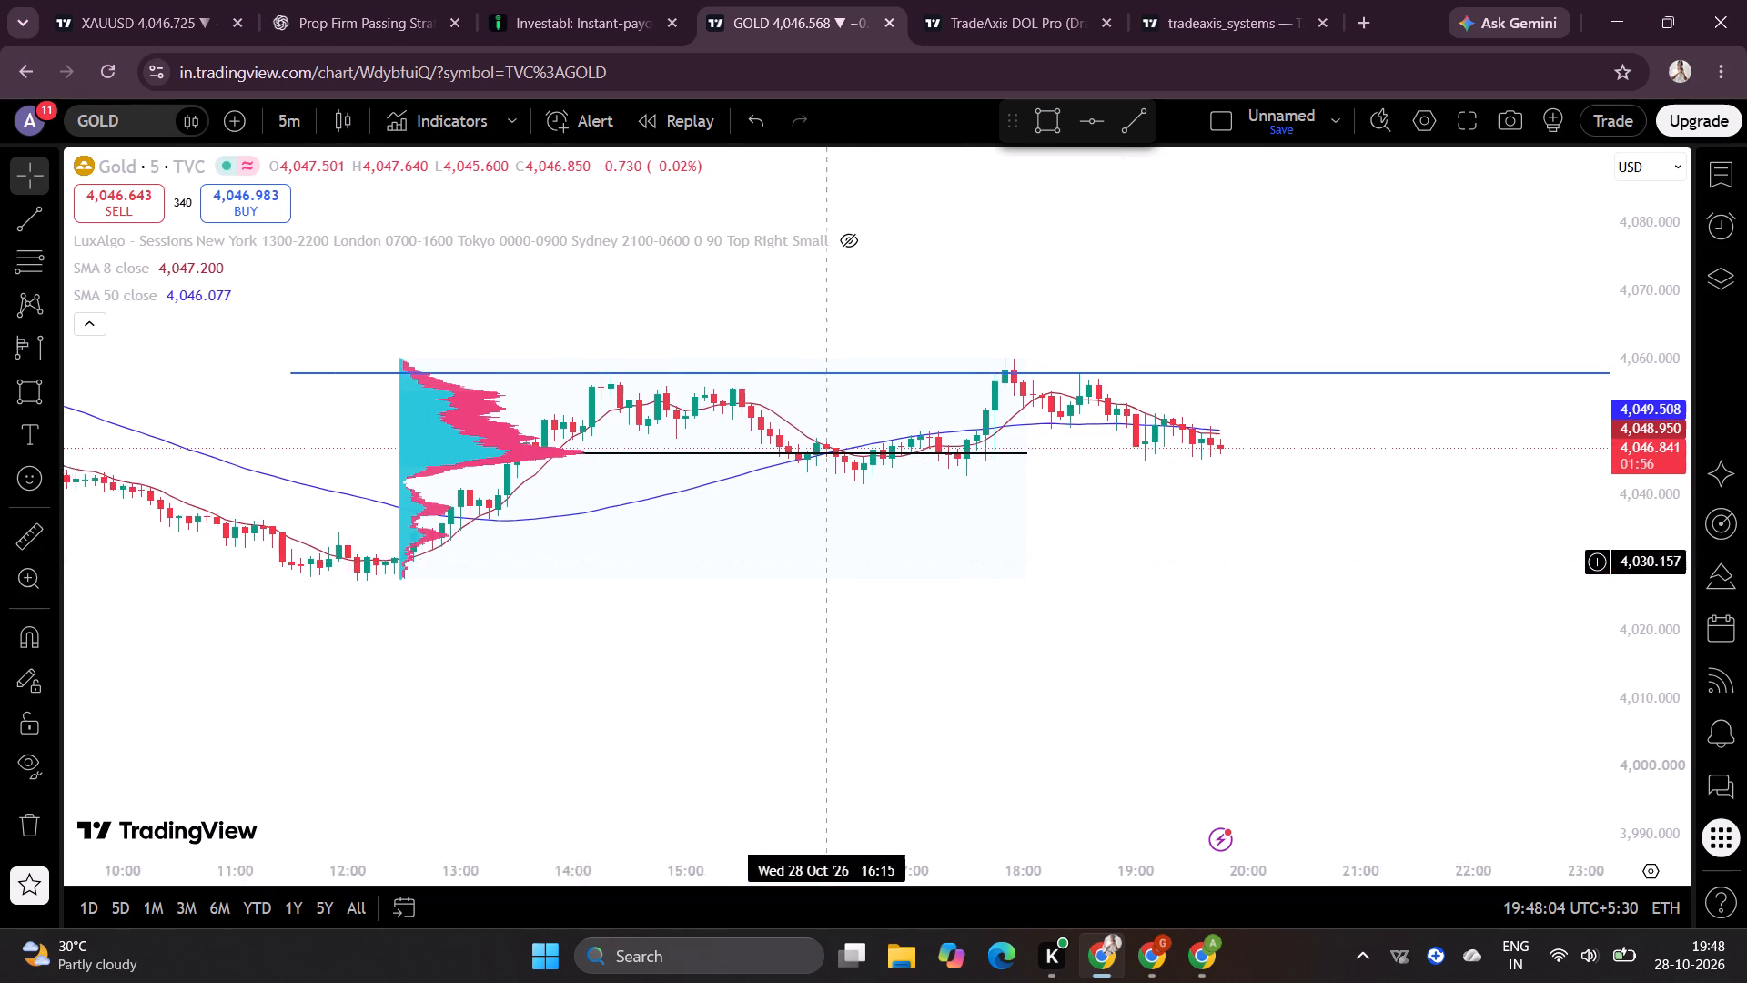
{"action": "left_click_drag", "start_coordinate": [804, 563], "coordinate": [759, 567]}
{"action": "left_click", "coordinate": [38, 215]}
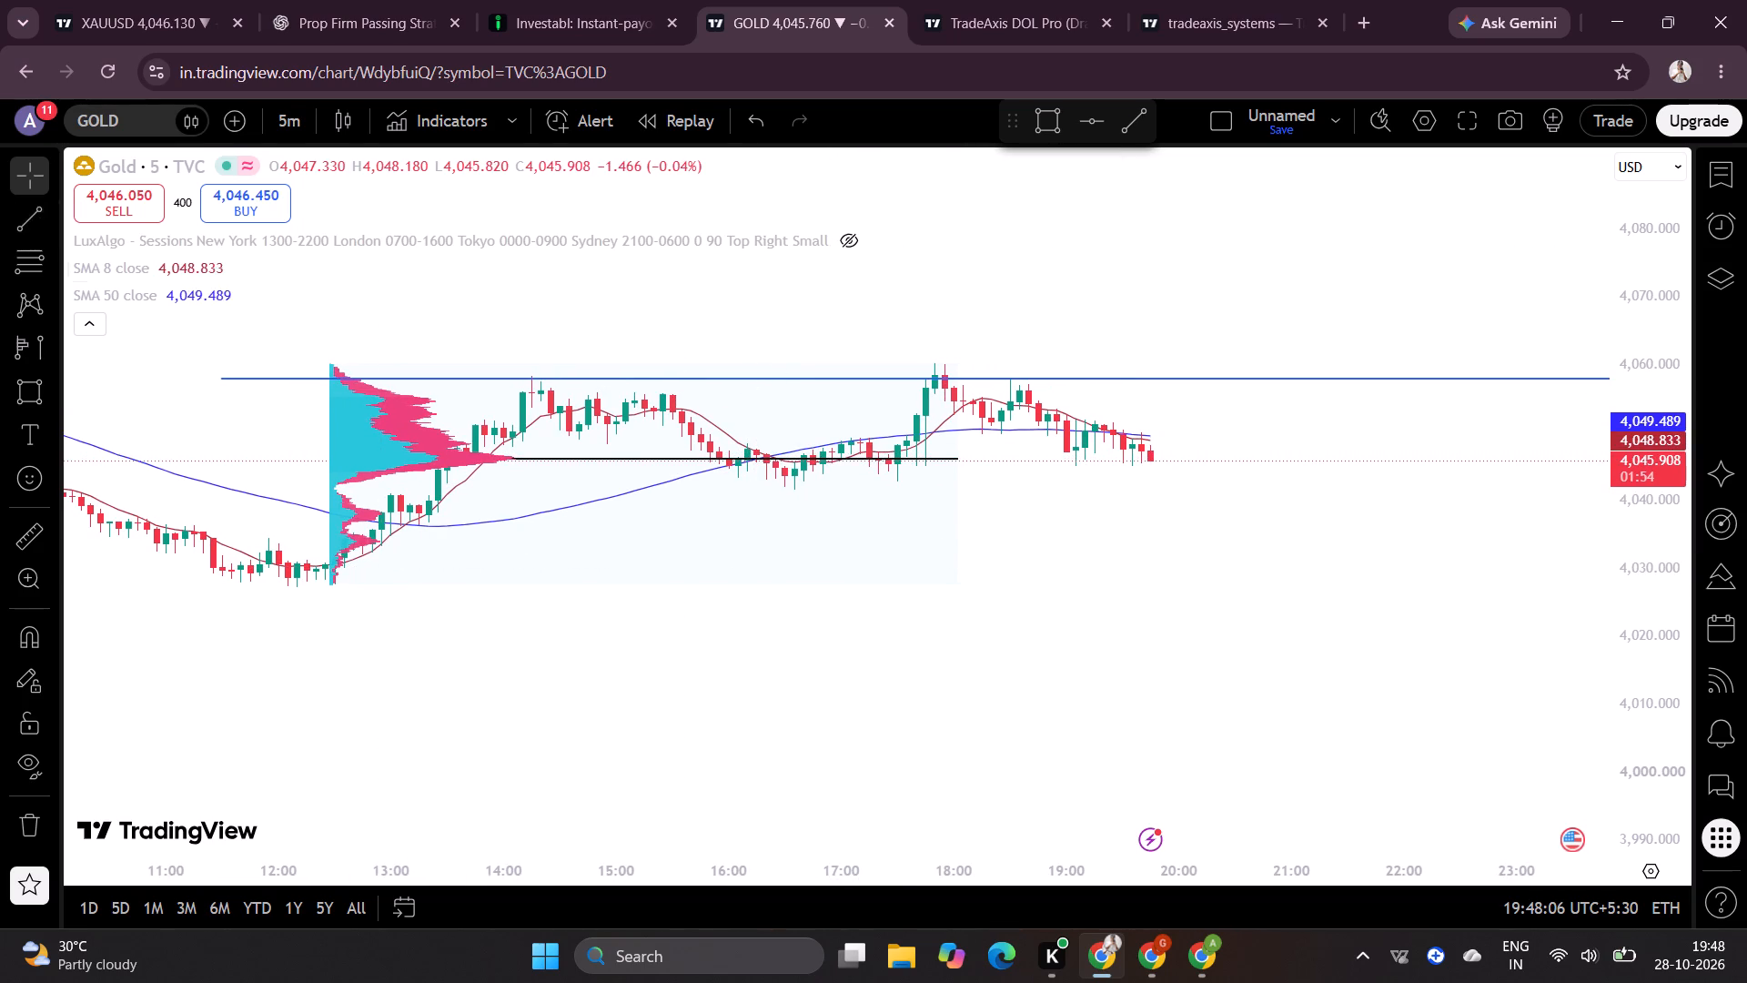
{"action": "left_click_drag", "start_coordinate": [936, 459], "coordinate": [1339, 459]}
{"action": "left_click", "coordinate": [1339, 459]}
{"action": "left_click", "coordinate": [1246, 560]}
Examine the 5-minute gold price action around the point-of-control line and the resistance line.
{"action": "left_click_drag", "start_coordinate": [968, 595], "coordinate": [1146, 595]}
{"action": "scroll", "coordinate": [1644, 365], "scroll_direction": "up", "scroll_amount": 7}
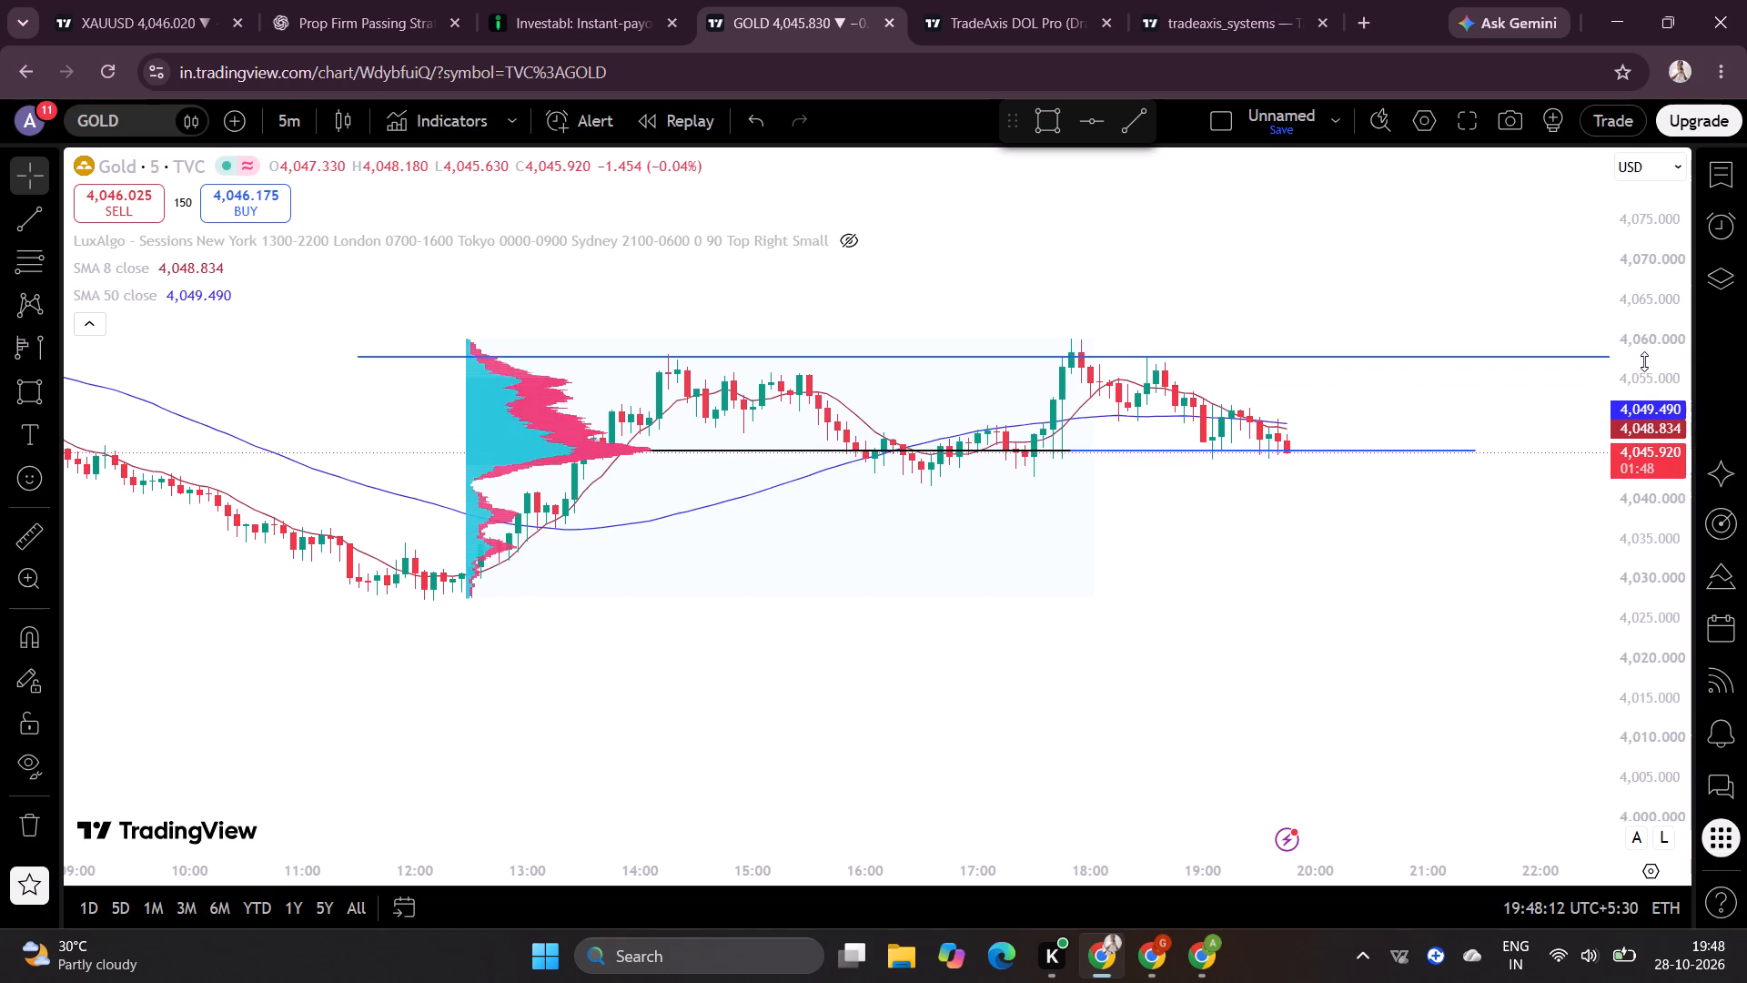
{"action": "scroll", "coordinate": [1644, 361], "scroll_direction": "up", "scroll_amount": 5}
{"action": "left_click_drag", "start_coordinate": [1273, 560], "coordinate": [1134, 636]}
{"action": "scroll", "coordinate": [1644, 327], "scroll_direction": "up", "scroll_amount": 4}
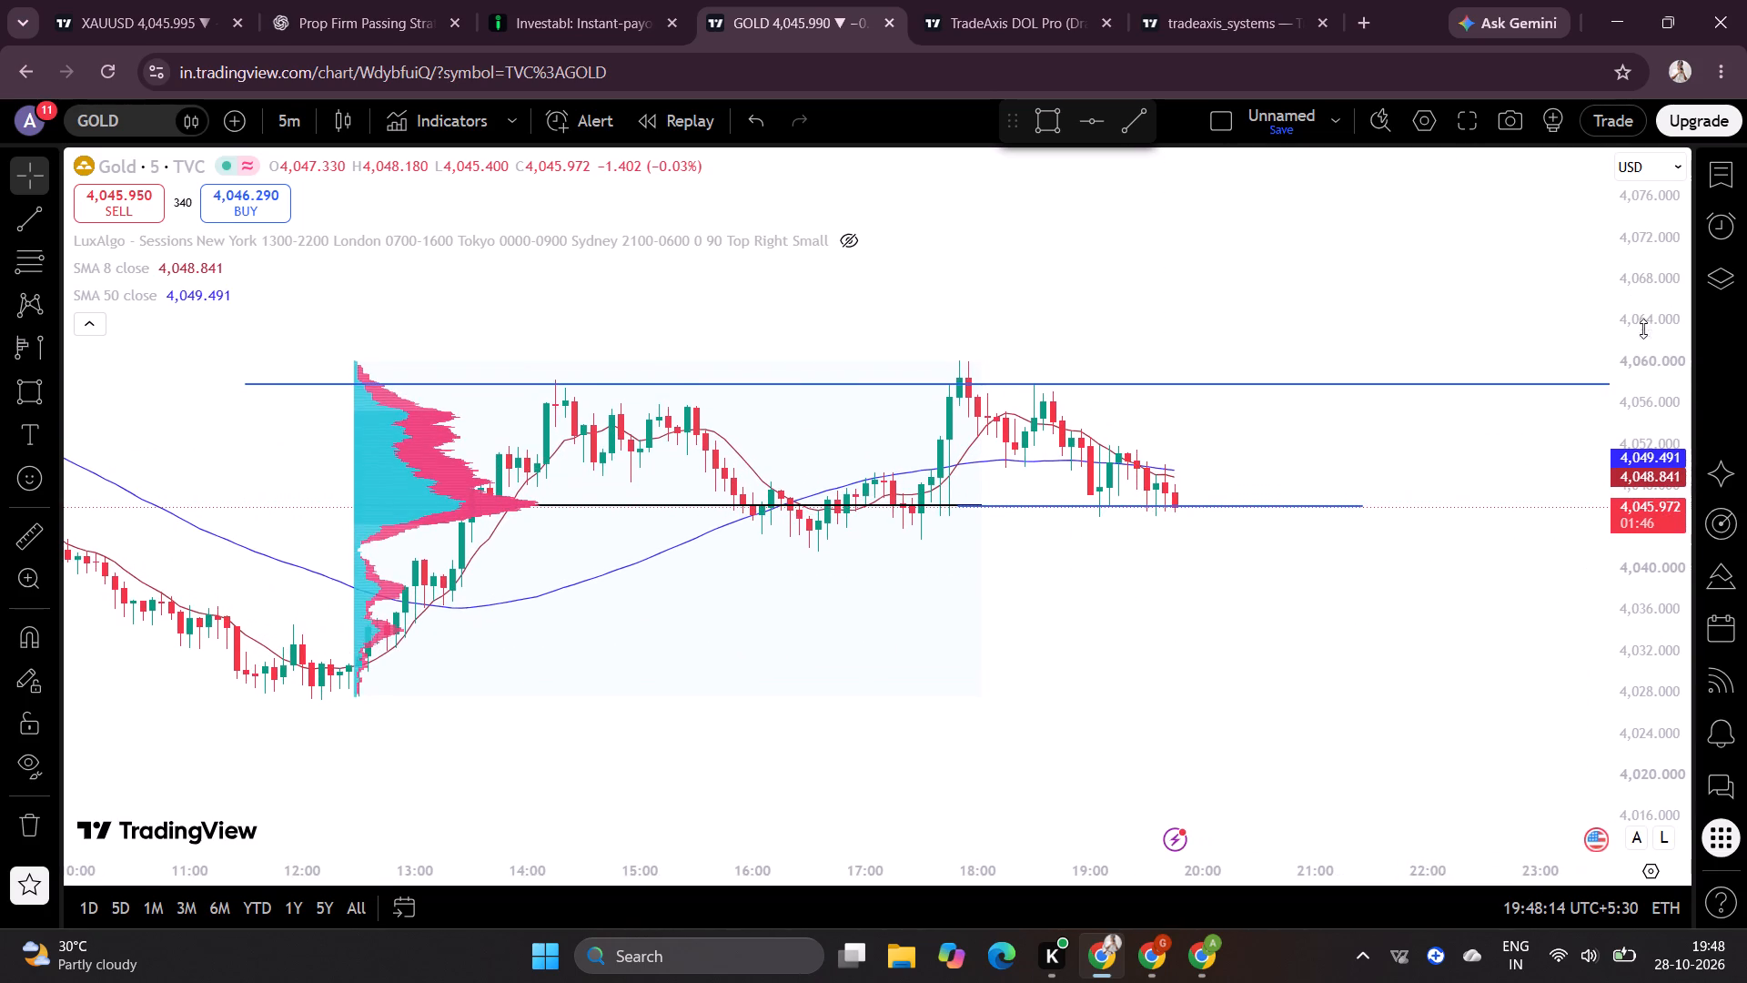
{"action": "left_click_drag", "start_coordinate": [1308, 588], "coordinate": [1231, 582]}
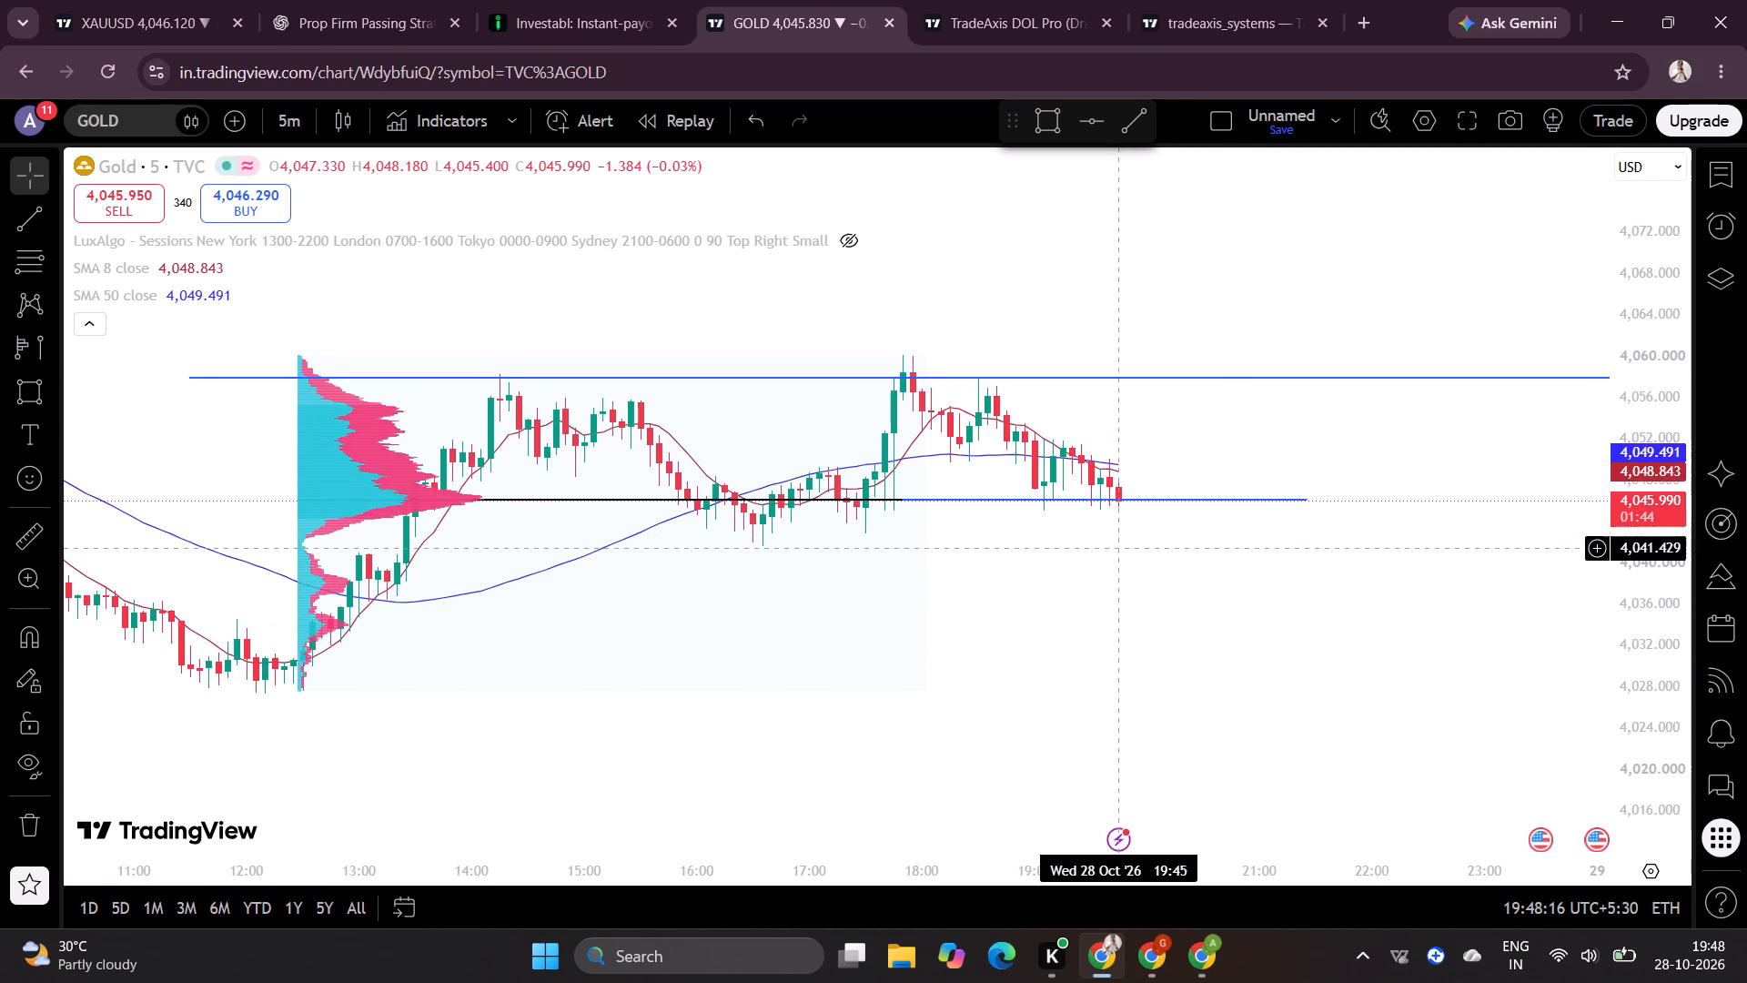
{"action": "left_click_drag", "start_coordinate": [1105, 551], "coordinate": [1104, 527]}
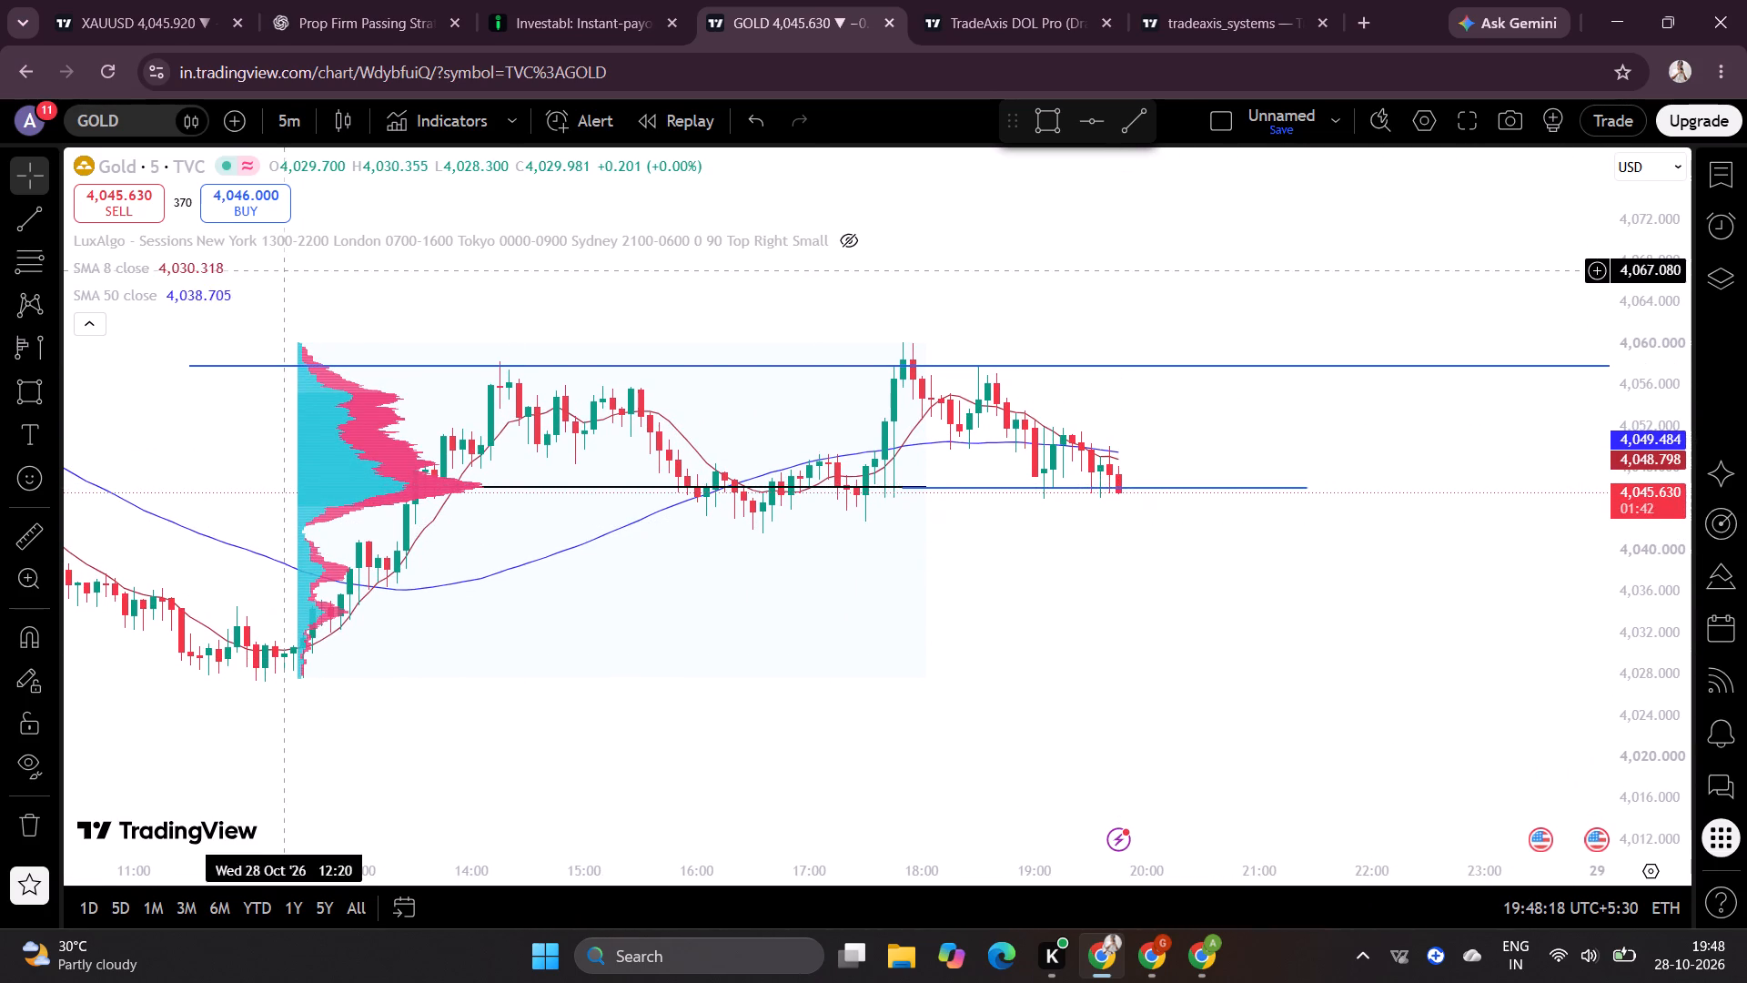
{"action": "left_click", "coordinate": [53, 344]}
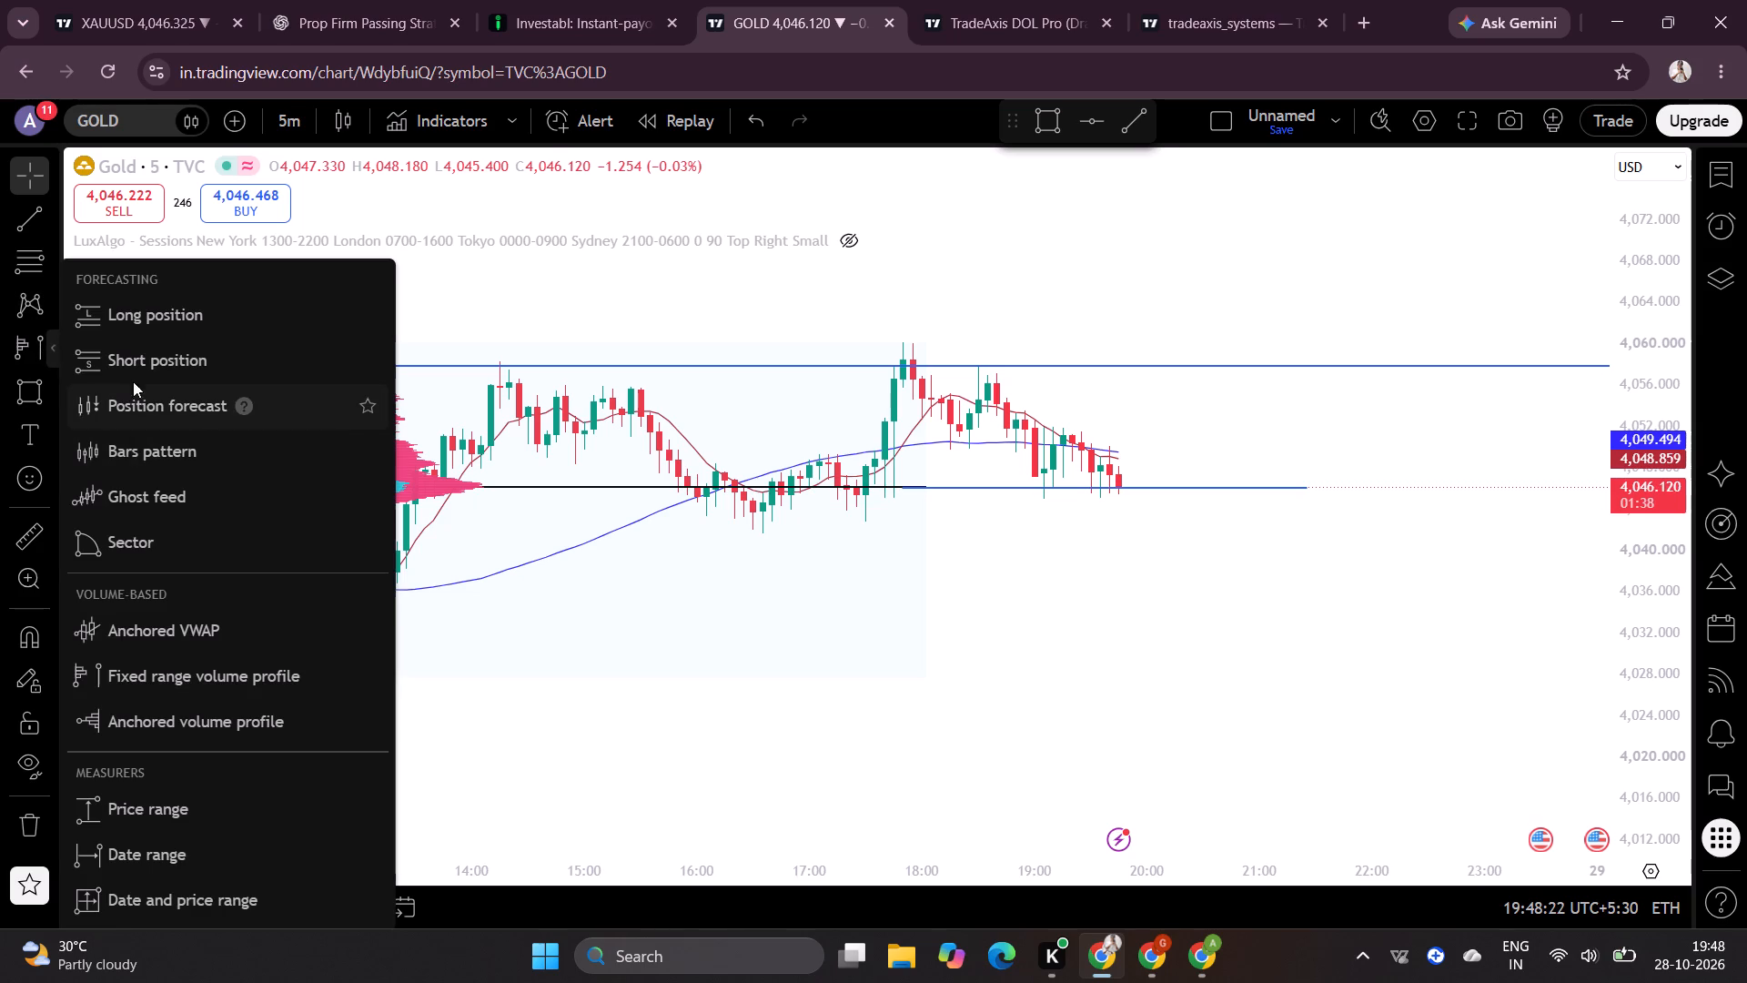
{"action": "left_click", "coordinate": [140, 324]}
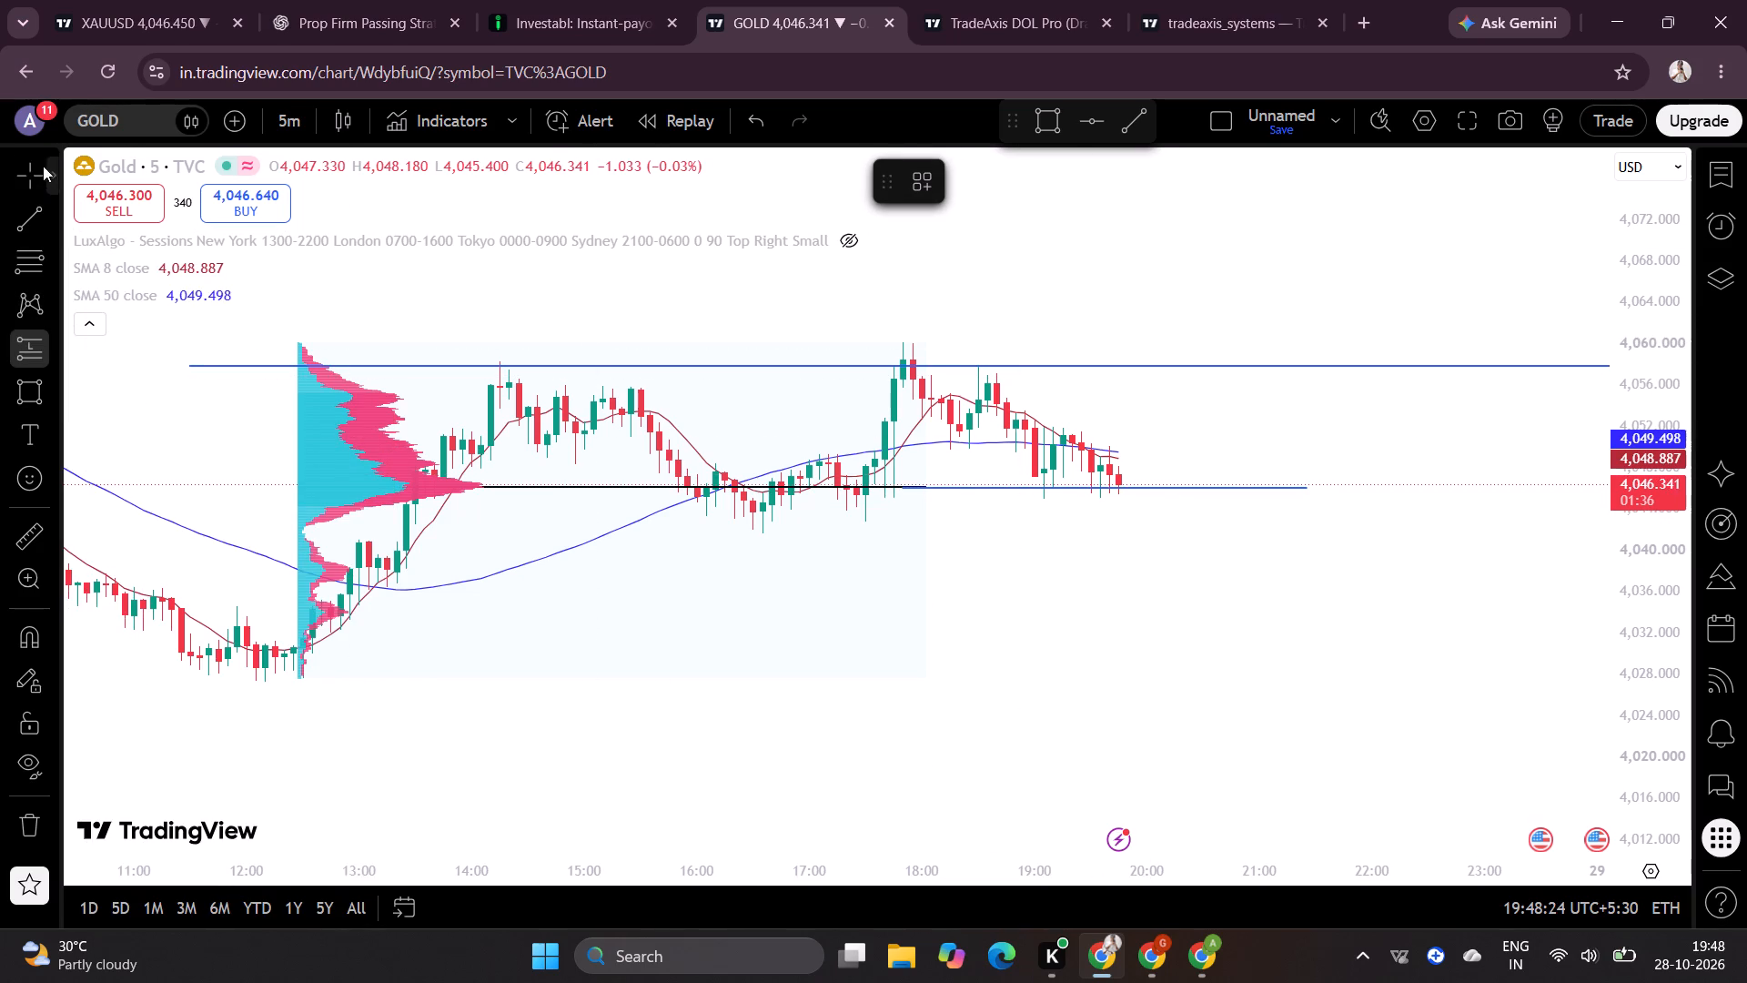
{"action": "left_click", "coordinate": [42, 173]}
Switch the gold chart to the 30-minute timeframe.
{"action": "left_click_drag", "start_coordinate": [738, 532], "coordinate": [843, 515]}
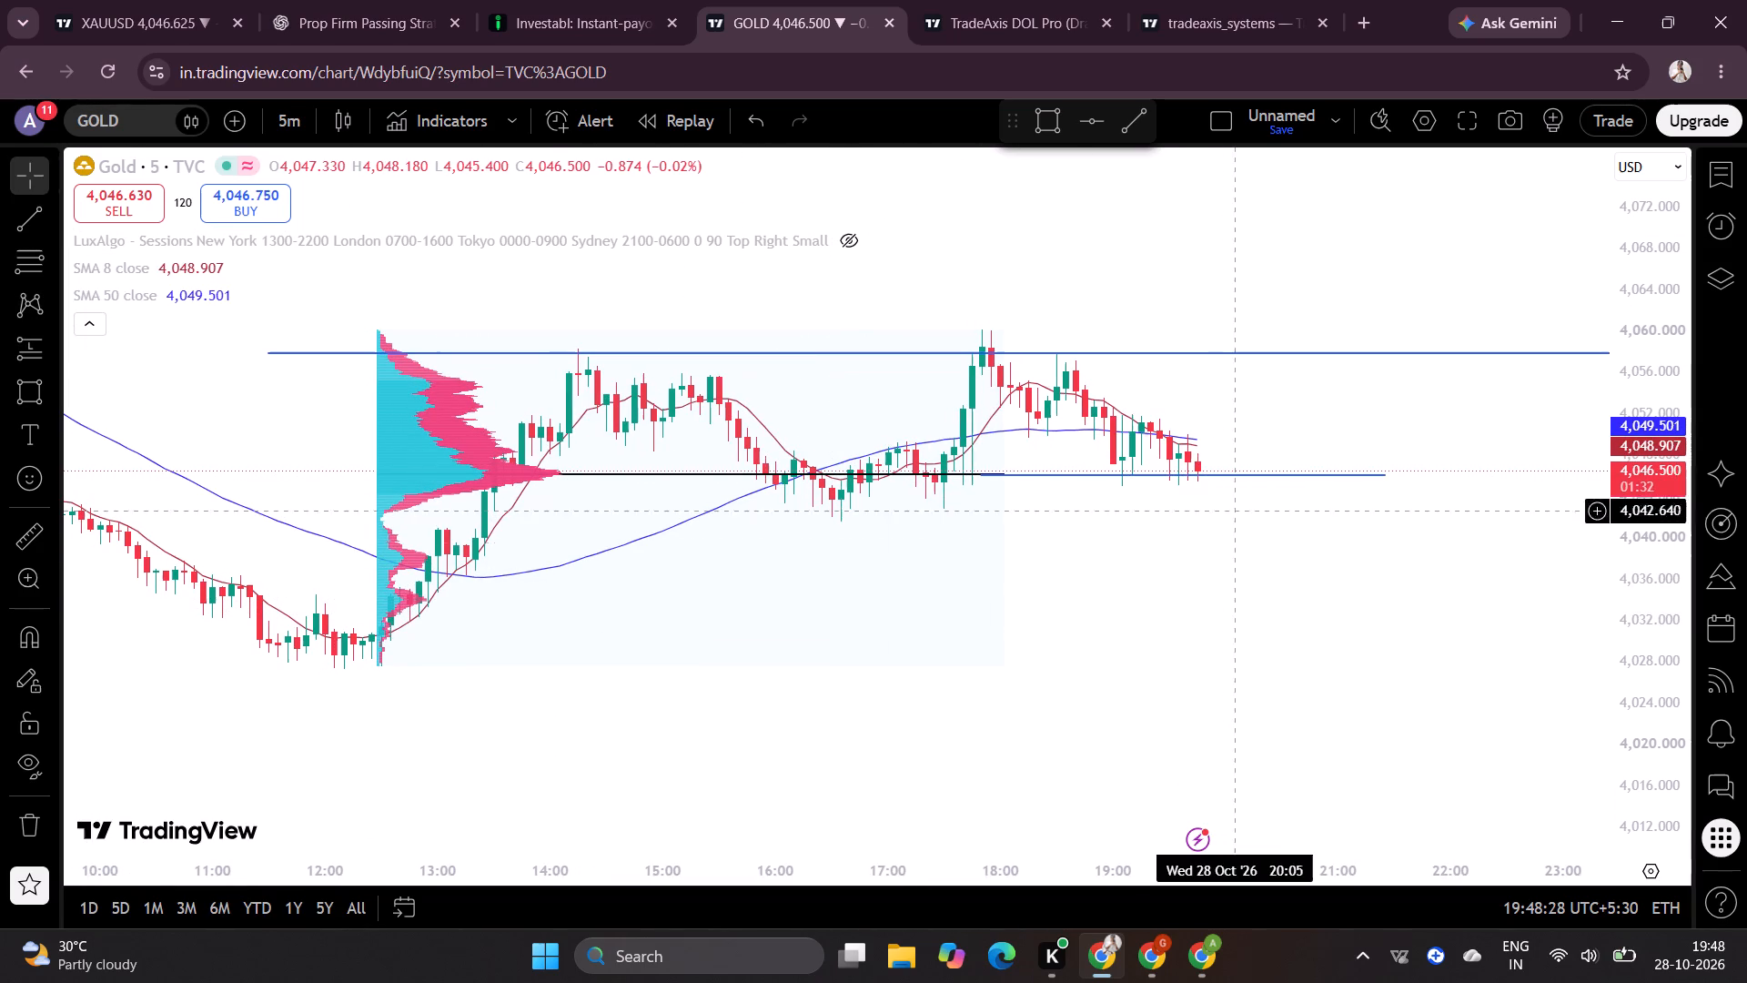
{"action": "left_click_drag", "start_coordinate": [1124, 593], "coordinate": [1169, 580]}
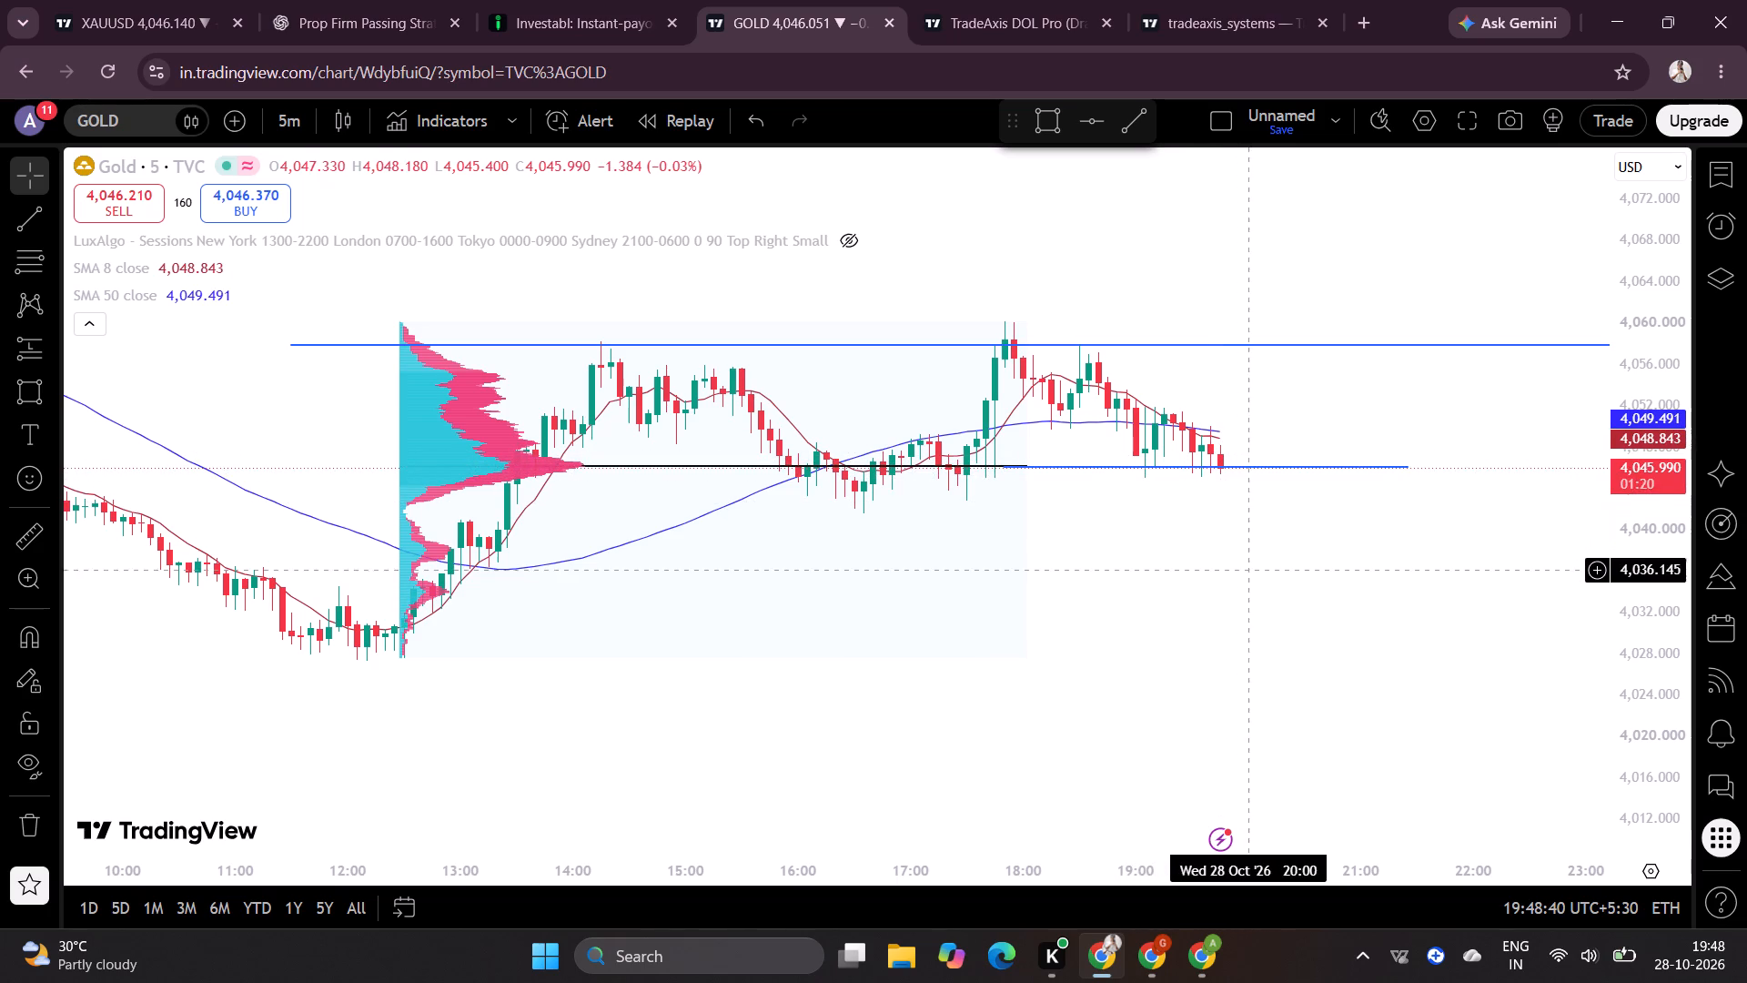
{"action": "left_click", "coordinate": [284, 125]}
{"action": "left_click", "coordinate": [319, 864]}
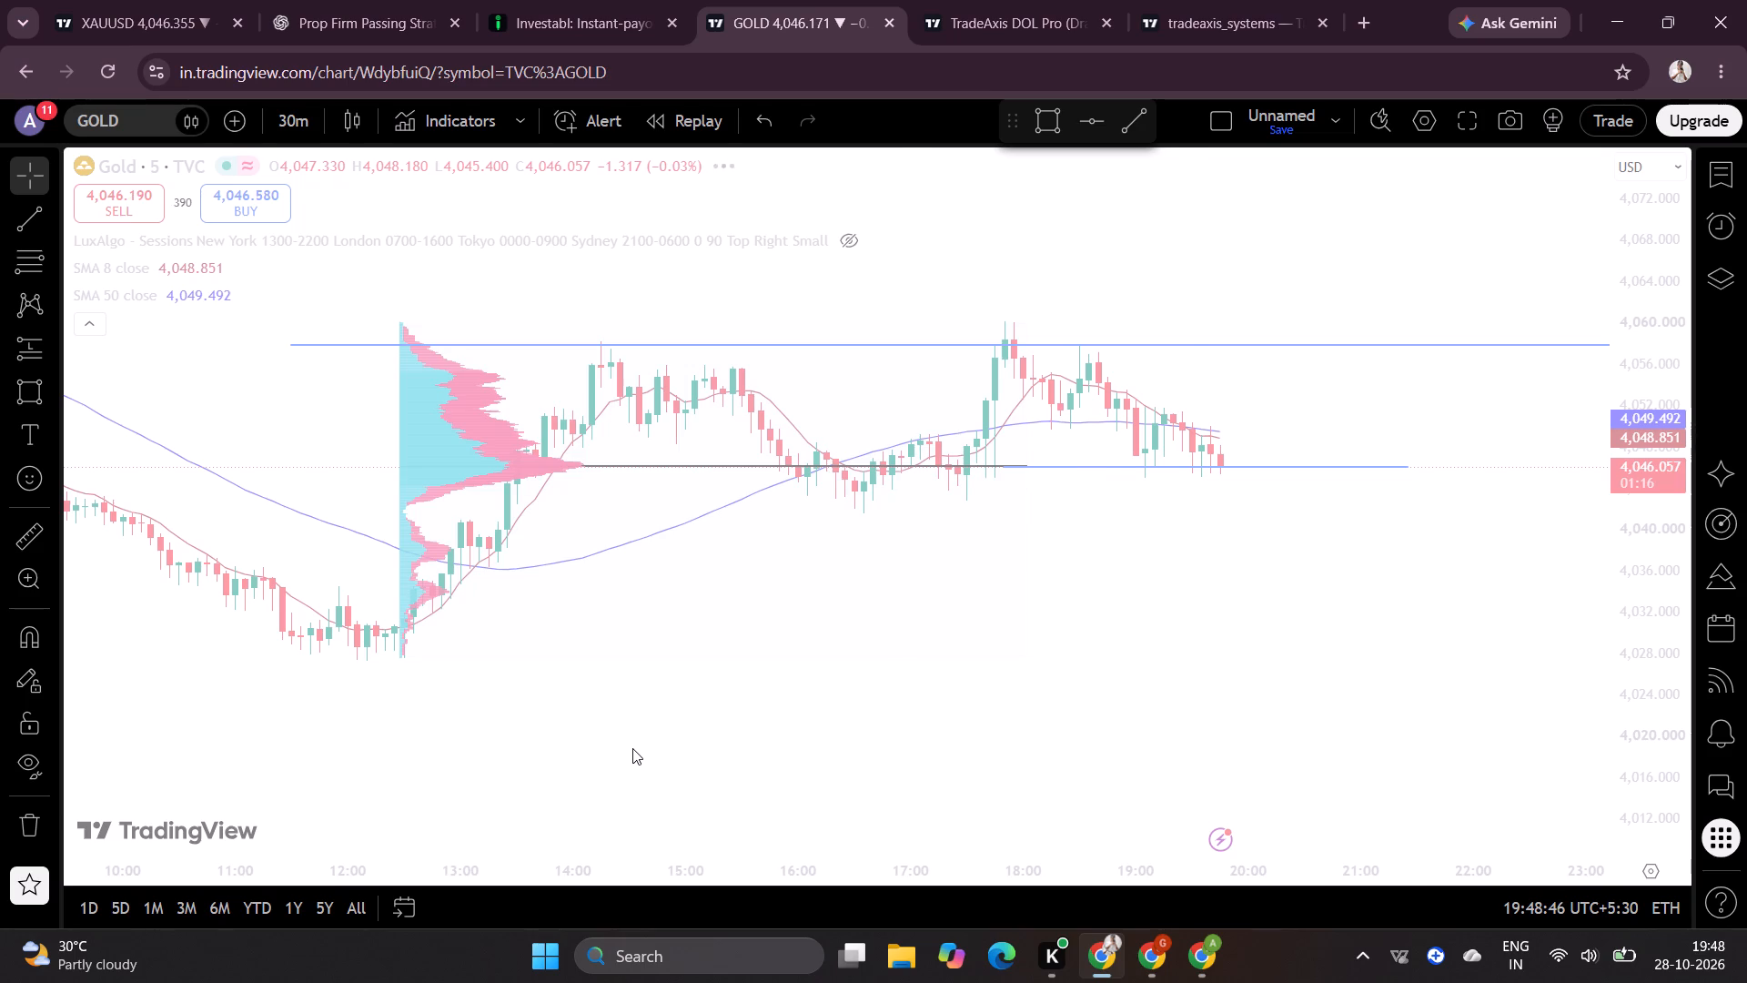
Draw a rectangle zone between about 4,041.6 and 4,037.8, from 28 Oct 13:00 to 29 Oct 20:30.
{"action": "left_click_drag", "start_coordinate": [874, 548], "coordinate": [762, 546]}
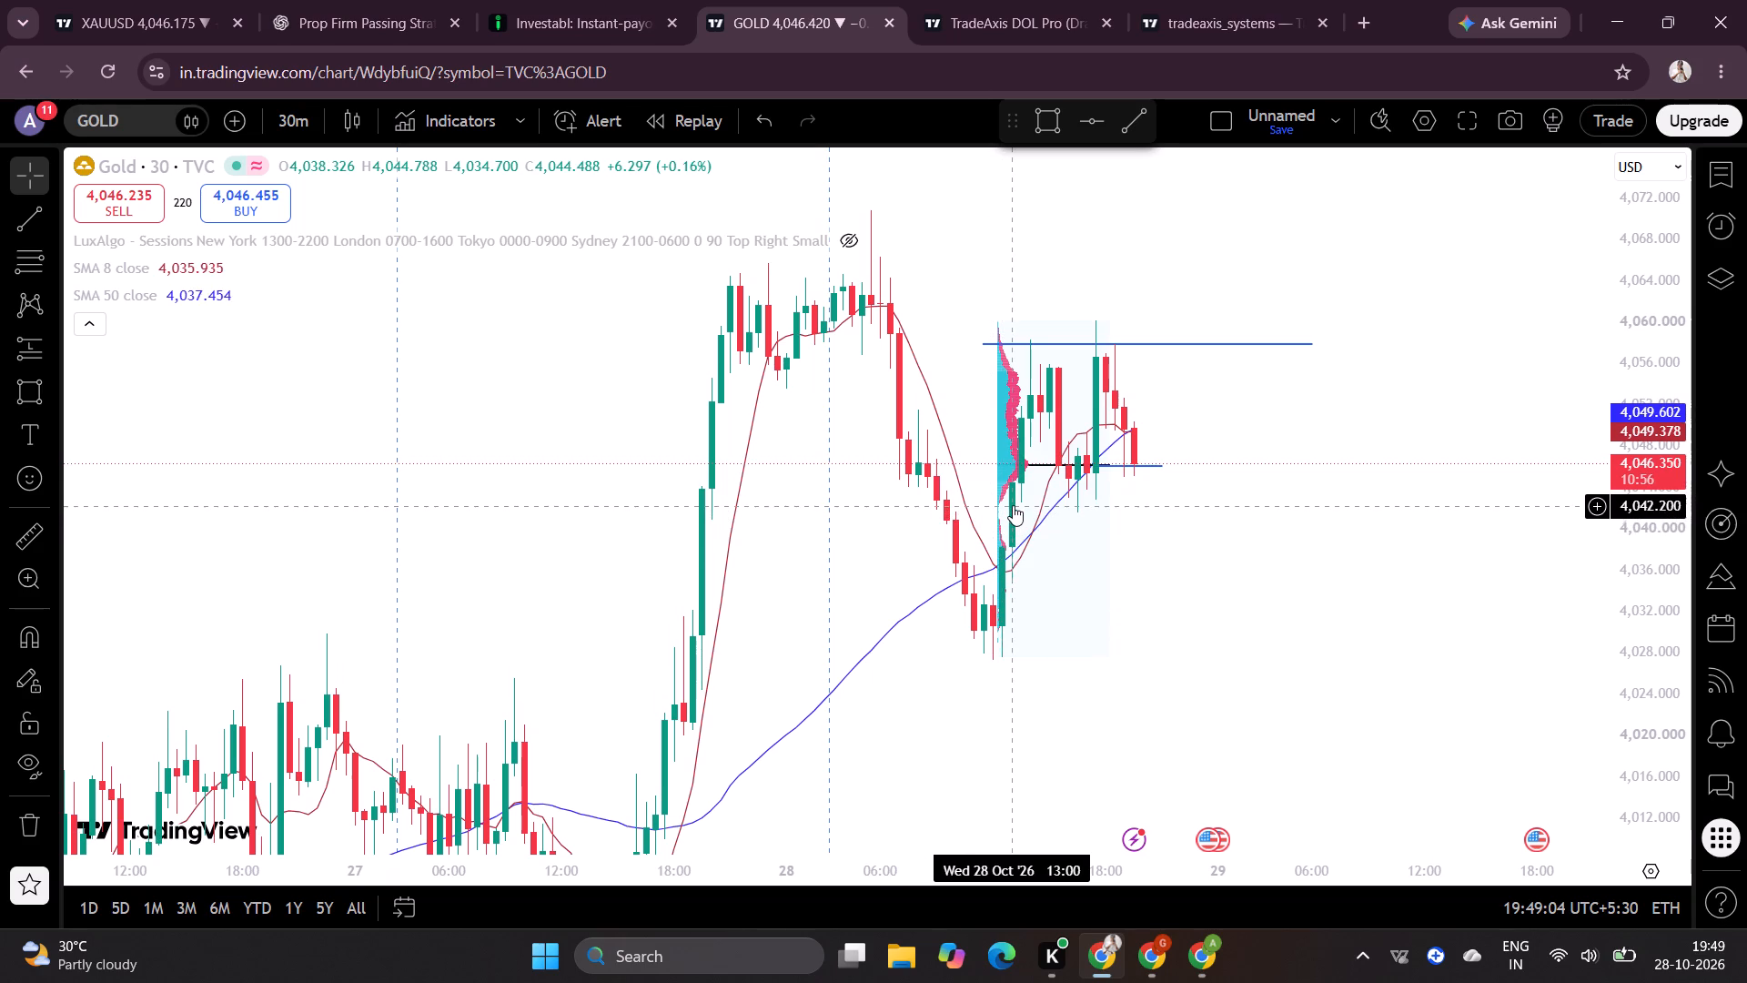
{"action": "left_click", "coordinate": [25, 380]}
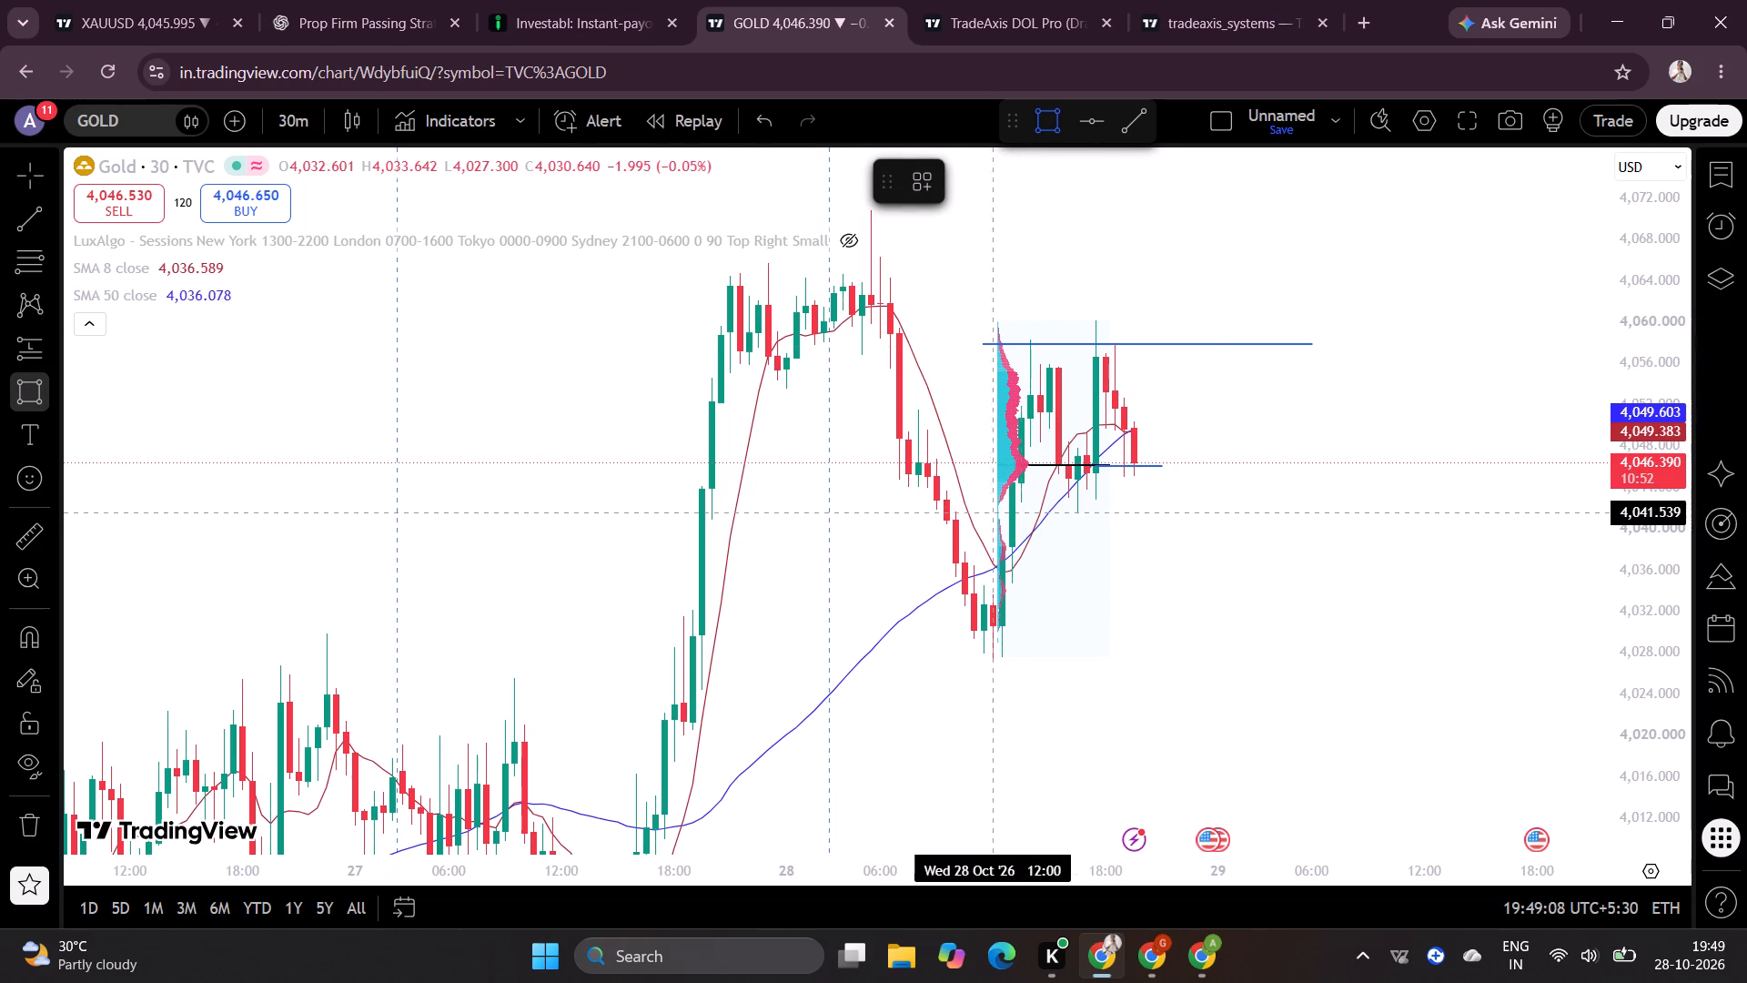
{"action": "left_click_drag", "start_coordinate": [1015, 512], "coordinate": [1015, 552]}
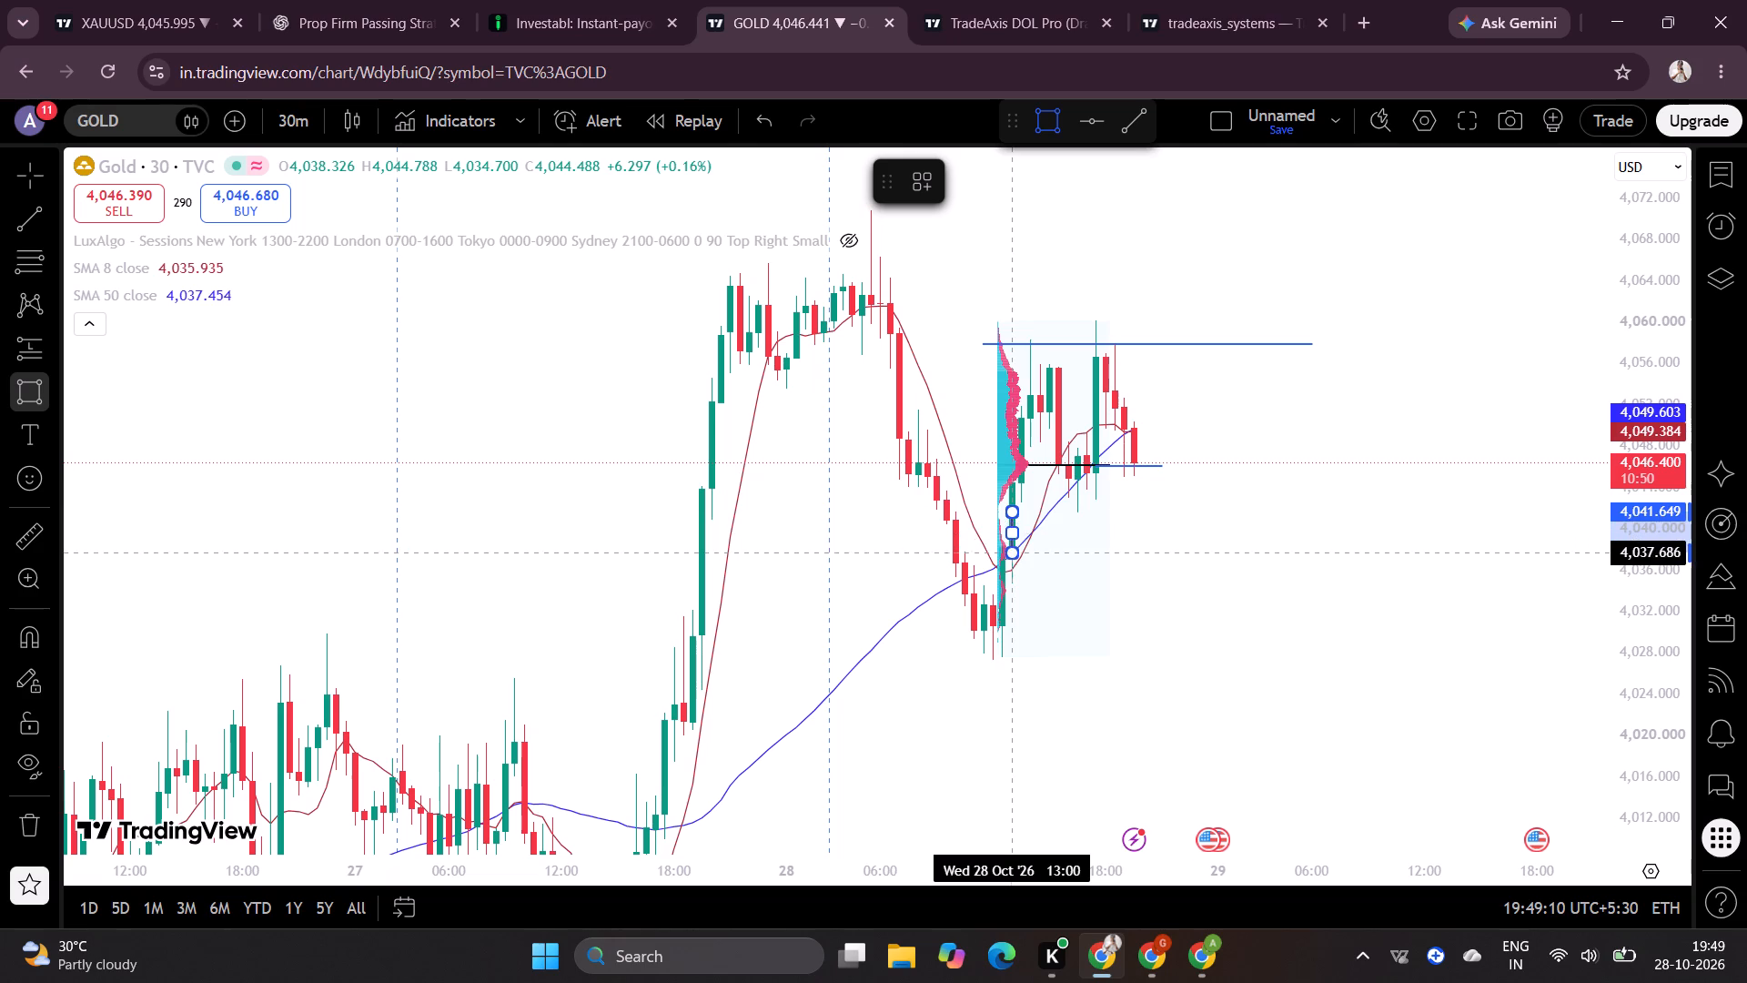
{"action": "left_click_drag", "start_coordinate": [1015, 552], "coordinate": [1587, 552]}
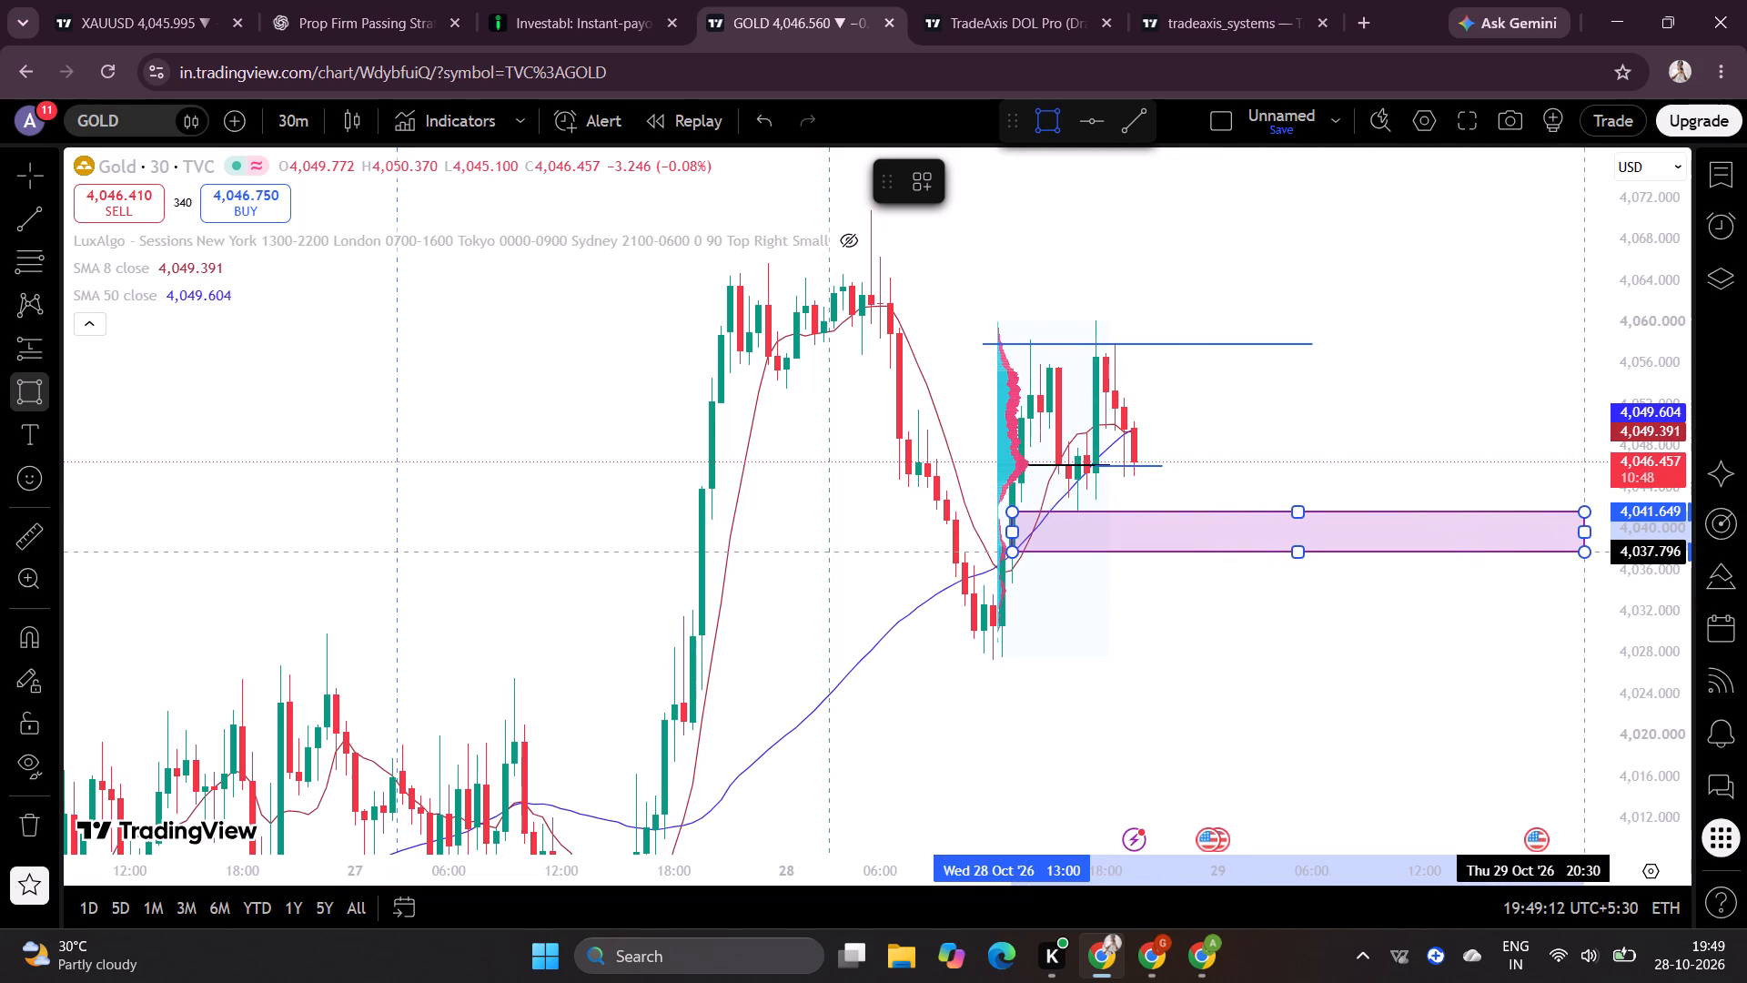
Adjust the purple rectangle zone's lower far corner so its bottom edge sits at about 4,038.
{"action": "left_click_drag", "start_coordinate": [1587, 552], "coordinate": [1610, 544]}
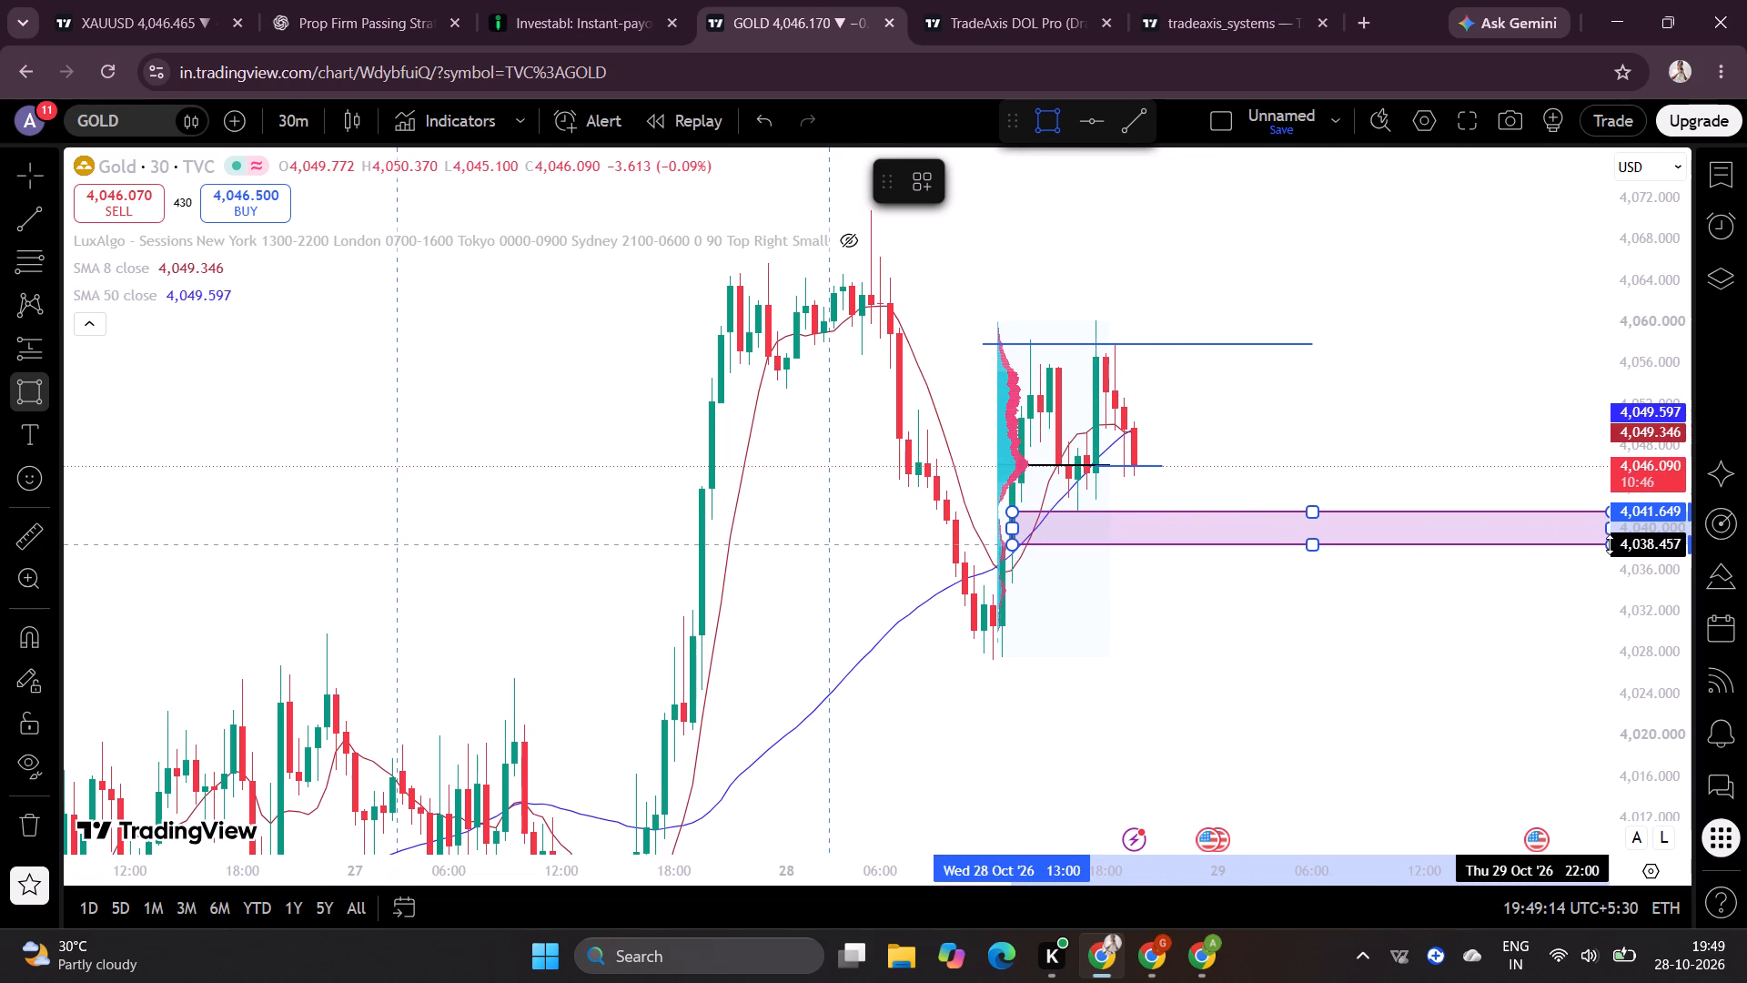
{"action": "left_click_drag", "start_coordinate": [1610, 544], "coordinate": [1596, 547]}
{"action": "left_click", "coordinate": [1596, 547]}
{"action": "left_click", "coordinate": [1430, 621]}
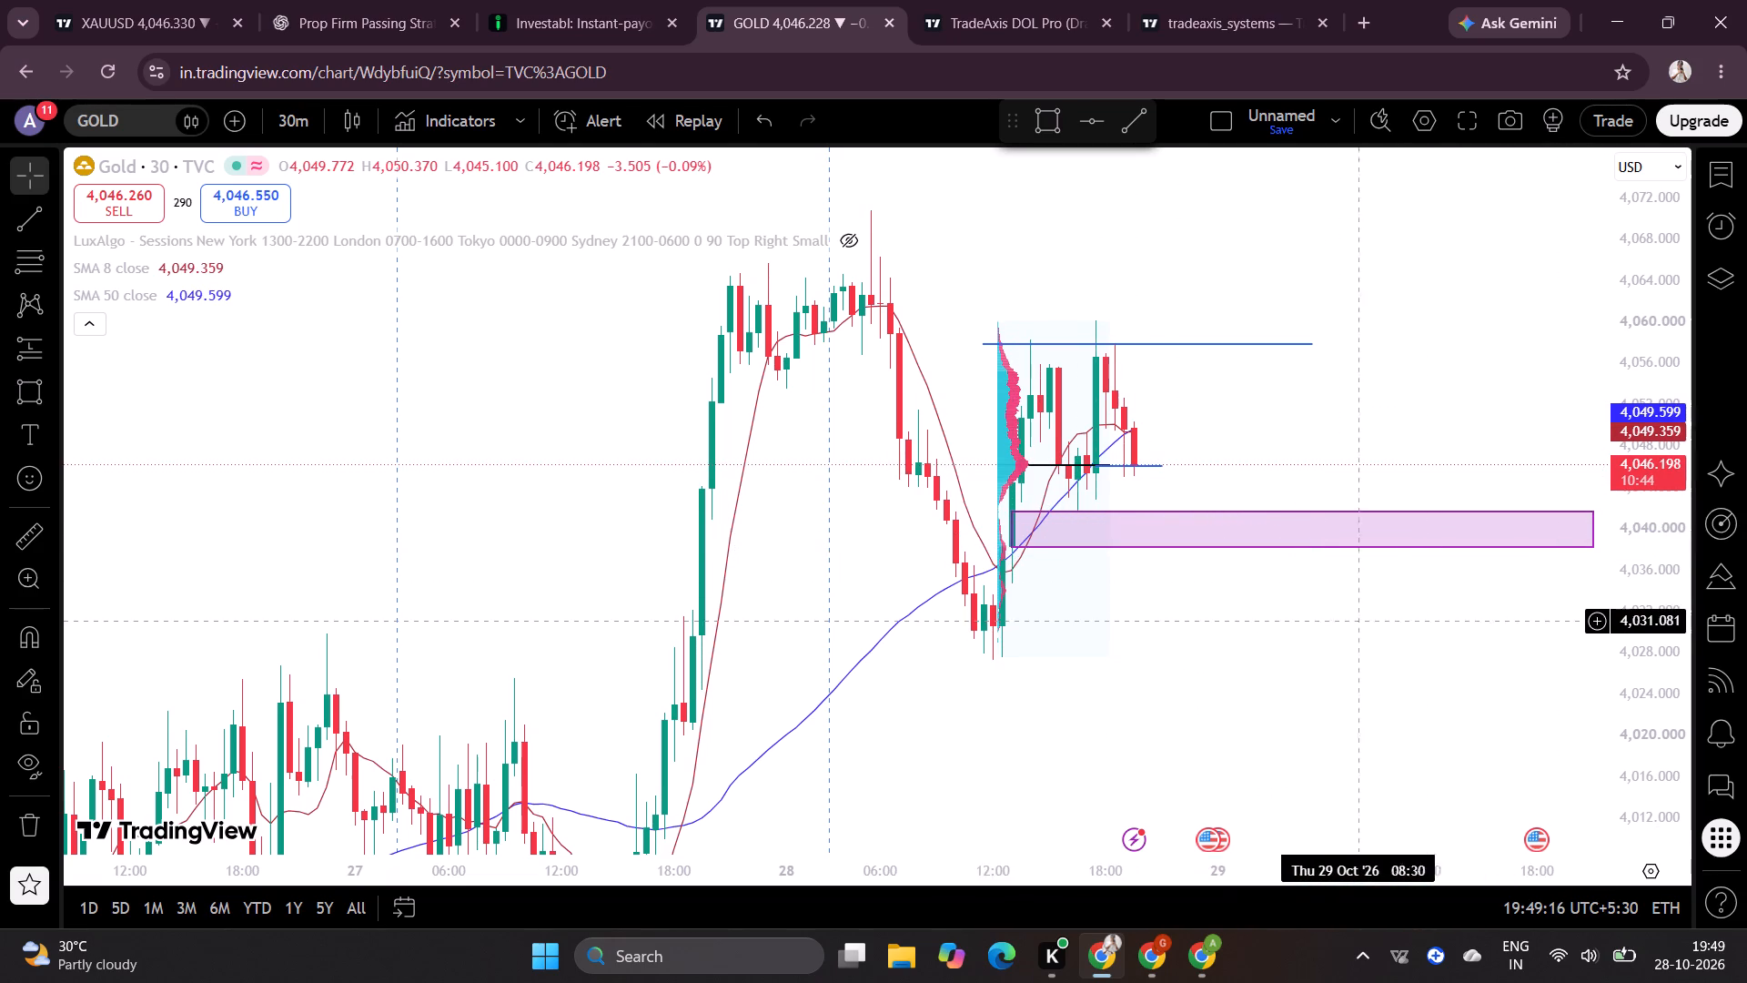
Switch the gold chart to the 5-minute timeframe.
{"action": "left_click_drag", "start_coordinate": [1317, 621], "coordinate": [1172, 618]}
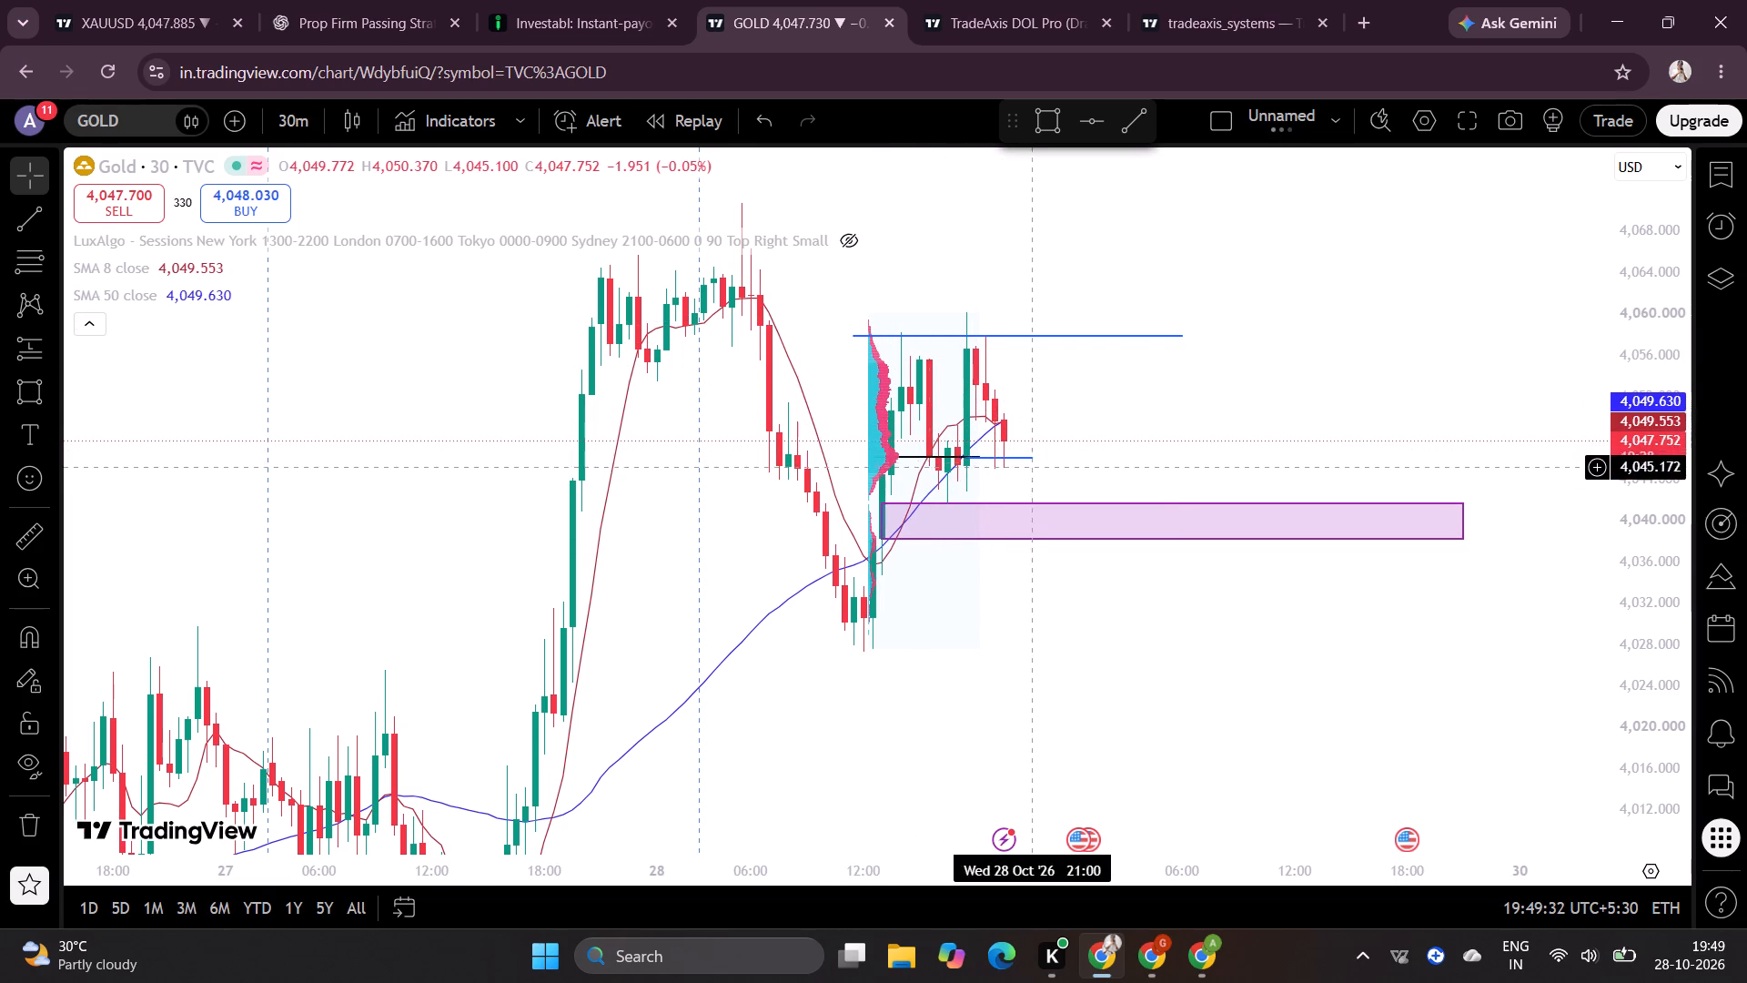
{"action": "left_click", "coordinate": [292, 121]}
{"action": "left_click", "coordinate": [338, 765]}
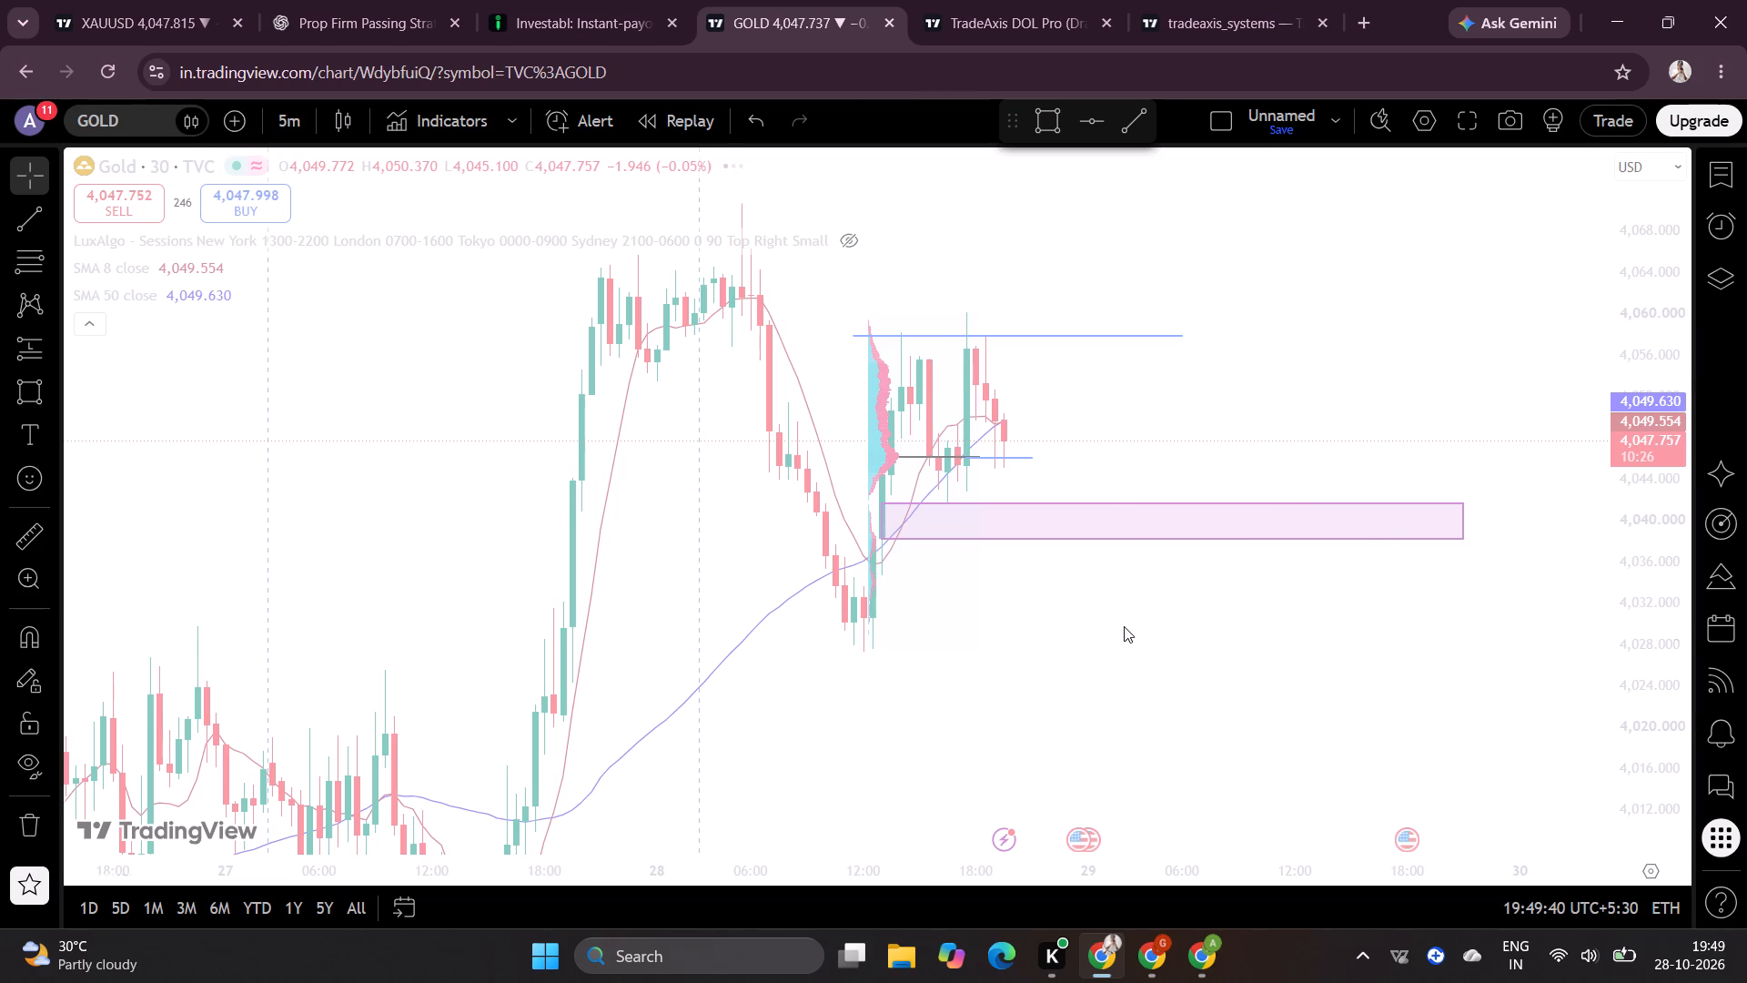
{"action": "left_click", "coordinate": [1061, 602]}
Place a long position with entry at about 4,046 on the point-of-control line, starting at 19:45 on 28 October.
{"action": "left_click_drag", "start_coordinate": [1062, 609], "coordinate": [1036, 682]}
{"action": "scroll", "coordinate": [1648, 325], "scroll_direction": "up", "scroll_amount": 3}
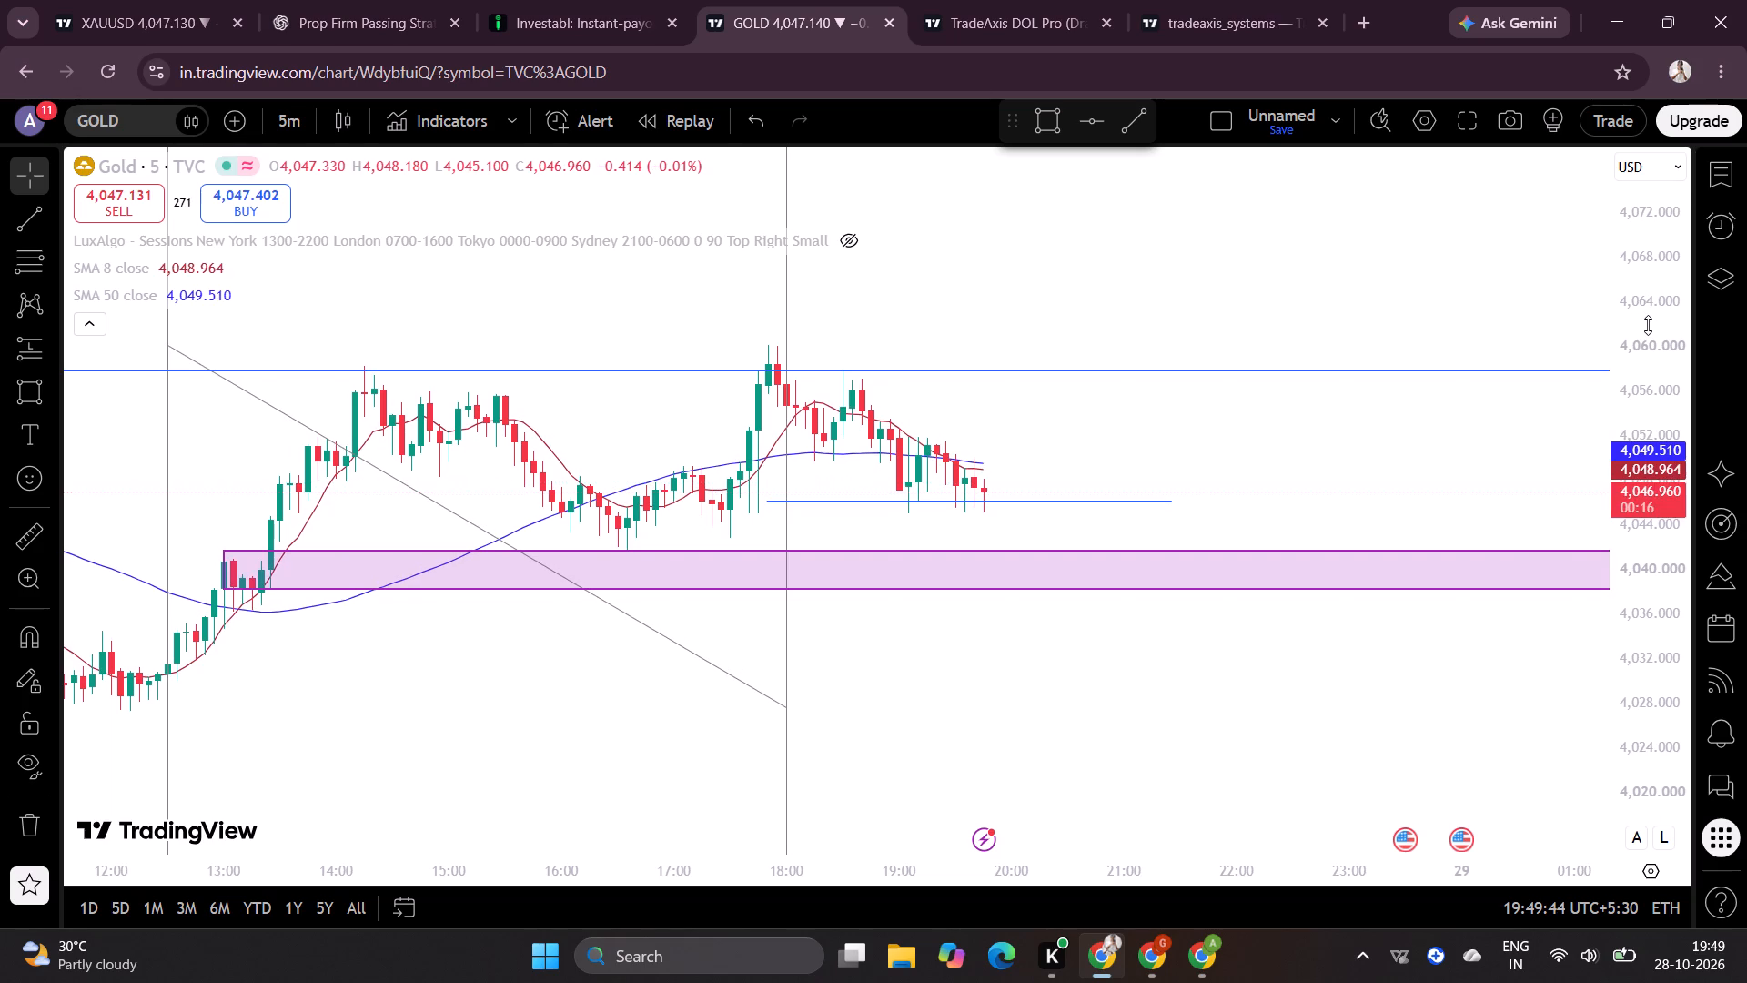
{"action": "left_click_drag", "start_coordinate": [1067, 689], "coordinate": [1065, 711]}
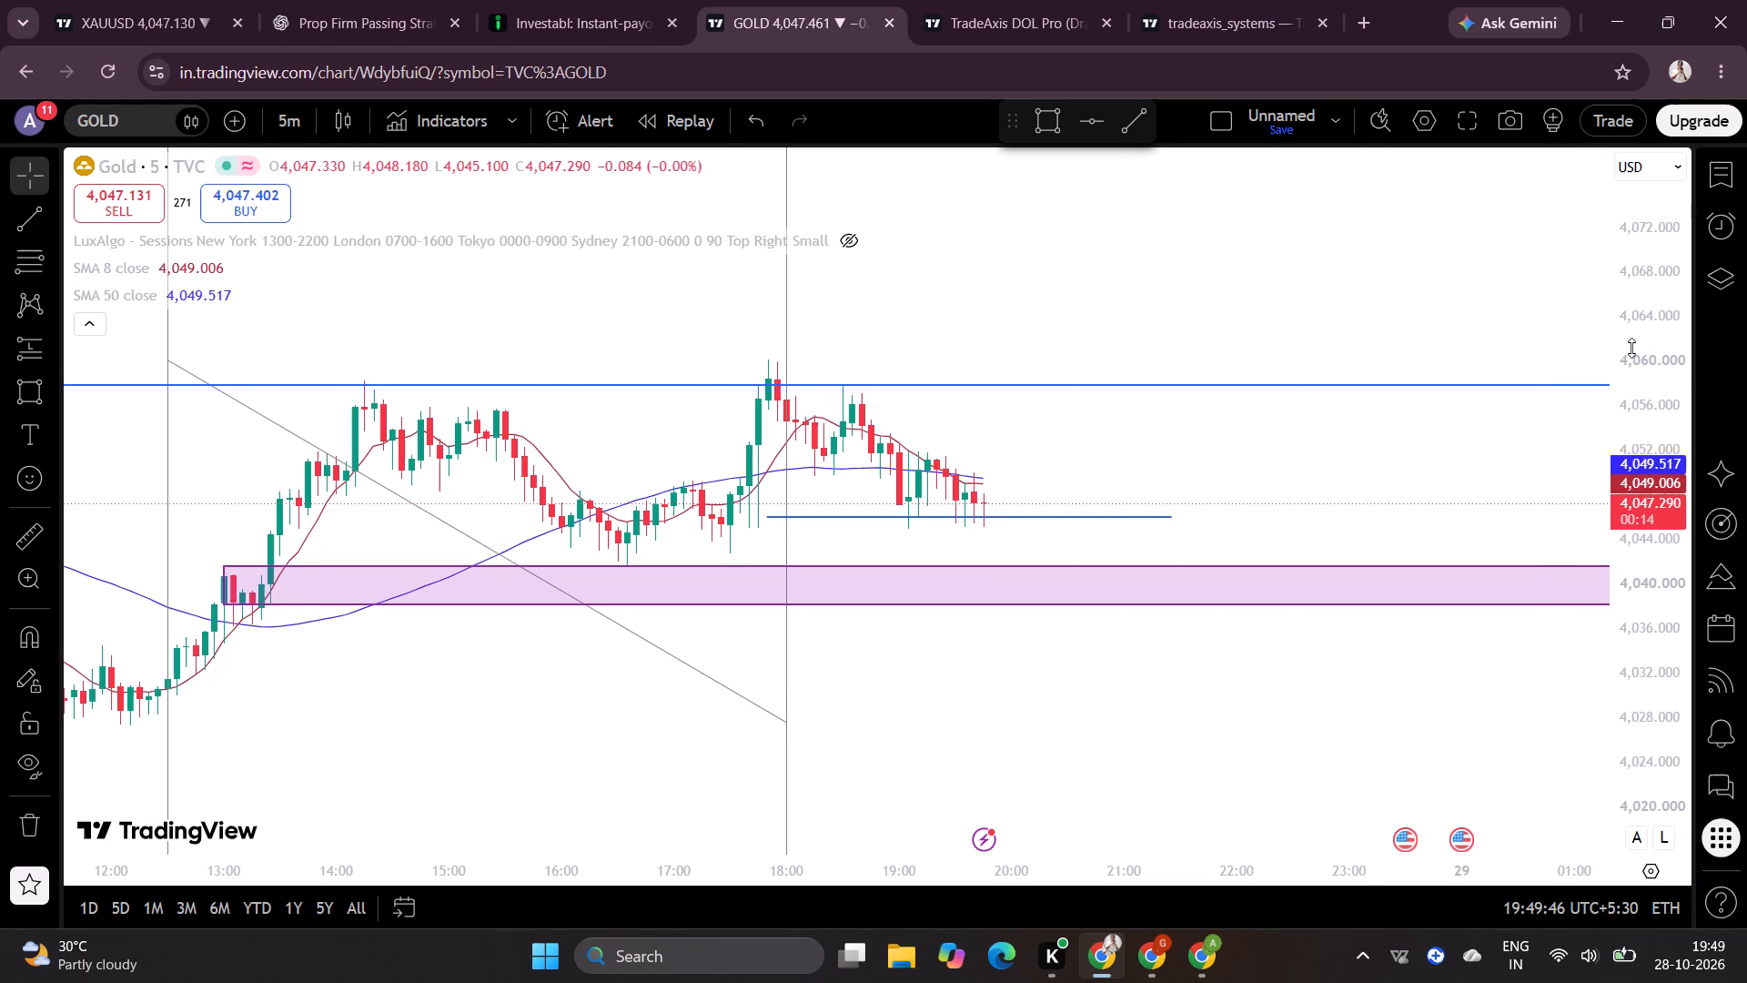
{"action": "scroll", "coordinate": [1631, 348], "scroll_direction": "up", "scroll_amount": 2}
{"action": "left_click_drag", "start_coordinate": [899, 685], "coordinate": [930, 689]}
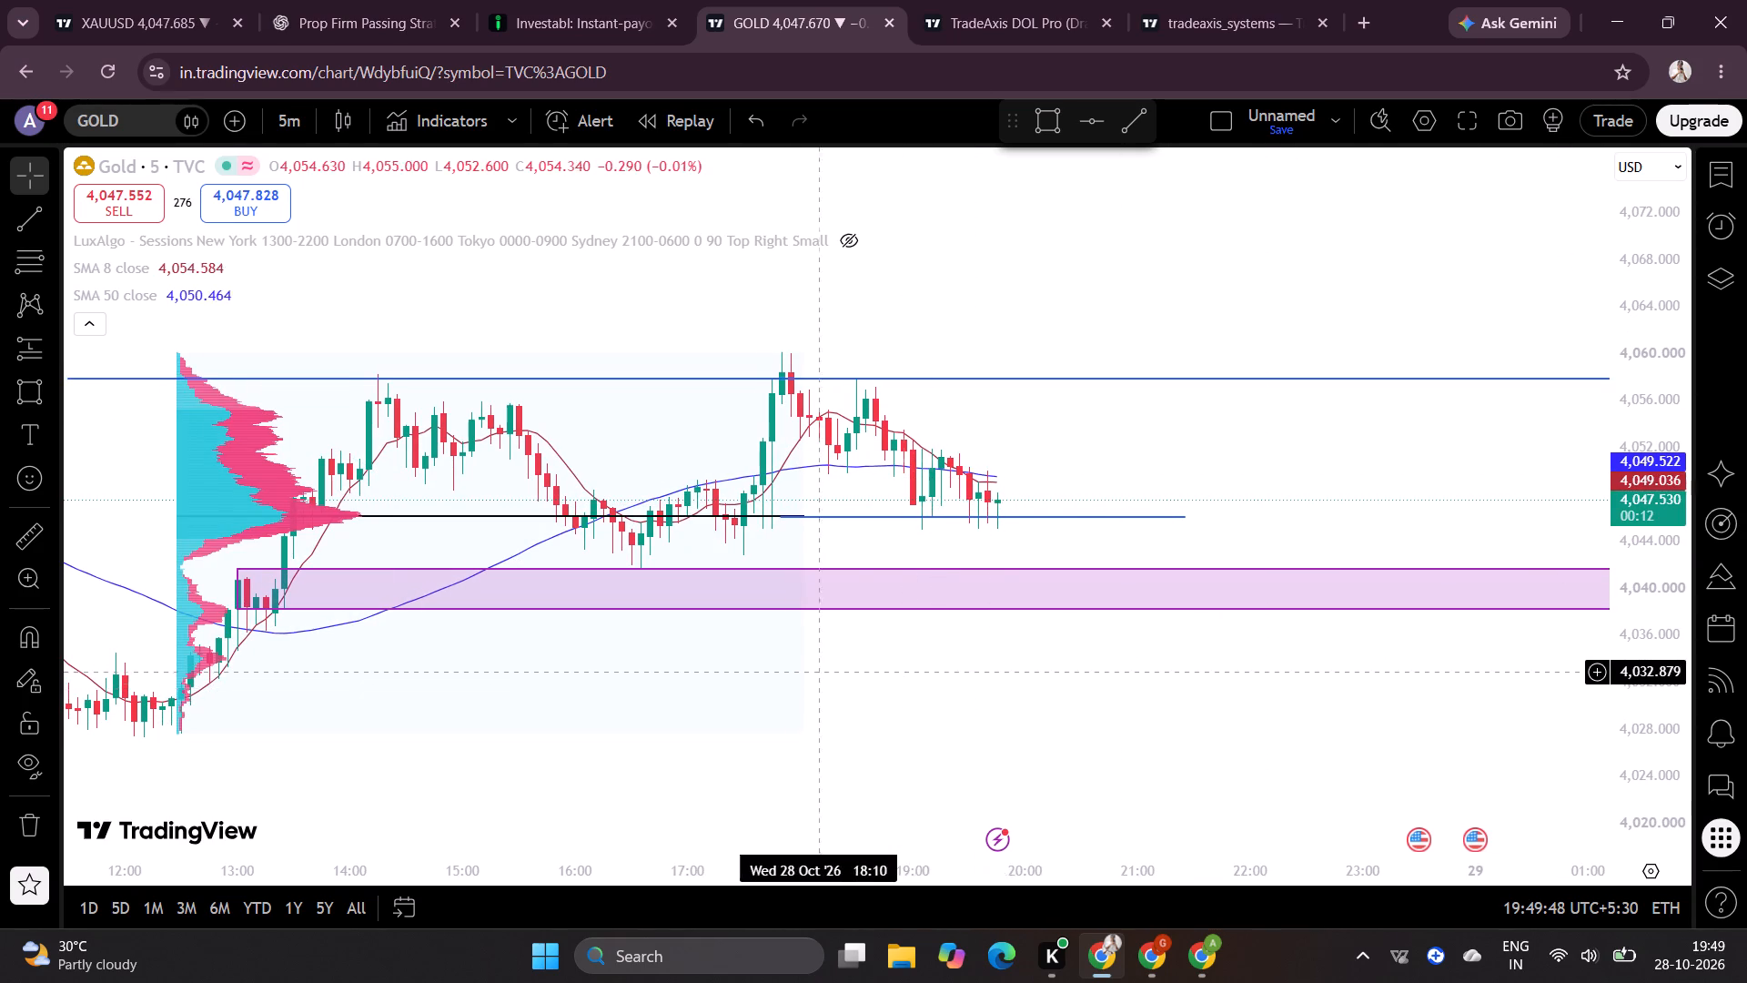
{"action": "left_click_drag", "start_coordinate": [808, 670], "coordinate": [904, 681]}
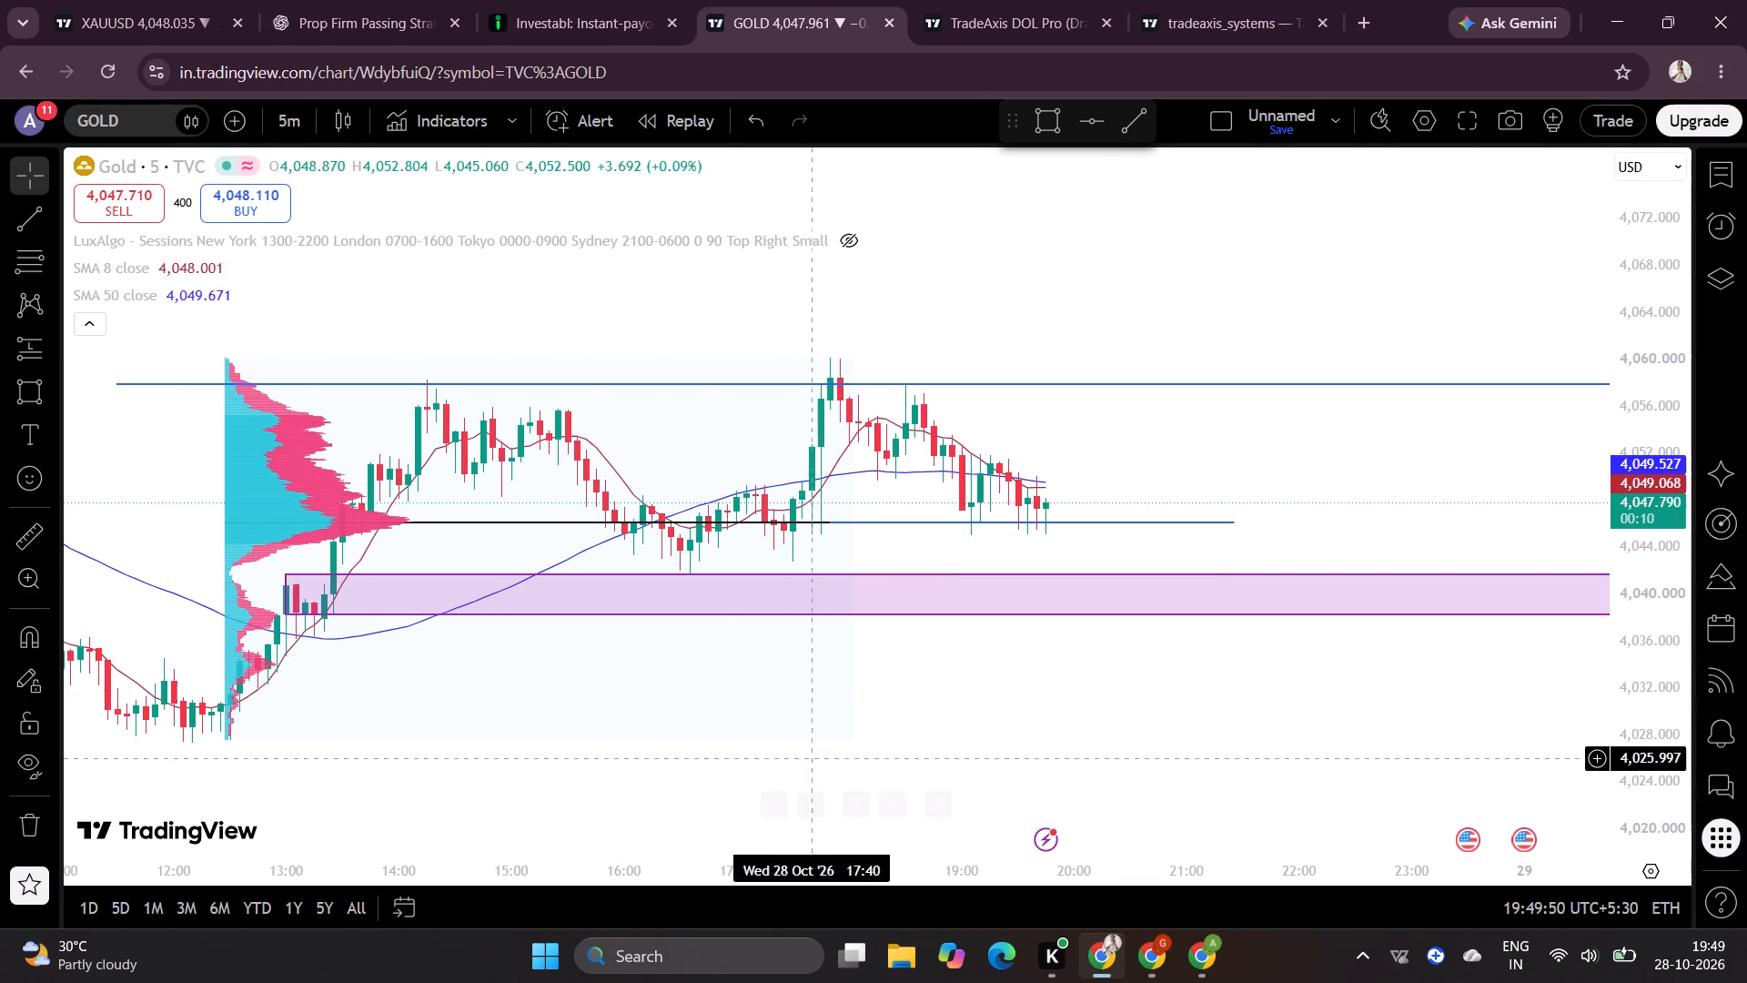
{"action": "left_click", "coordinate": [26, 354]}
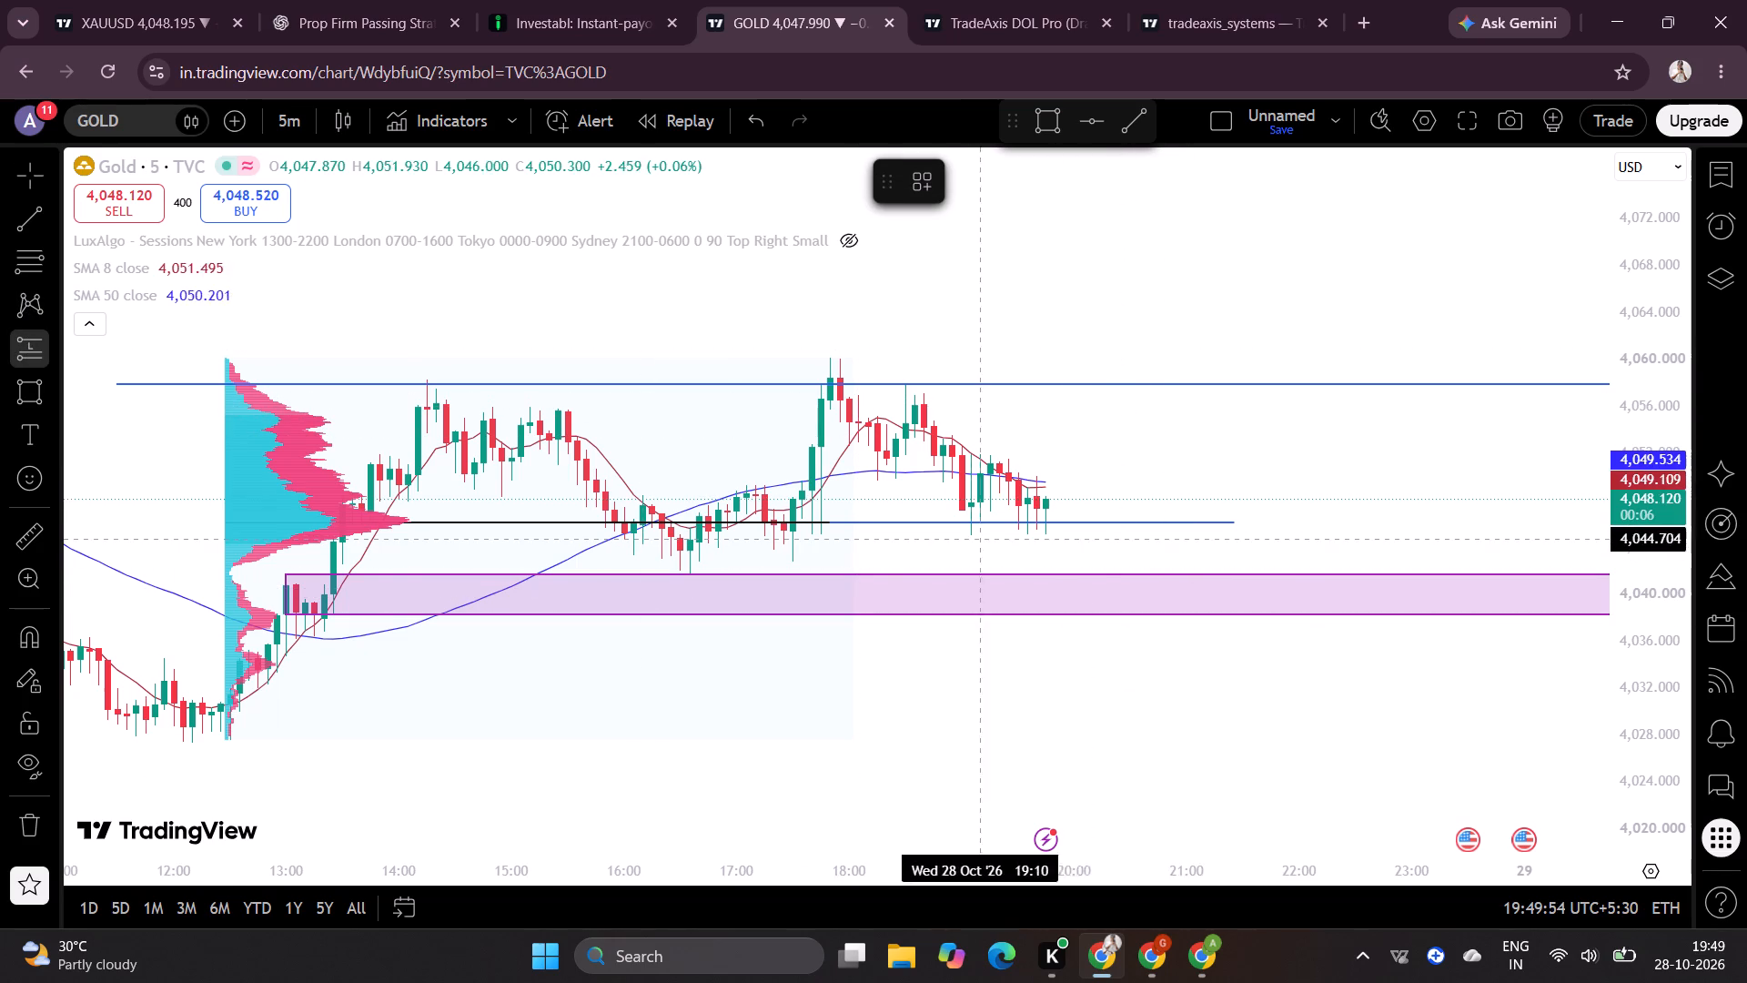
{"action": "left_click", "coordinate": [1051, 522]}
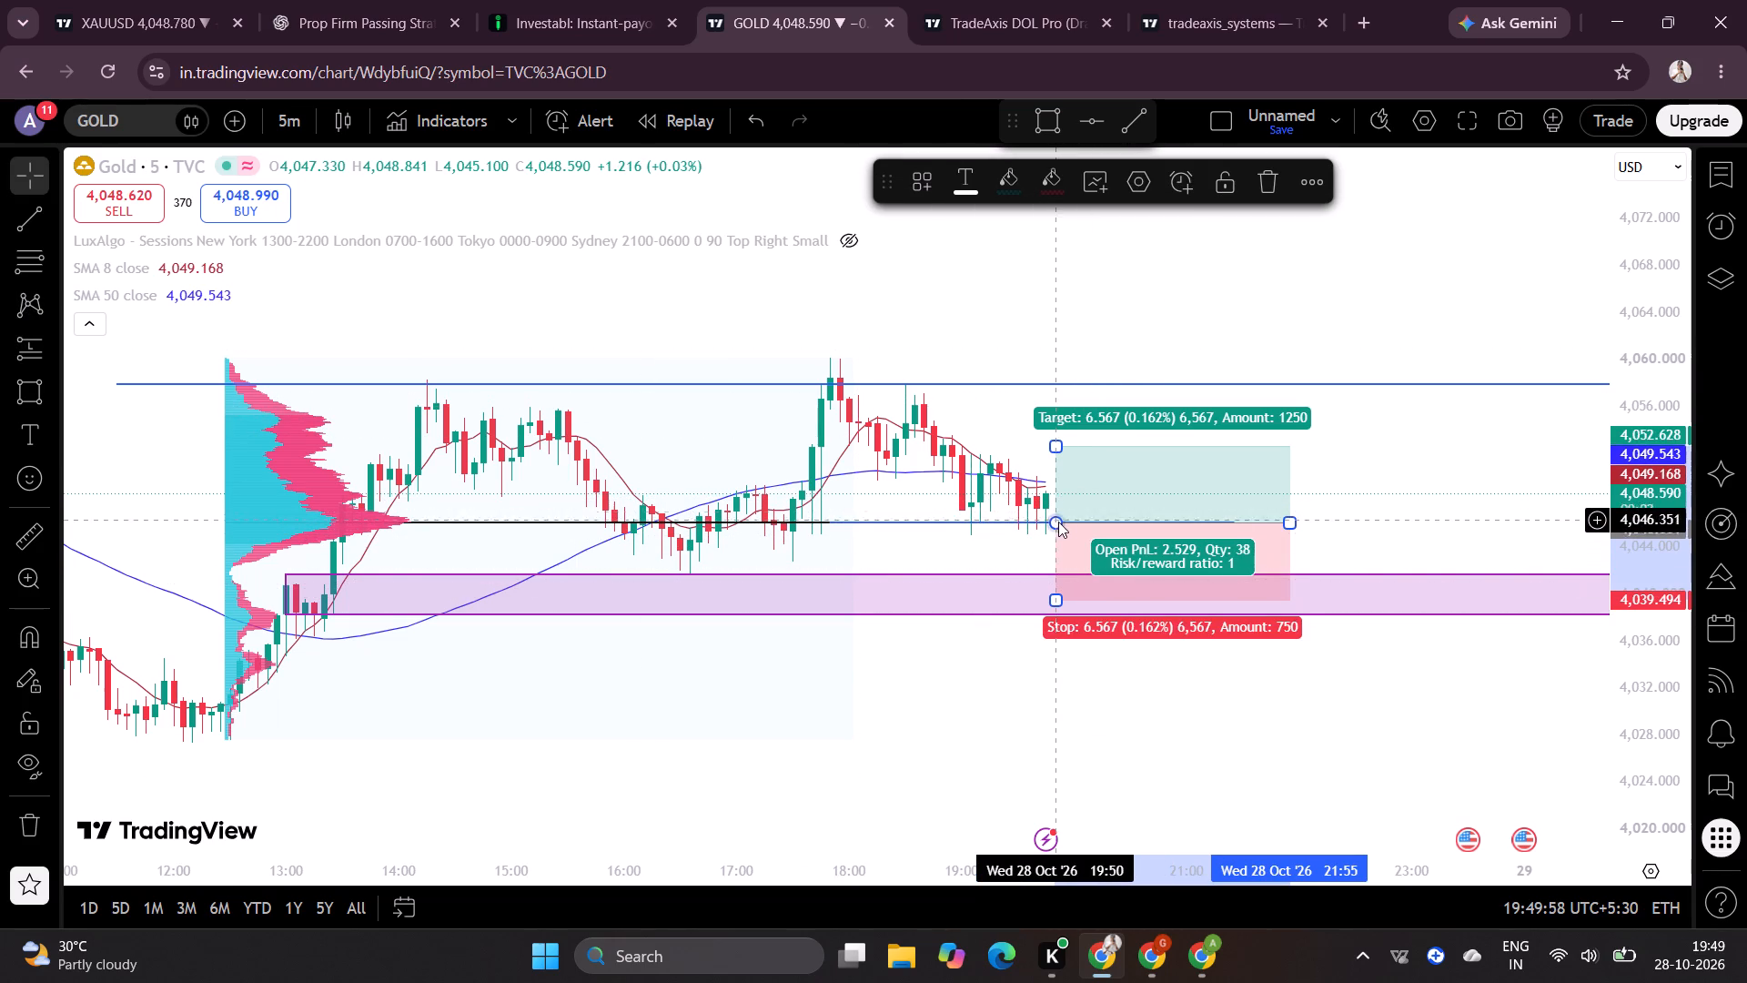
{"action": "left_click_drag", "start_coordinate": [1057, 524], "coordinate": [1046, 523]}
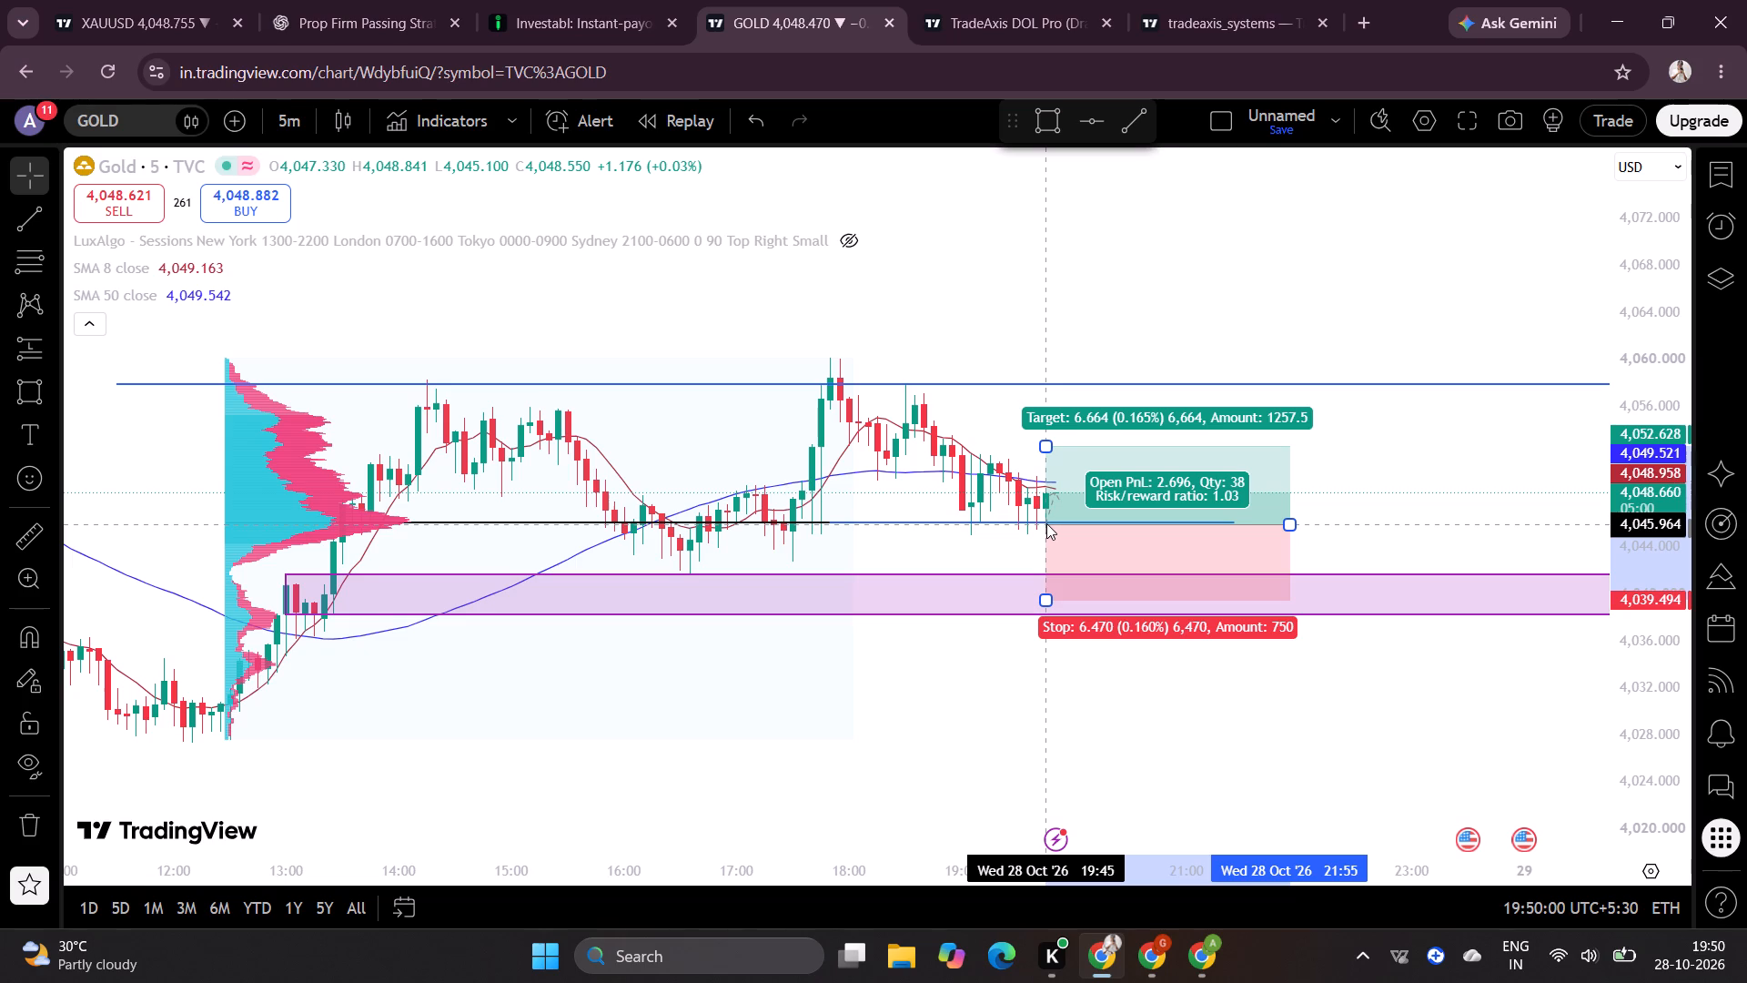
{"action": "left_click_drag", "start_coordinate": [1046, 523], "coordinate": [1045, 522]}
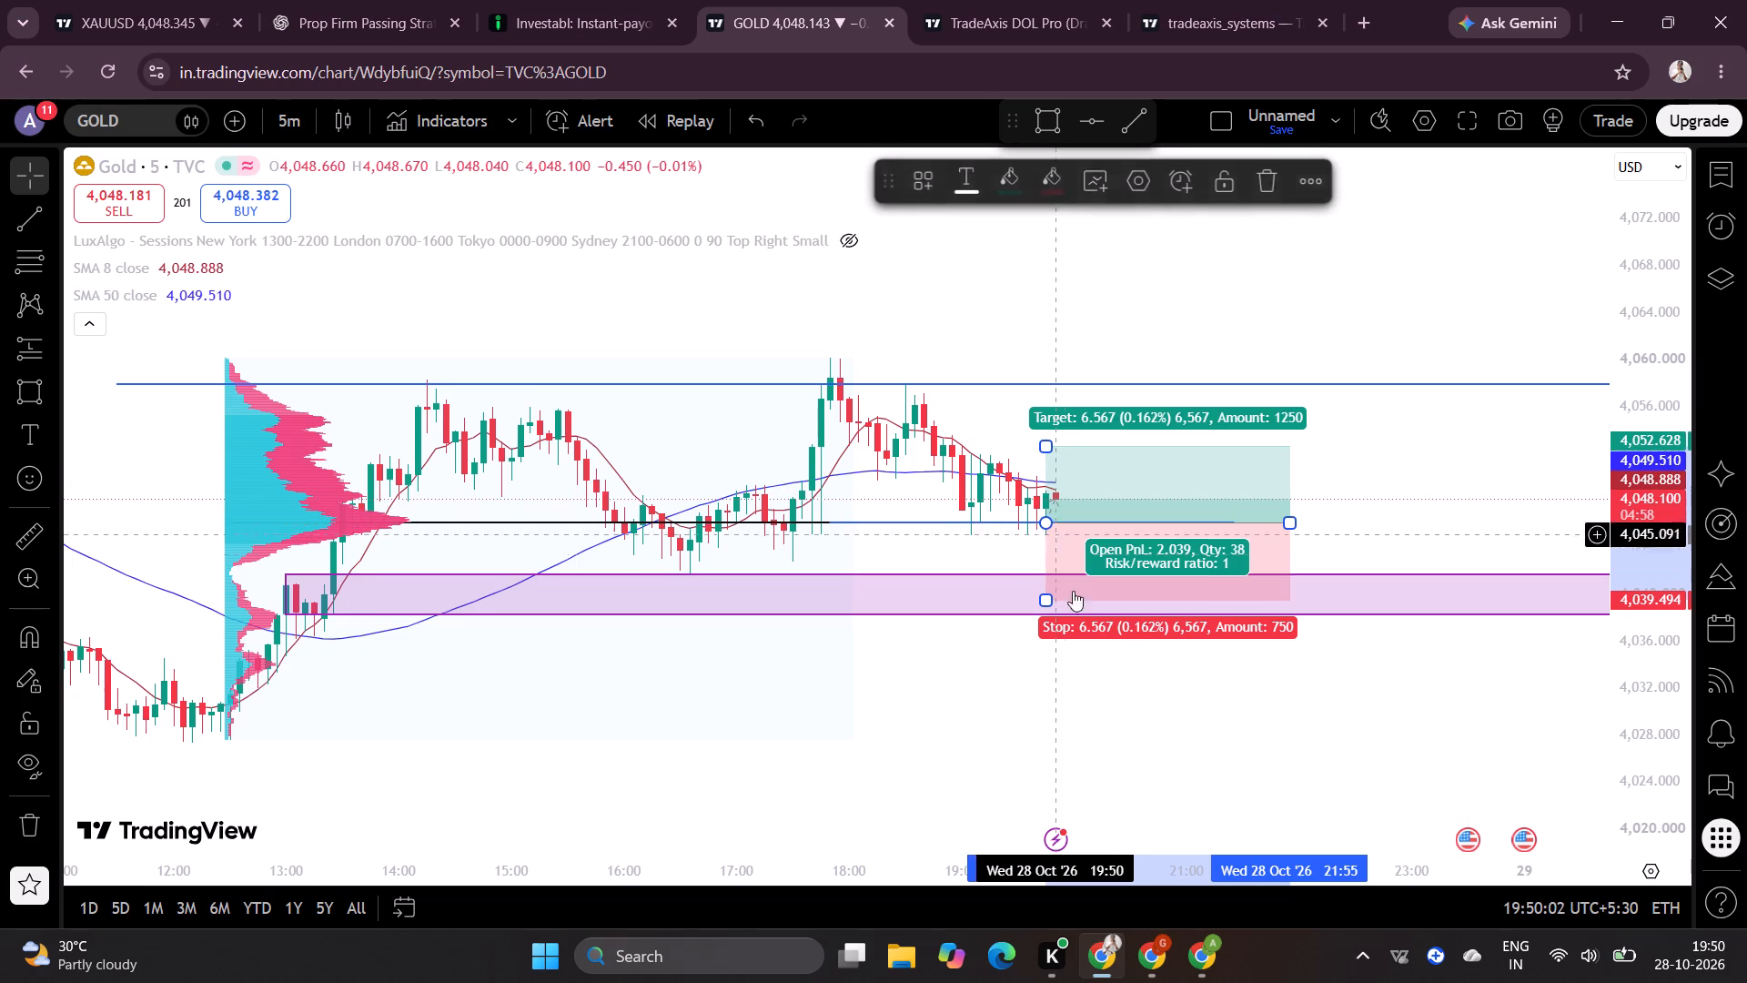
{"action": "left_click", "coordinate": [1079, 692]}
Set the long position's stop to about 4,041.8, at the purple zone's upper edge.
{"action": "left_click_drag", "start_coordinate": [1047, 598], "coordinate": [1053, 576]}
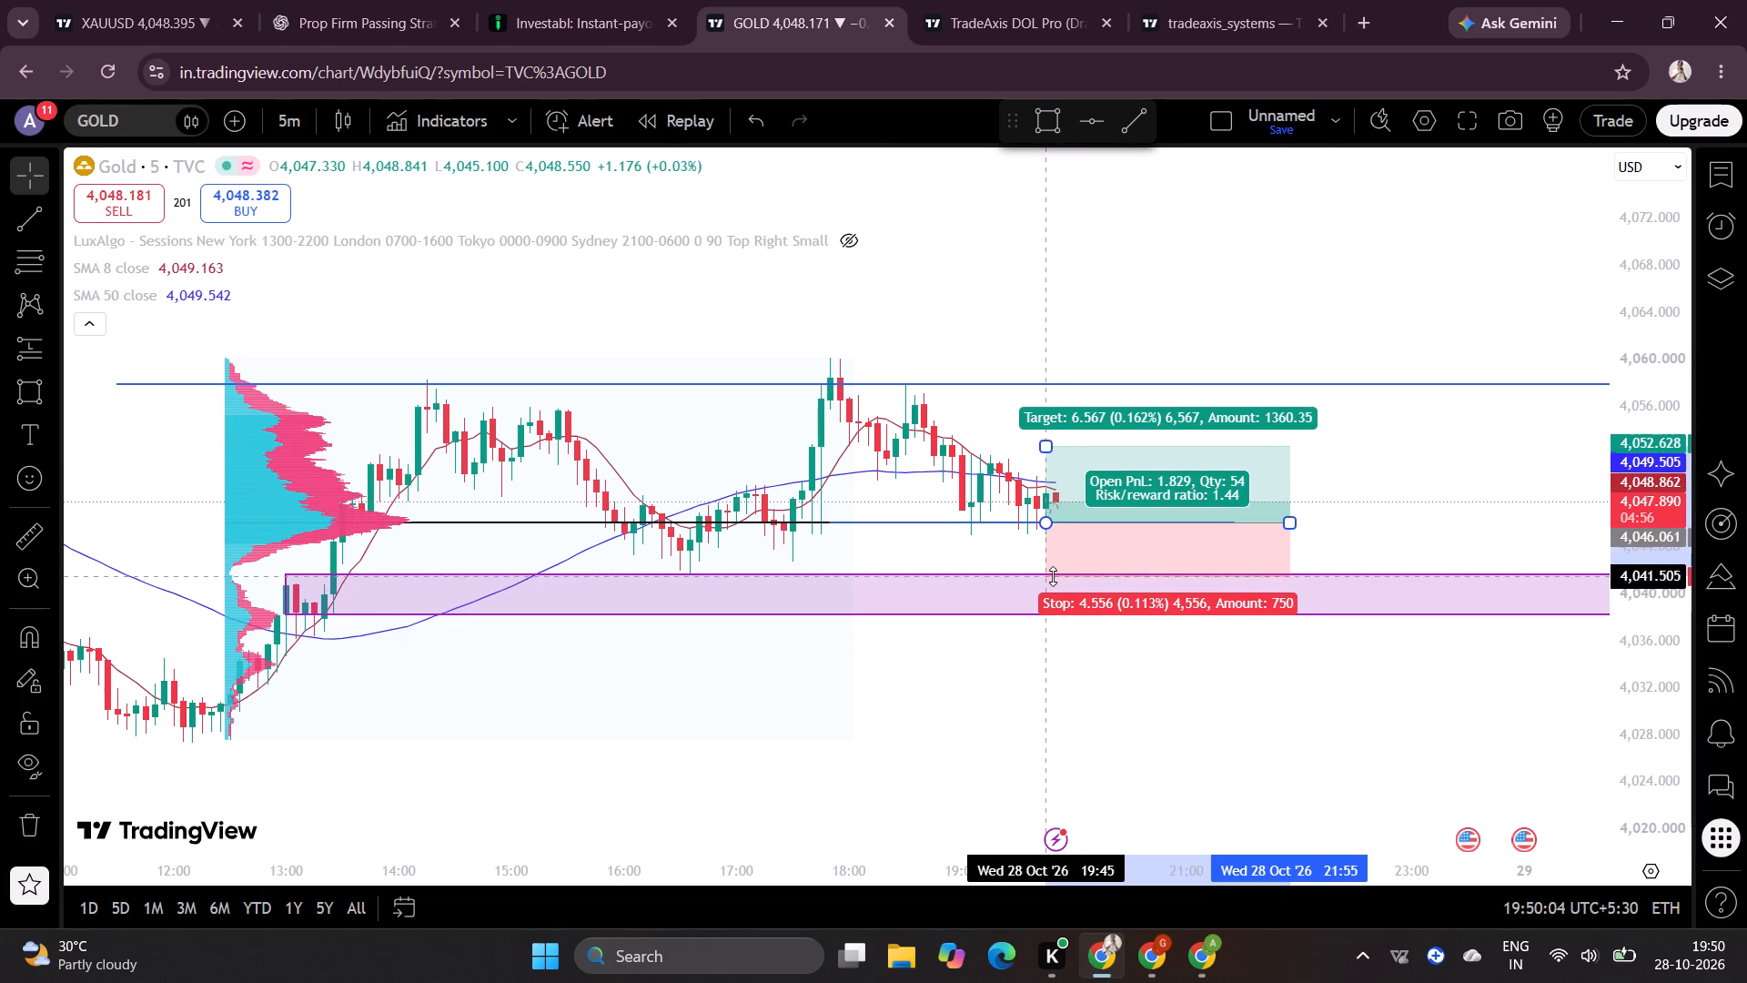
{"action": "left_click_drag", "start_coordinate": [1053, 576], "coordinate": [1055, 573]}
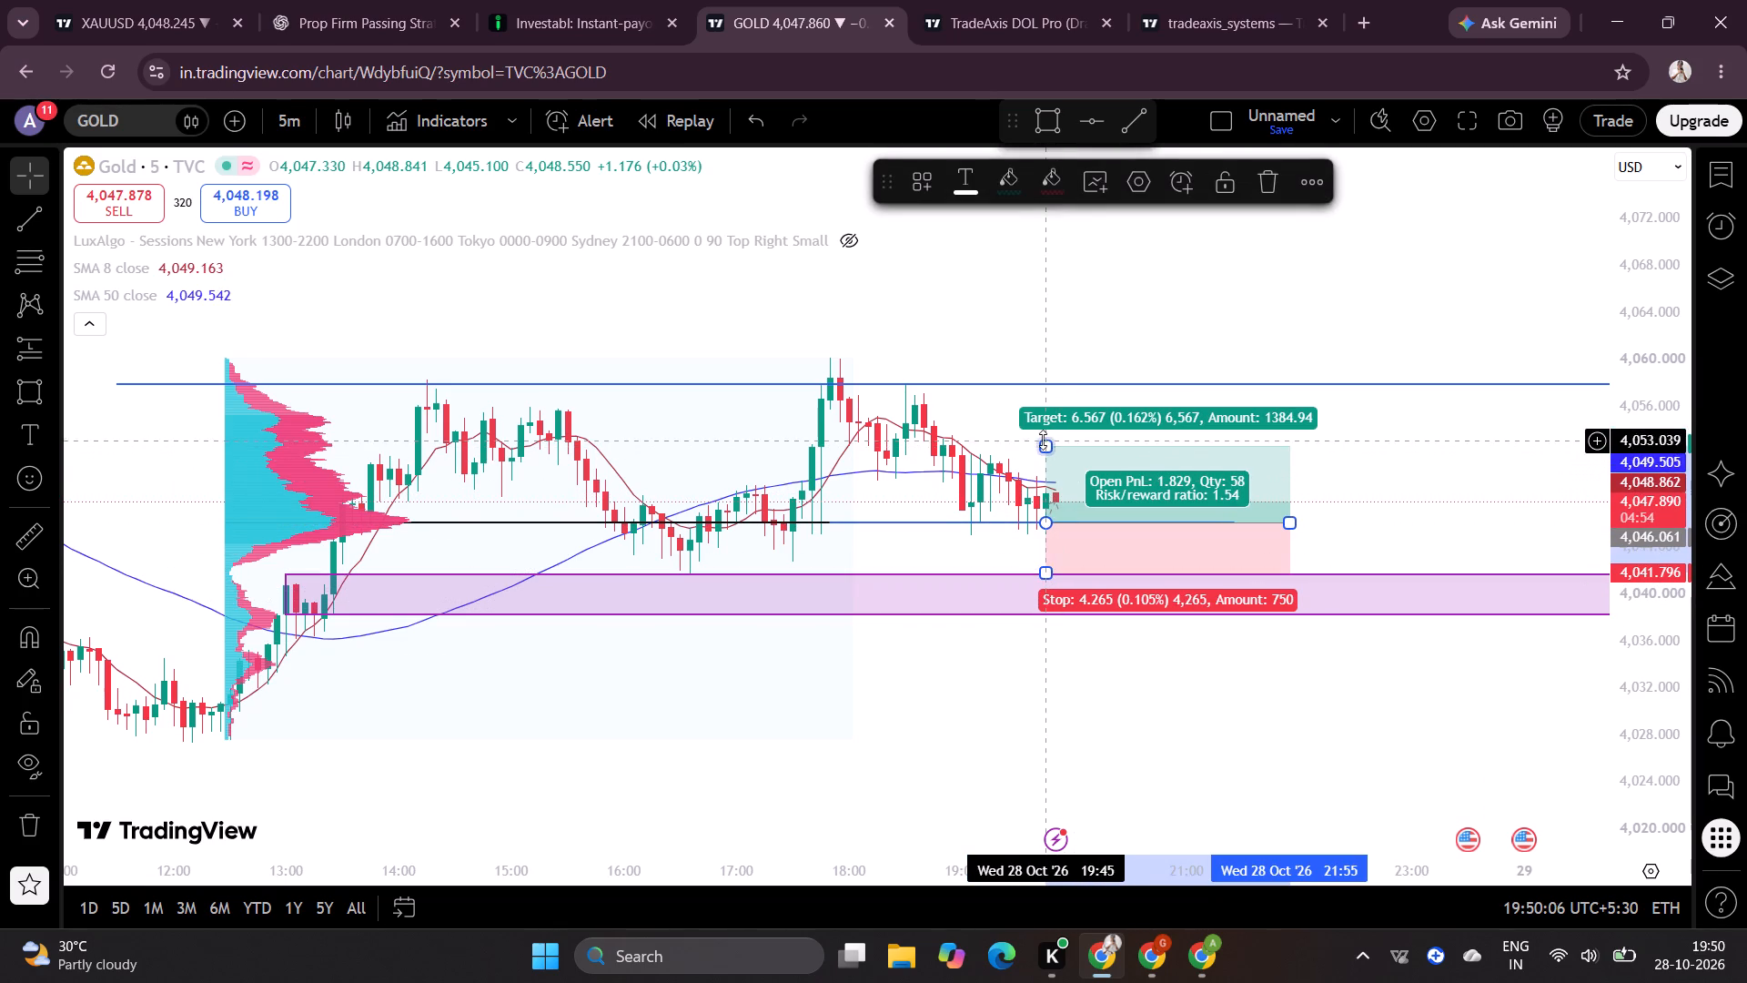
Set the long position's target to about 4,058, on the resistance line.
{"action": "left_click_drag", "start_coordinate": [1052, 439], "coordinate": [1060, 382]}
{"action": "left_click_drag", "start_coordinate": [1156, 750], "coordinate": [1143, 738]}
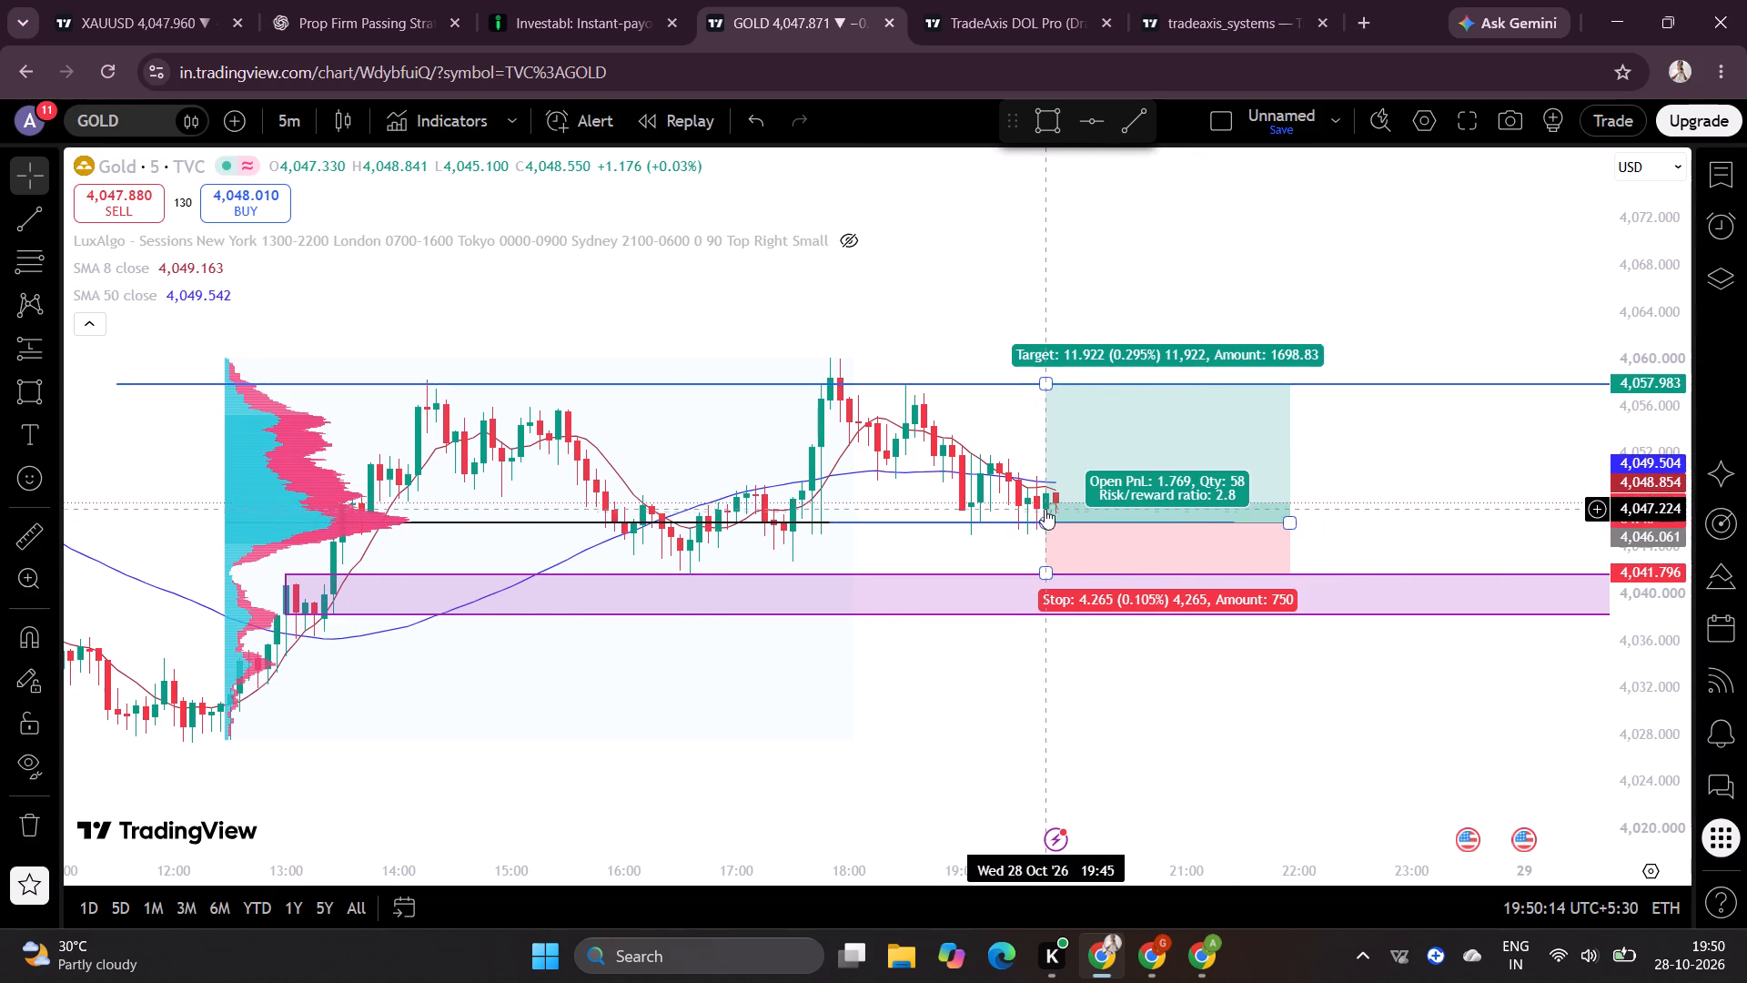
{"action": "left_click", "coordinate": [1031, 626]}
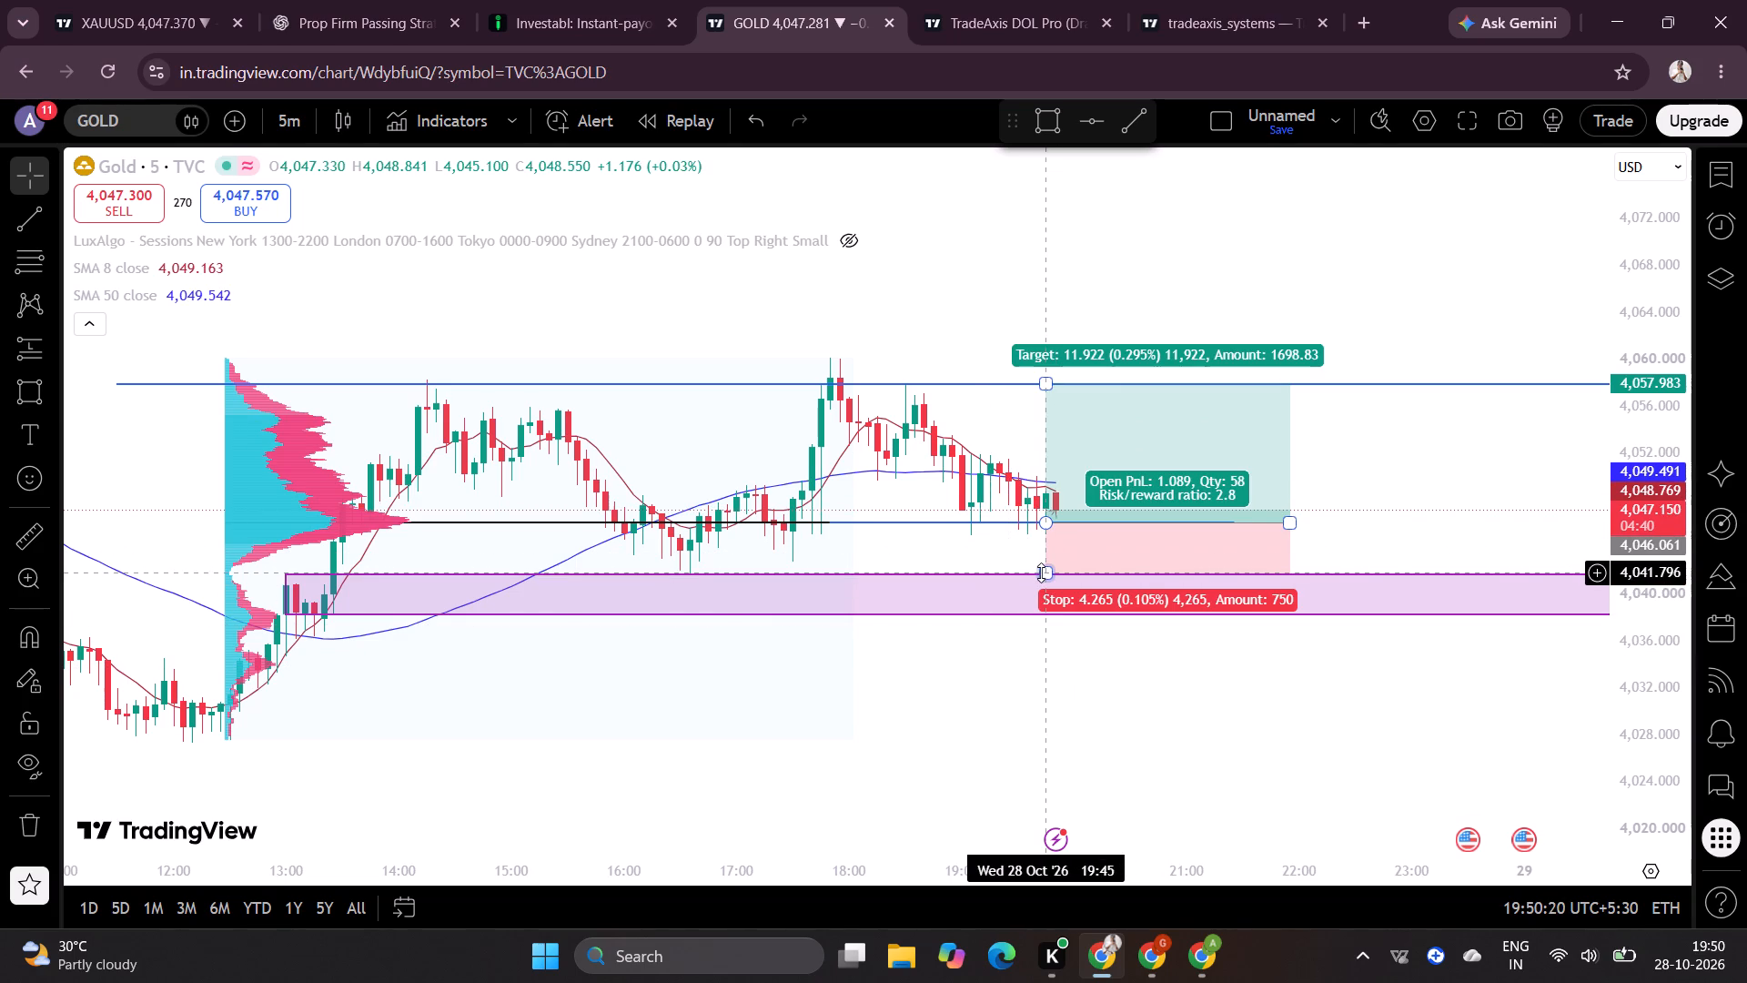
Set the long position's stop to about 4,038.3, at the purple zone's lower edge.
{"action": "left_click_drag", "start_coordinate": [1042, 573], "coordinate": [1044, 615]}
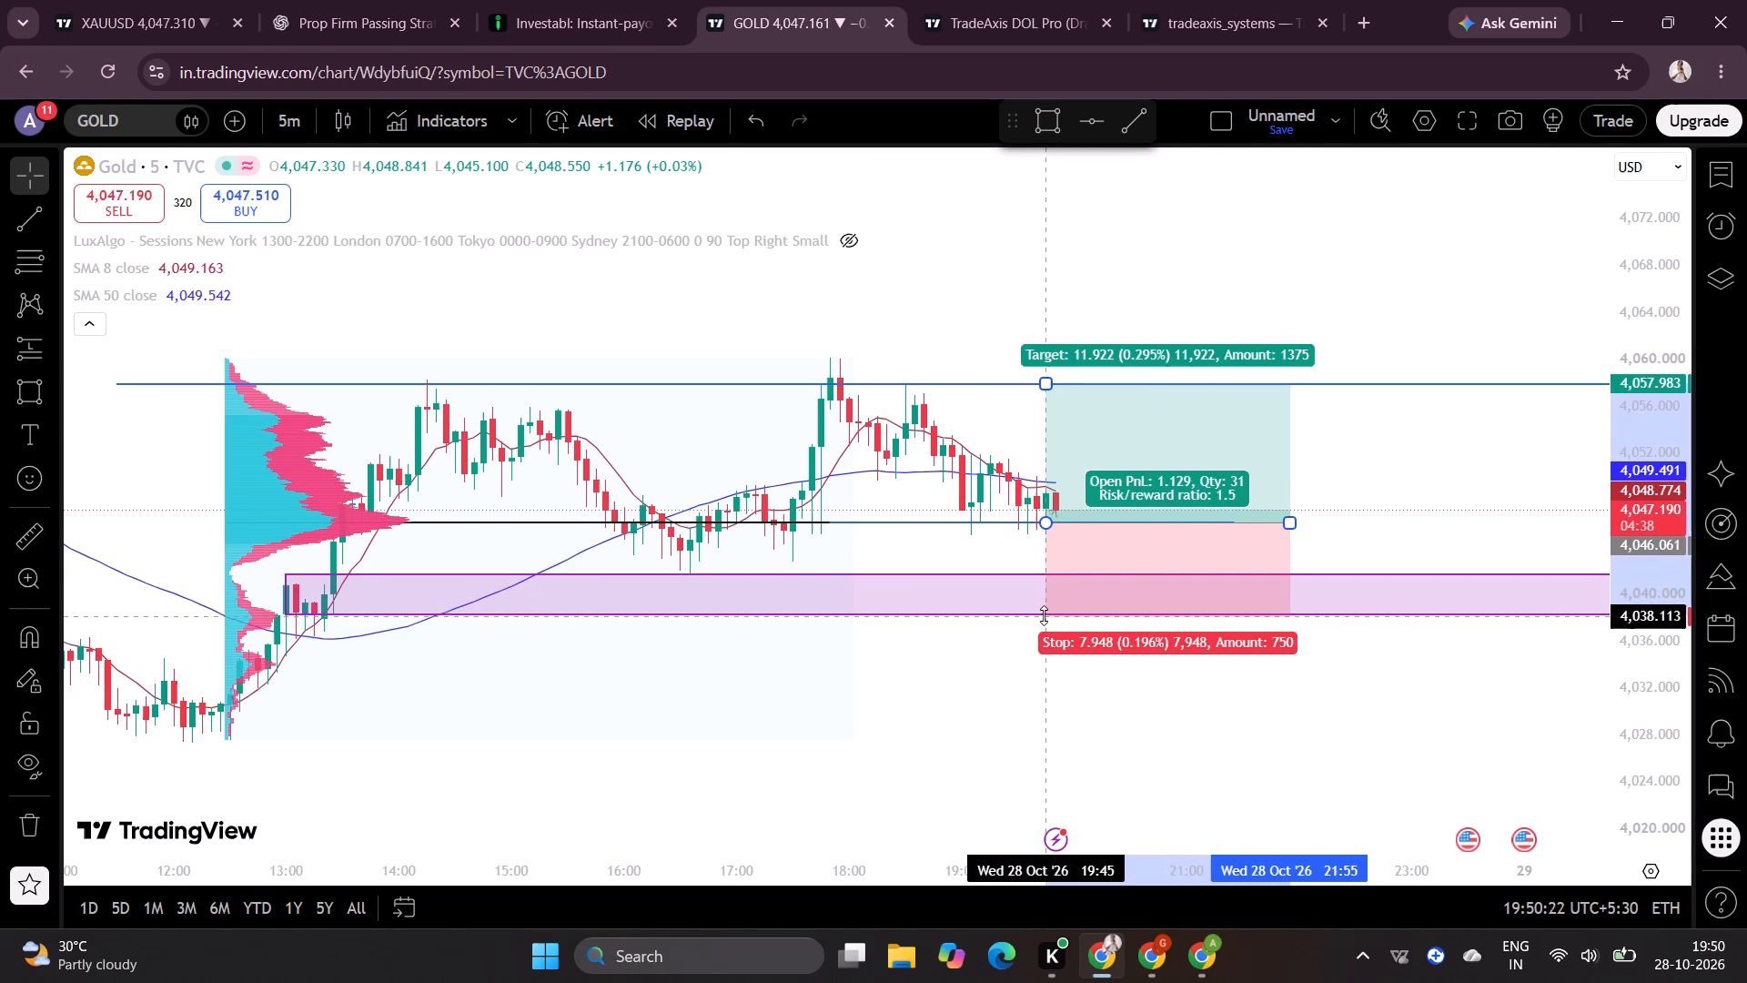
{"action": "left_click_drag", "start_coordinate": [1044, 615], "coordinate": [1042, 613]}
{"action": "left_click", "coordinate": [1019, 659]}
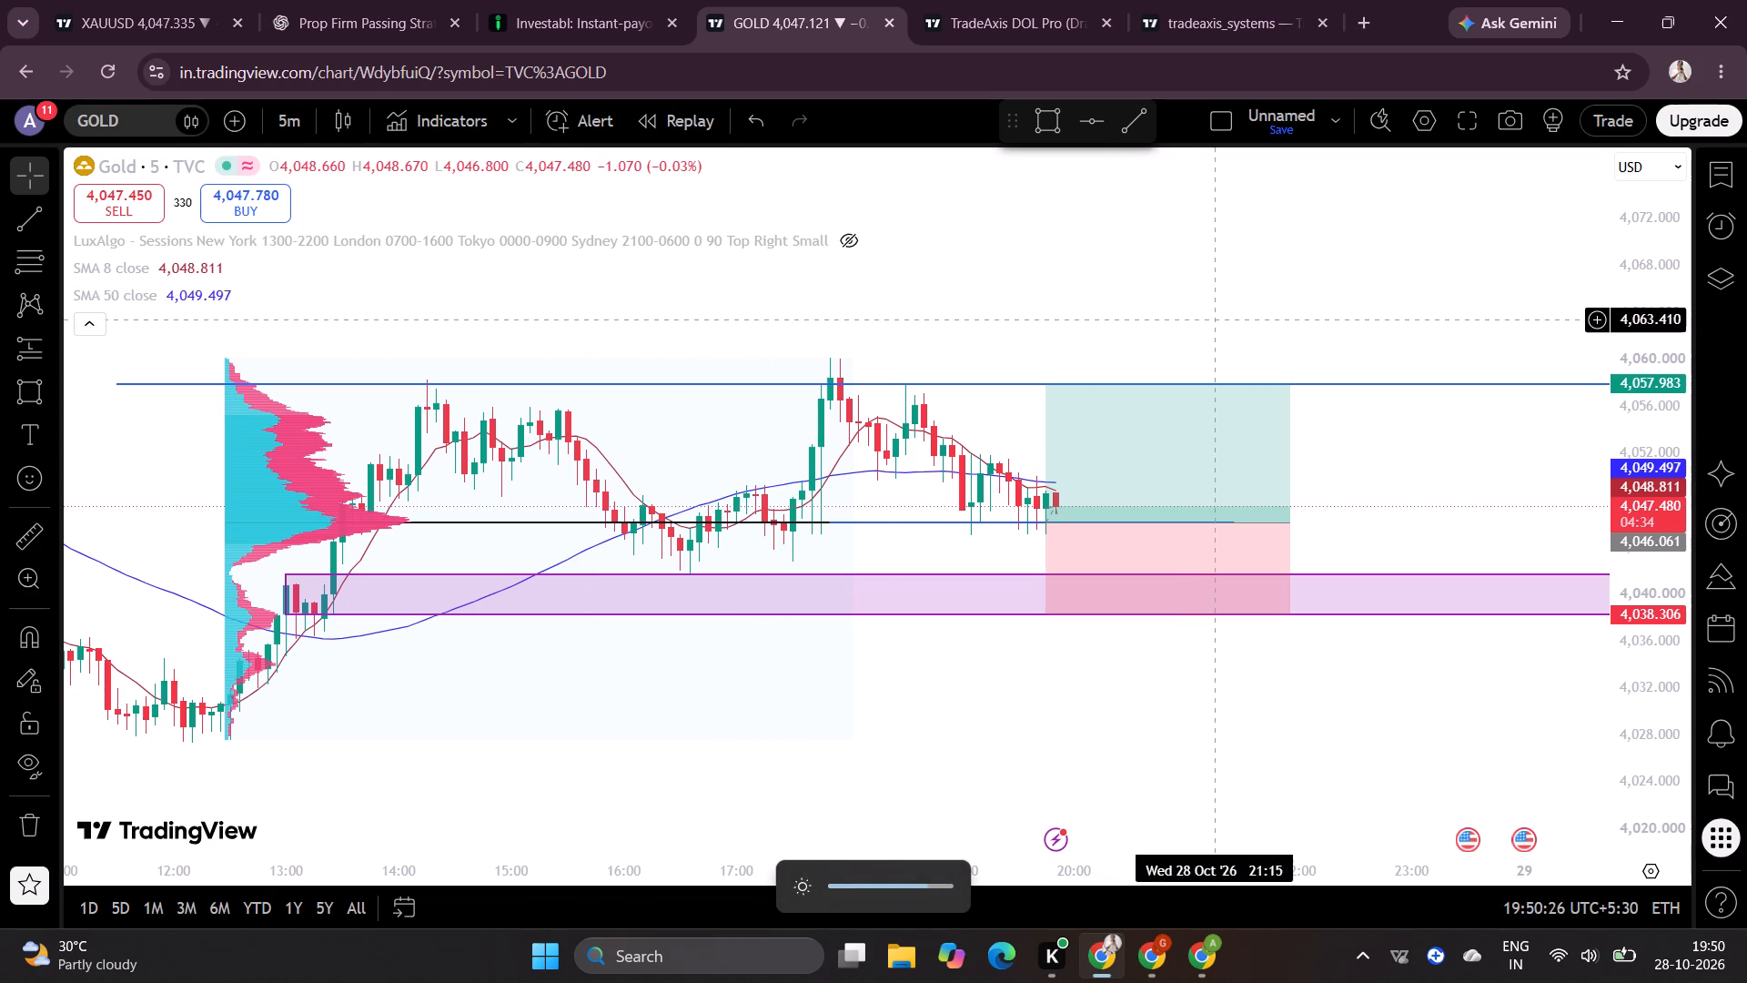
{"action": "left_click", "coordinate": [1277, 264]}
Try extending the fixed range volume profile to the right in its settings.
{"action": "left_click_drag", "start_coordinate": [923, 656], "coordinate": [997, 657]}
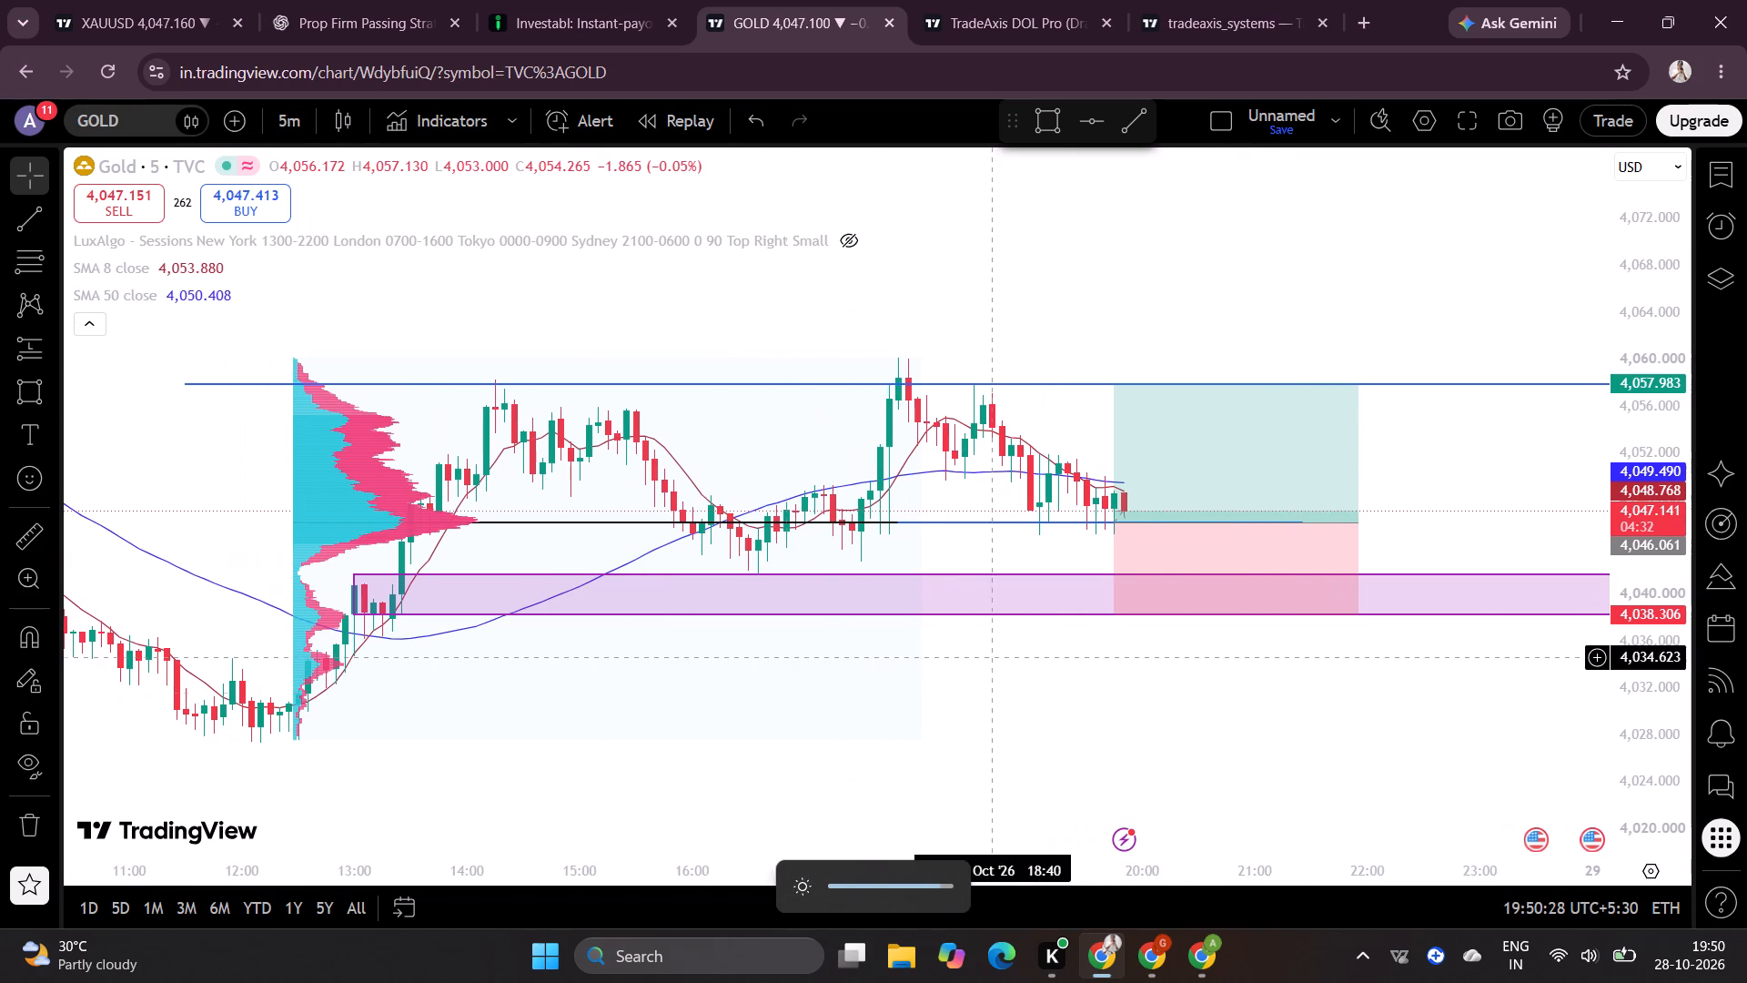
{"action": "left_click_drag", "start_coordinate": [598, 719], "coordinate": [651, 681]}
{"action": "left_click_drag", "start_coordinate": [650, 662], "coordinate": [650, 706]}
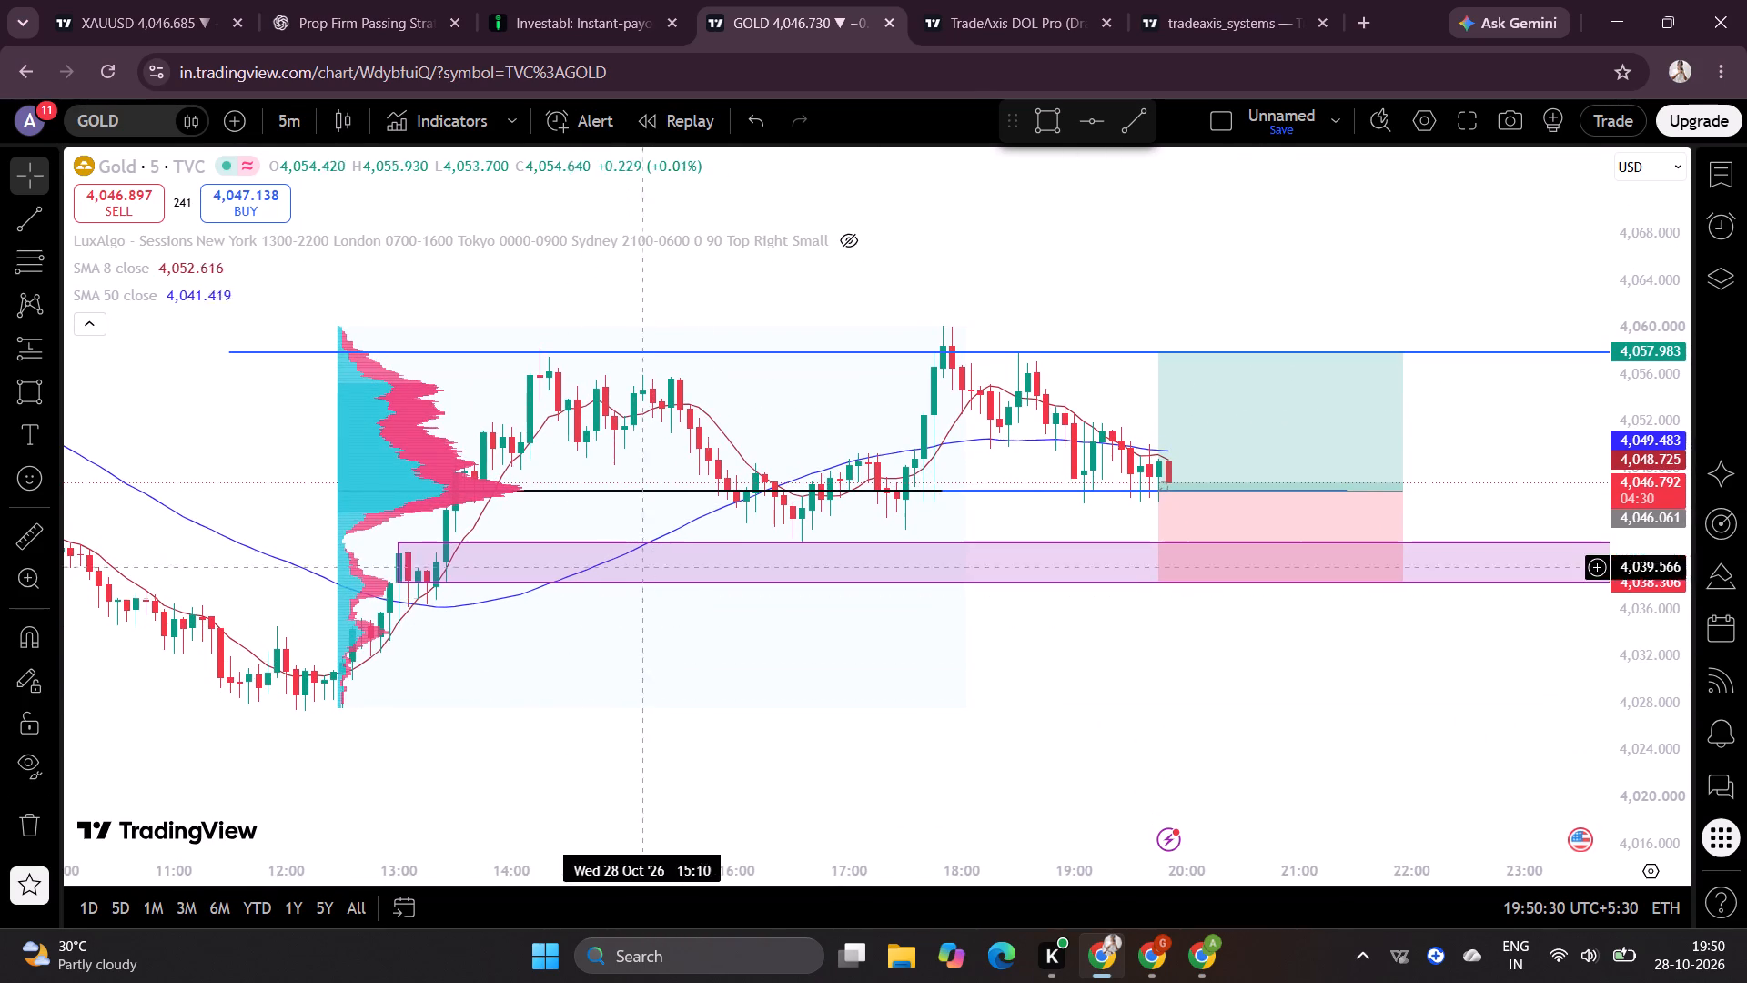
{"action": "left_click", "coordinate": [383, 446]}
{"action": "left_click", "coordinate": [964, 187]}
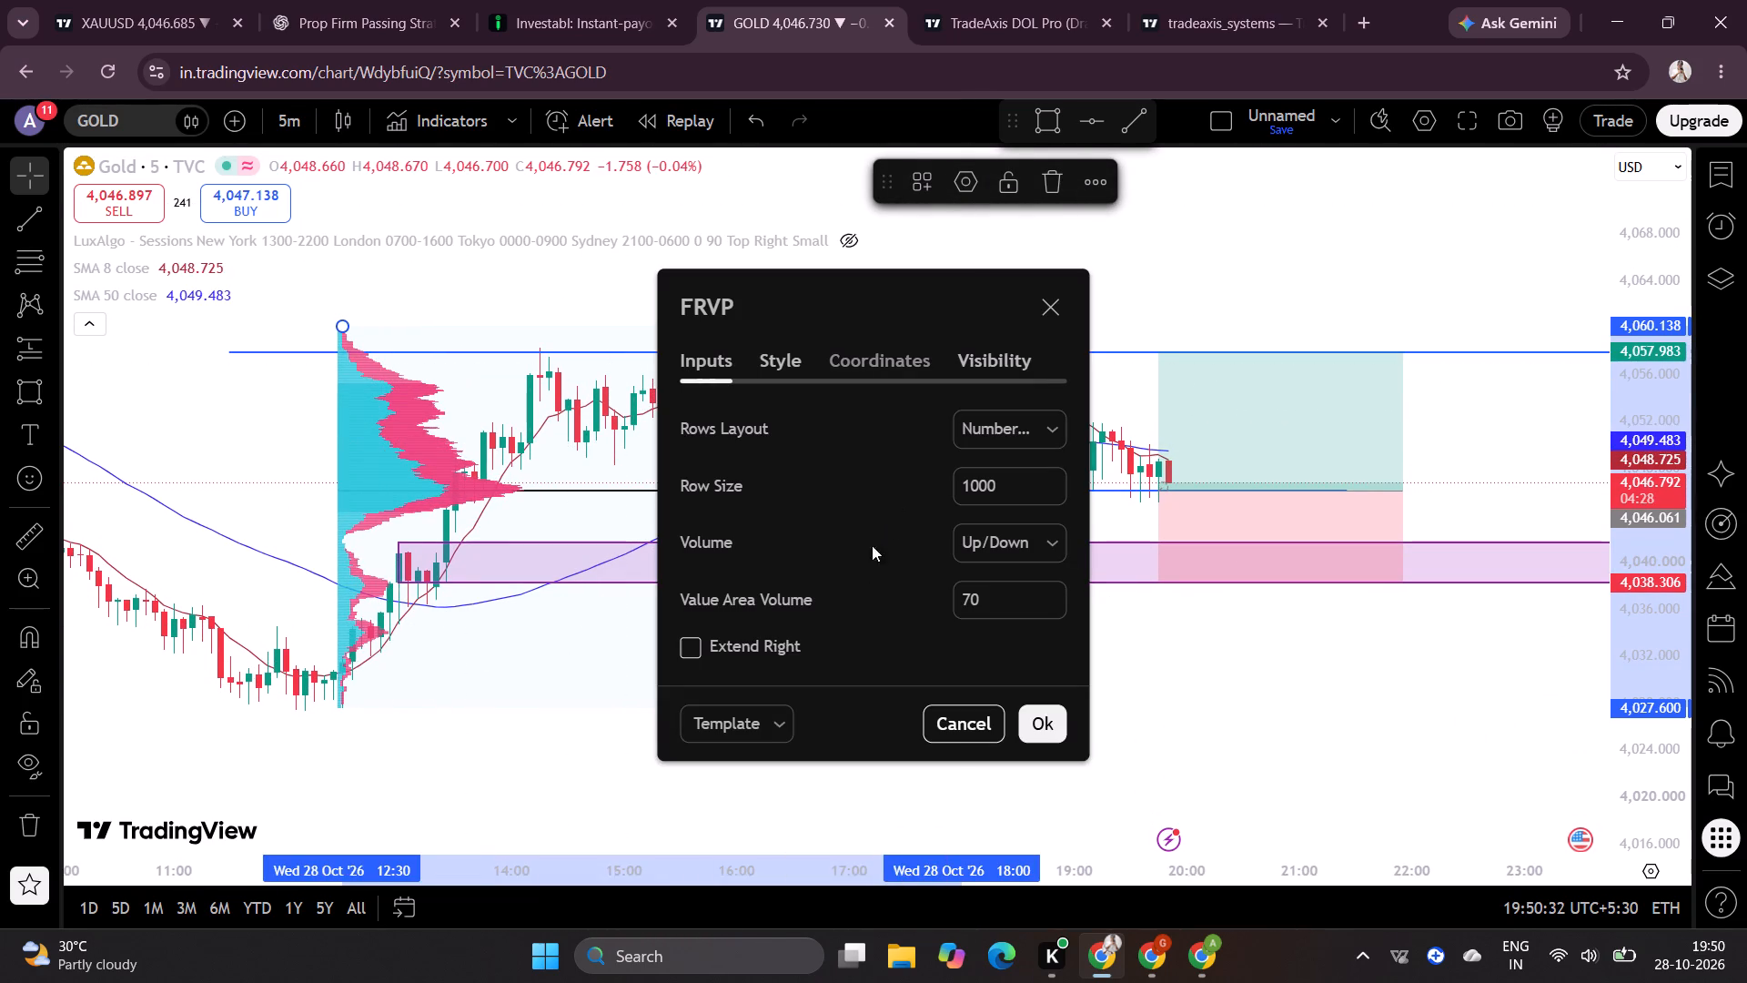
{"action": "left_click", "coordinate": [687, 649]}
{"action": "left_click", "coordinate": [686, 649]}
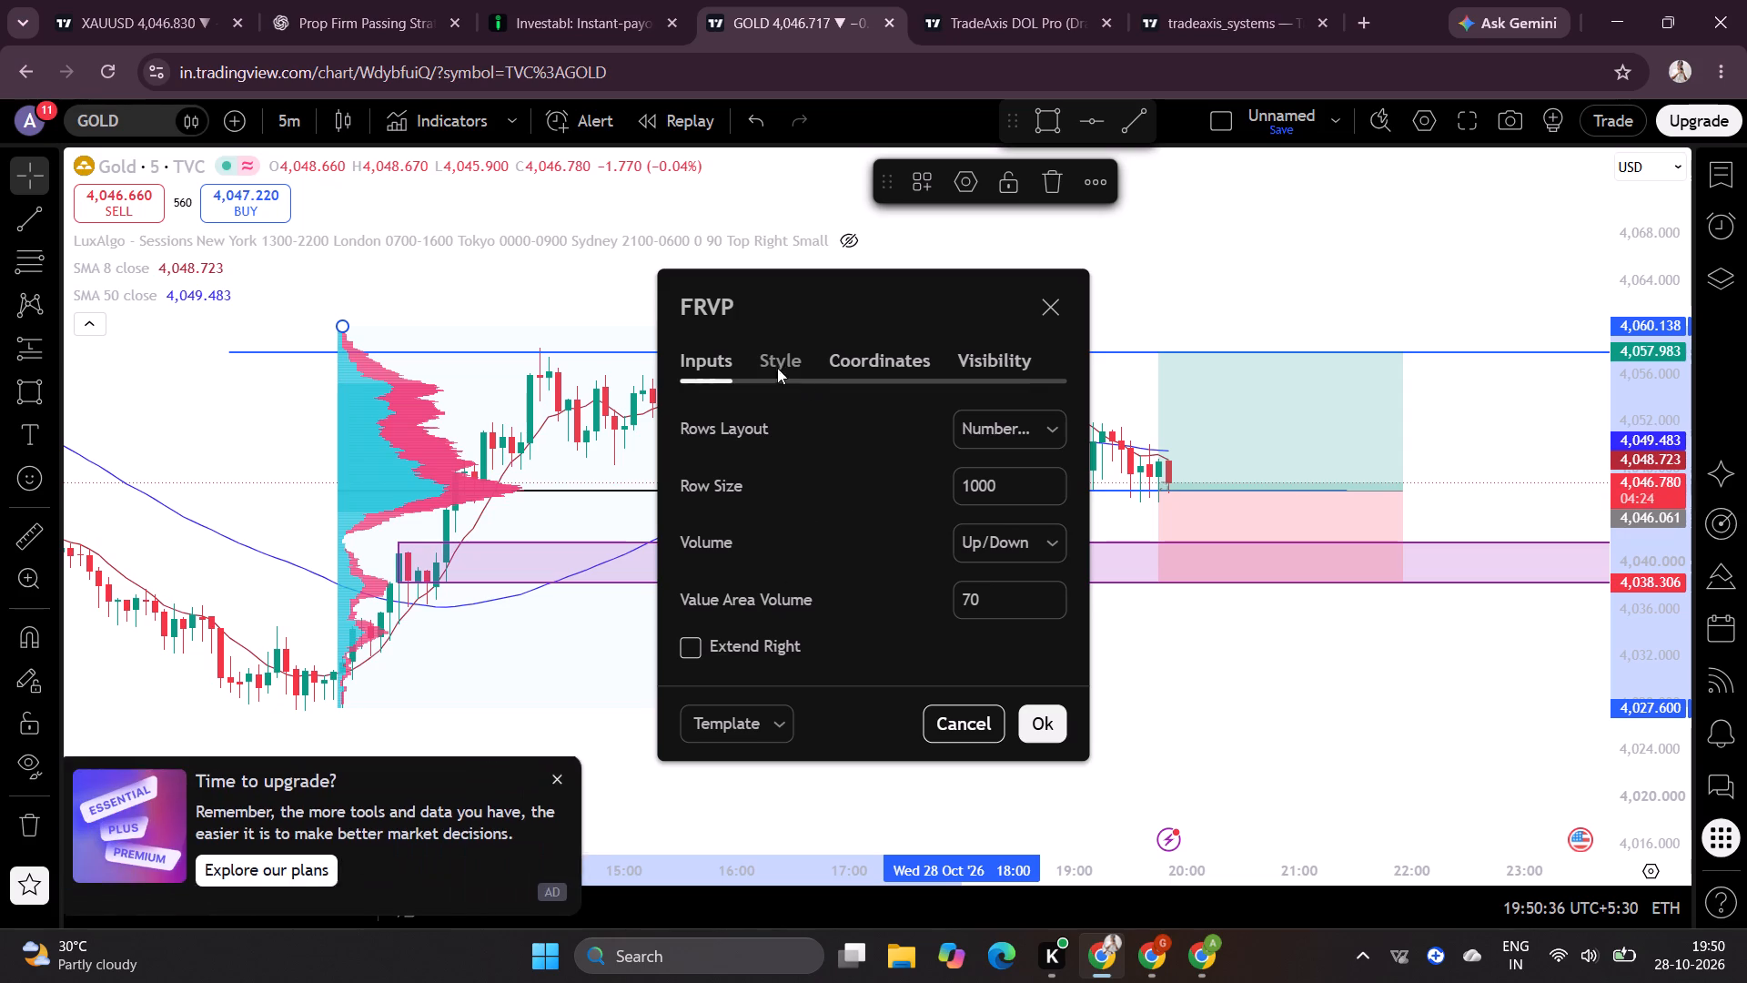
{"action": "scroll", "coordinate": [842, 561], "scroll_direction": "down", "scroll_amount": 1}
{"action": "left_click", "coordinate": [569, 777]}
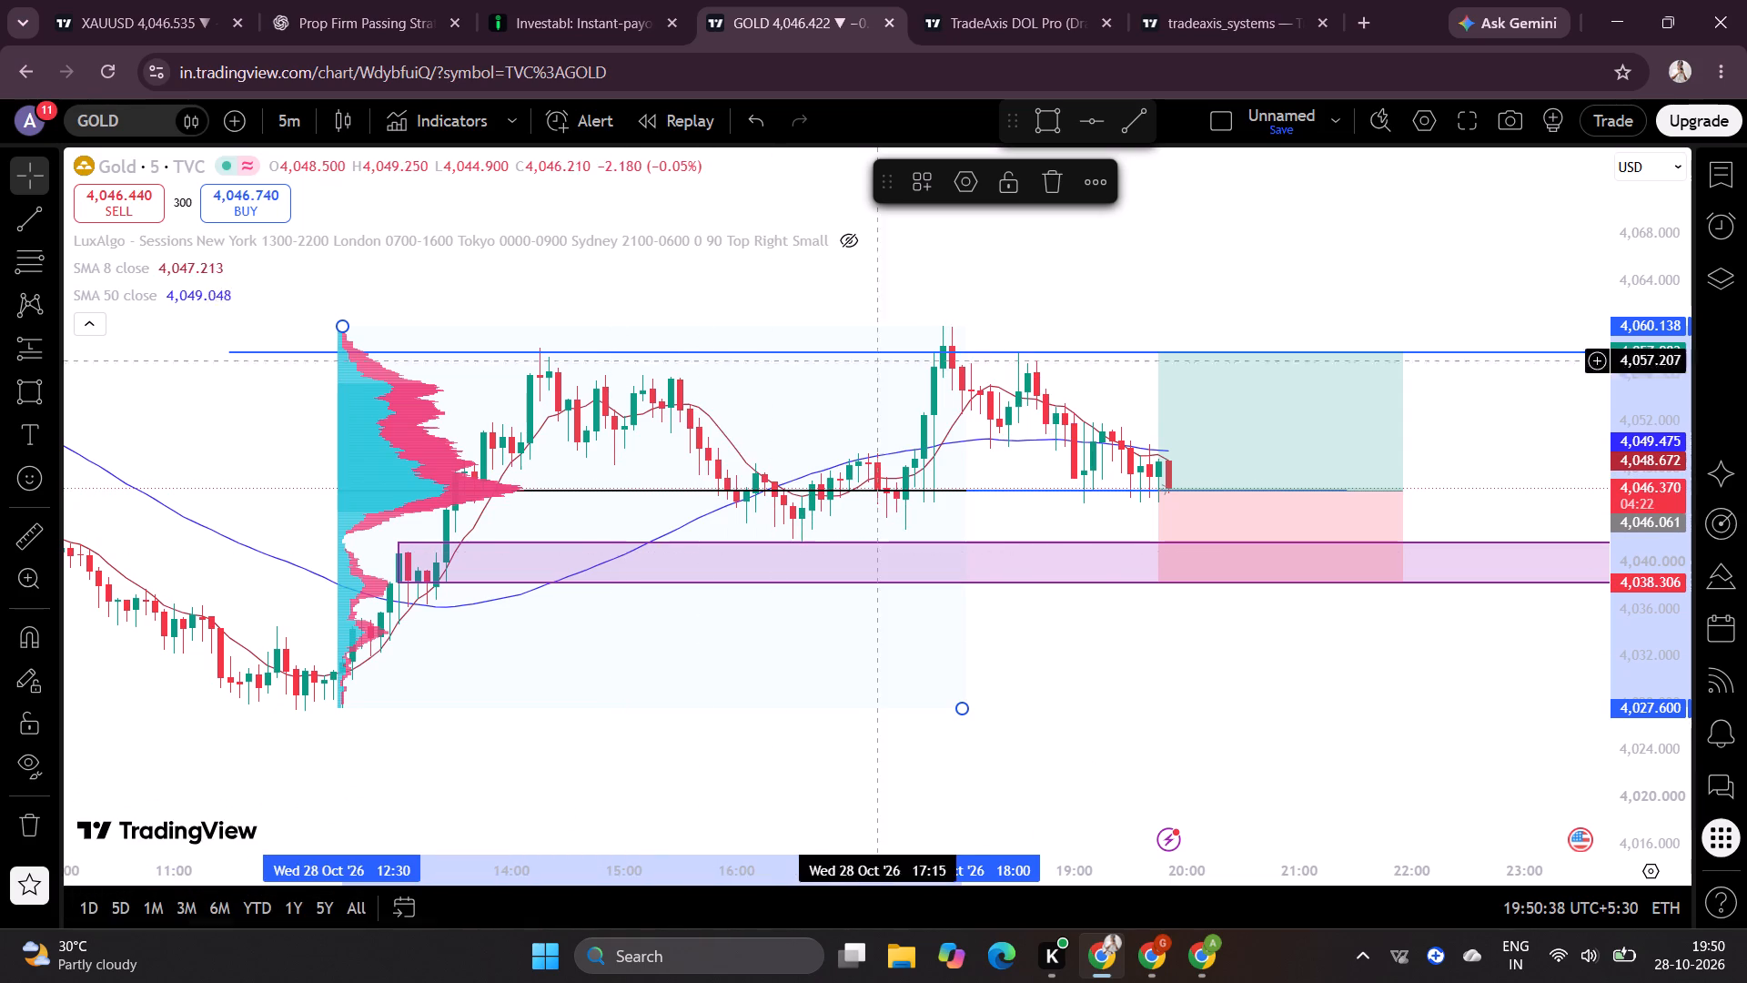
Change the volume profile's Value Area Up colour to a one-shade-lighter cyan at 75% opacity.
{"action": "left_click", "coordinate": [964, 185]}
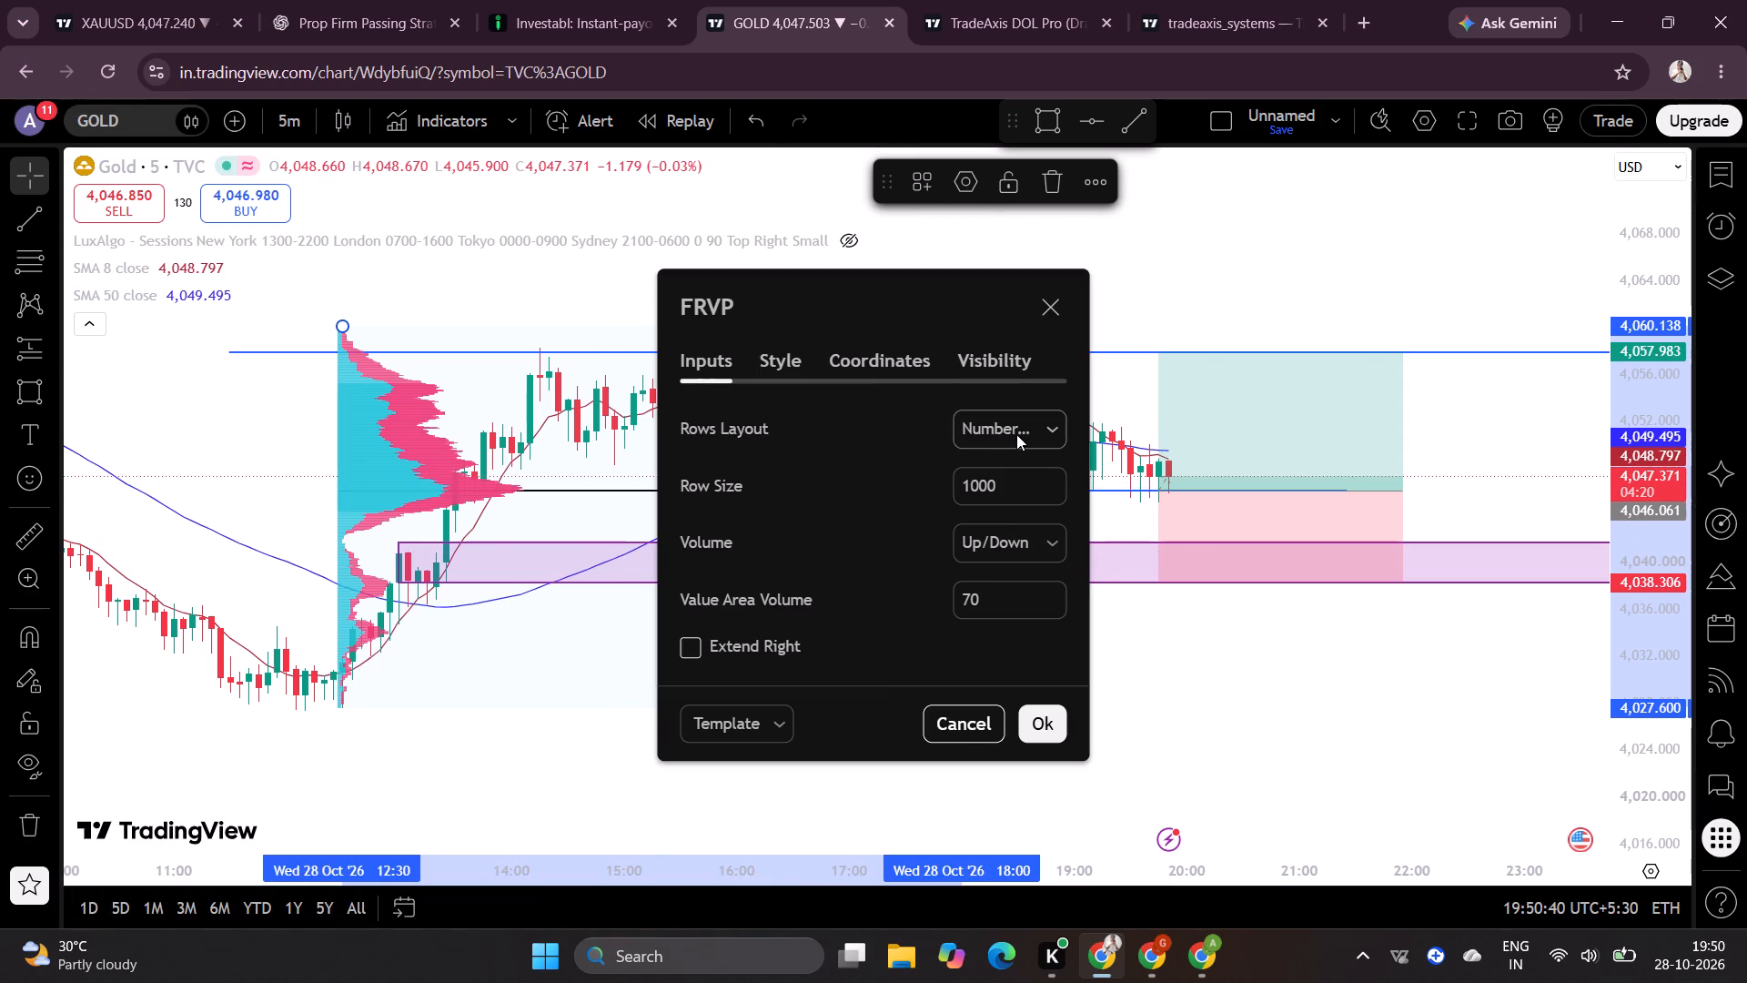
{"action": "left_click", "coordinate": [1033, 431]}
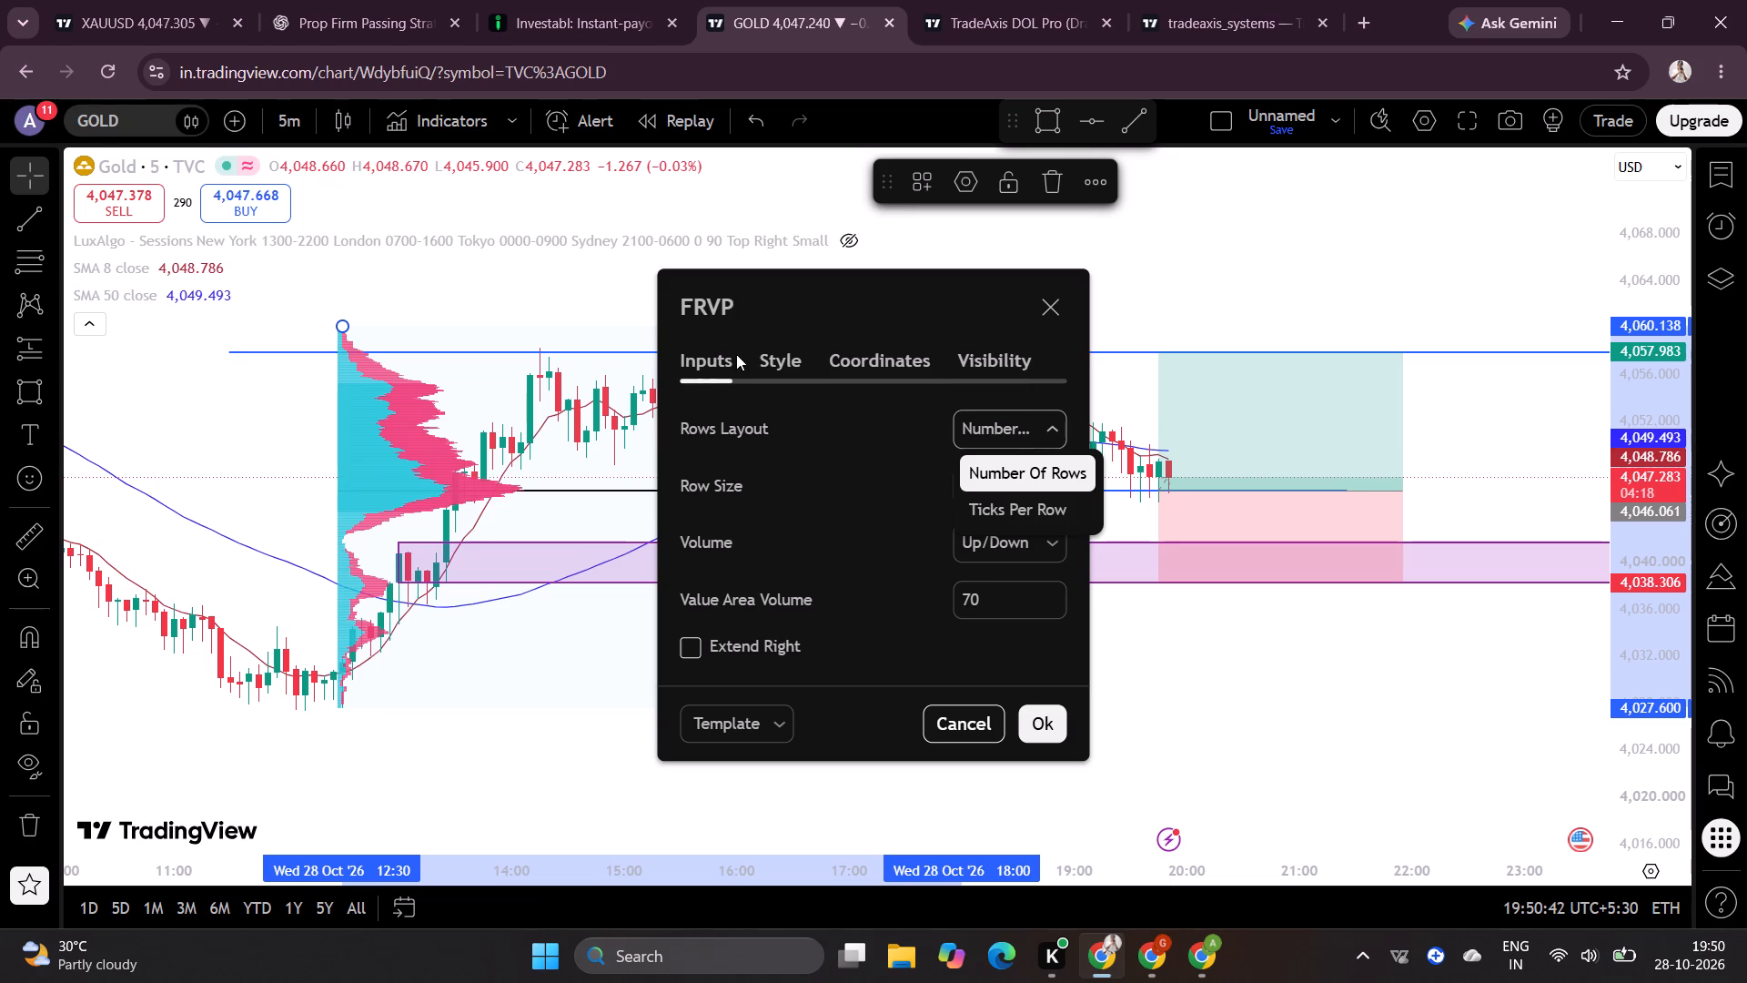
{"action": "left_click", "coordinate": [794, 363]}
{"action": "scroll", "coordinate": [865, 494], "scroll_direction": "down", "scroll_amount": 1}
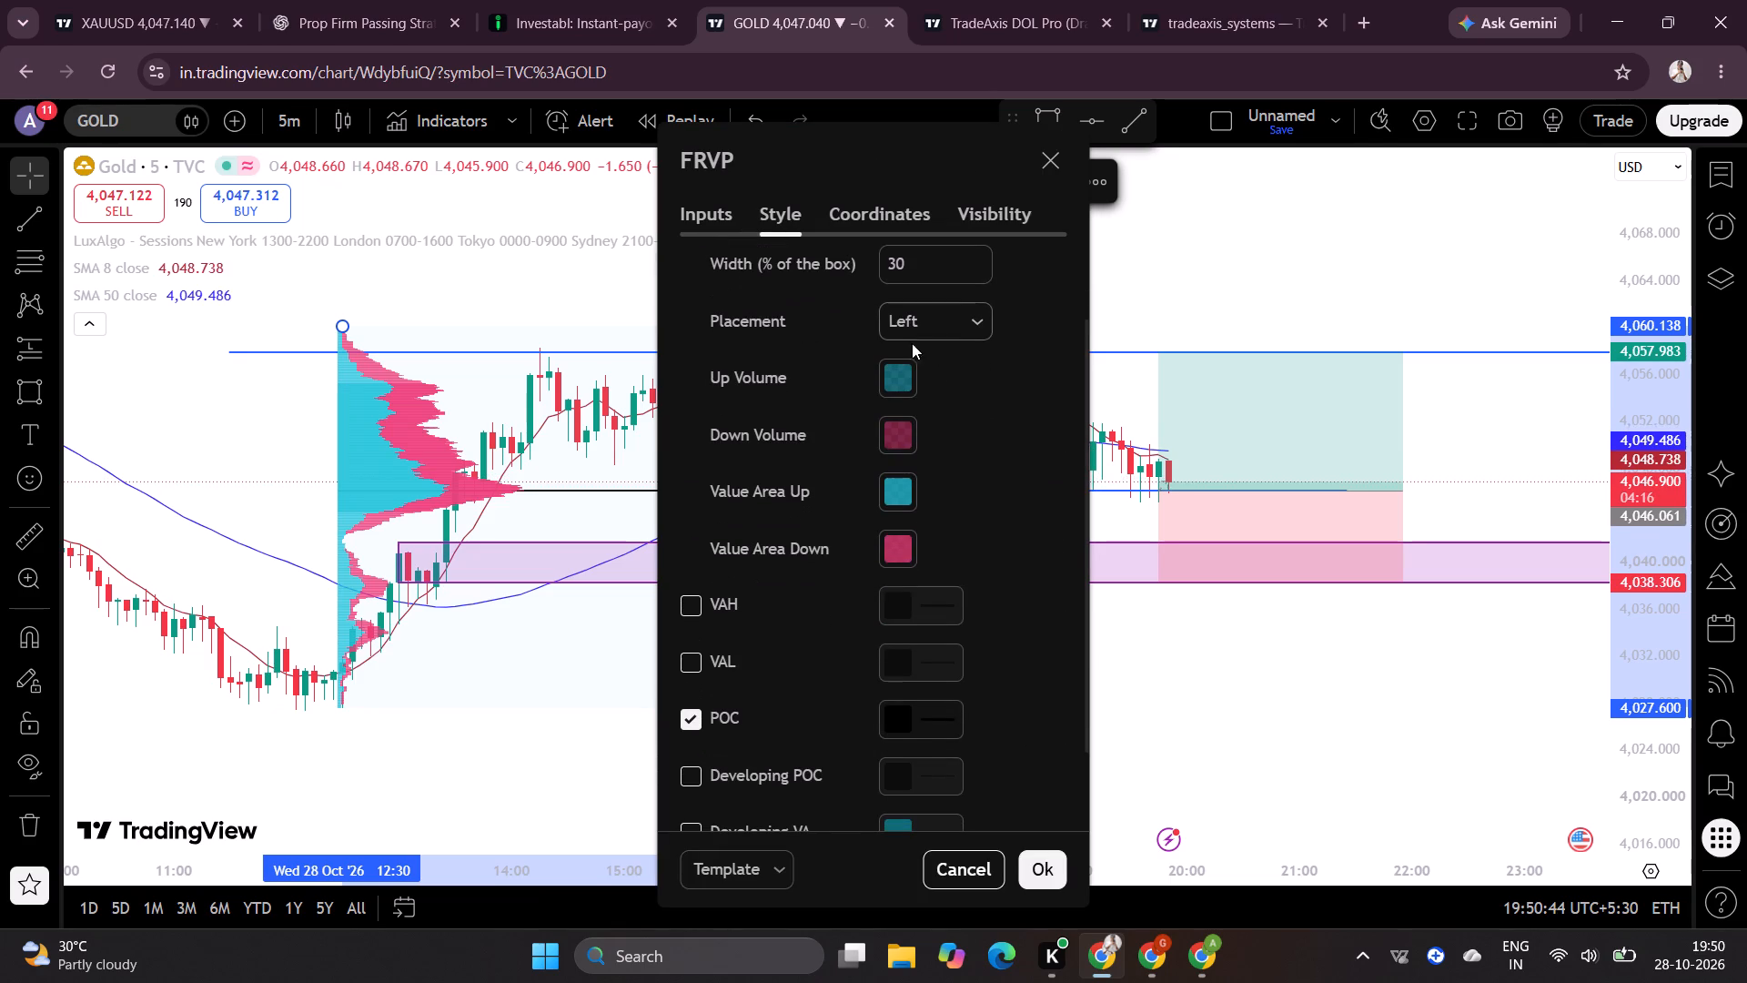
{"action": "left_click", "coordinate": [892, 369]}
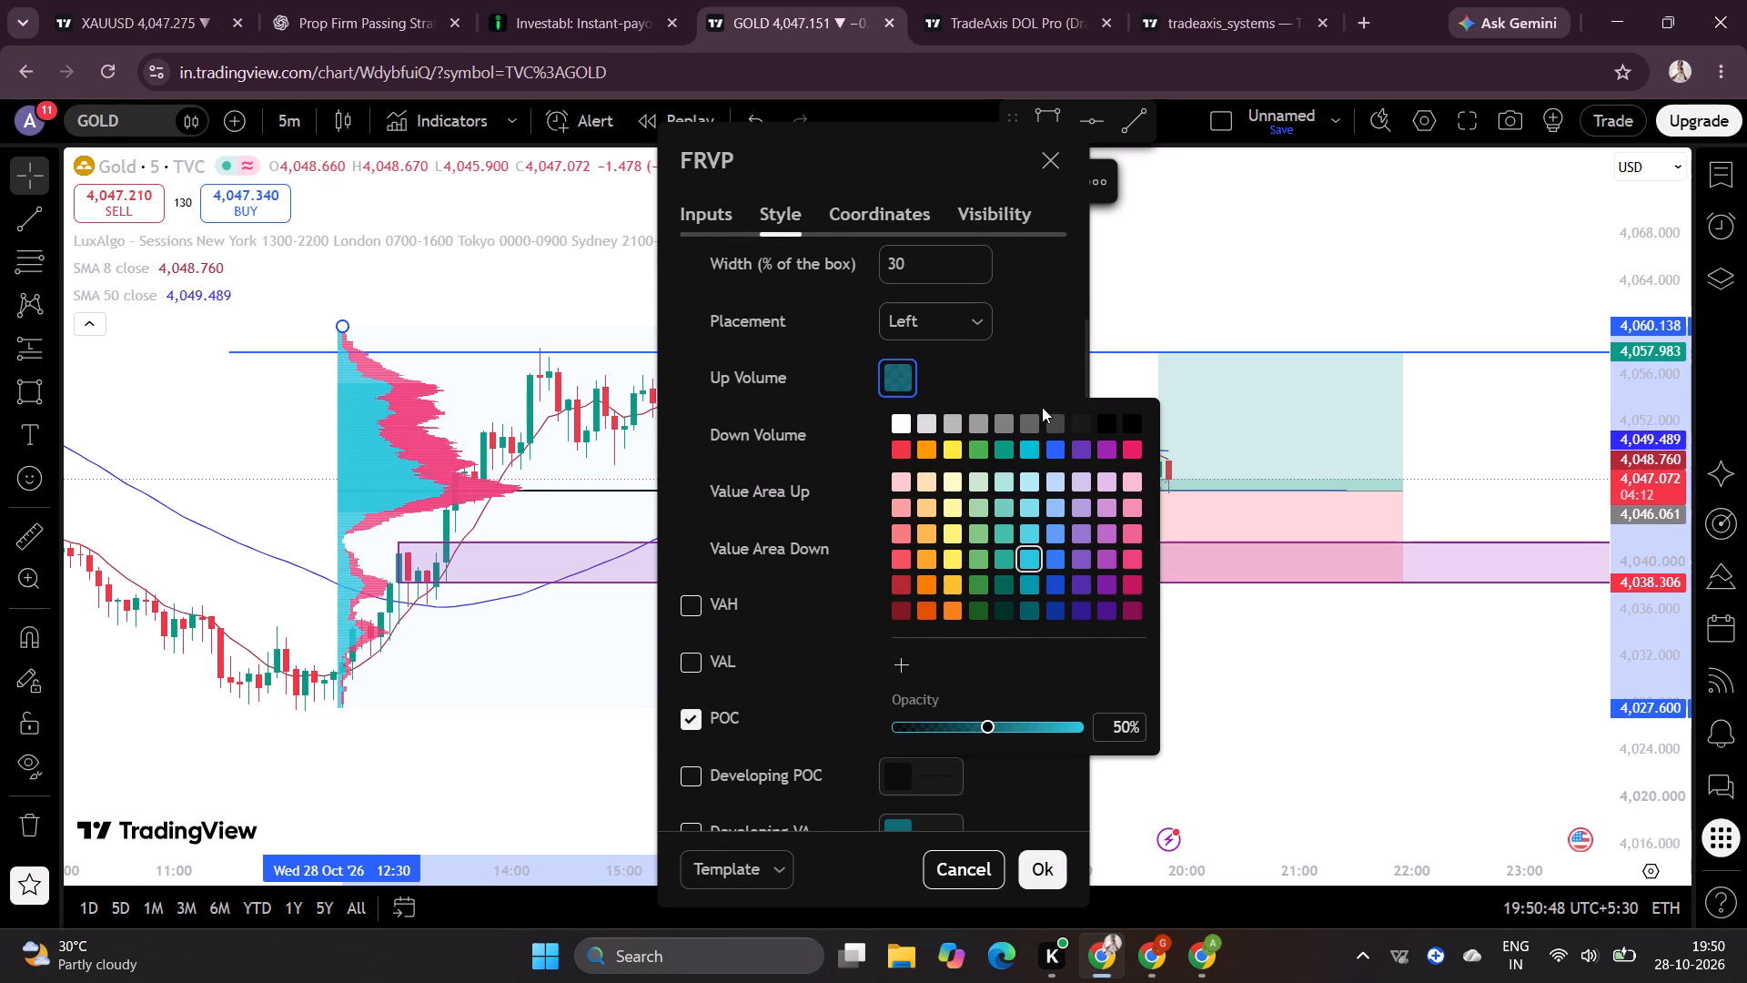
{"action": "left_click", "coordinate": [940, 370]}
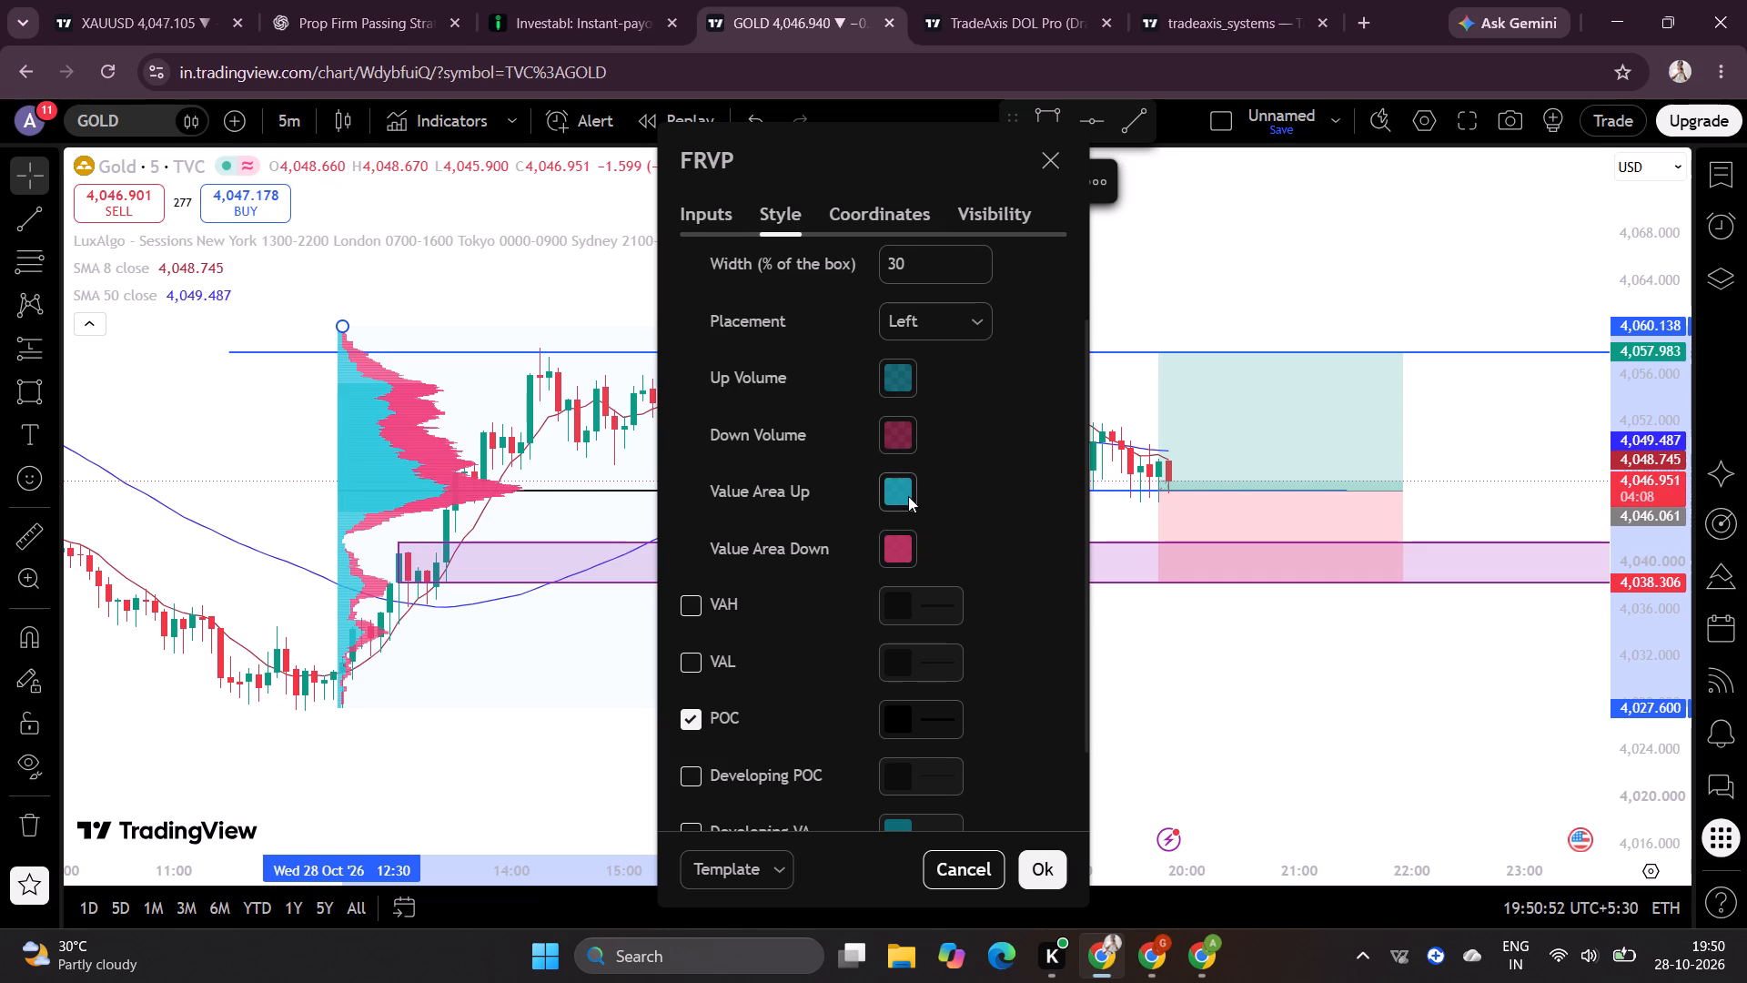
{"action": "left_click", "coordinate": [908, 496]}
{"action": "left_click", "coordinate": [1007, 703]}
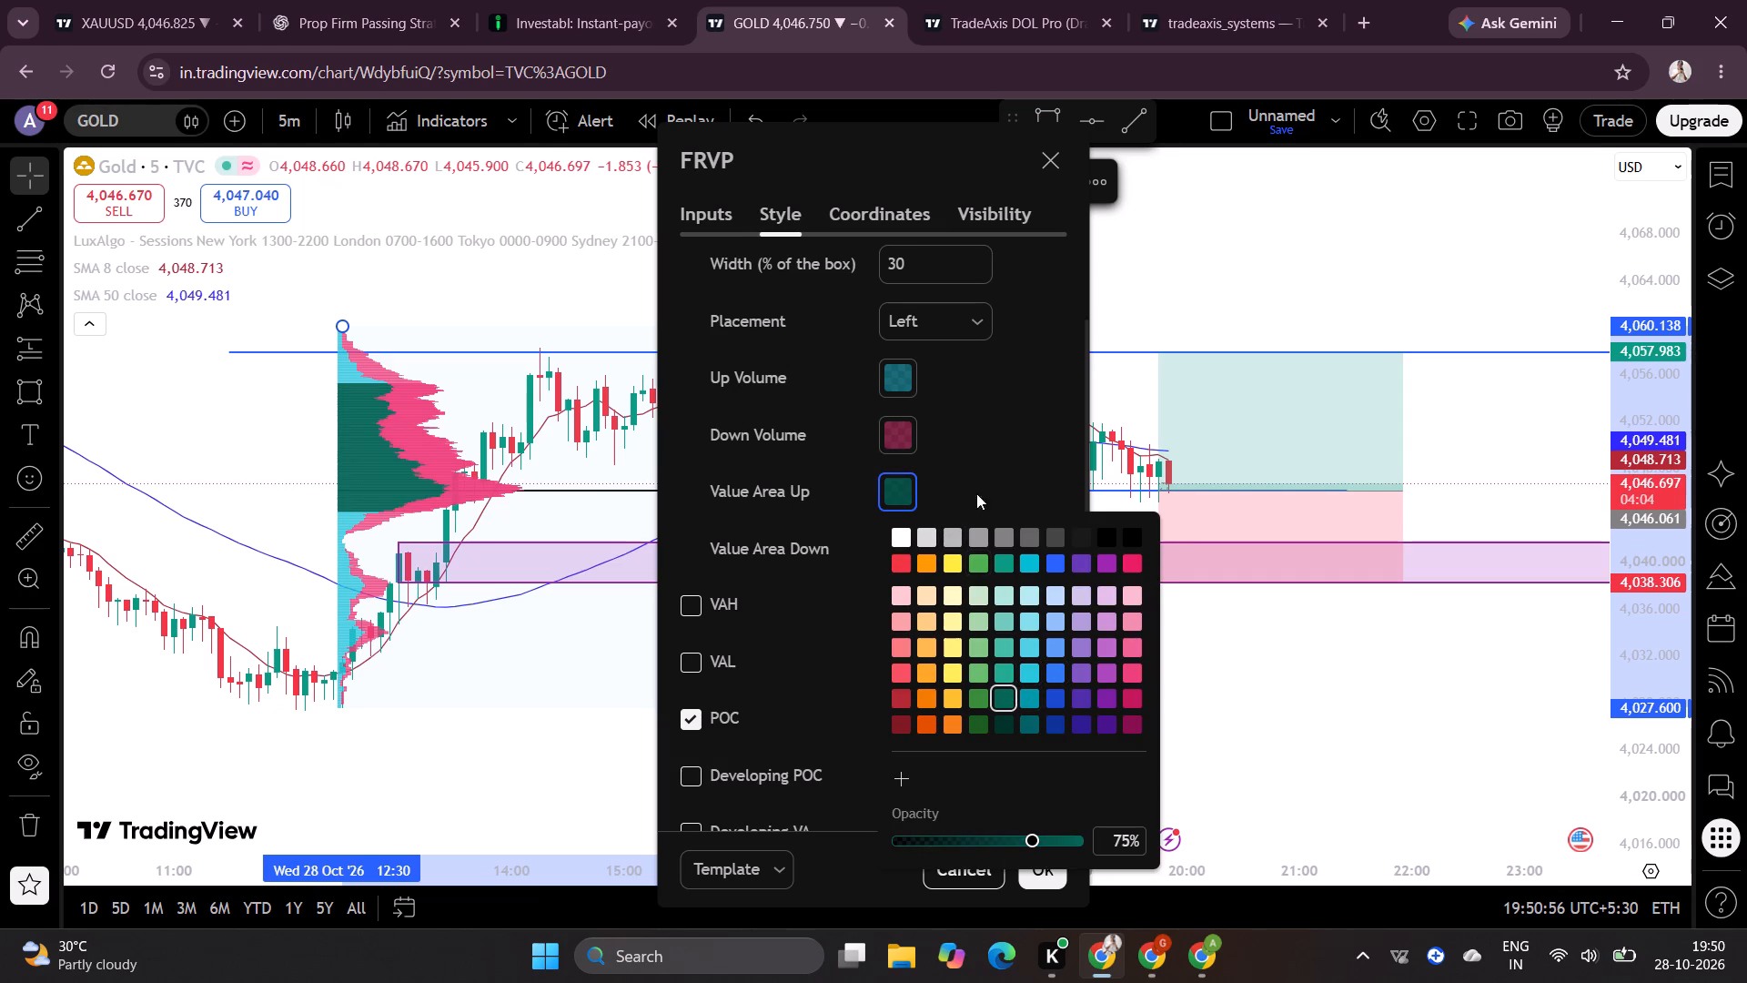
{"action": "left_click", "coordinate": [1025, 626]}
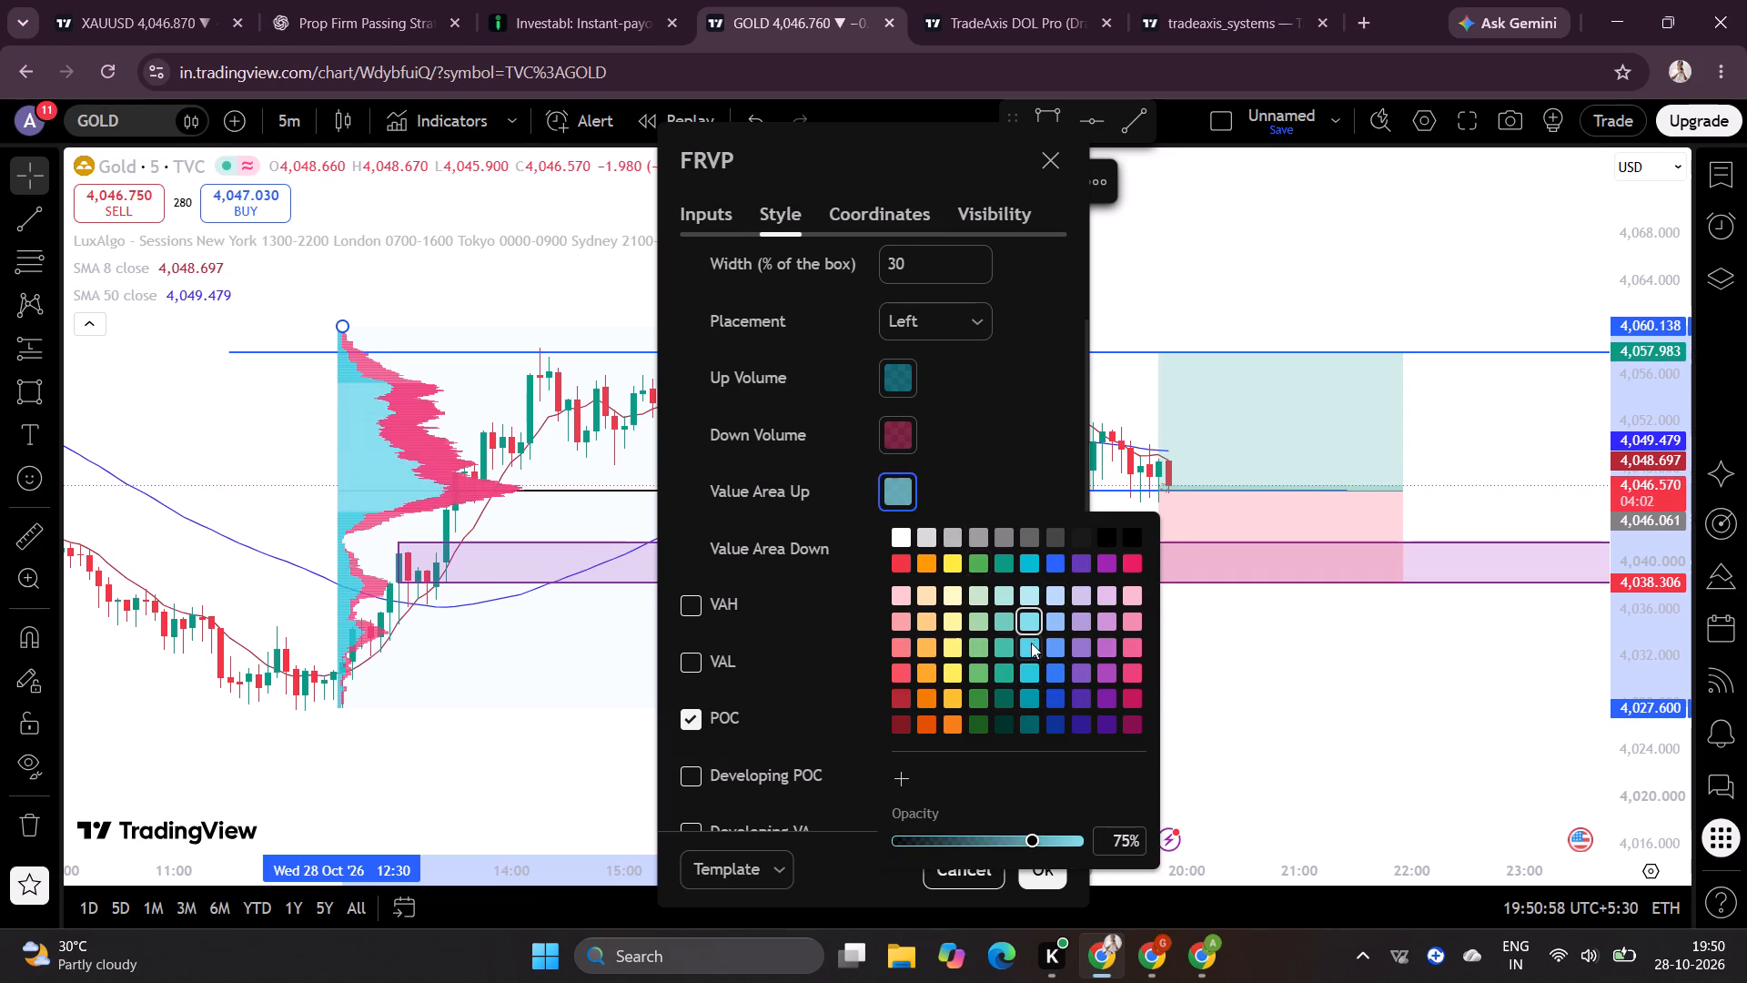
{"action": "left_click", "coordinate": [1031, 654]}
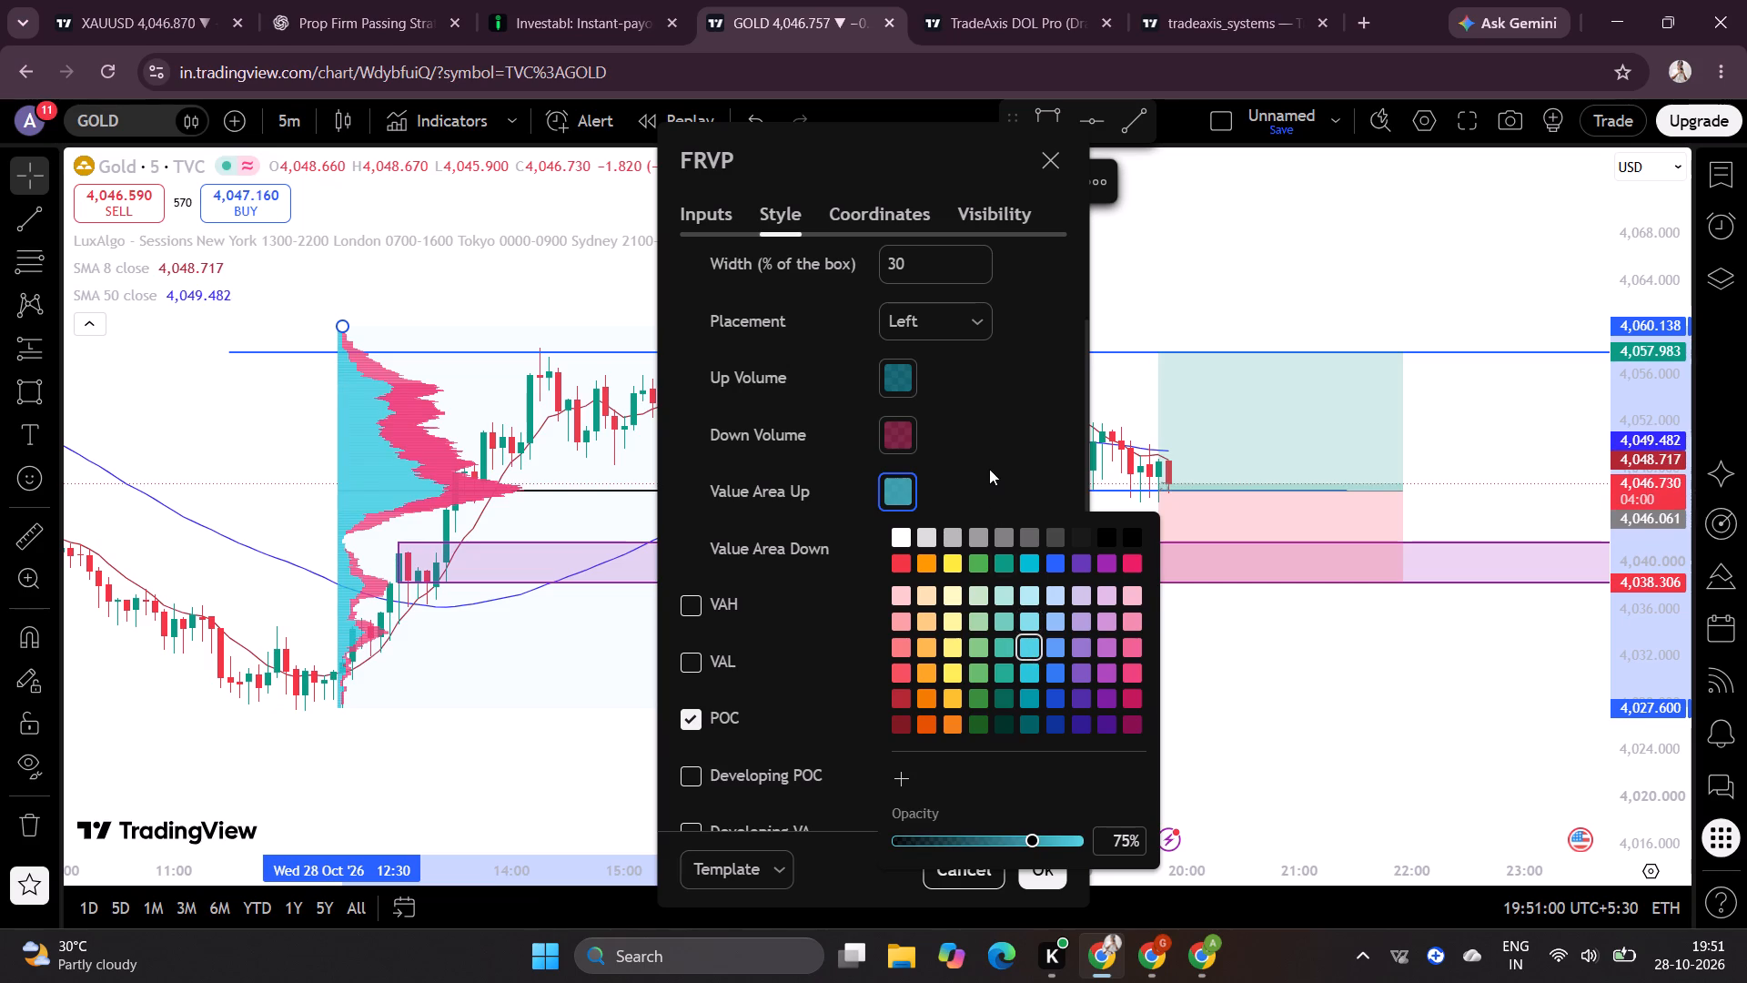
{"action": "left_click", "coordinate": [986, 457]}
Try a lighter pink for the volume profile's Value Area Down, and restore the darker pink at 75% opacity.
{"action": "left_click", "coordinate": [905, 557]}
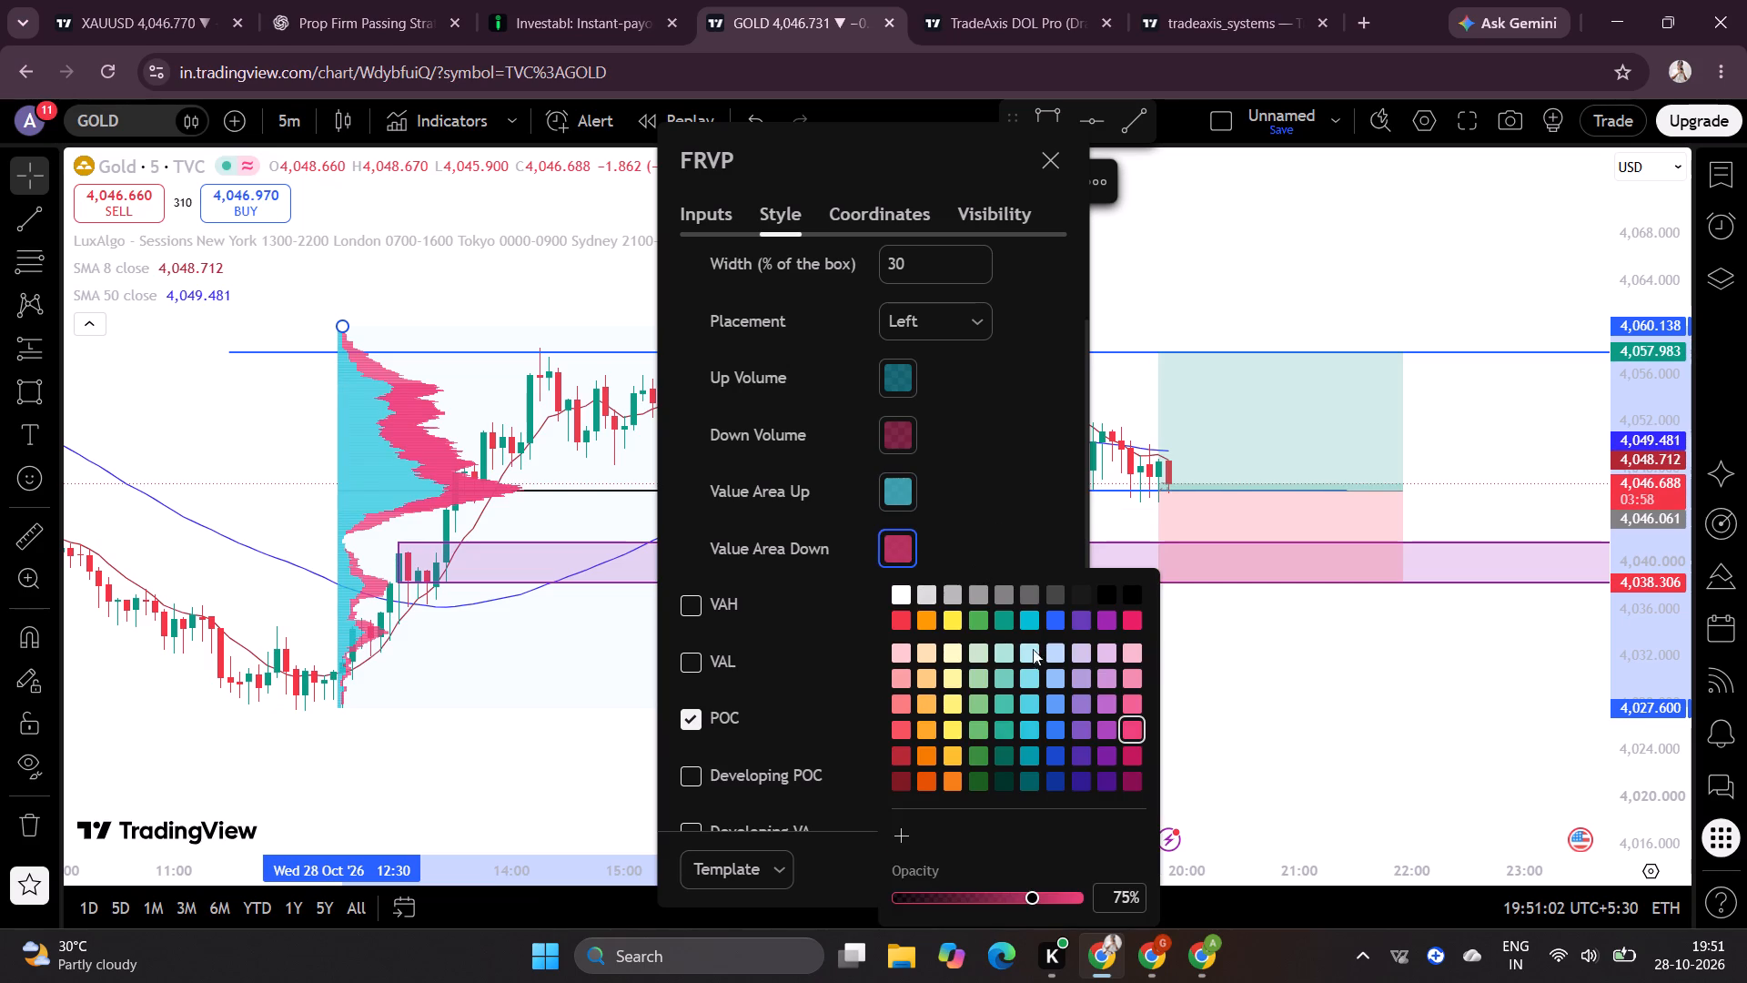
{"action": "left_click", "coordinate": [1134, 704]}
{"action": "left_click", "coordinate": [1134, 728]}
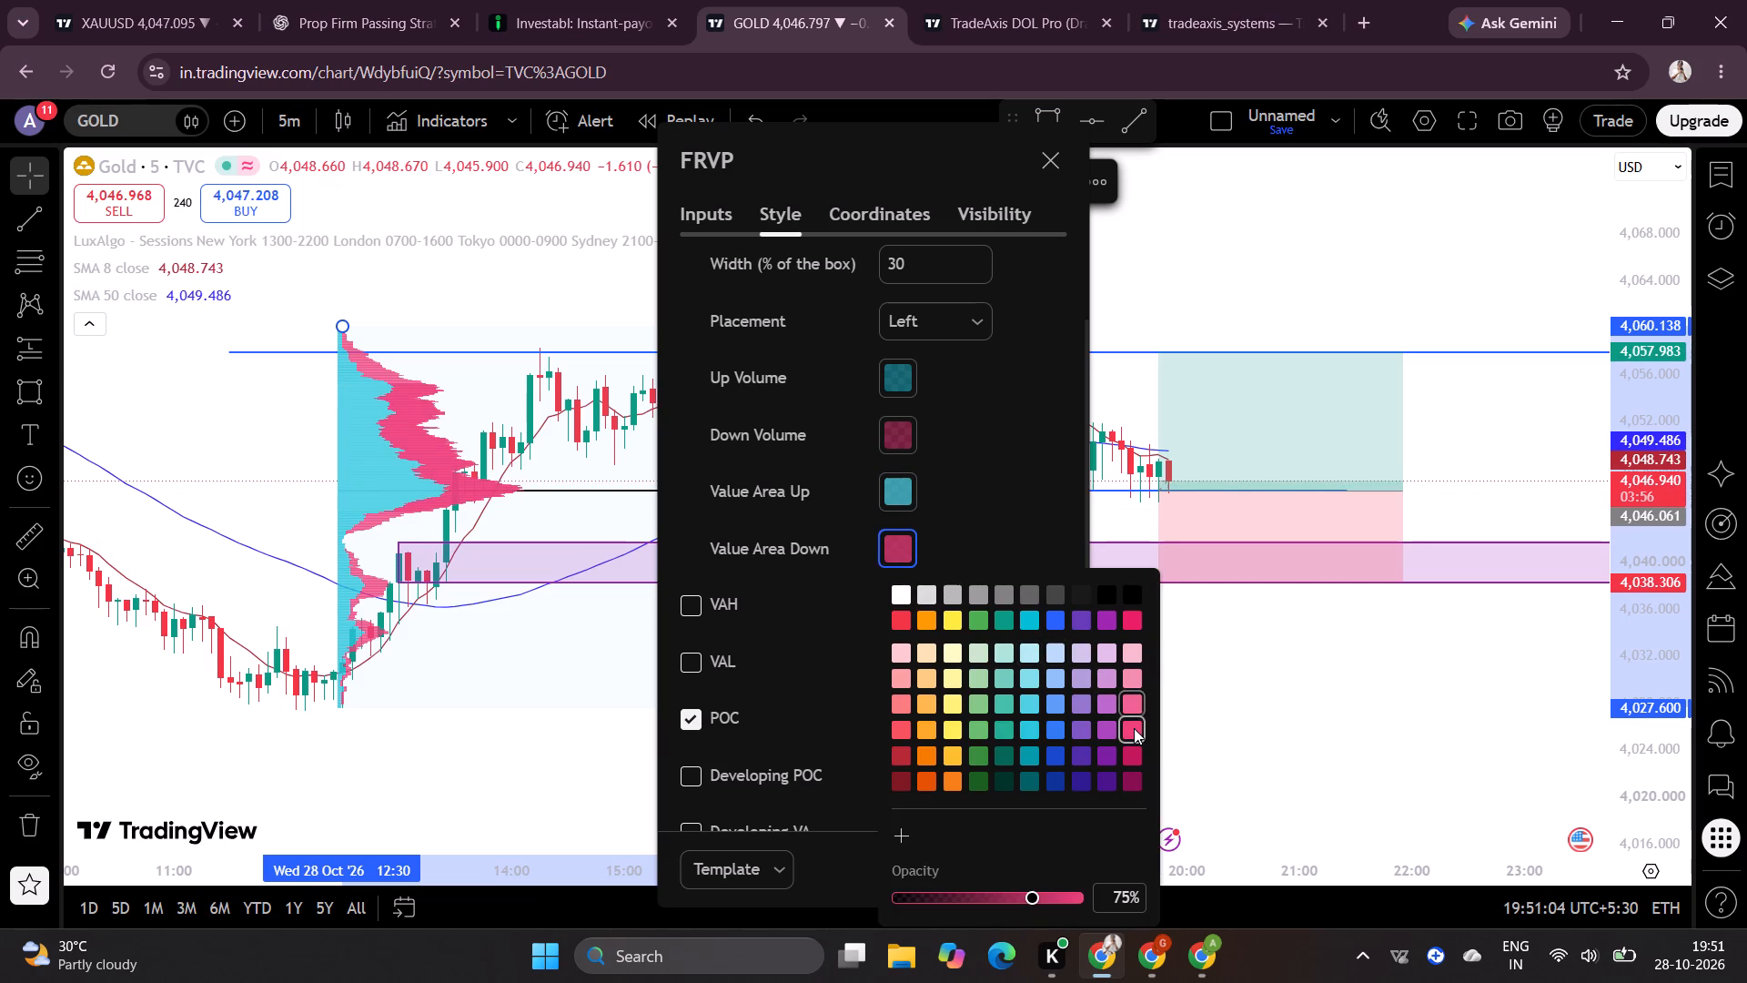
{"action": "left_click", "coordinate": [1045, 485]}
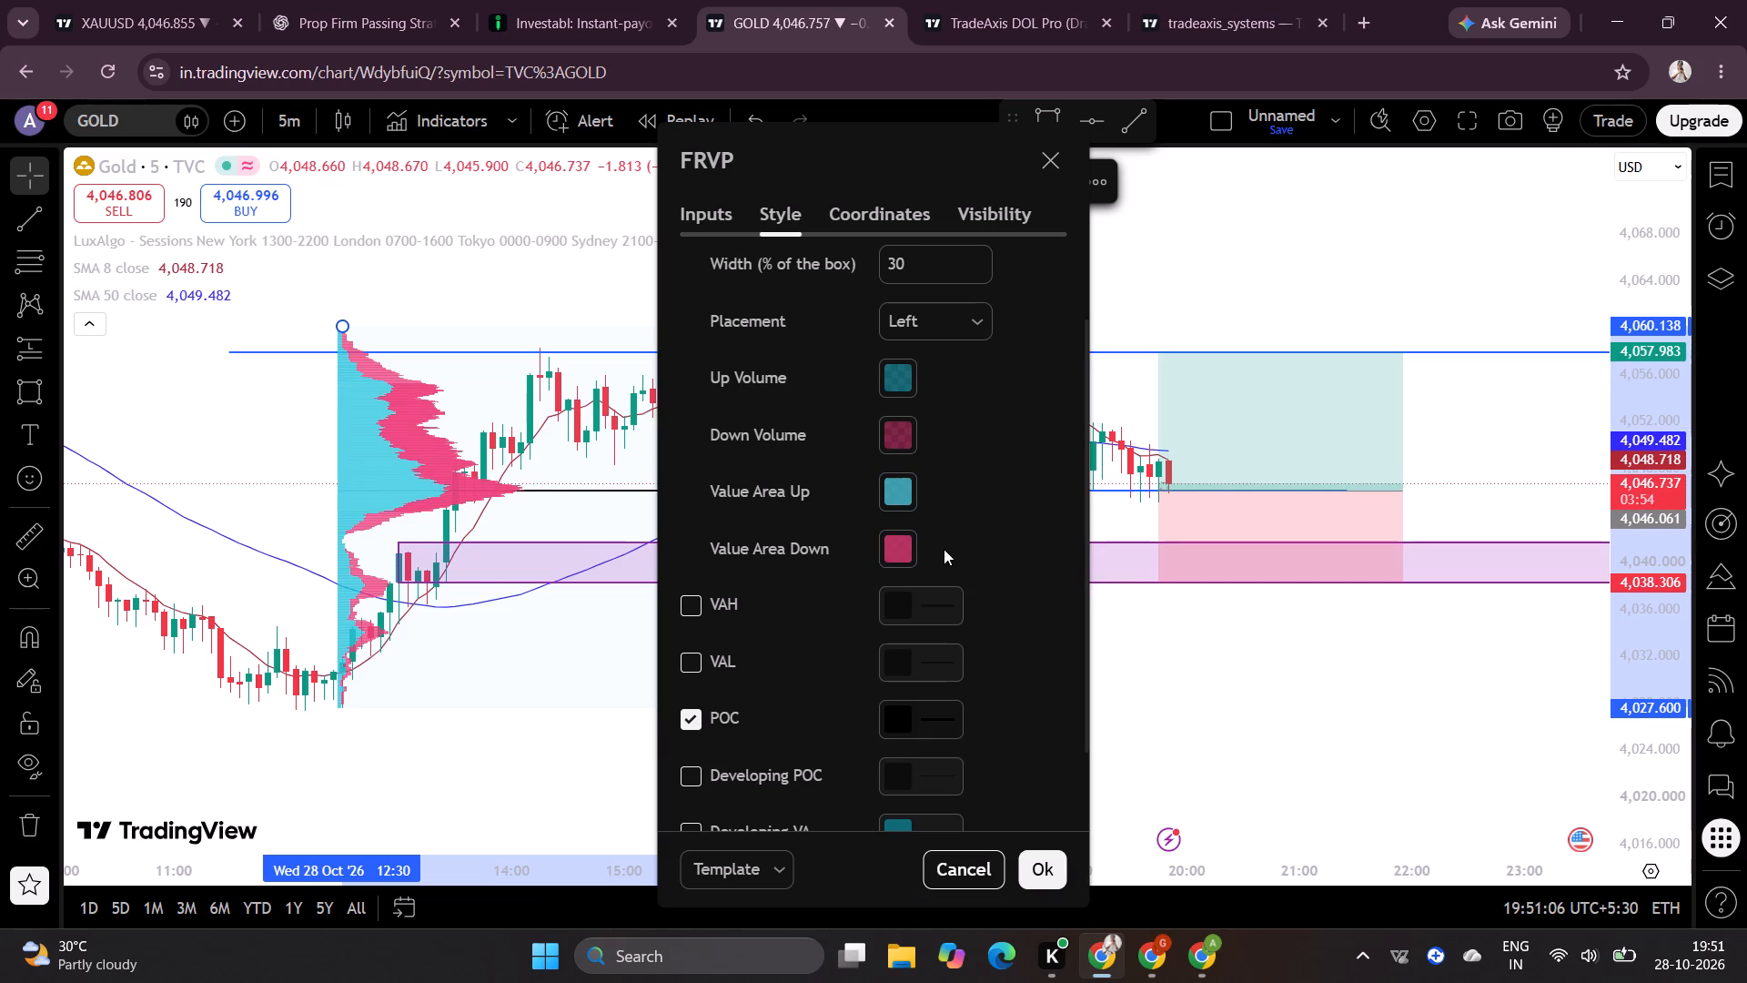
Enable the VAH and VAL lines on the fixed range volume profile and apply the settings.
{"action": "scroll", "coordinate": [918, 558], "scroll_direction": "down", "scroll_amount": 1}
{"action": "left_click", "coordinate": [691, 547]}
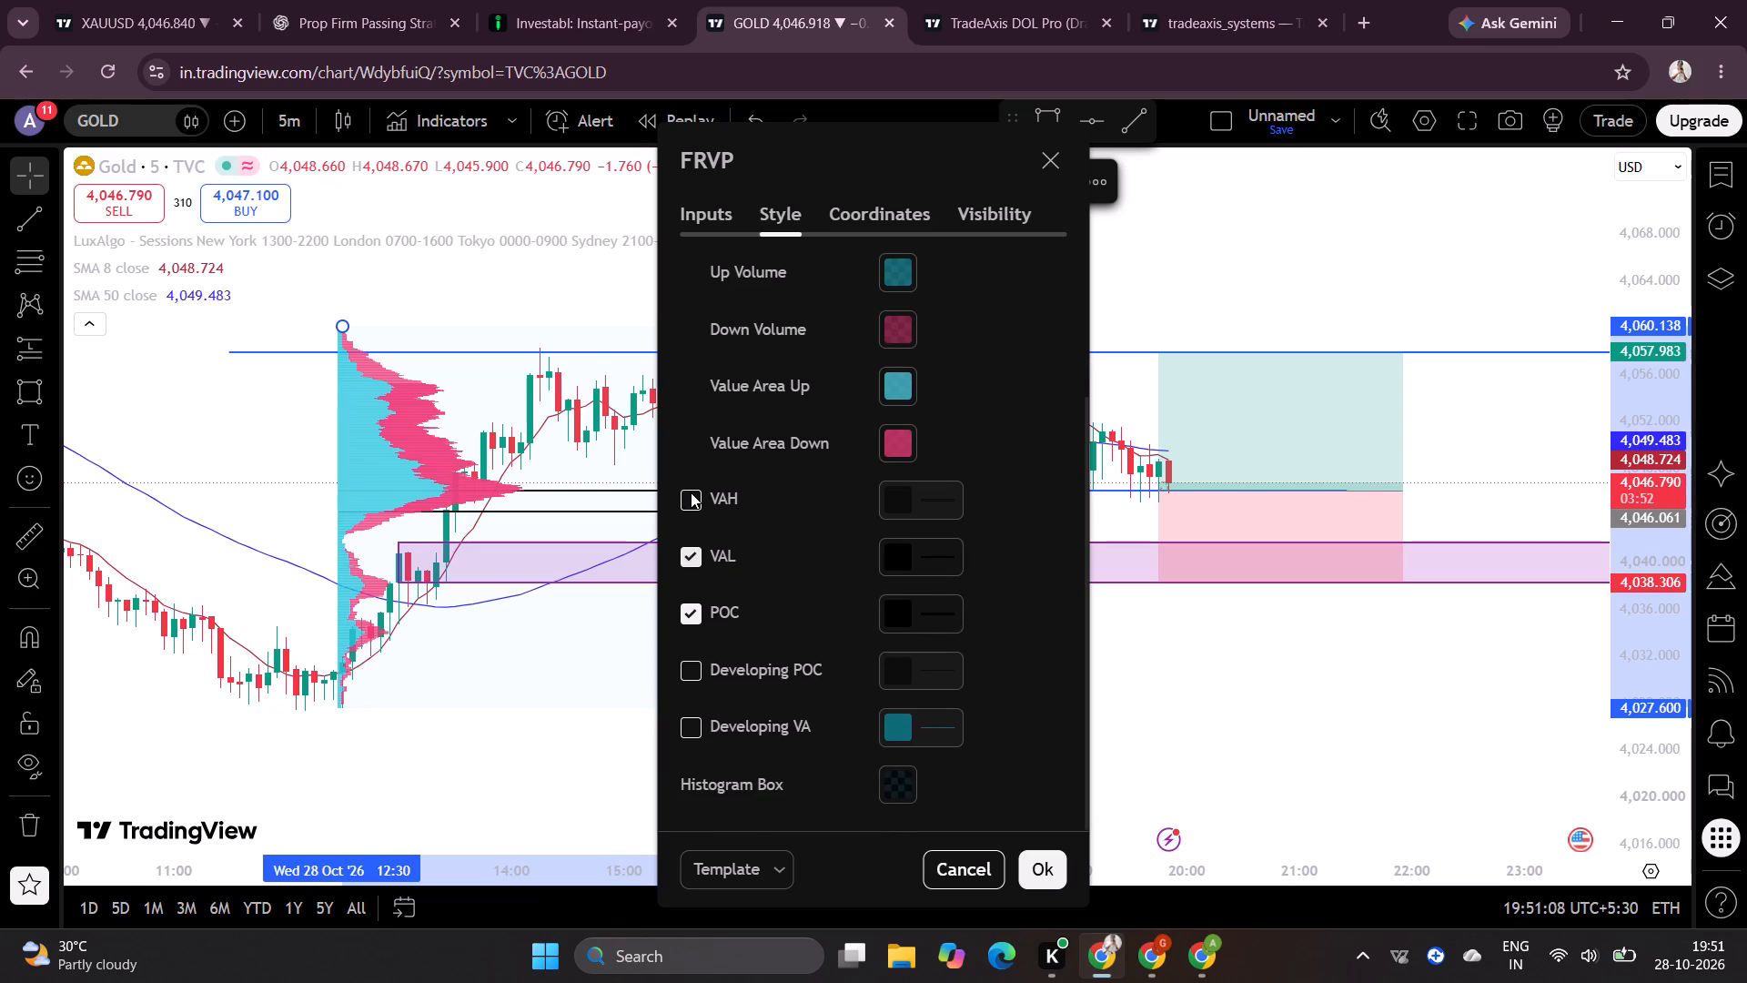
{"action": "left_click", "coordinate": [691, 492]}
{"action": "left_click", "coordinate": [1036, 871]}
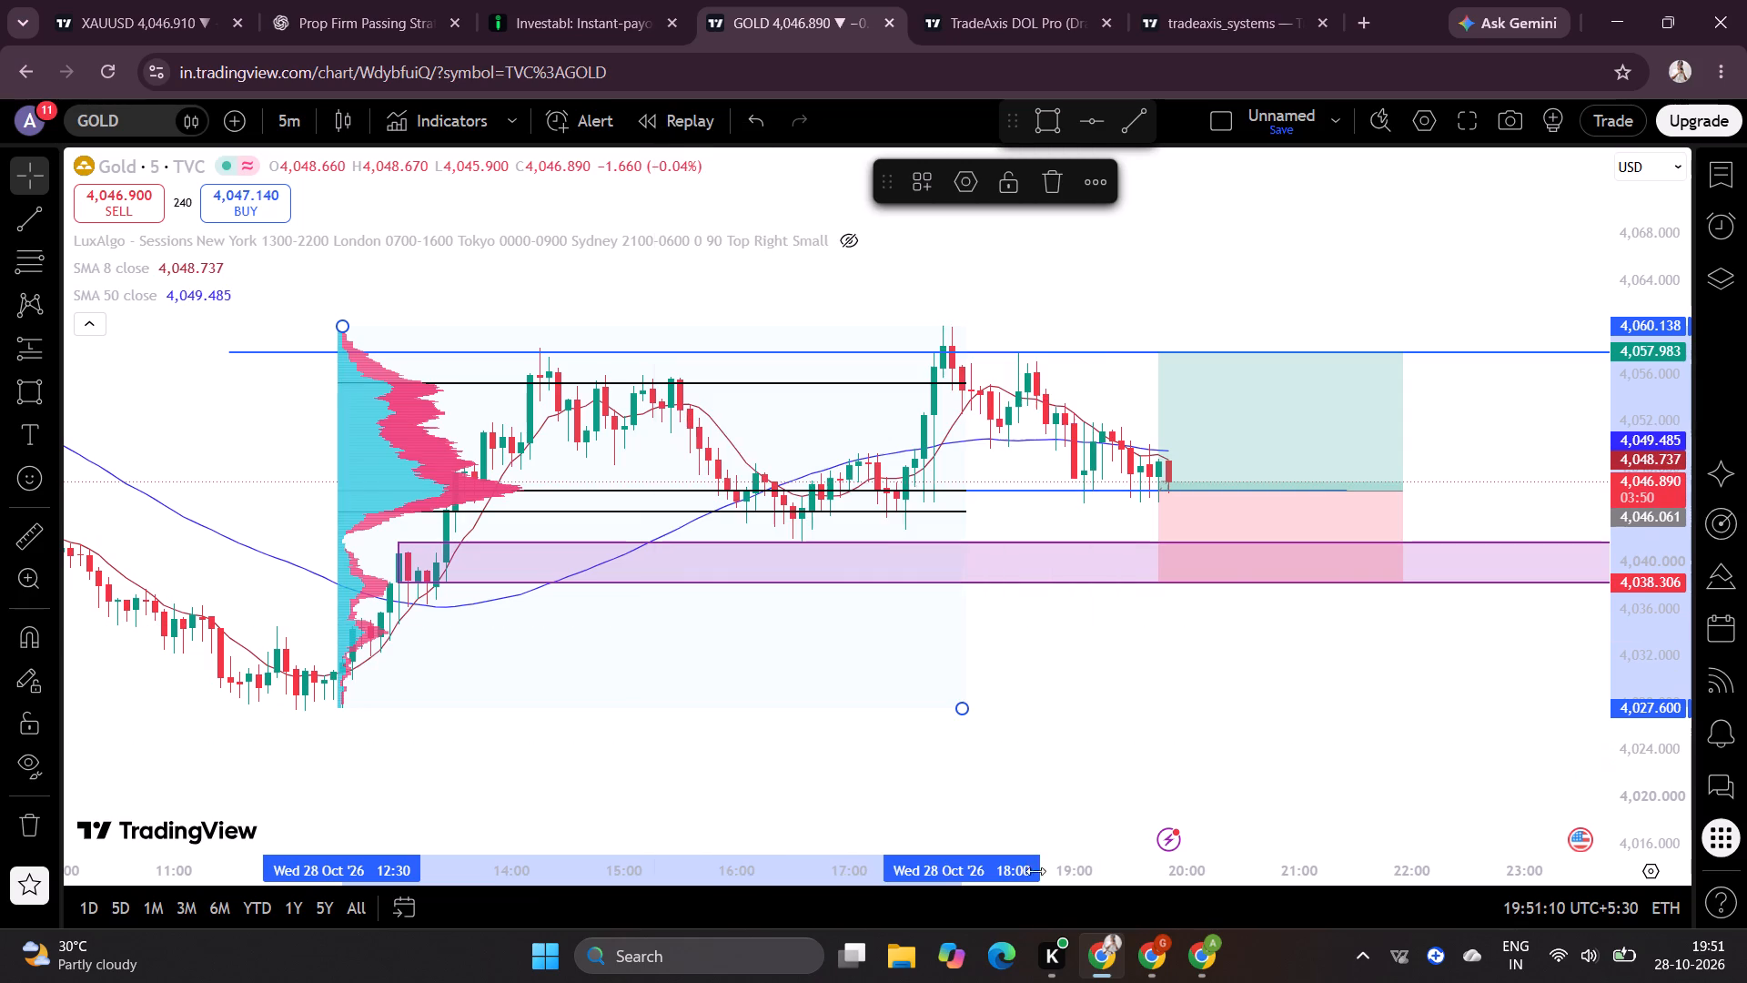
Colour the volume profile's VAH line the darkest teal green and its VAL line the darkest red.
{"action": "left_click", "coordinate": [960, 185]}
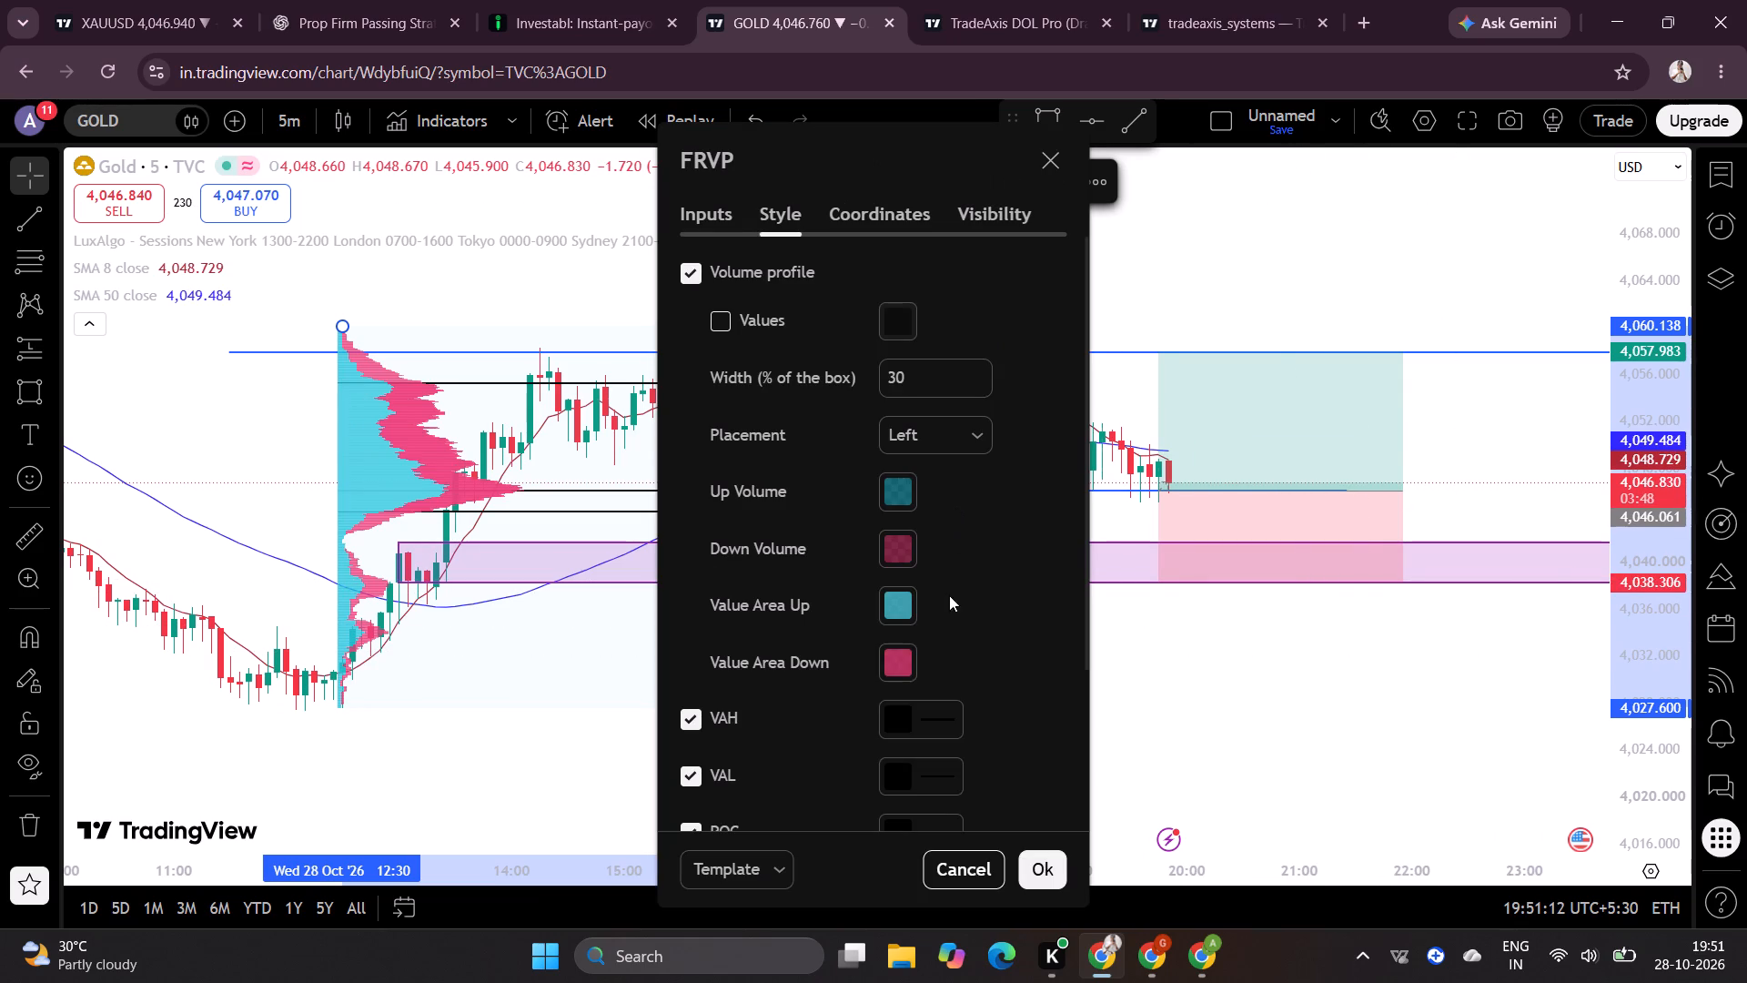
{"action": "scroll", "coordinate": [905, 594], "scroll_direction": "down", "scroll_amount": 1}
{"action": "left_click", "coordinate": [909, 601]}
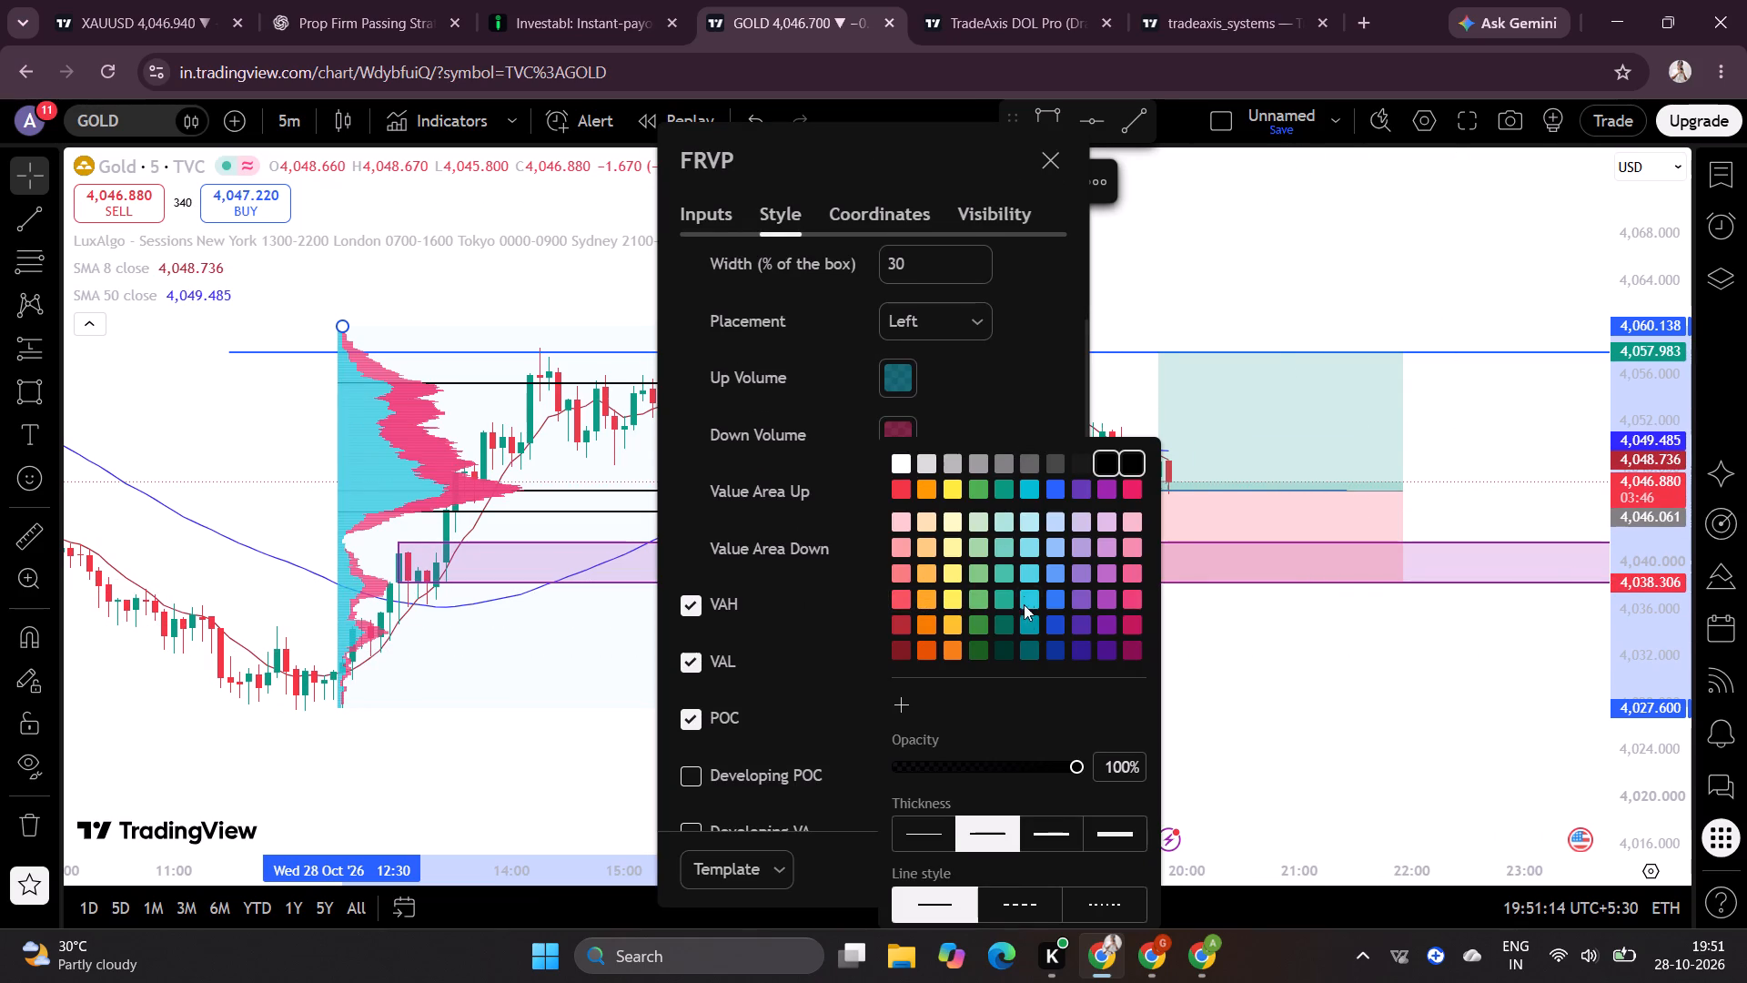
{"action": "left_click", "coordinate": [1005, 654]}
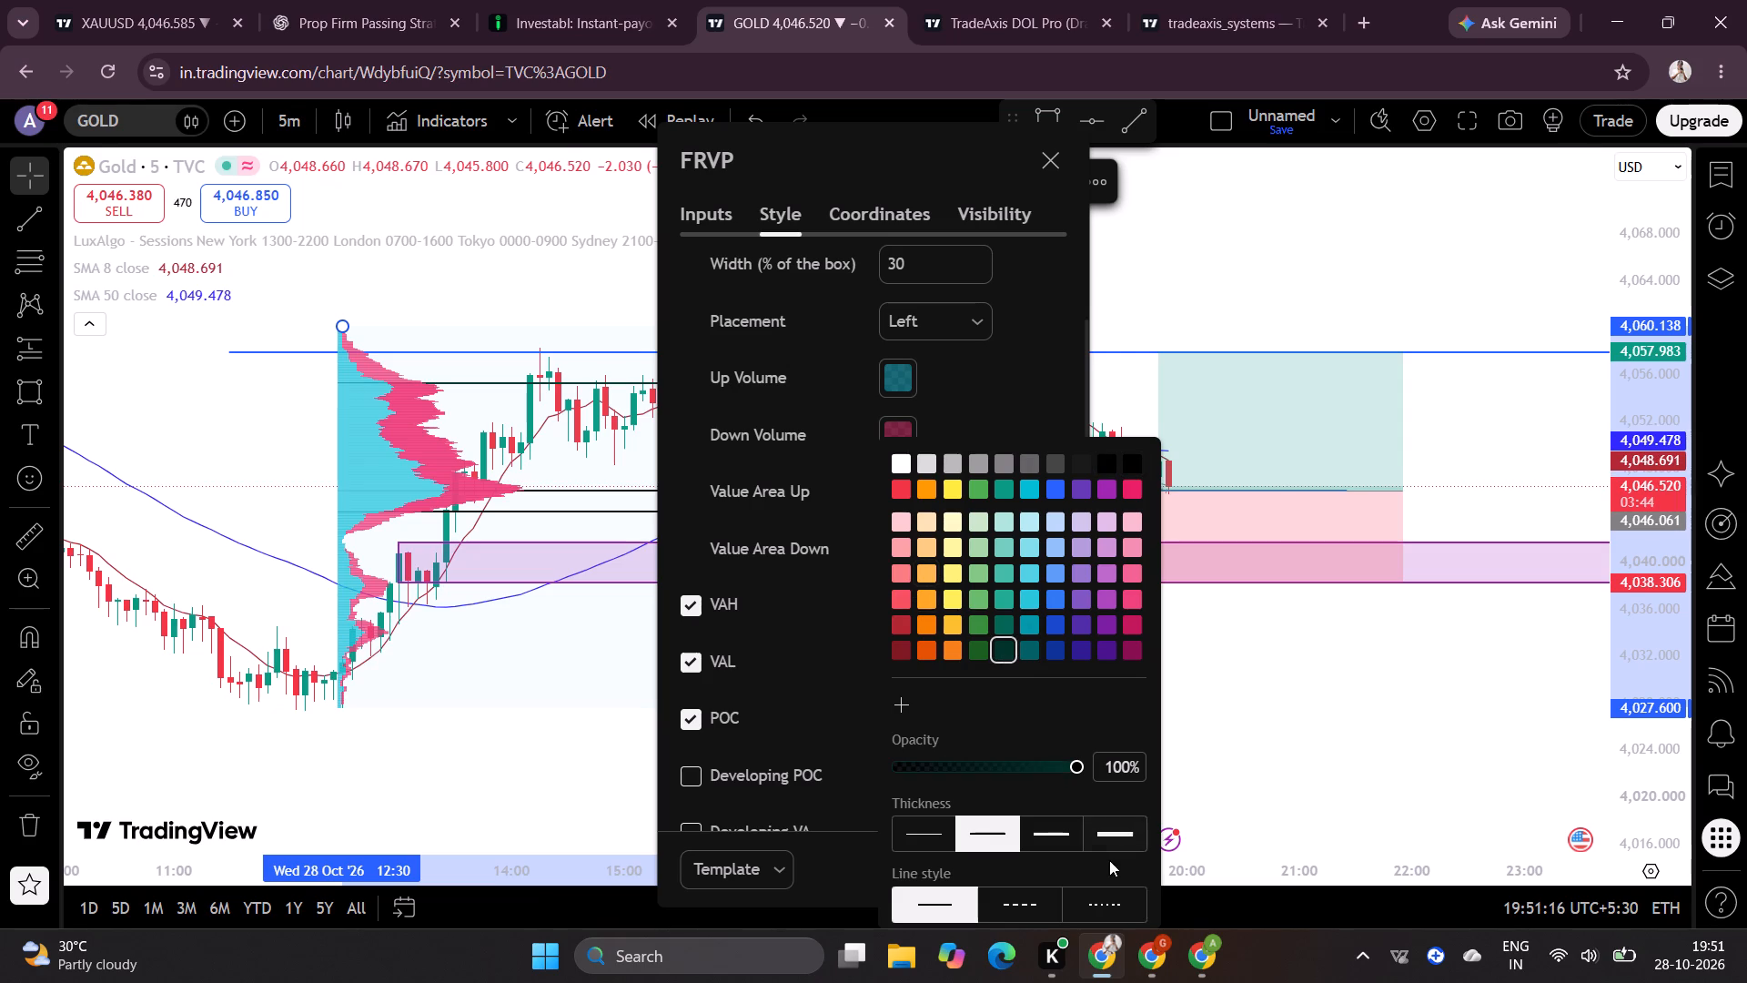
{"action": "left_click", "coordinate": [814, 663]}
{"action": "left_click", "coordinate": [922, 657]}
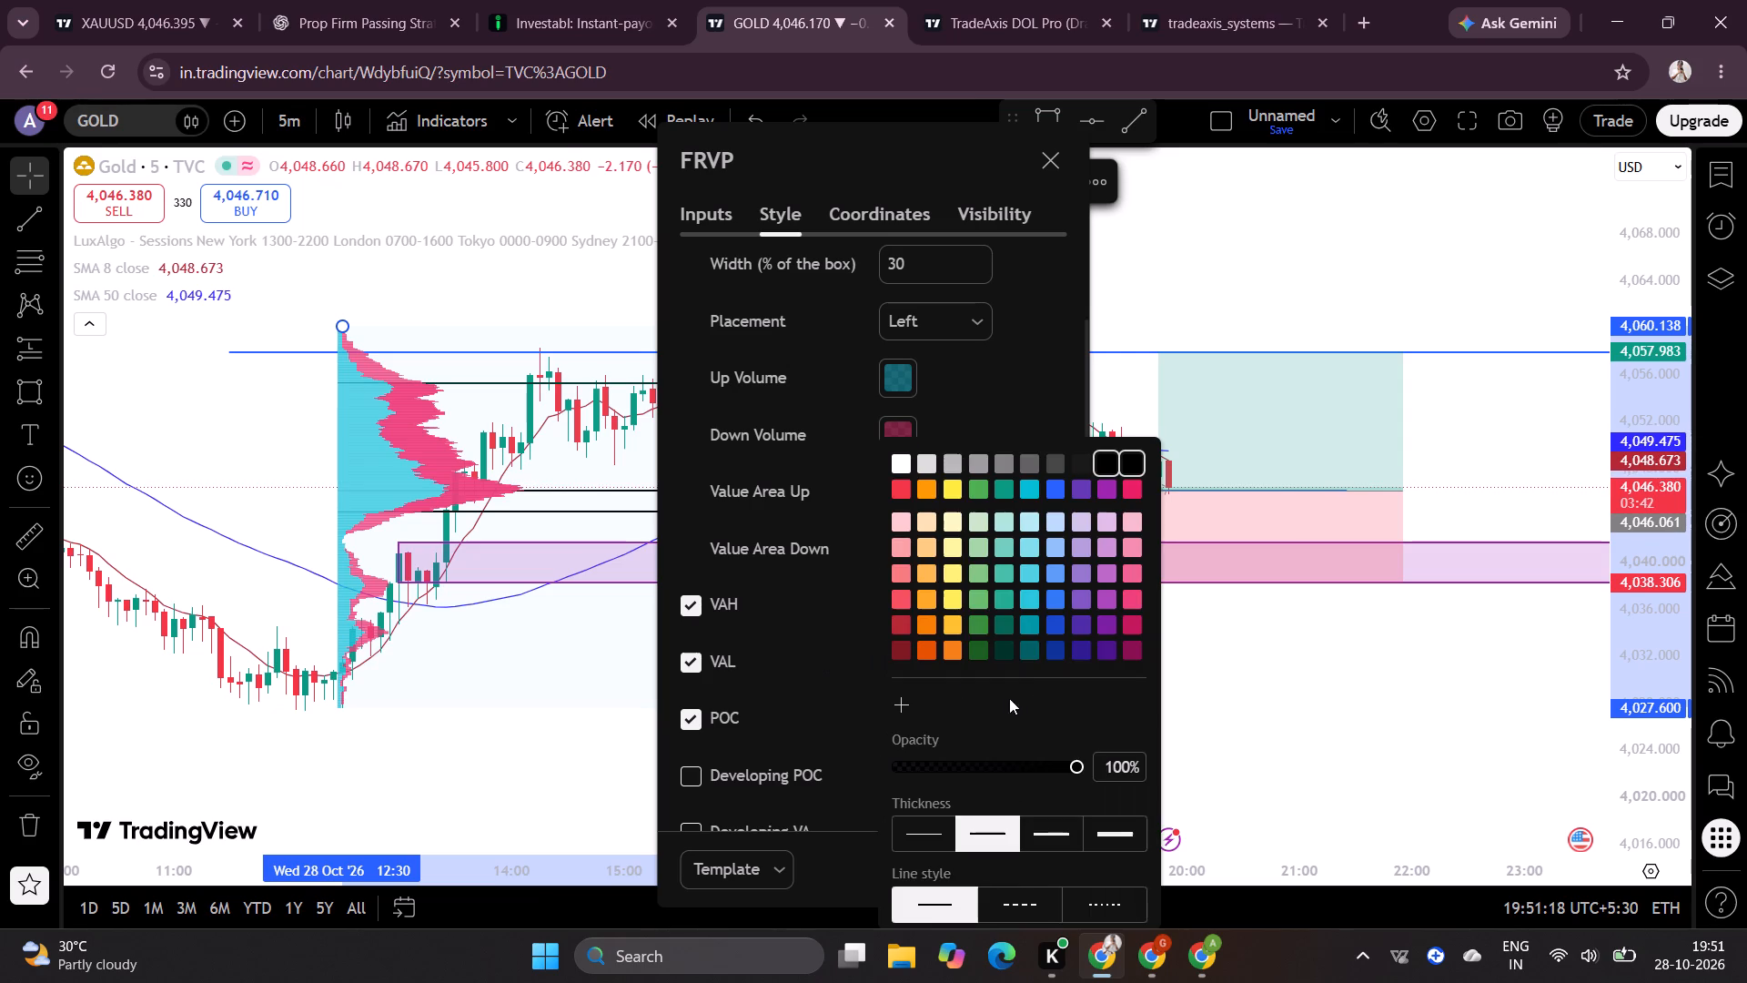
{"action": "left_click", "coordinate": [903, 640]}
{"action": "left_click", "coordinate": [821, 660]}
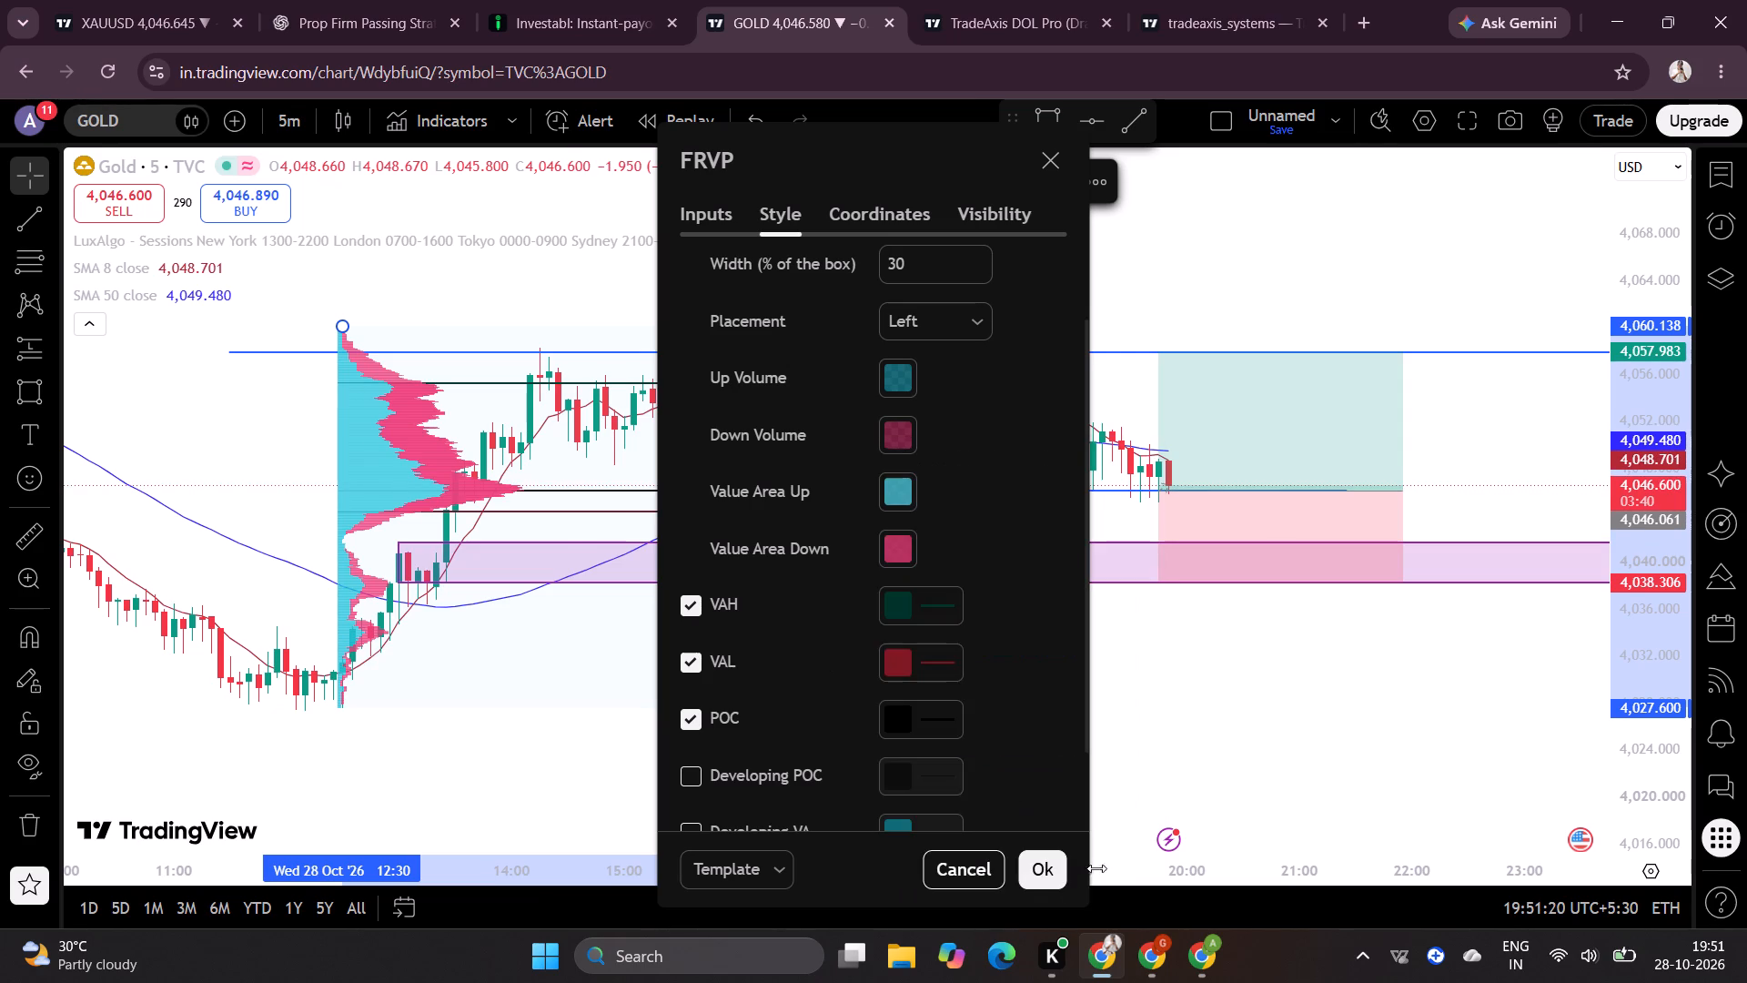
{"action": "left_click", "coordinate": [1038, 879]}
Draw a near-horizontal trend line extending the VAL level from 18:00 to 23:05 at about 4,044.4.
{"action": "left_click_drag", "start_coordinate": [1065, 716], "coordinate": [1020, 728]}
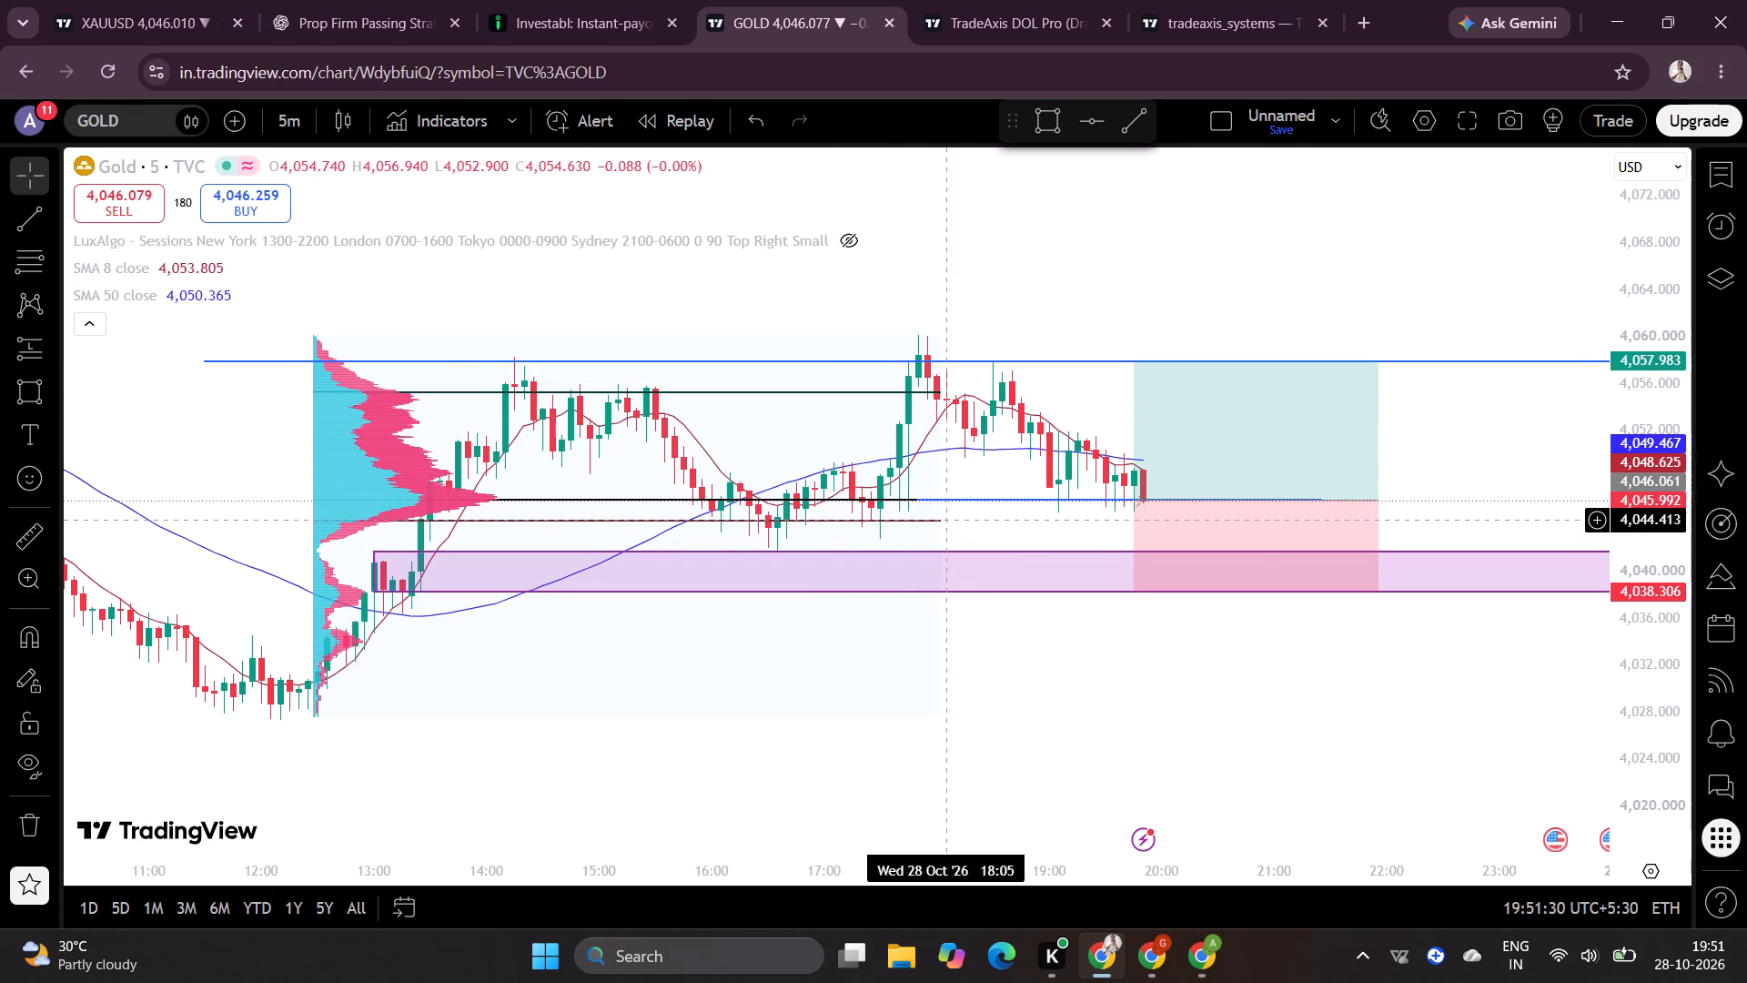
{"action": "left_click", "coordinate": [28, 219]}
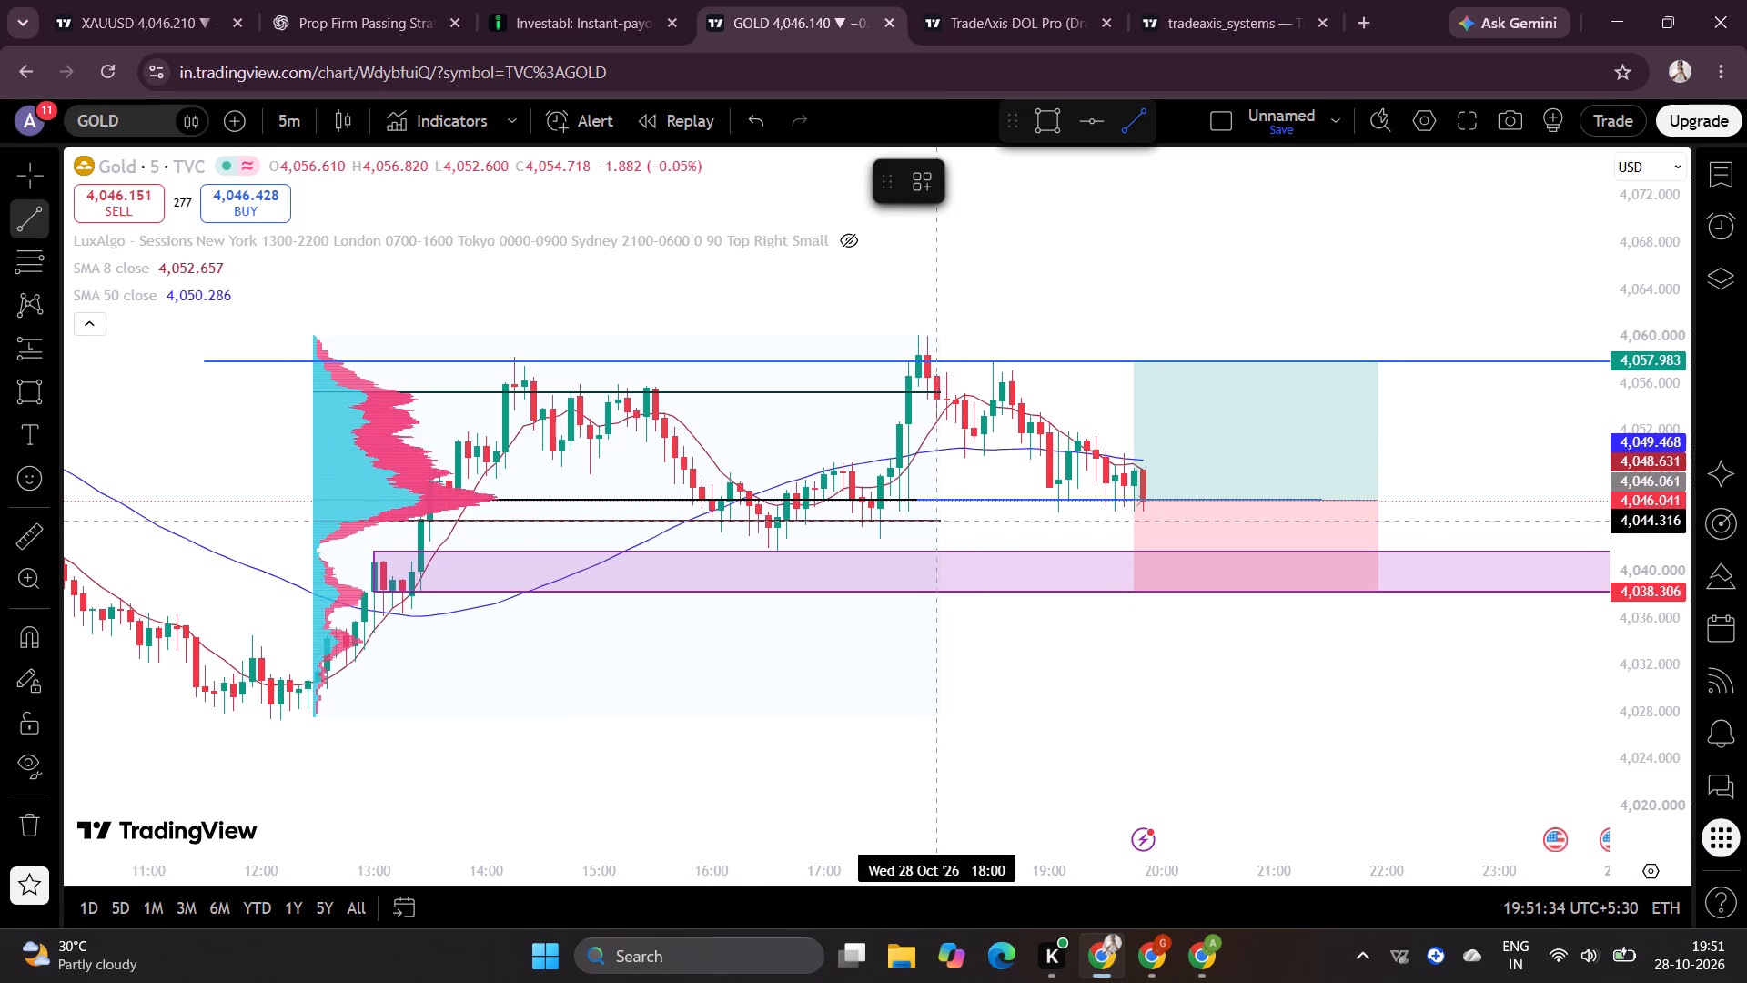
{"action": "left_click_drag", "start_coordinate": [939, 521], "coordinate": [1483, 520]}
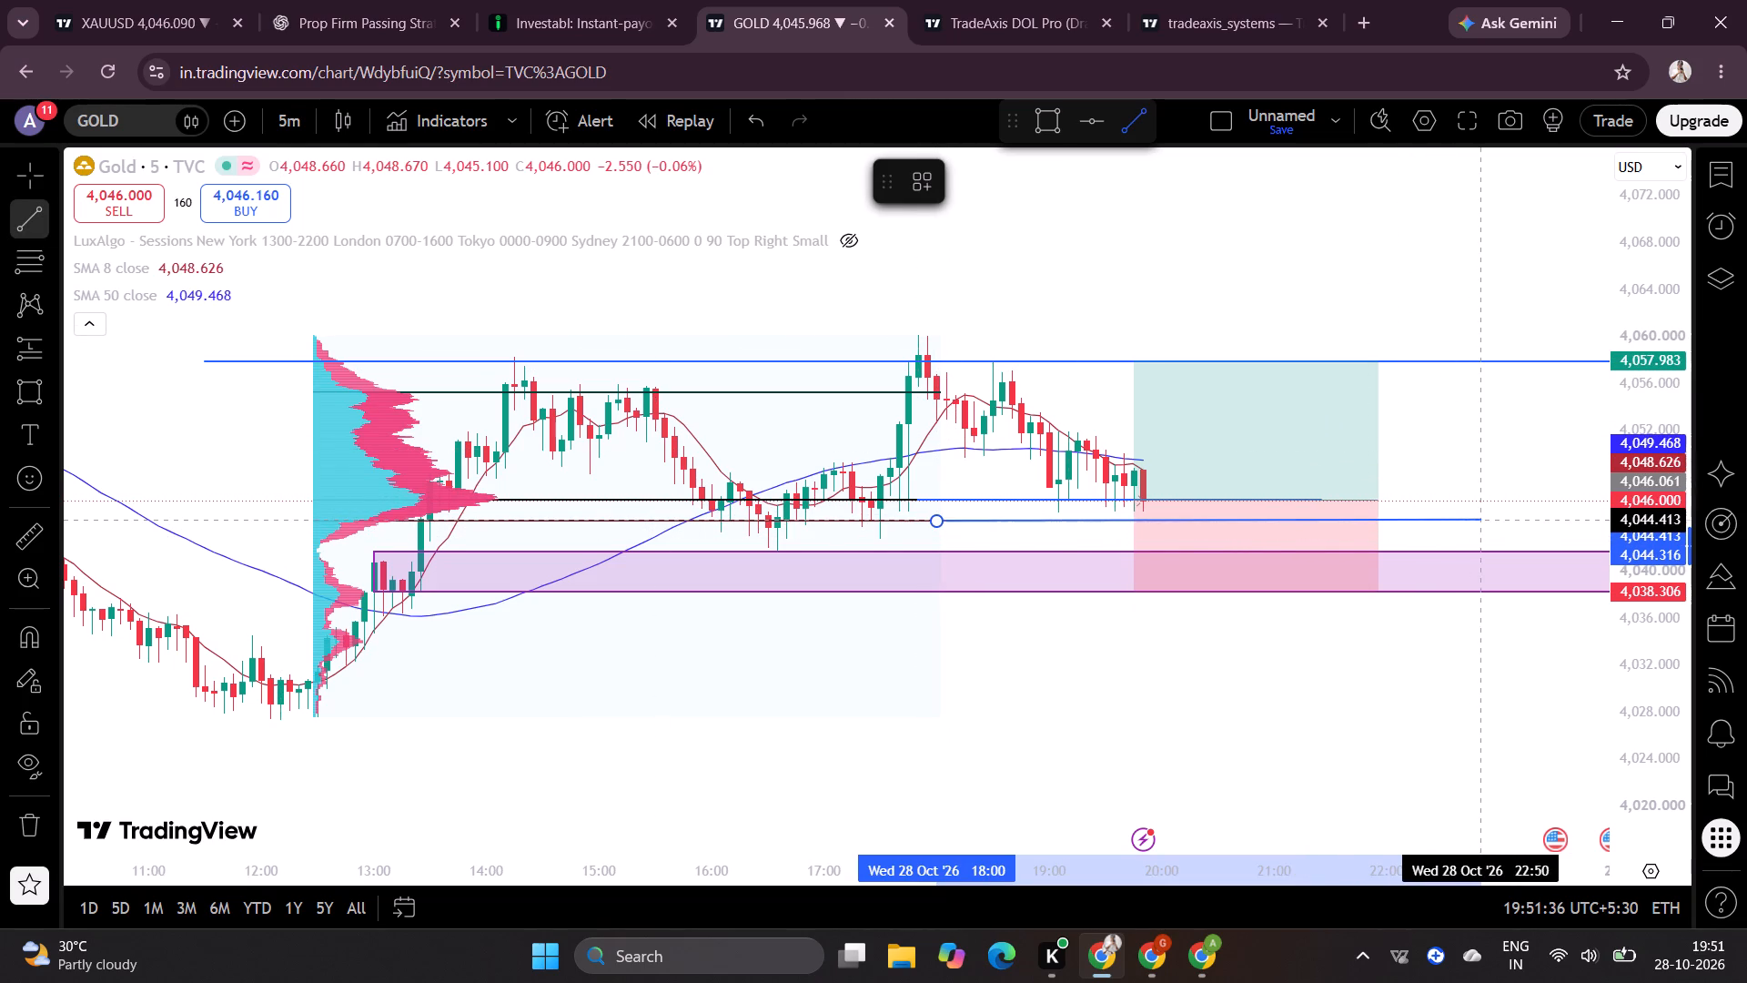
{"action": "left_click_drag", "start_coordinate": [1483, 520], "coordinate": [1508, 520]}
{"action": "left_click", "coordinate": [1508, 520]}
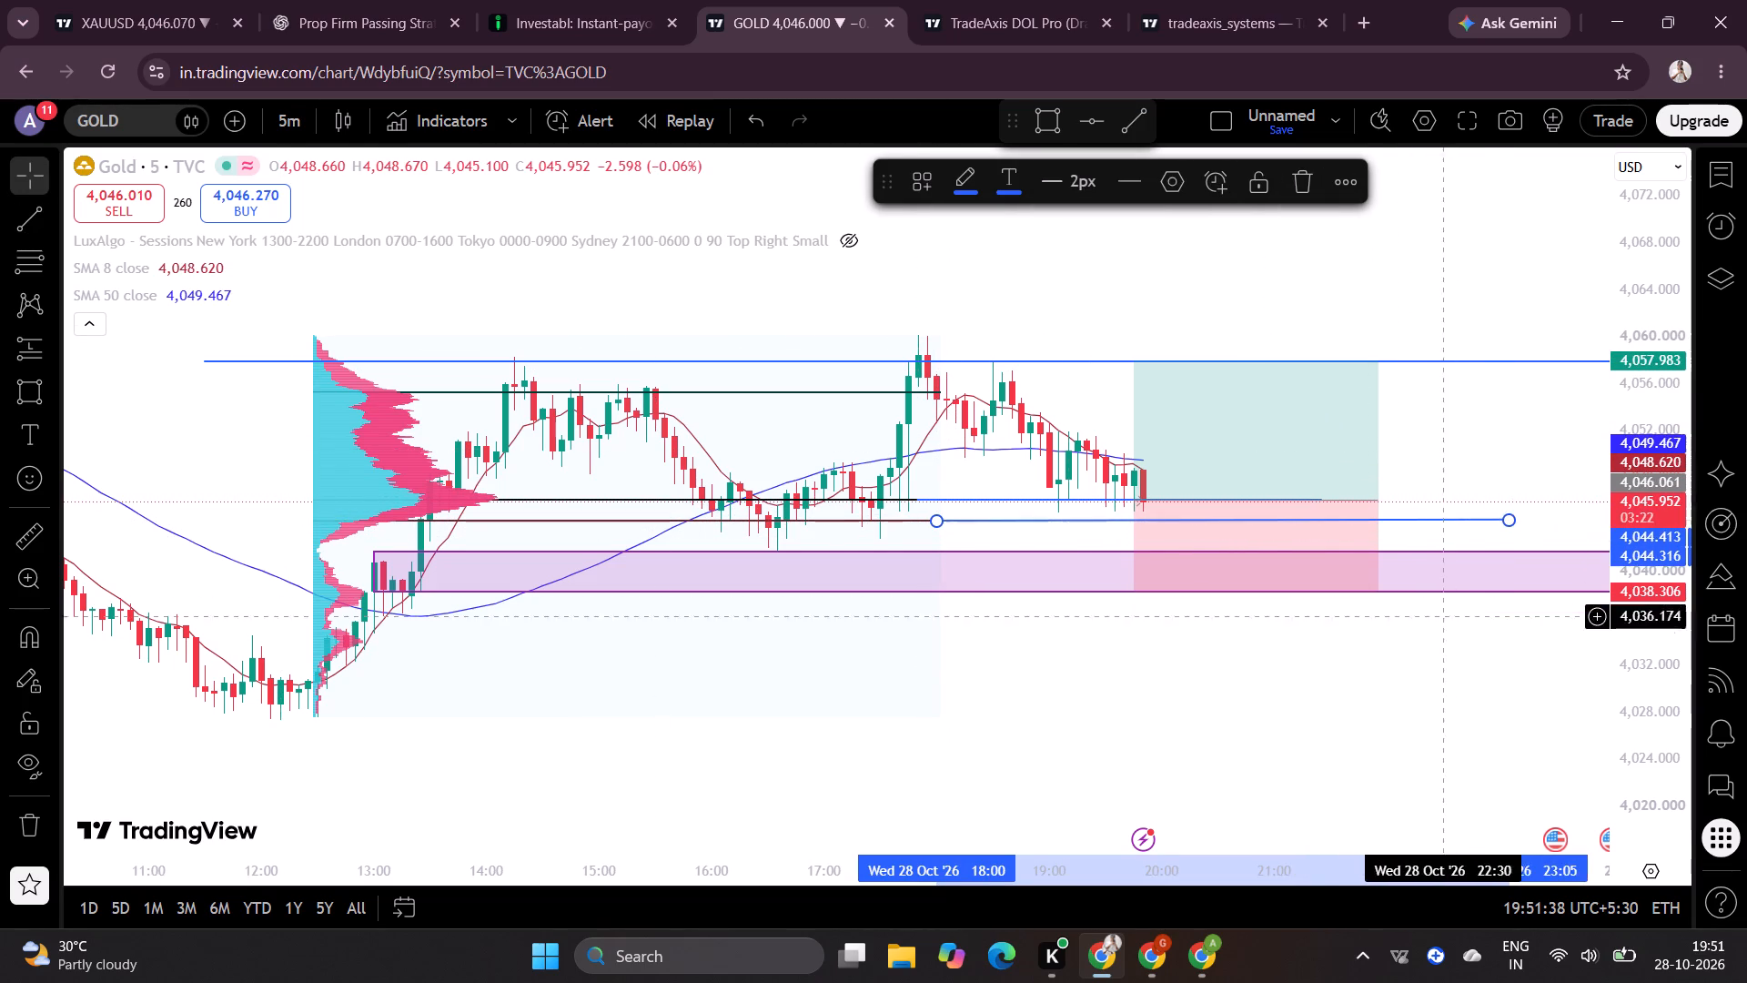
{"action": "left_click", "coordinate": [1433, 677]}
{"action": "left_click", "coordinate": [1190, 650]}
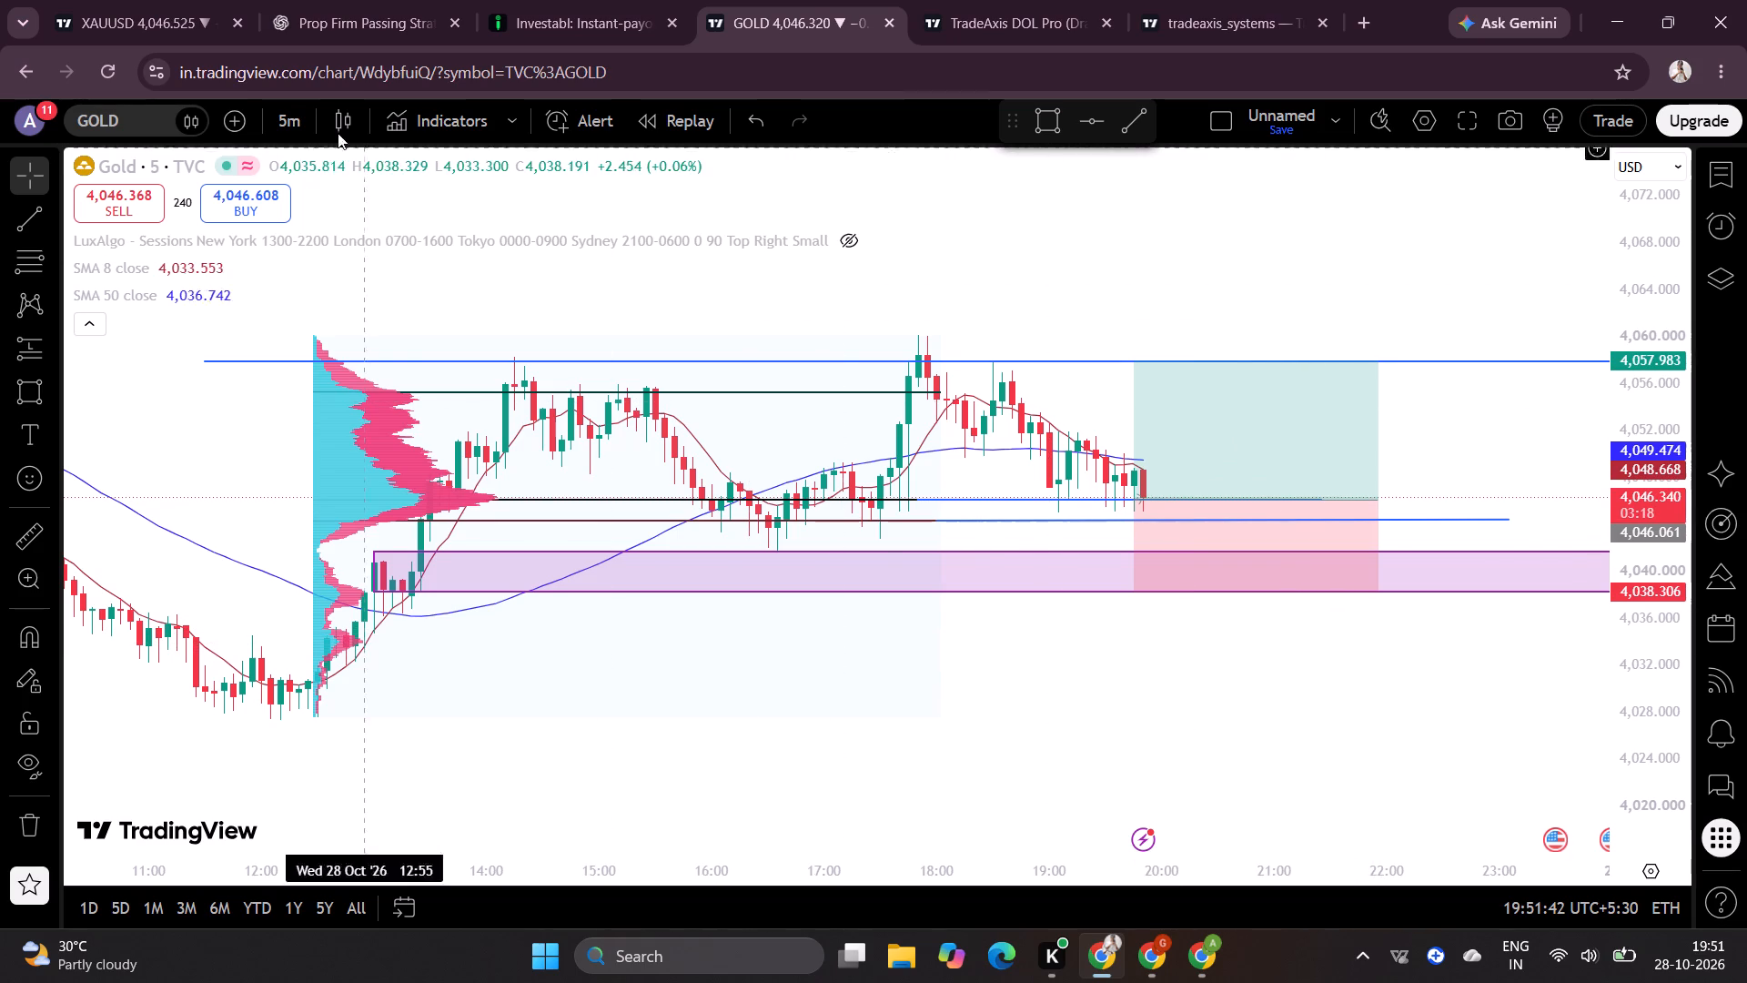
Switch the gold chart to the 1-minute interval and examine recent price action around the marked levels.
{"action": "left_click", "coordinate": [288, 113]}
{"action": "left_click", "coordinate": [319, 649]}
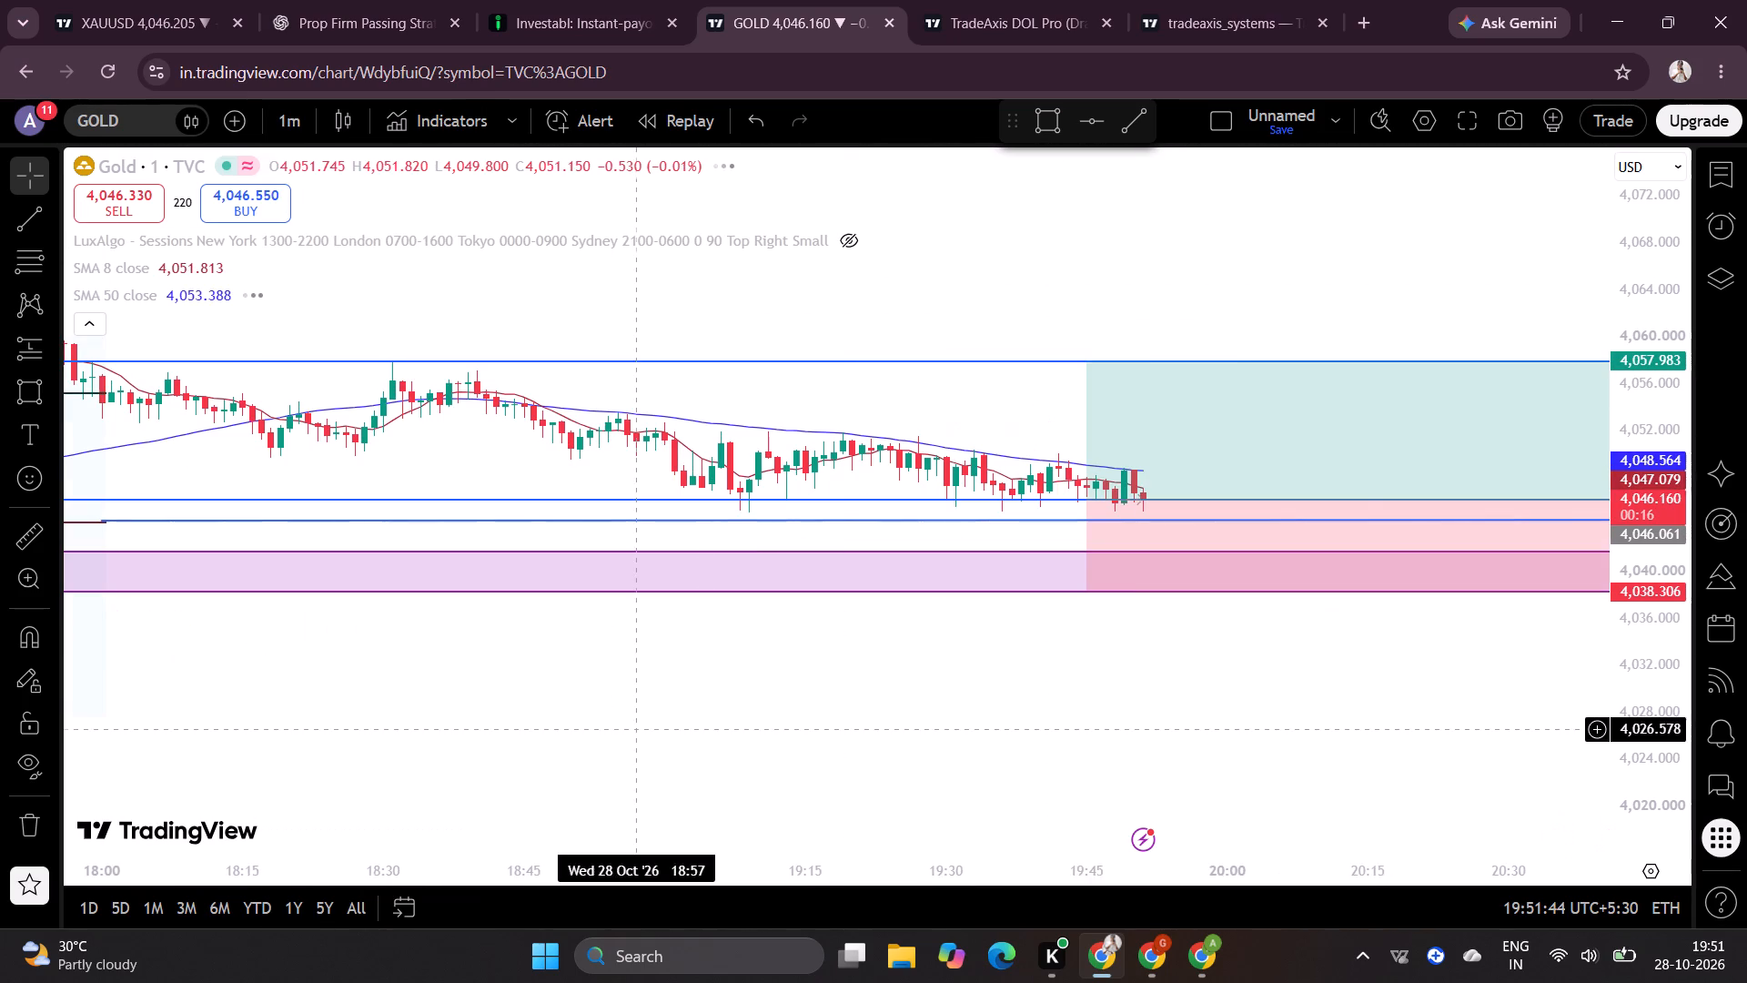
{"action": "scroll", "coordinate": [1644, 409], "scroll_direction": "down", "scroll_amount": 3}
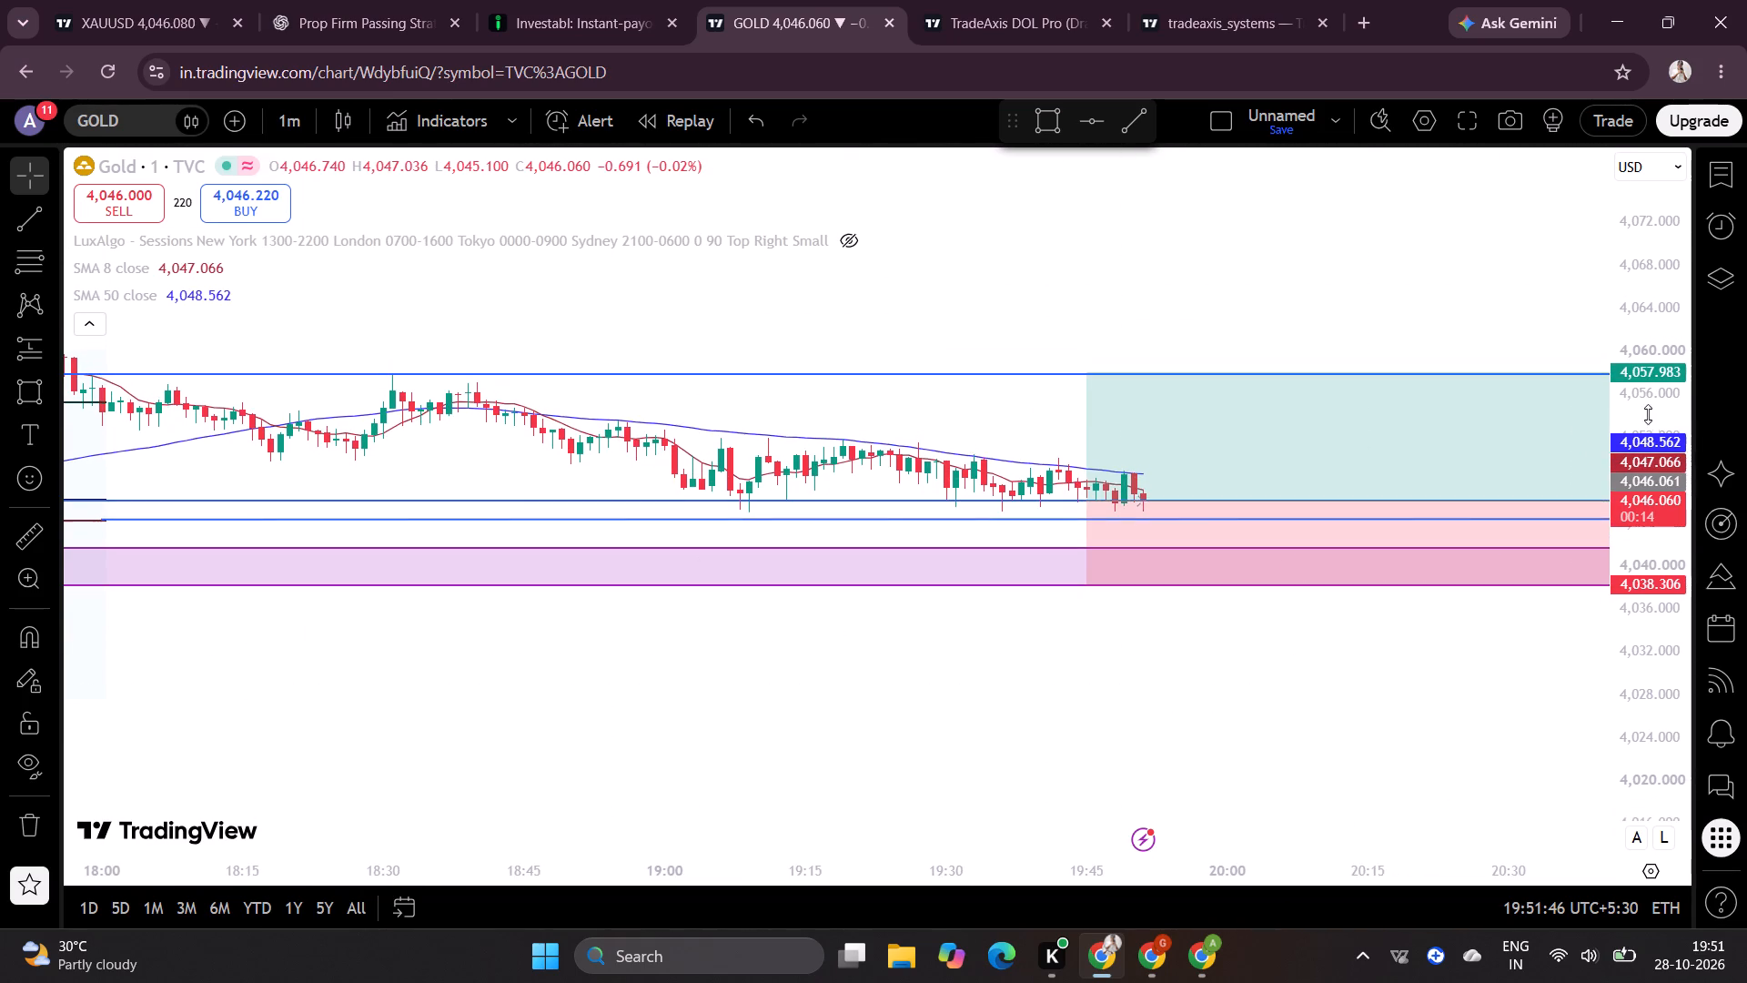
{"action": "scroll", "coordinate": [1656, 430], "scroll_direction": "up", "scroll_amount": 17}
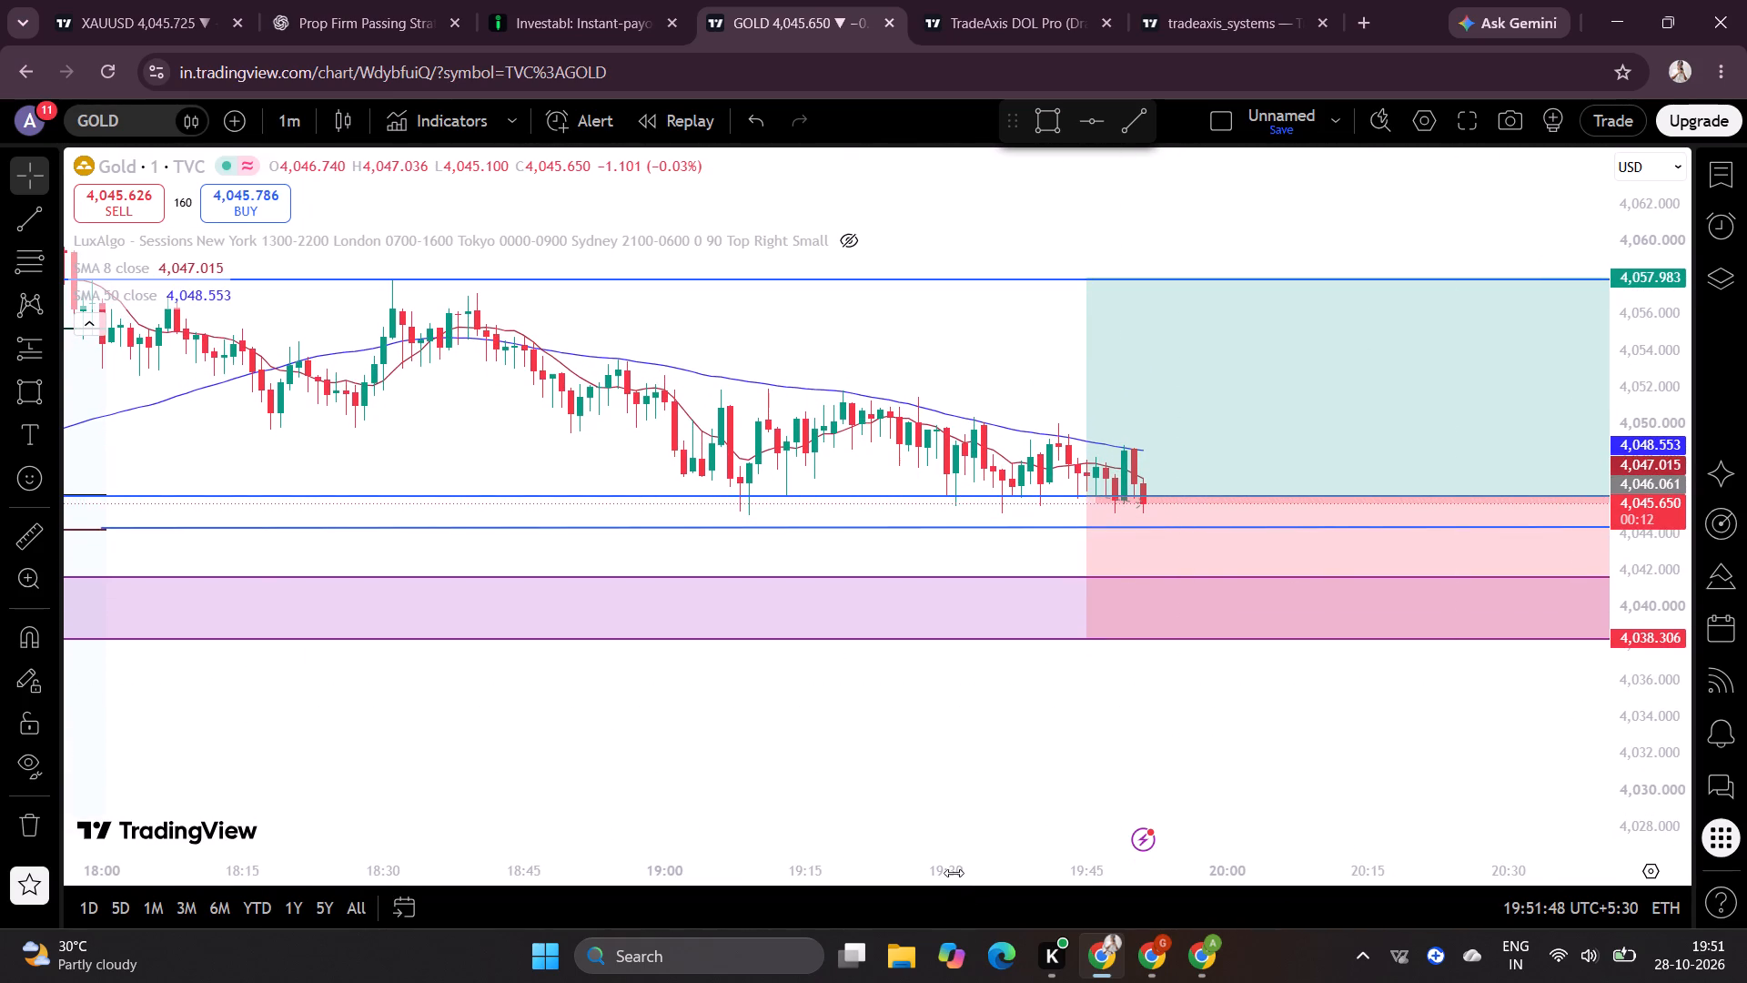
{"action": "scroll", "coordinate": [956, 866], "scroll_direction": "down", "scroll_amount": 7}
{"action": "left_click_drag", "start_coordinate": [1197, 720], "coordinate": [1160, 749]}
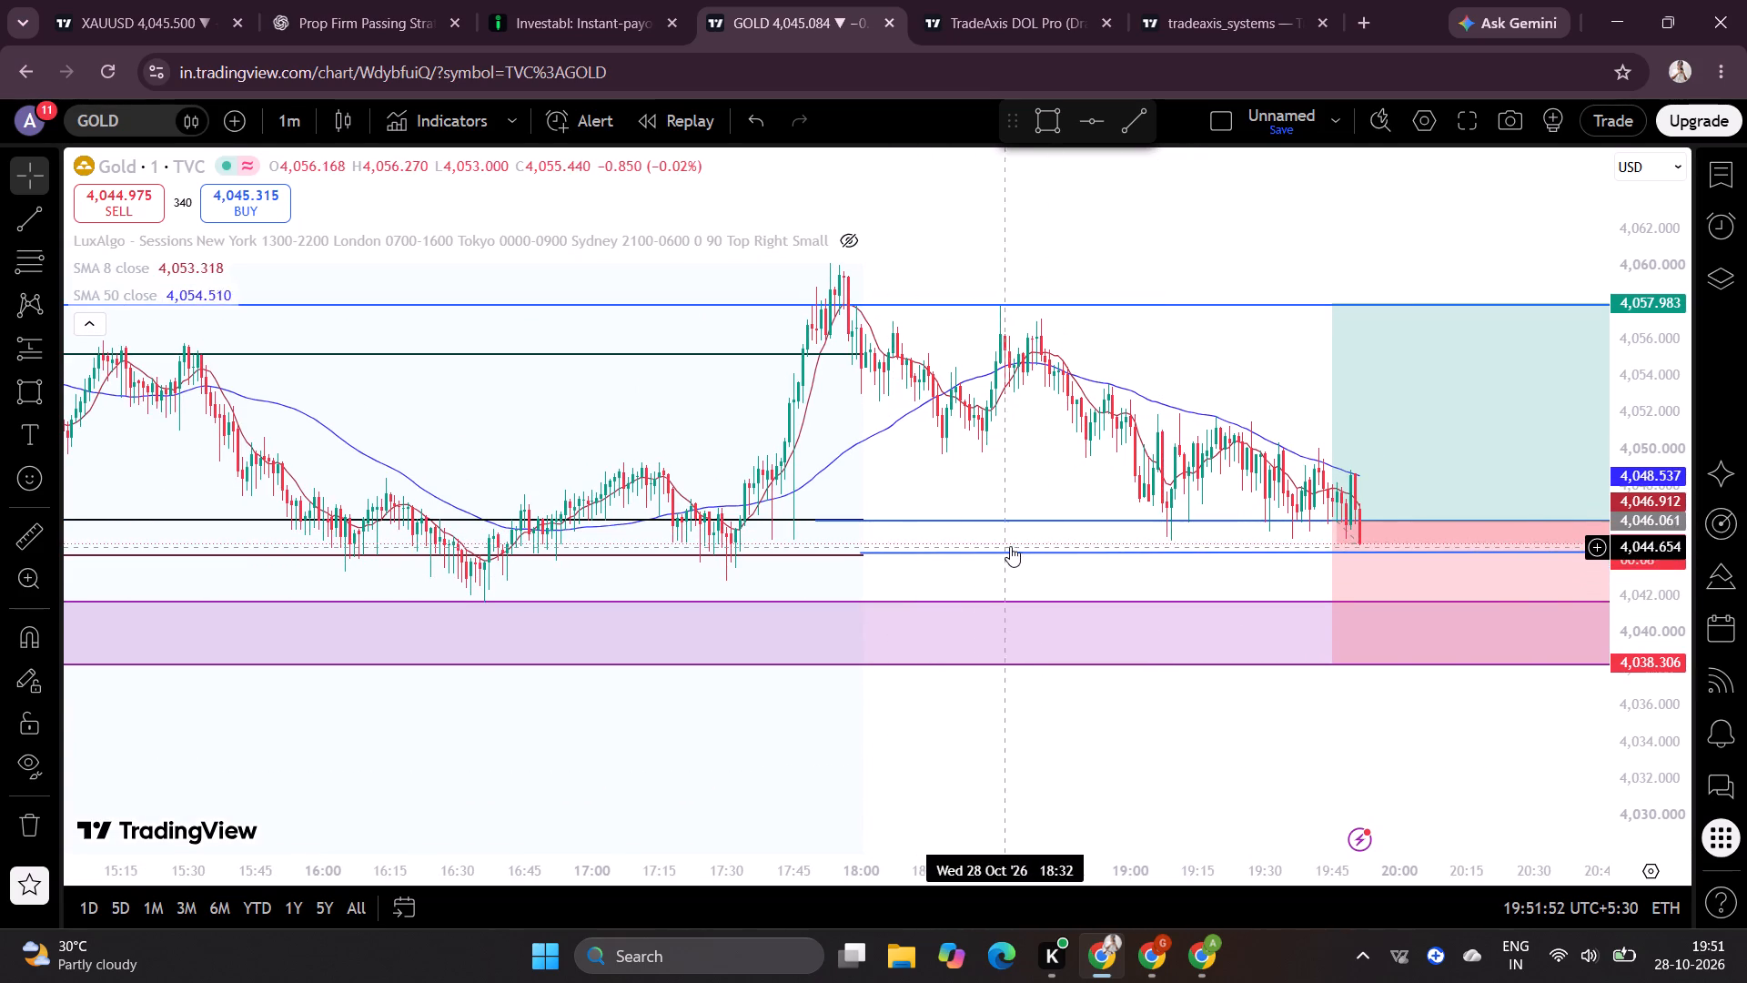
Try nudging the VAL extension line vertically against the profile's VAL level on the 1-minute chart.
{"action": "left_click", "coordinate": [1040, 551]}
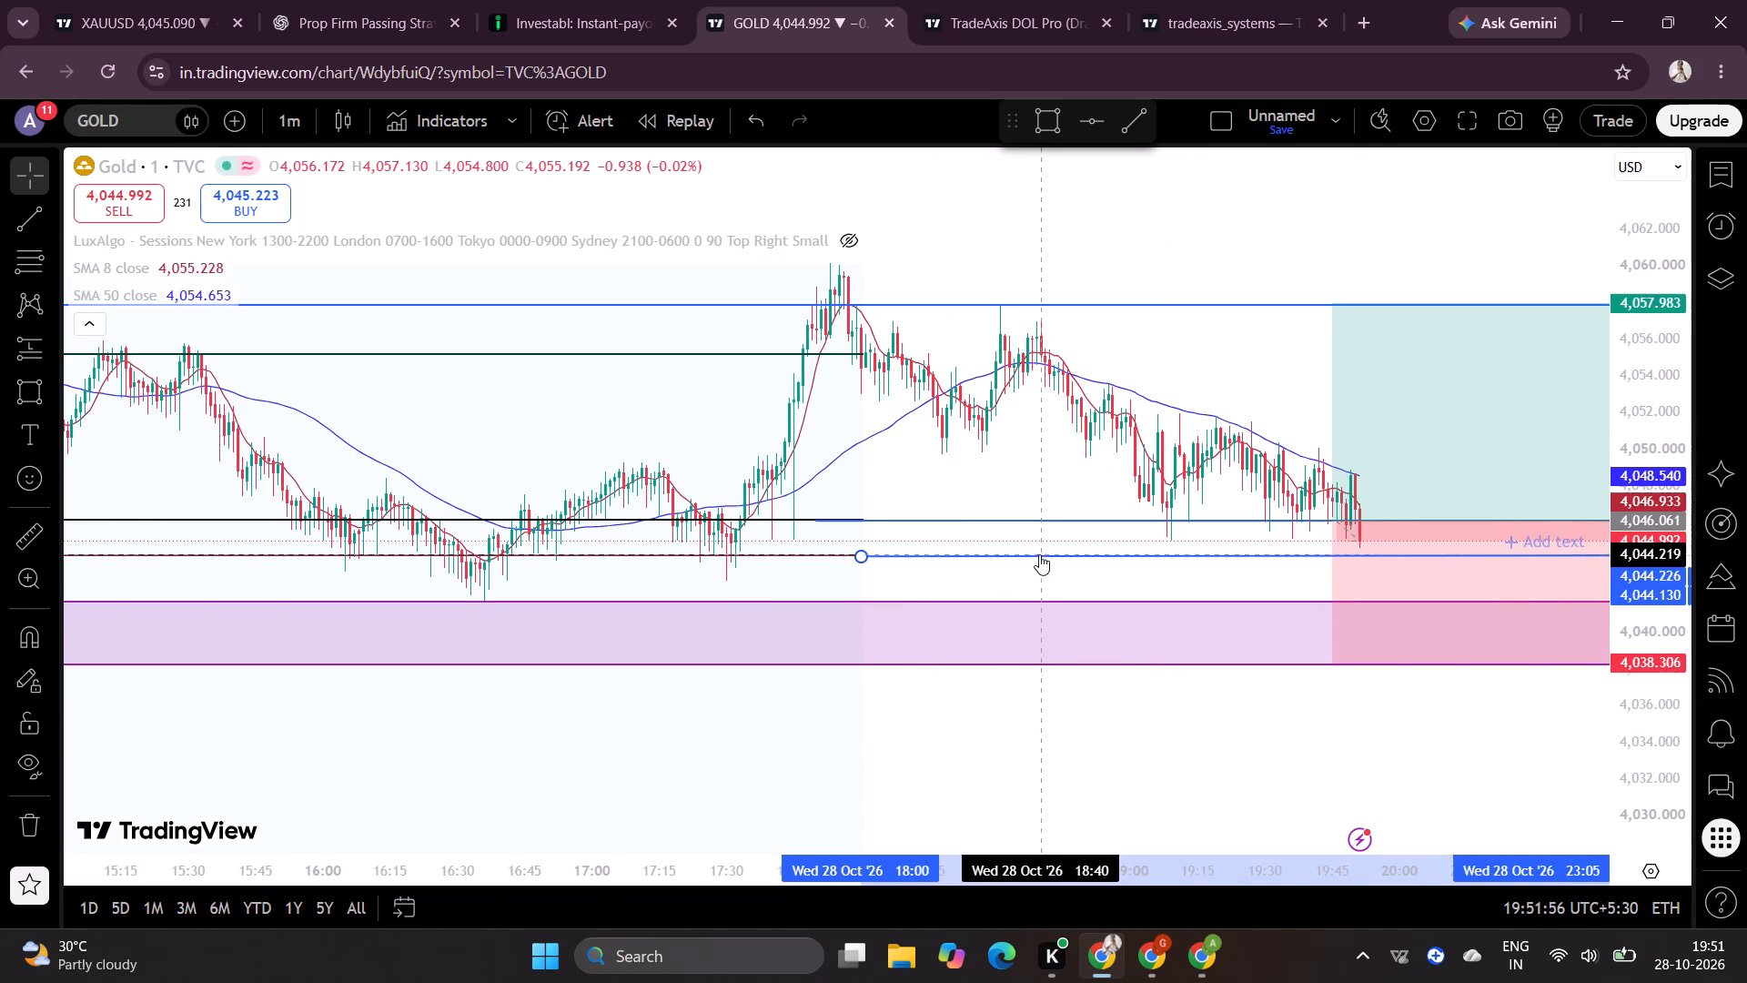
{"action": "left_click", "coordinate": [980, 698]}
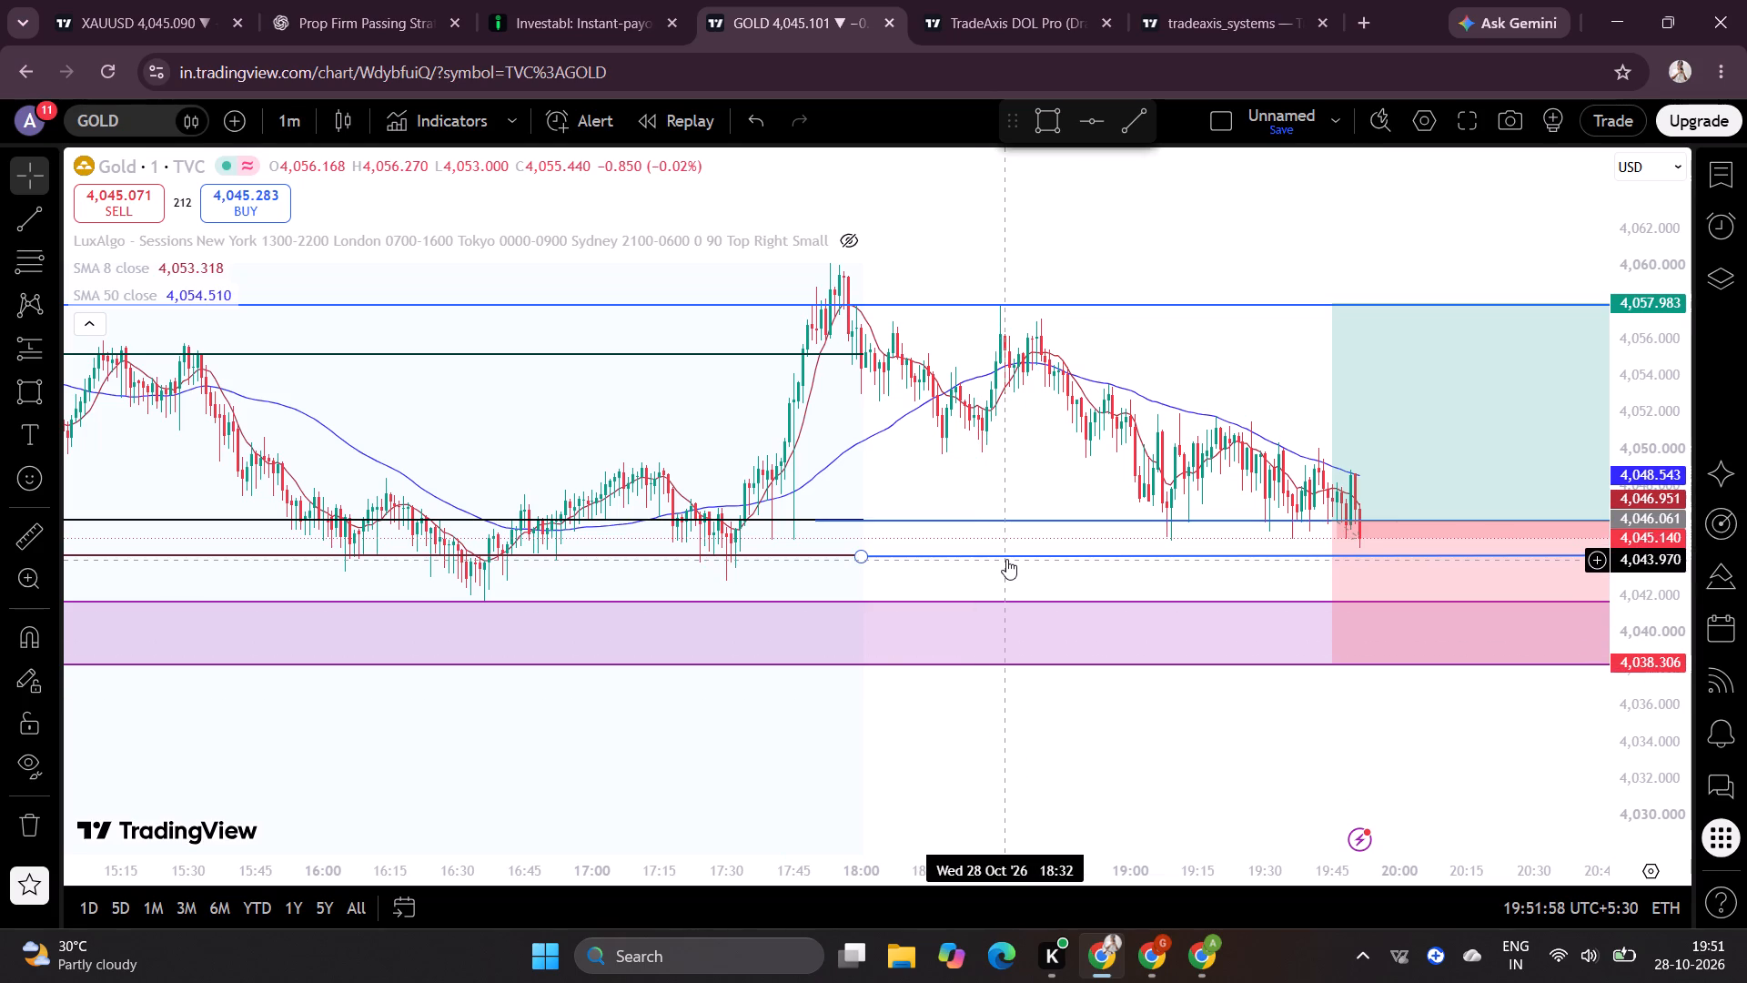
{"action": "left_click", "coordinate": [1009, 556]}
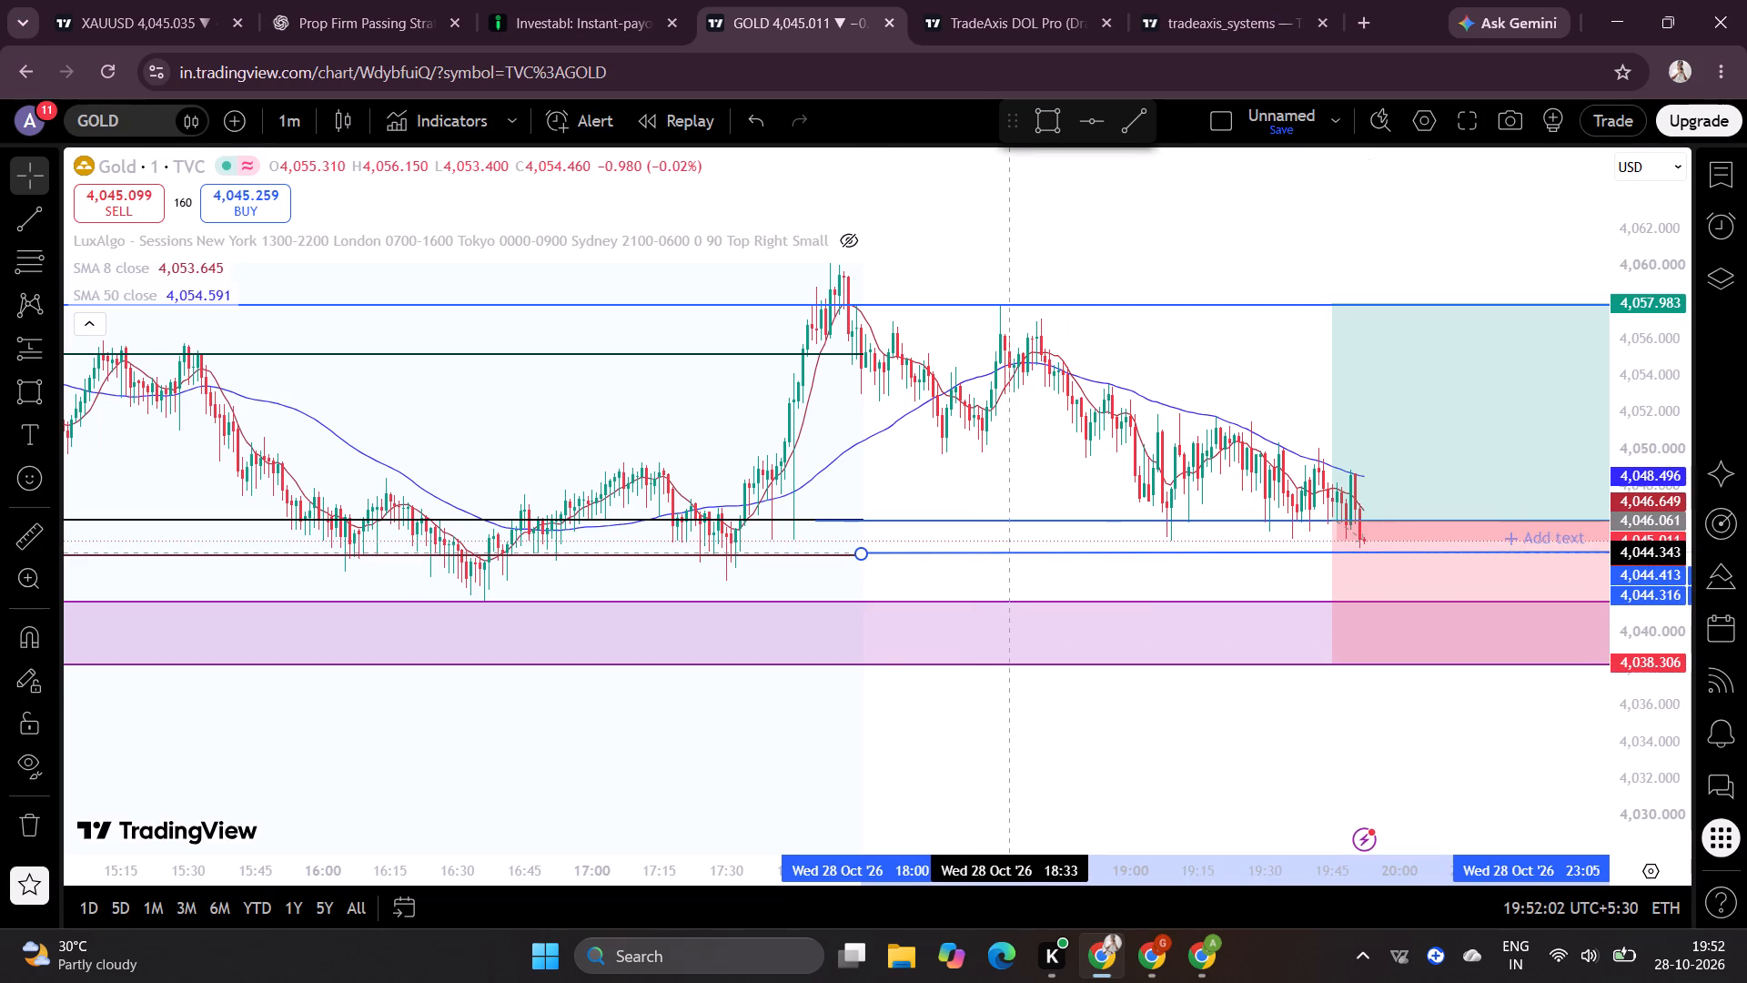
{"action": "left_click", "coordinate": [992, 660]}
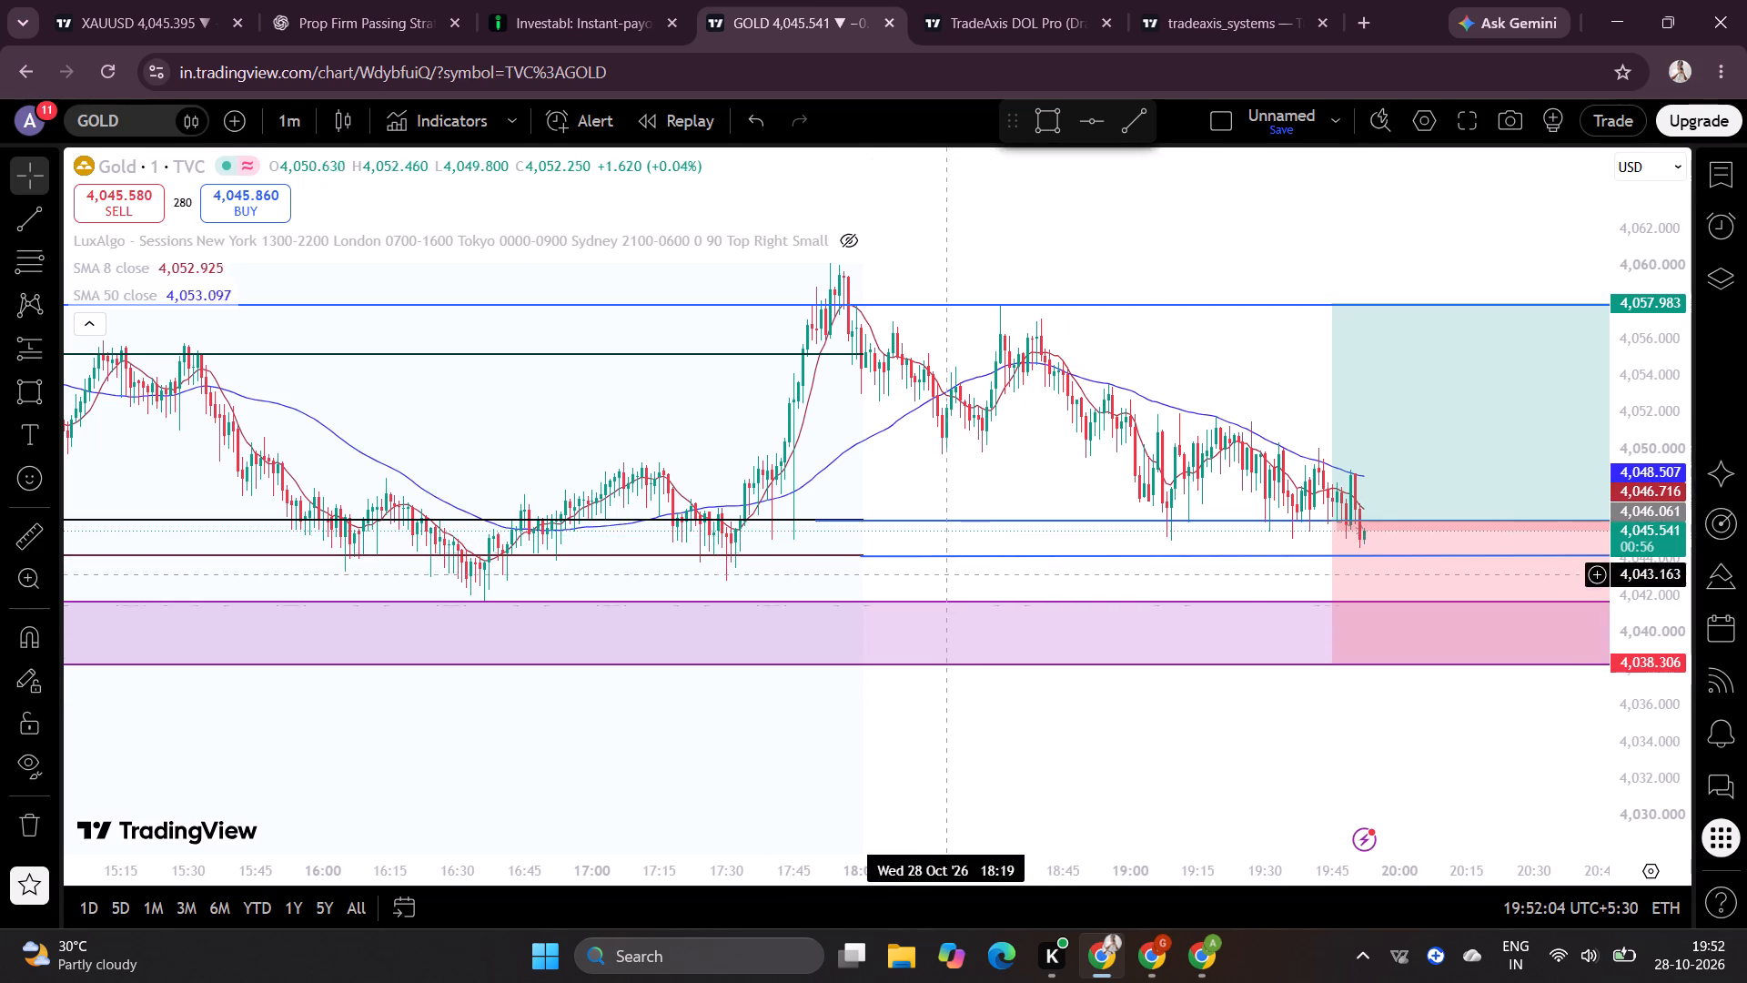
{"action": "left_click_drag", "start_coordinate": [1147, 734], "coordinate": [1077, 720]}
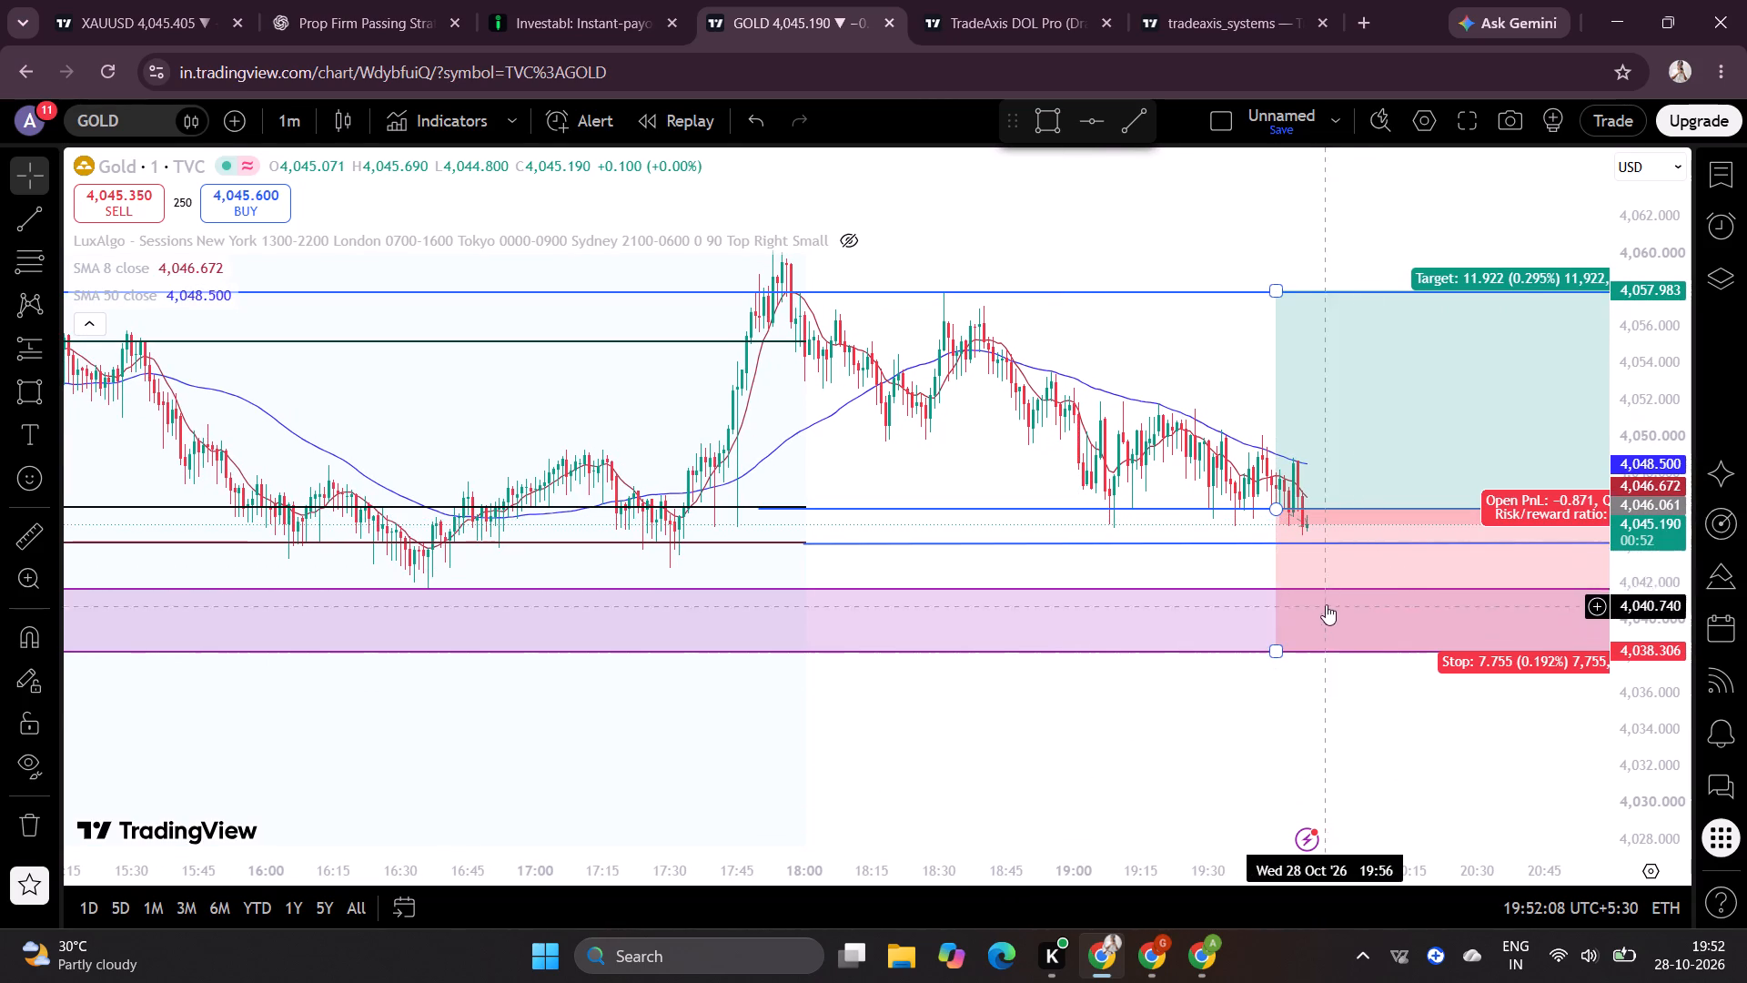
Return the gold chart to the 5-minute interval and bring the latest candles into view.
{"action": "left_click", "coordinate": [288, 125]}
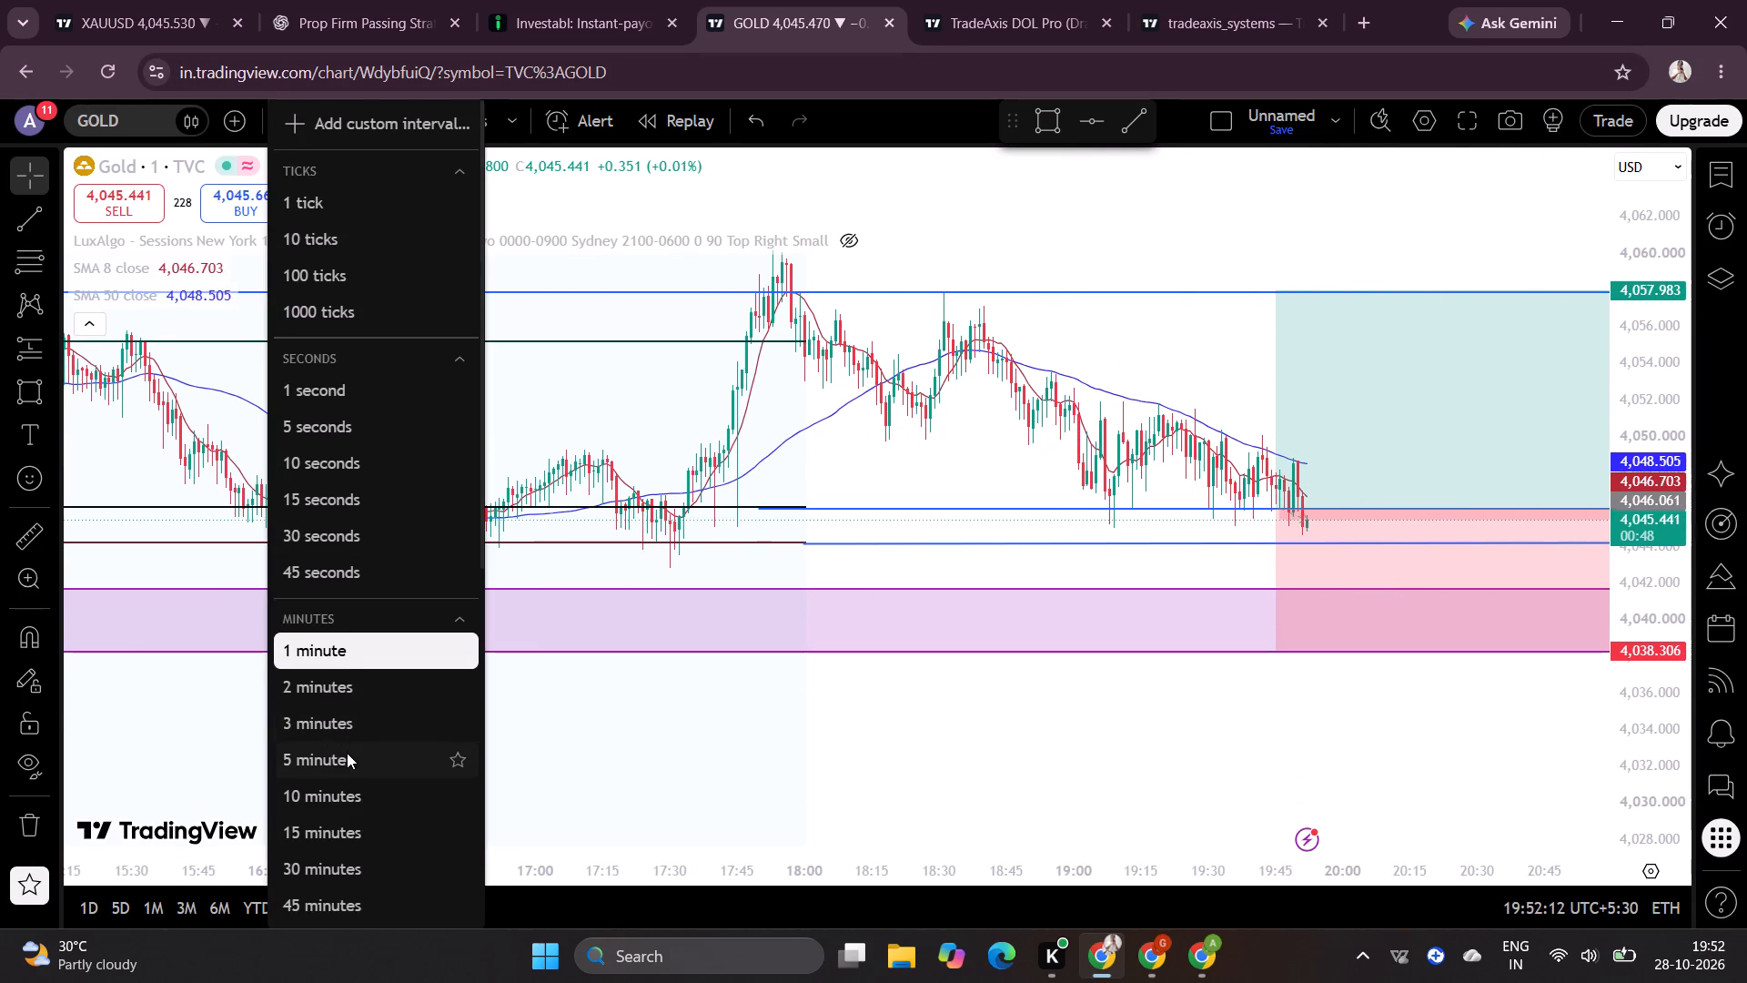
{"action": "left_click", "coordinate": [347, 753]}
{"action": "left_click_drag", "start_coordinate": [1378, 701], "coordinate": [1240, 710]}
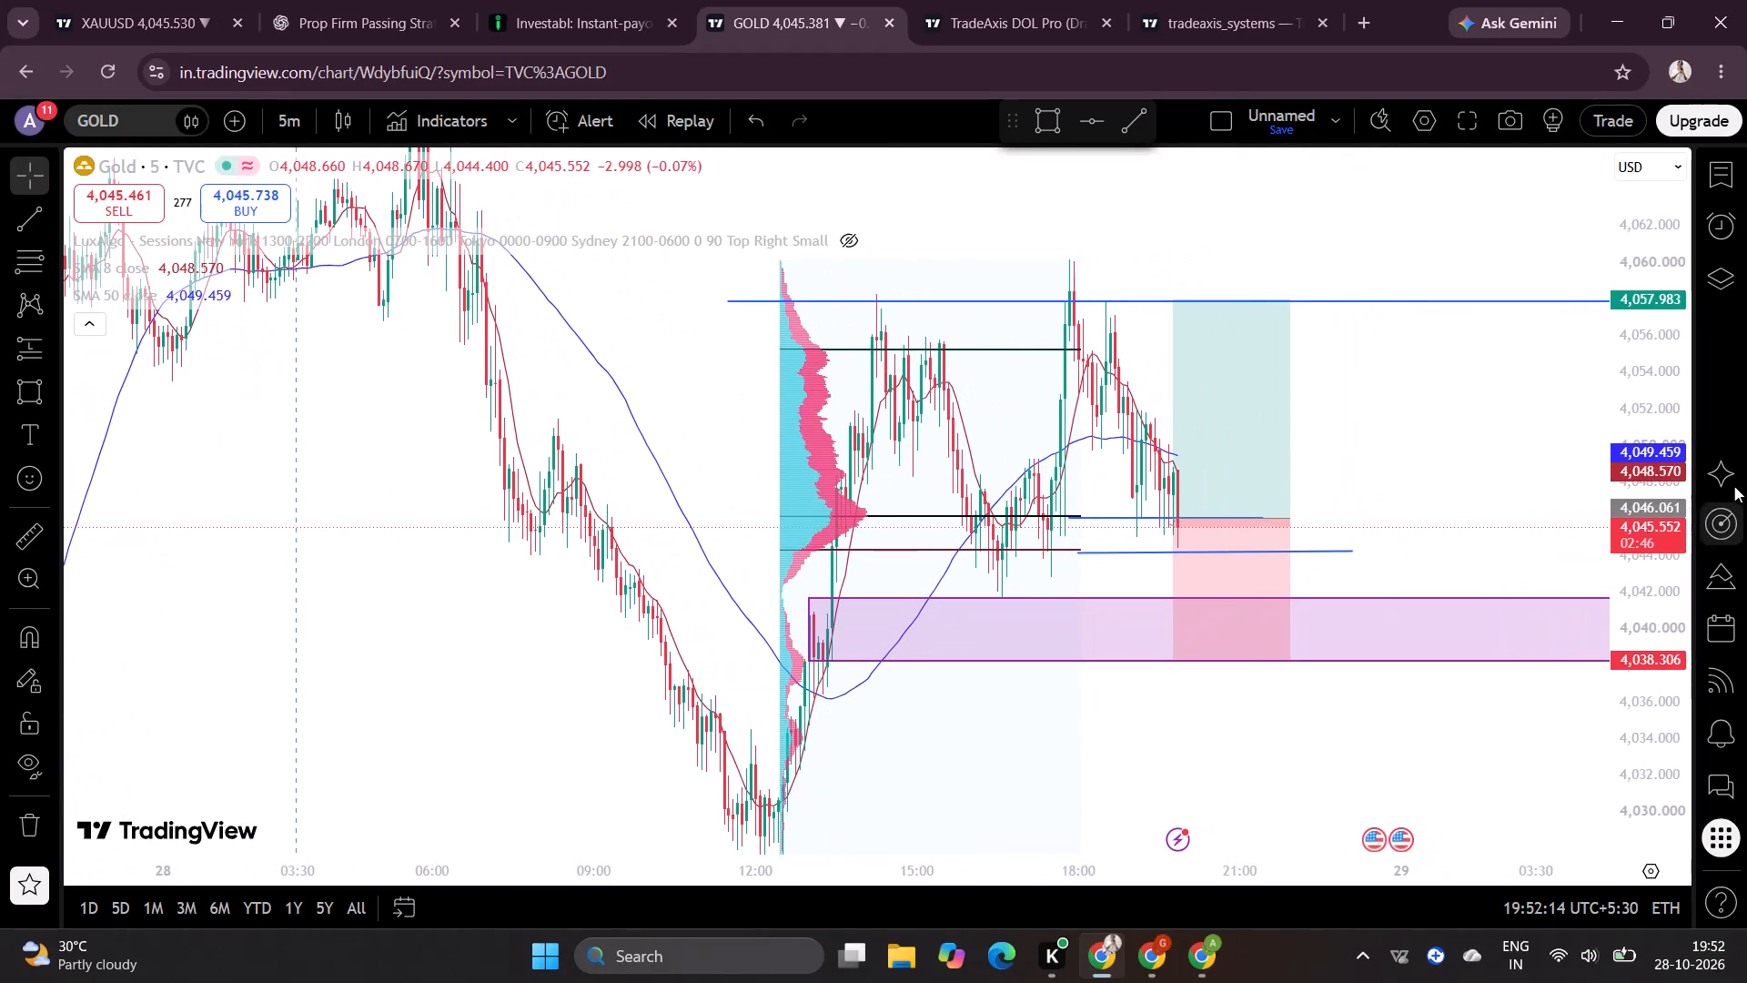
{"action": "scroll", "coordinate": [1655, 410], "scroll_direction": "down", "scroll_amount": 4}
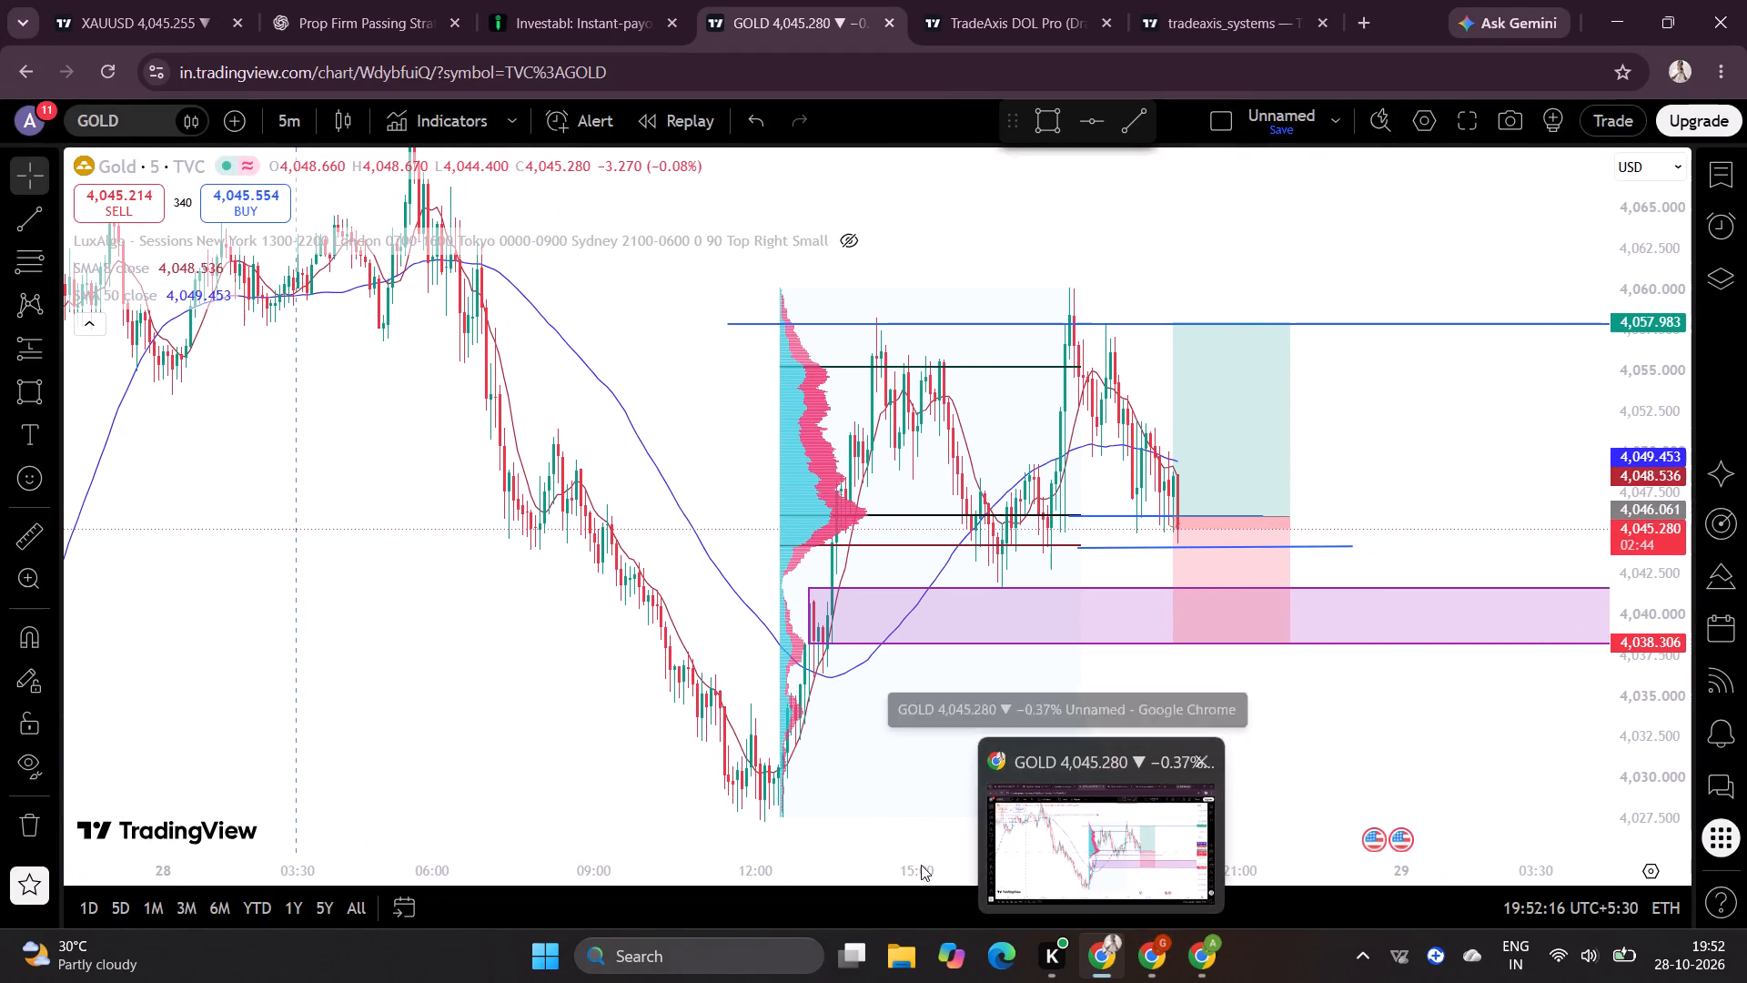
{"action": "scroll", "coordinate": [987, 859], "scroll_direction": "down", "scroll_amount": 5}
{"action": "scroll", "coordinate": [992, 866], "scroll_direction": "up", "scroll_amount": 16}
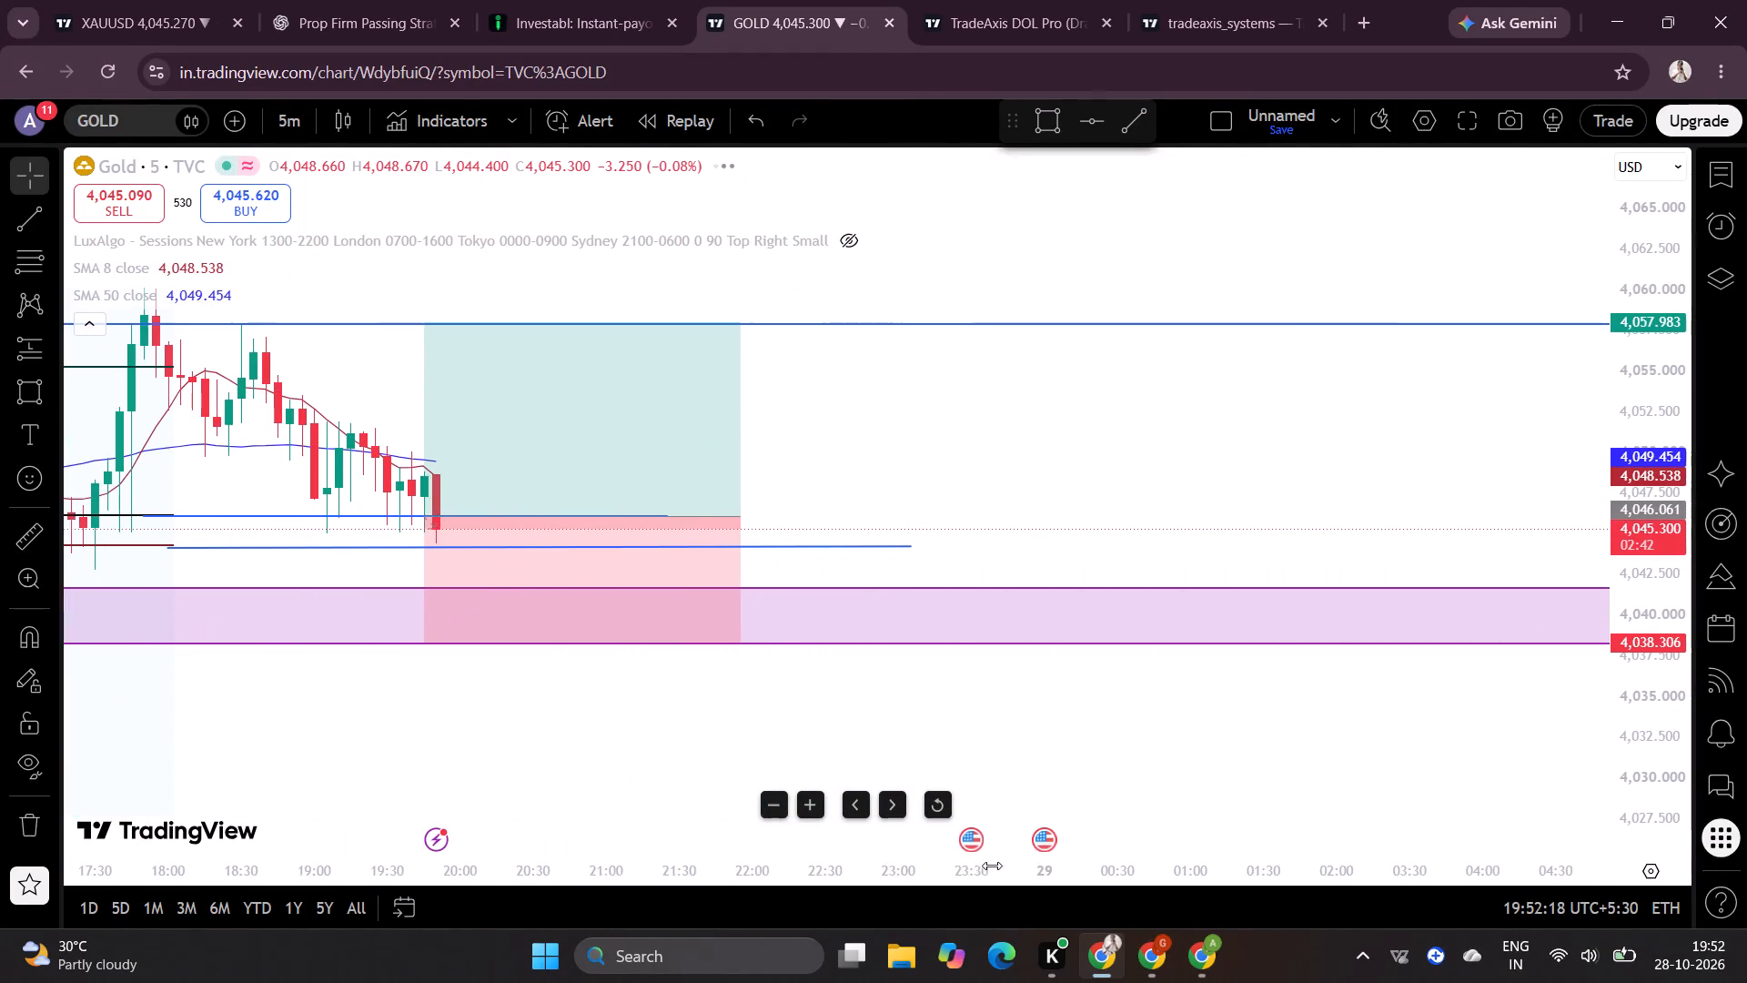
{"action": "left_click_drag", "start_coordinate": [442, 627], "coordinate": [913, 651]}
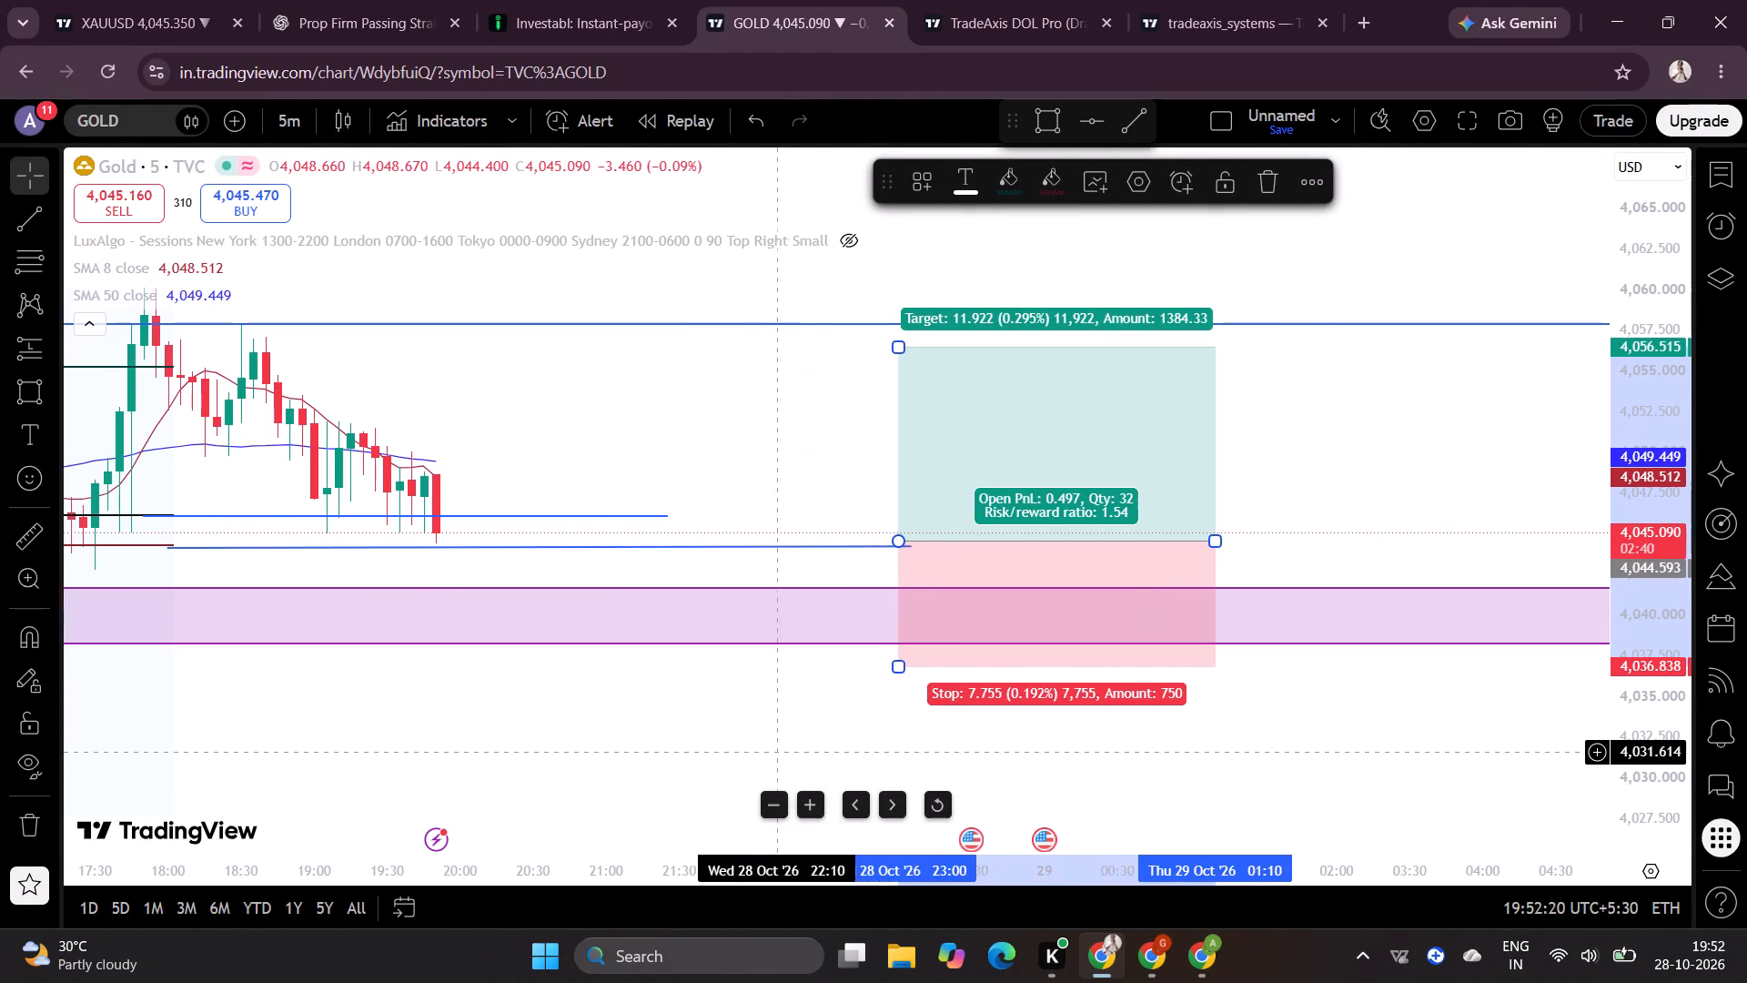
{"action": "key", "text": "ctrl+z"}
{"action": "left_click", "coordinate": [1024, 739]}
Nudge the VAL extension line slightly upward to align it with the profile's VAL line.
{"action": "left_click_drag", "start_coordinate": [969, 452], "coordinate": [1291, 430]}
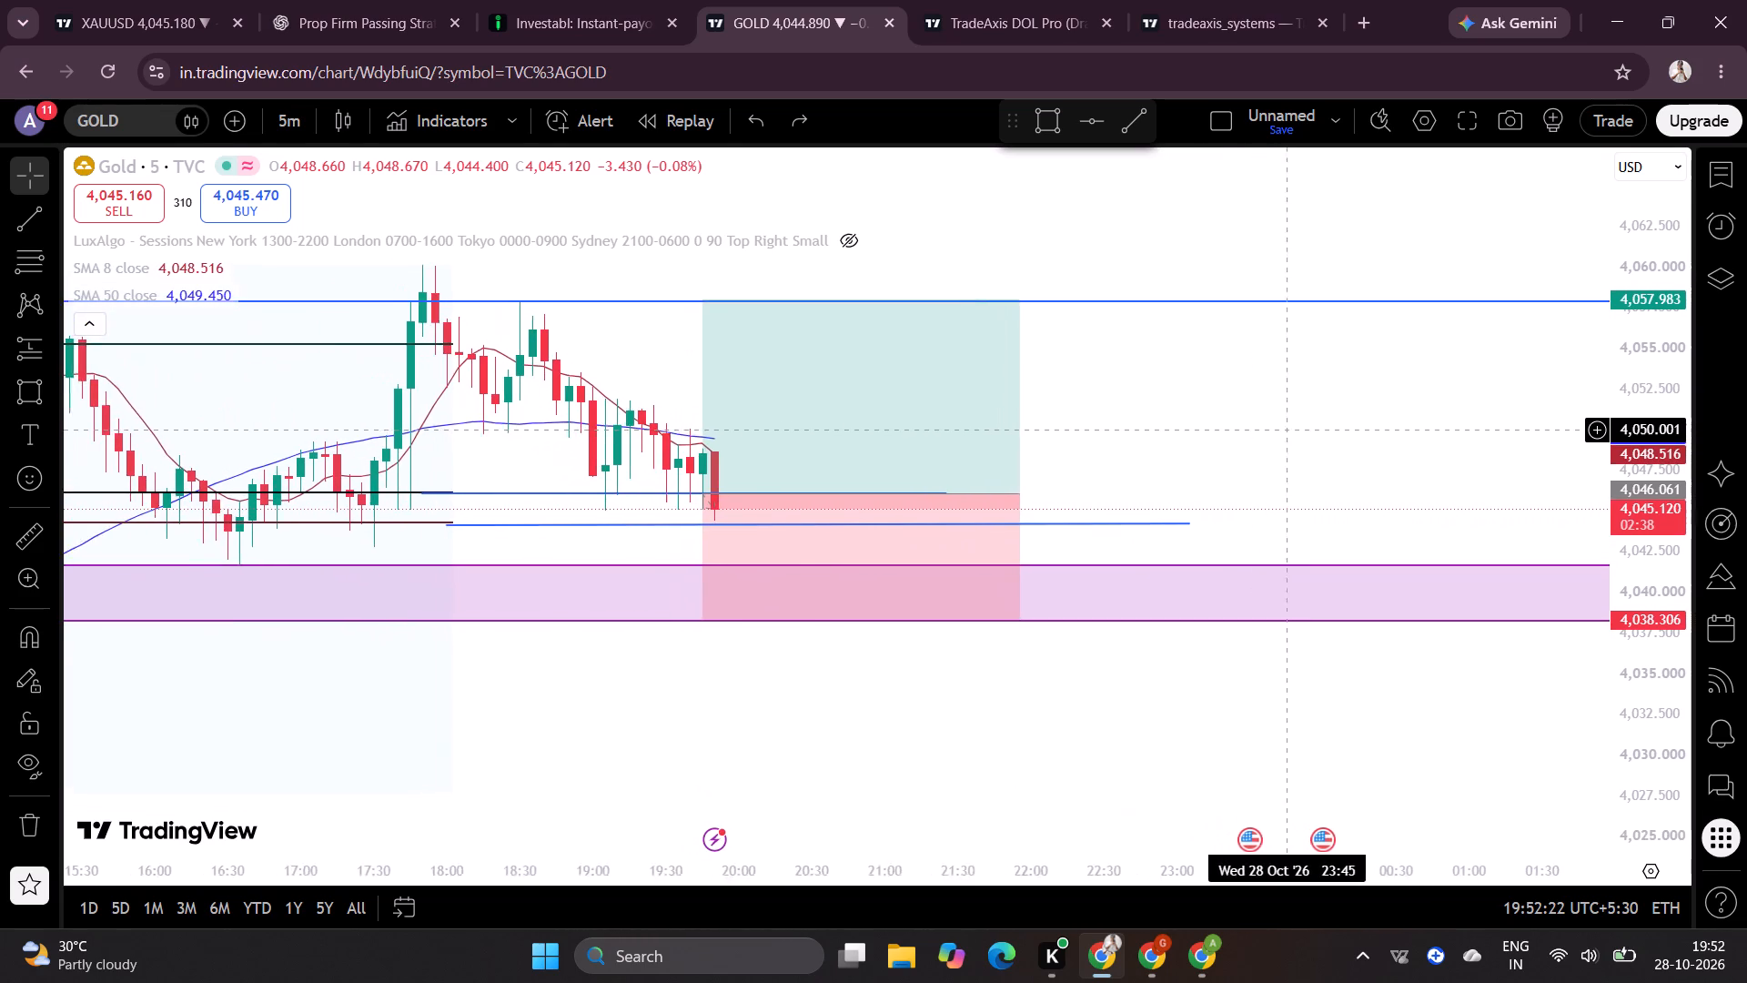
{"action": "left_click_drag", "start_coordinate": [1291, 430], "coordinate": [1331, 436]}
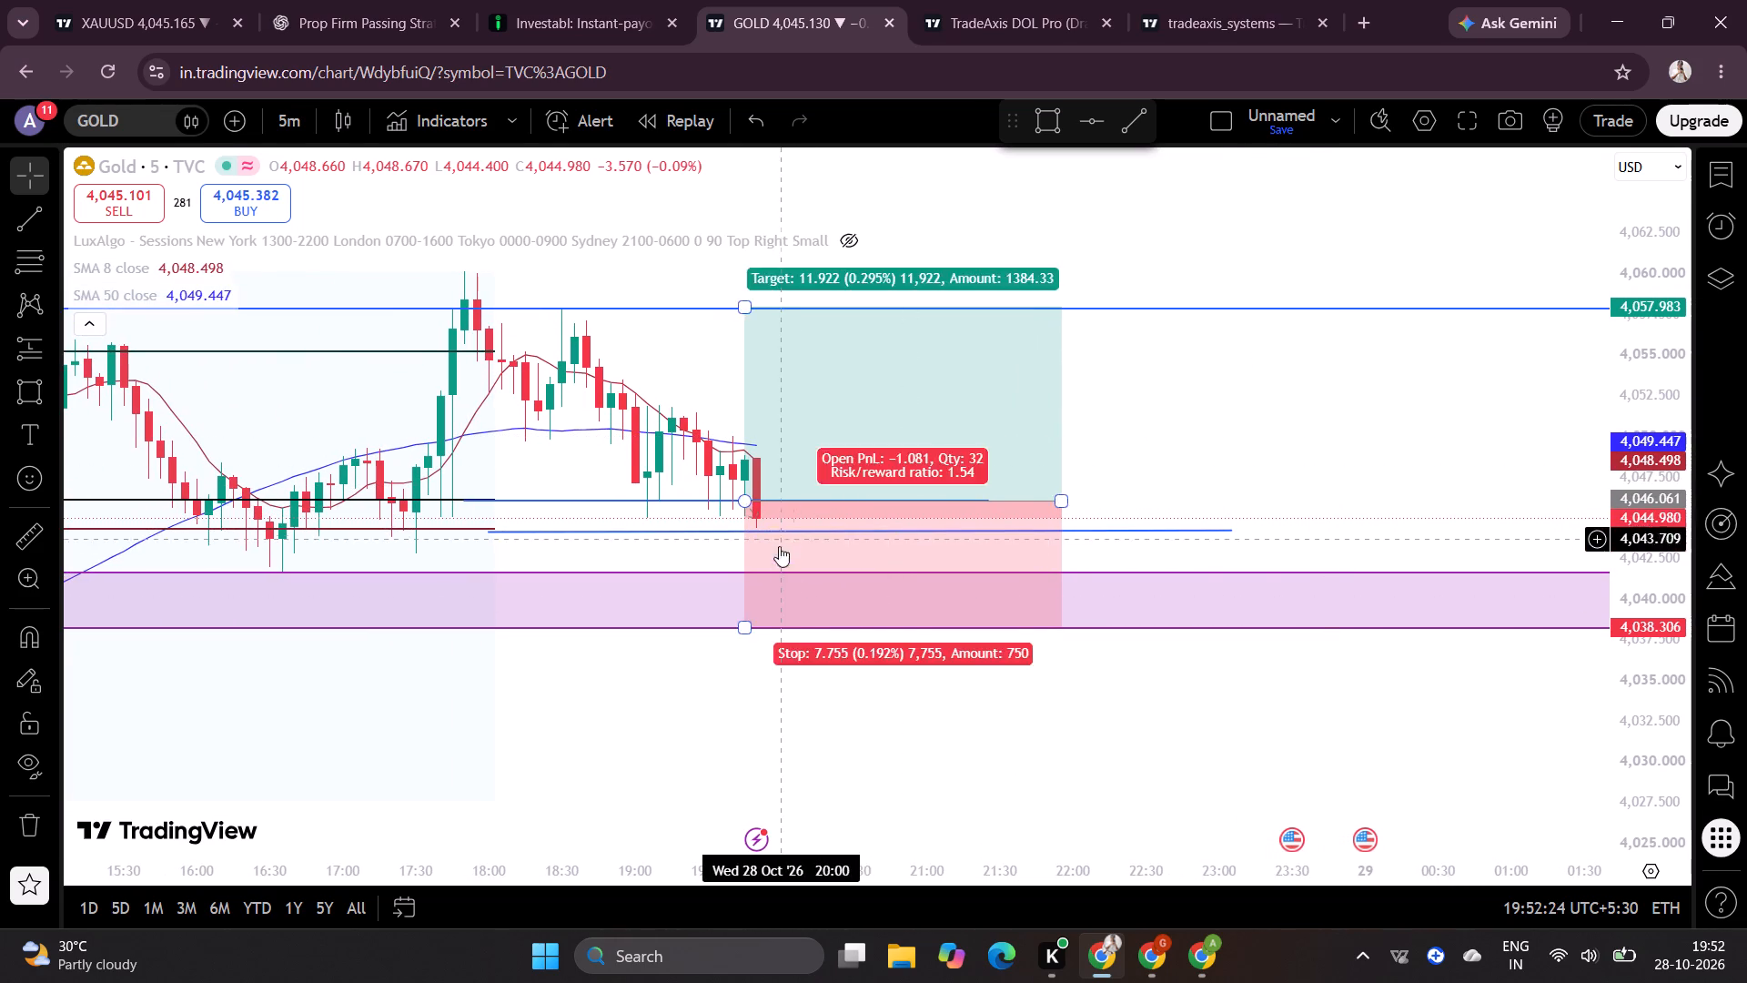
{"action": "left_click_drag", "start_coordinate": [651, 712], "coordinate": [768, 726]}
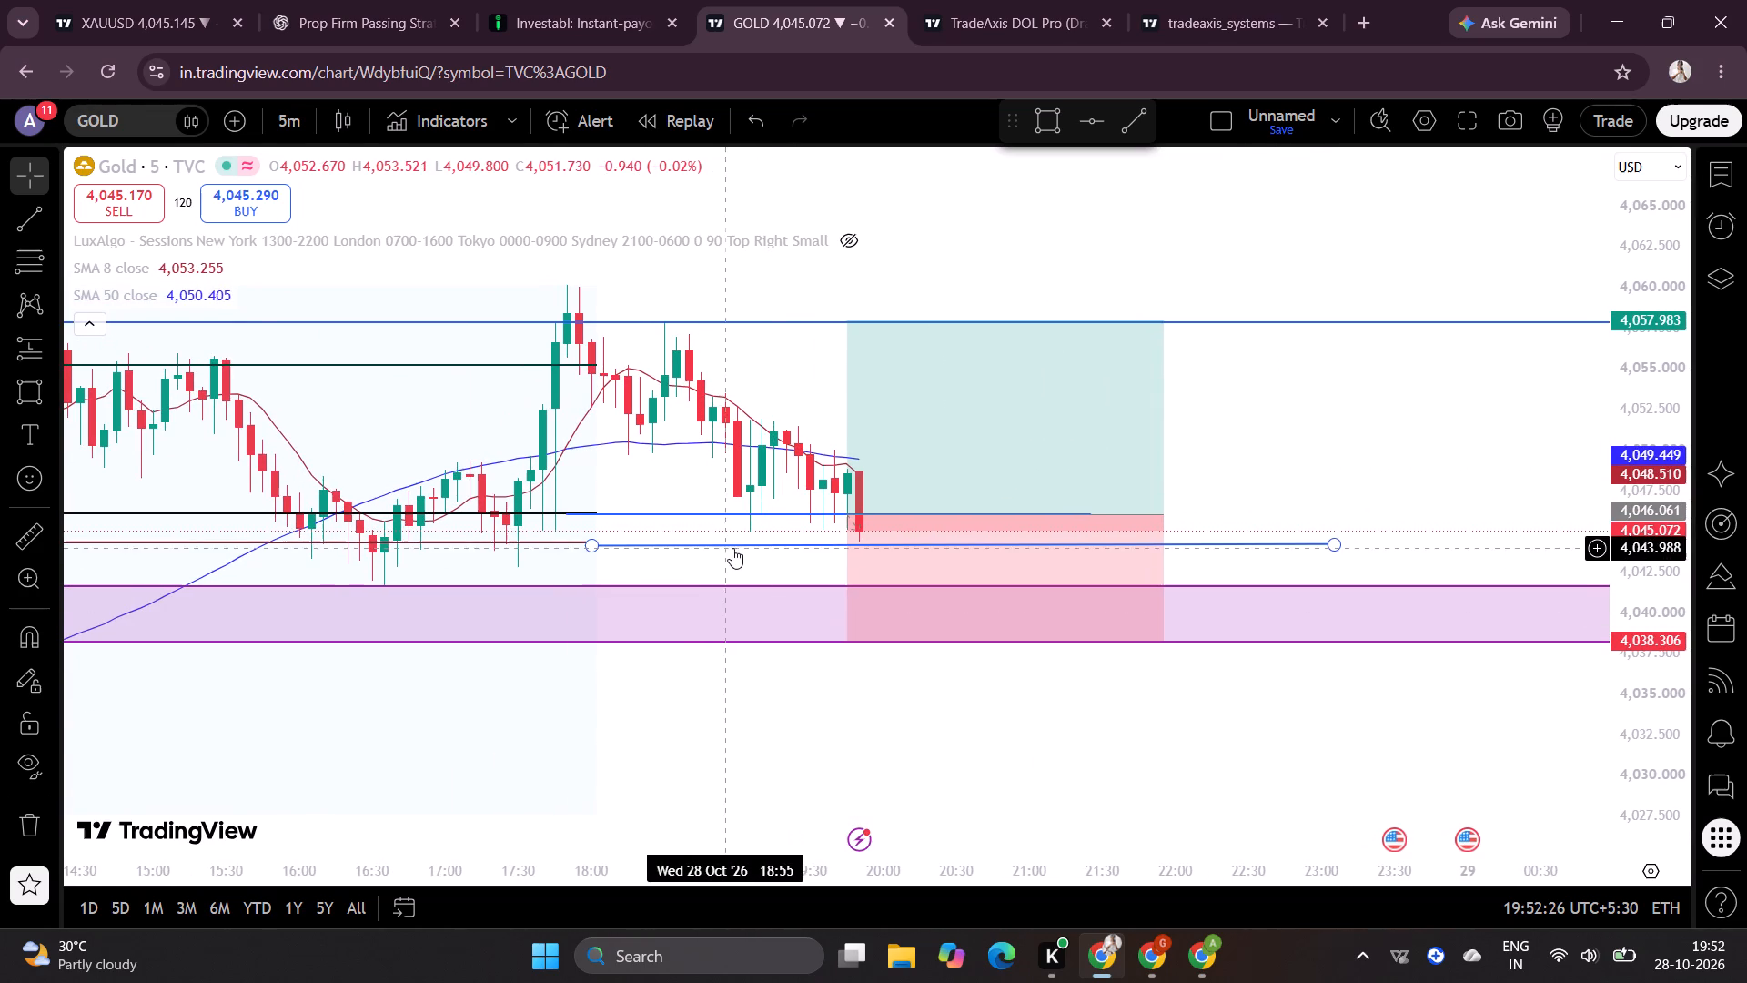
{"action": "left_click_drag", "start_coordinate": [732, 545], "coordinate": [742, 543]}
{"action": "left_click", "coordinate": [708, 661]}
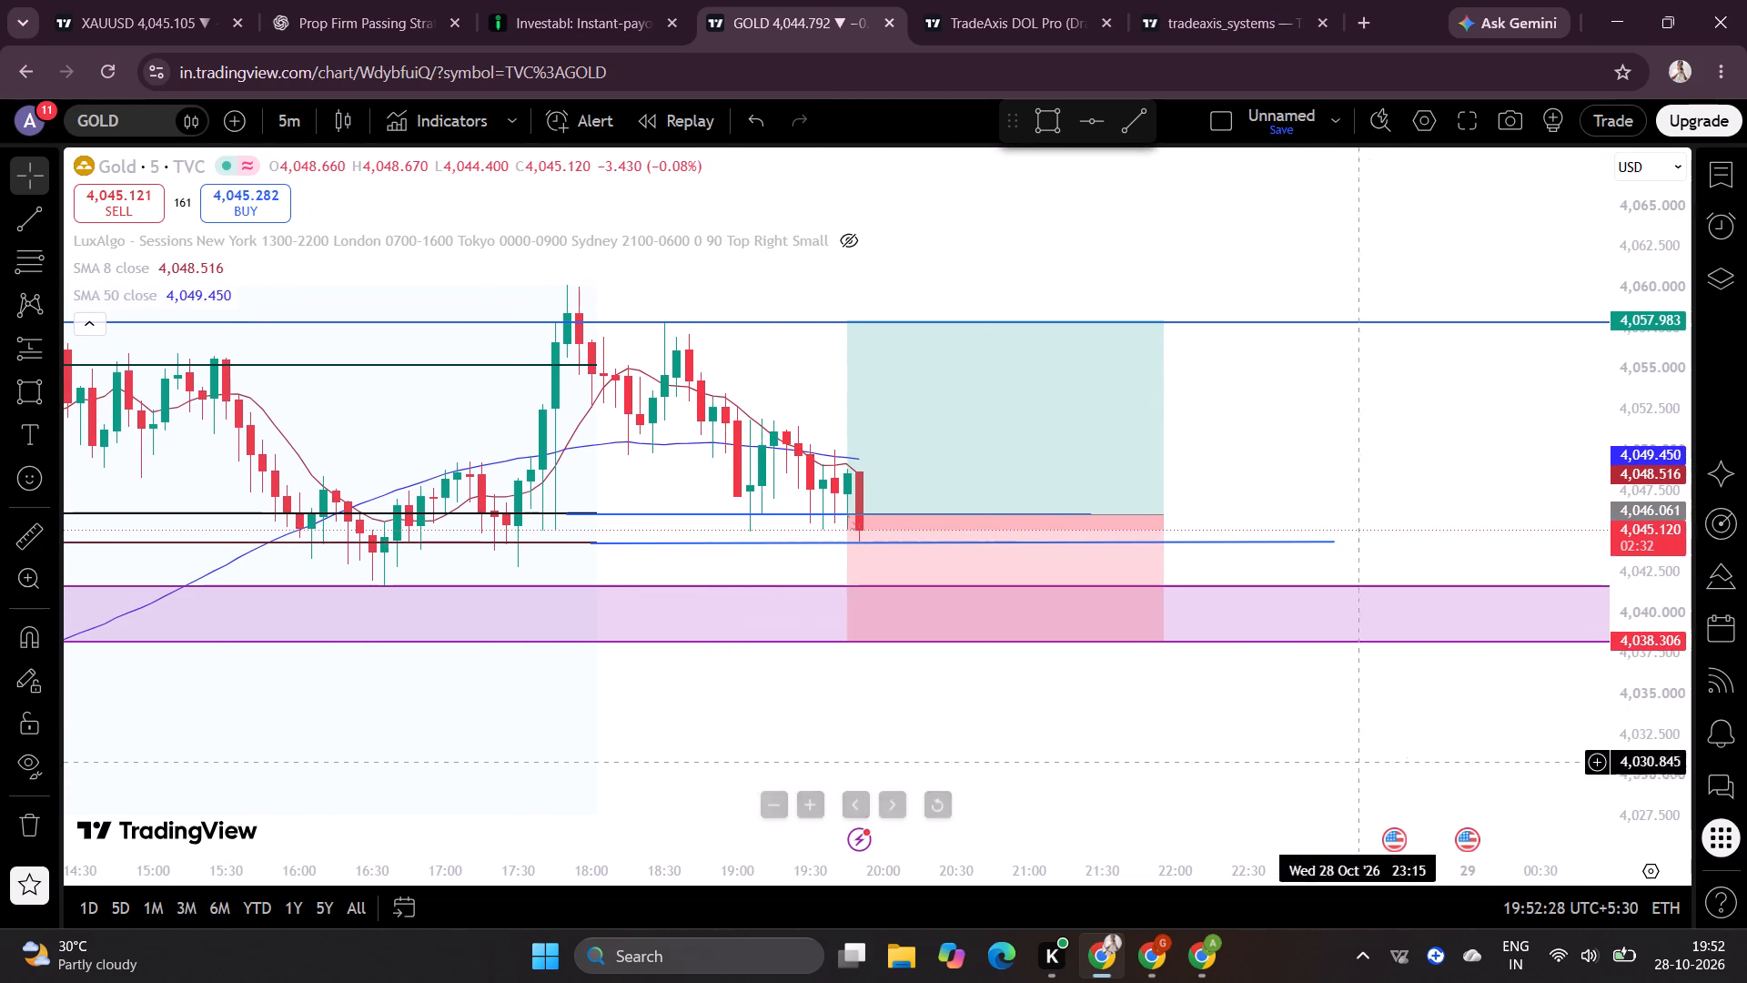
Delete the long position drawing from the chart.
{"action": "scroll", "coordinate": [1665, 345], "scroll_direction": "up", "scroll_amount": 5}
{"action": "left_click_drag", "start_coordinate": [1114, 723], "coordinate": [1173, 726]}
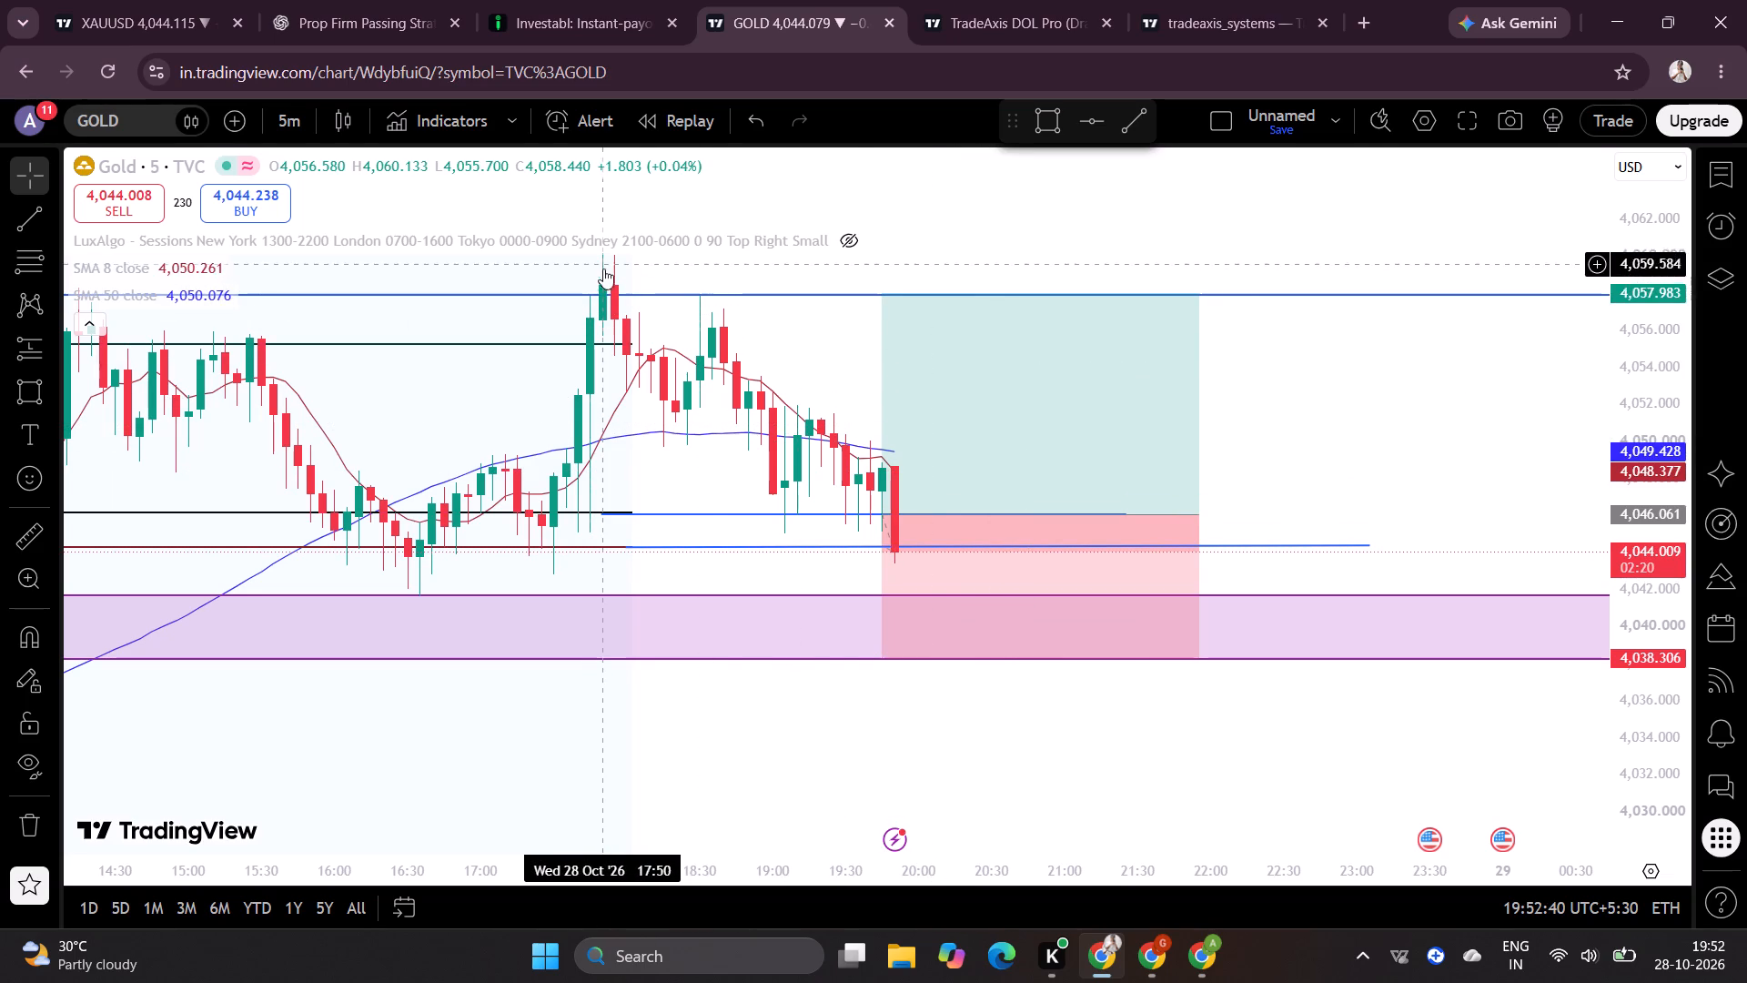
{"action": "left_click", "coordinate": [1013, 431]}
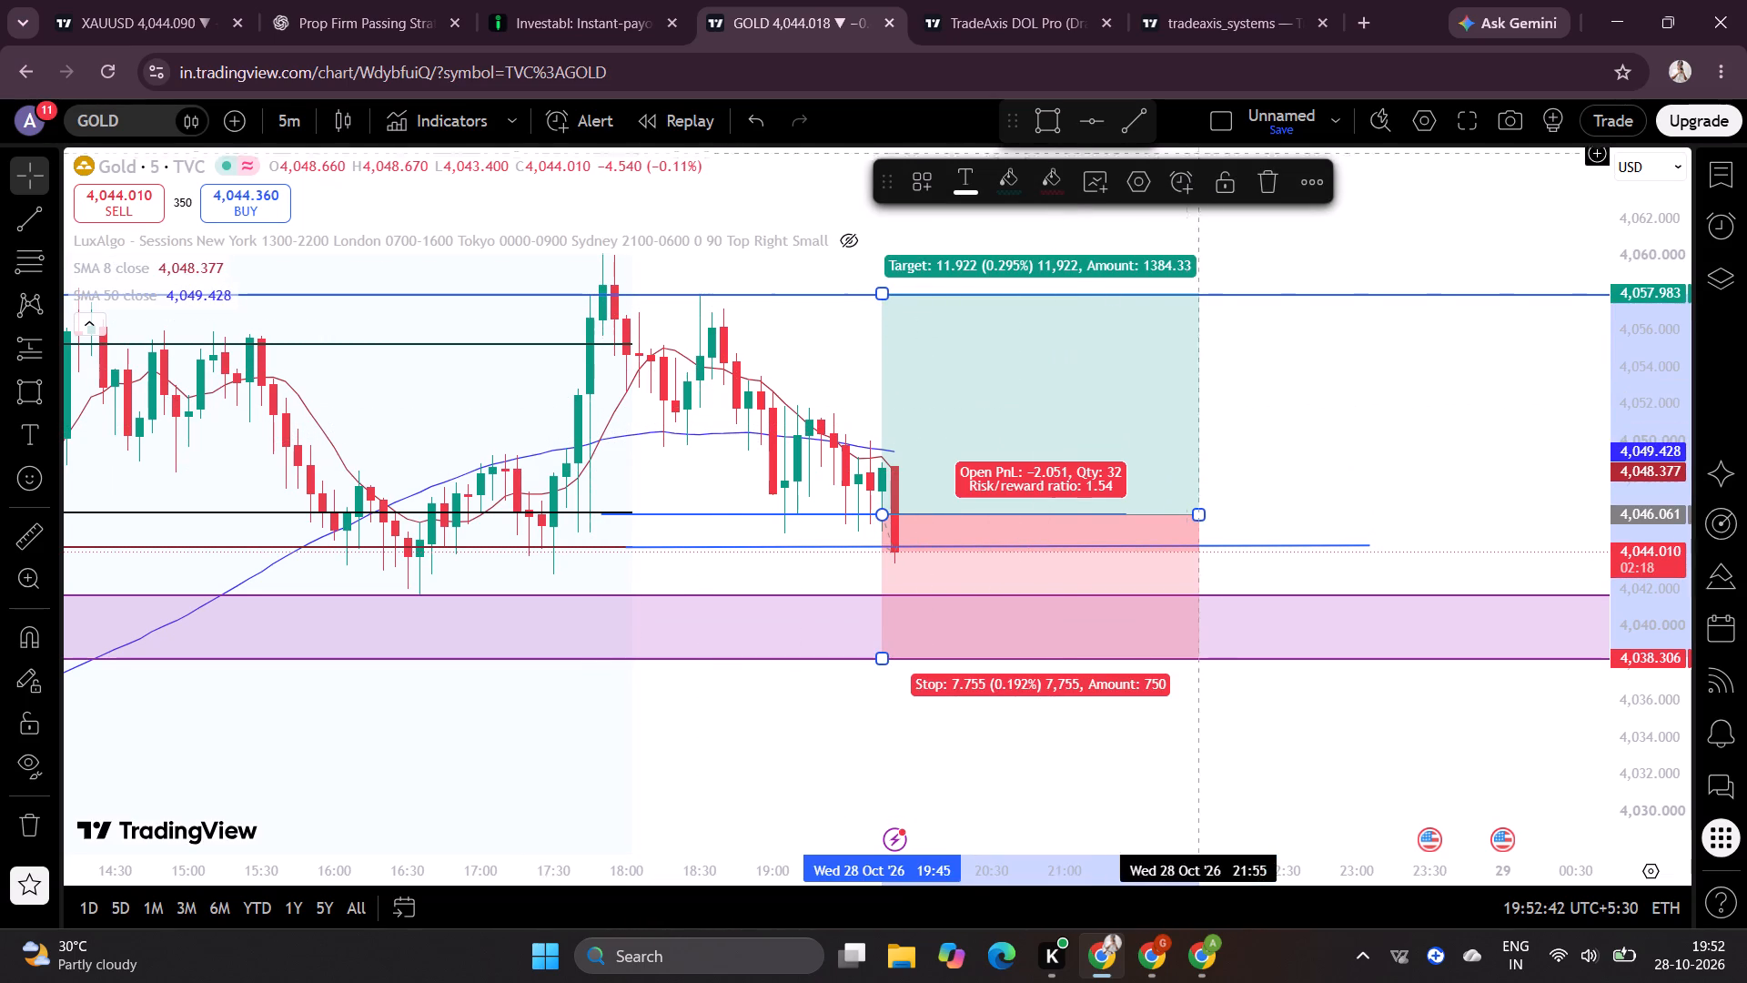
{"action": "left_click", "coordinate": [1267, 181]}
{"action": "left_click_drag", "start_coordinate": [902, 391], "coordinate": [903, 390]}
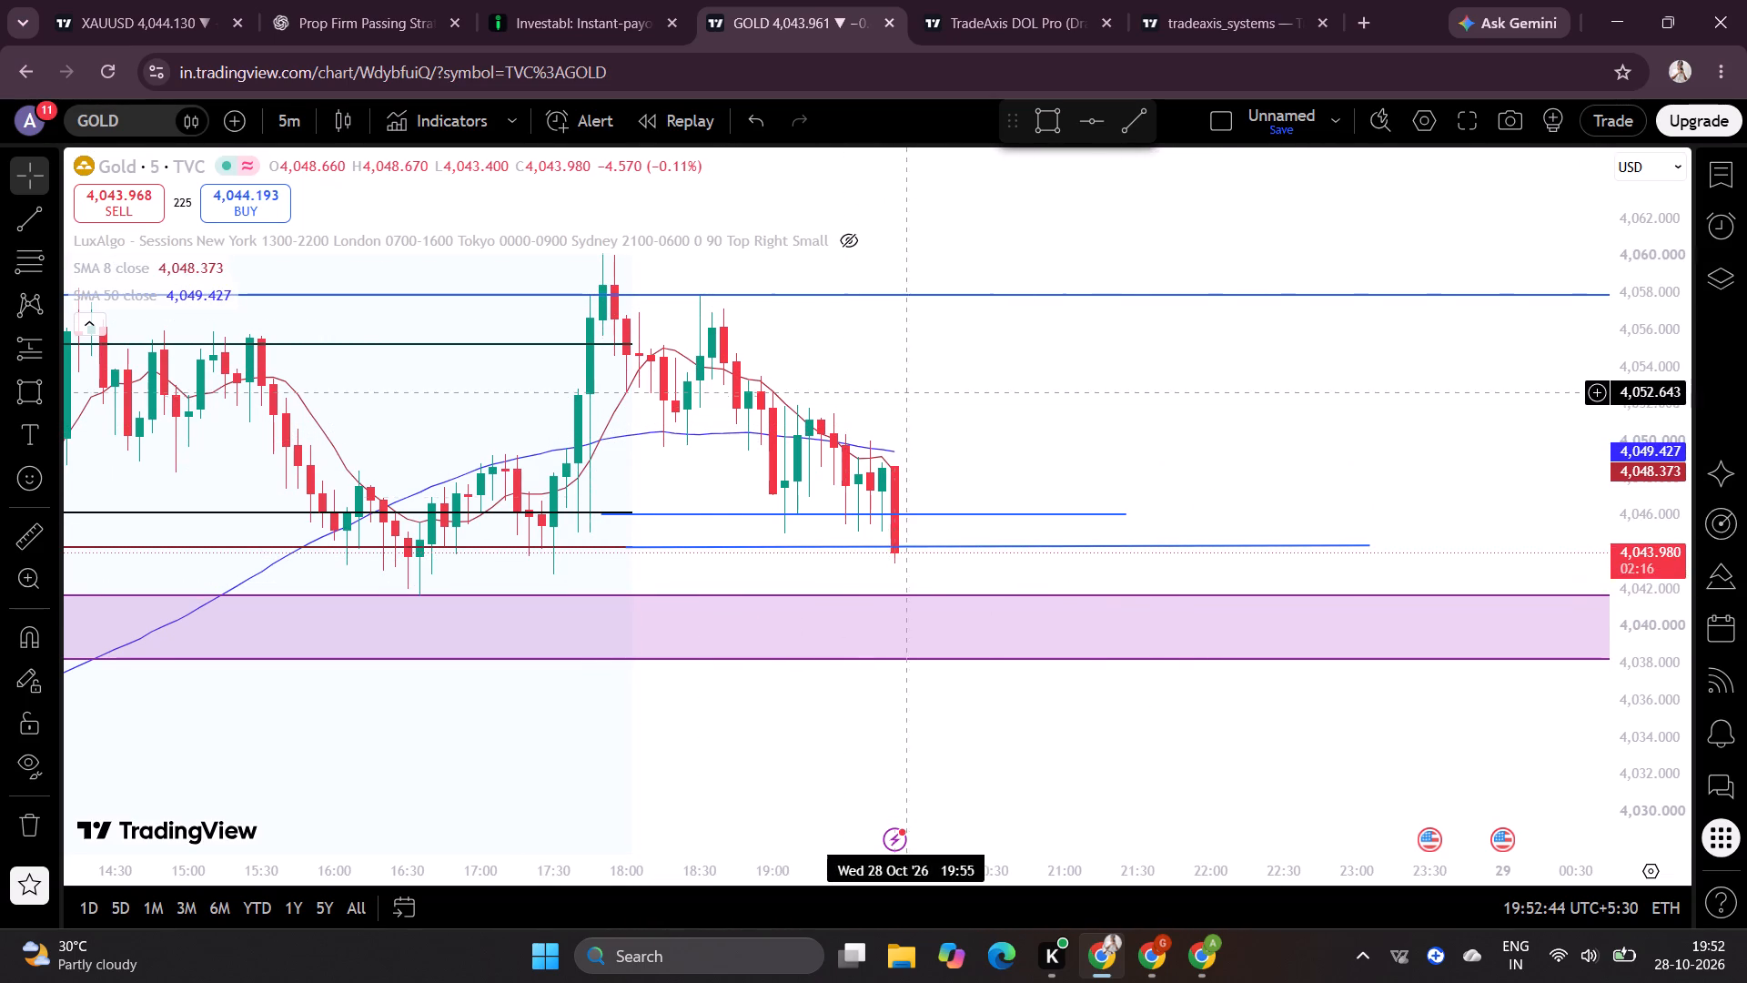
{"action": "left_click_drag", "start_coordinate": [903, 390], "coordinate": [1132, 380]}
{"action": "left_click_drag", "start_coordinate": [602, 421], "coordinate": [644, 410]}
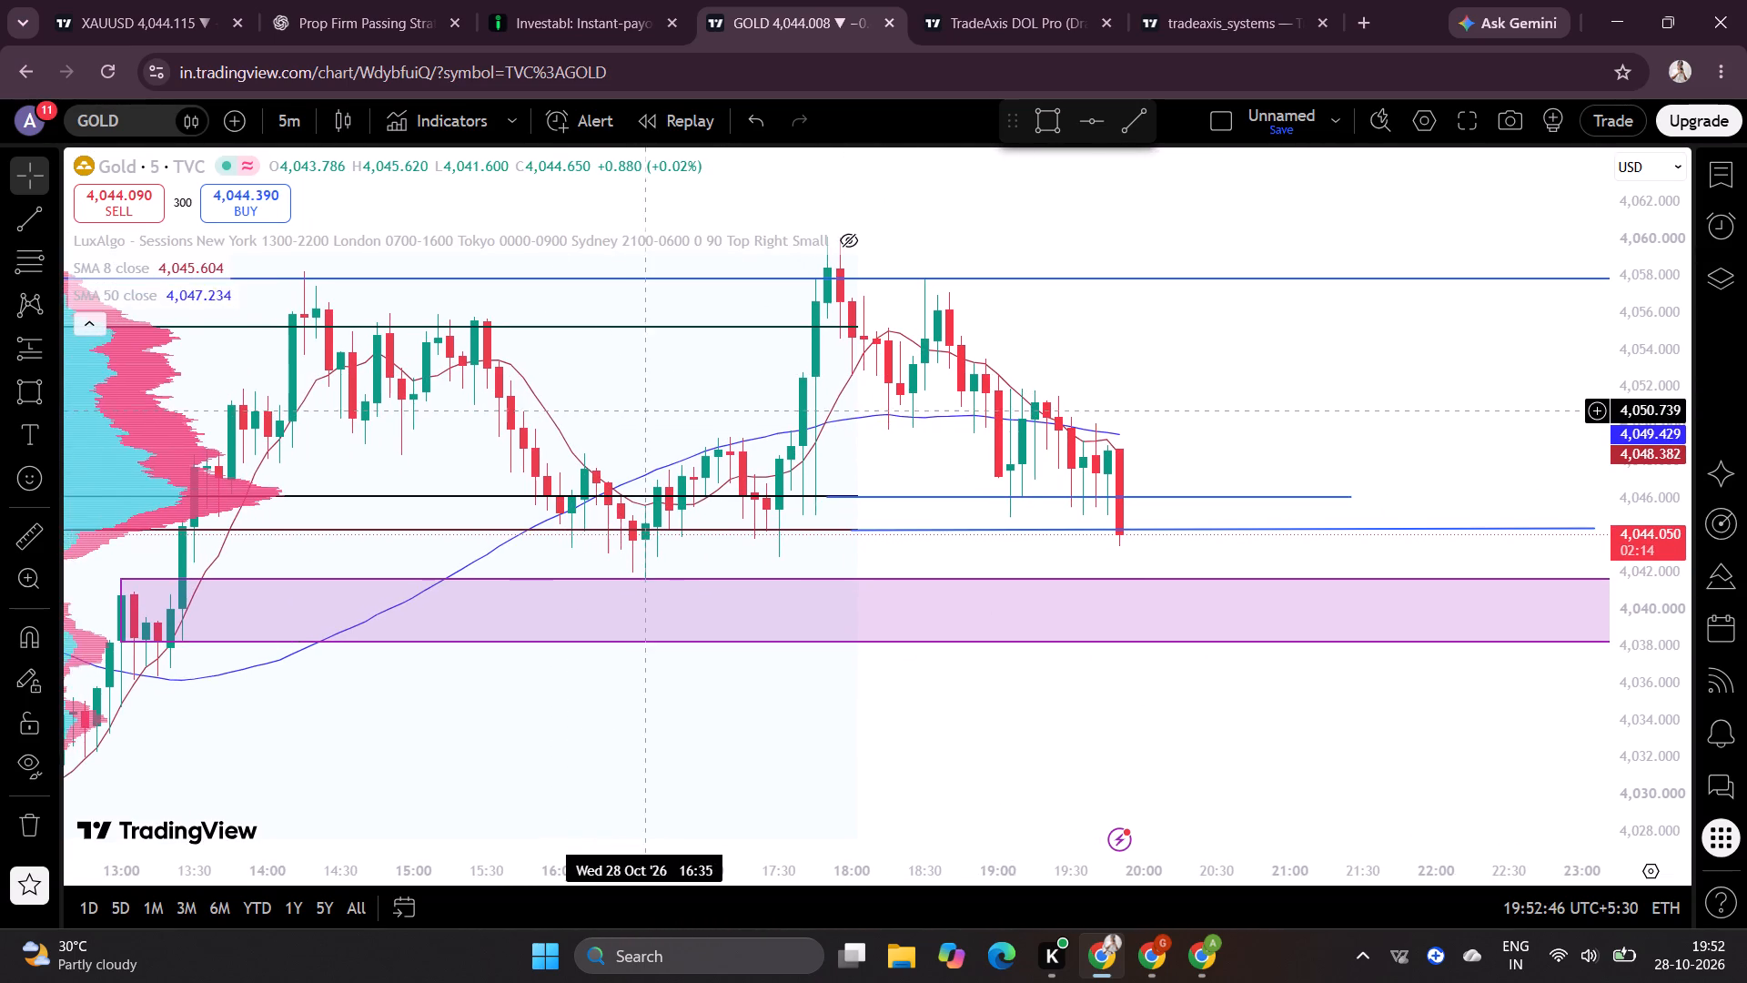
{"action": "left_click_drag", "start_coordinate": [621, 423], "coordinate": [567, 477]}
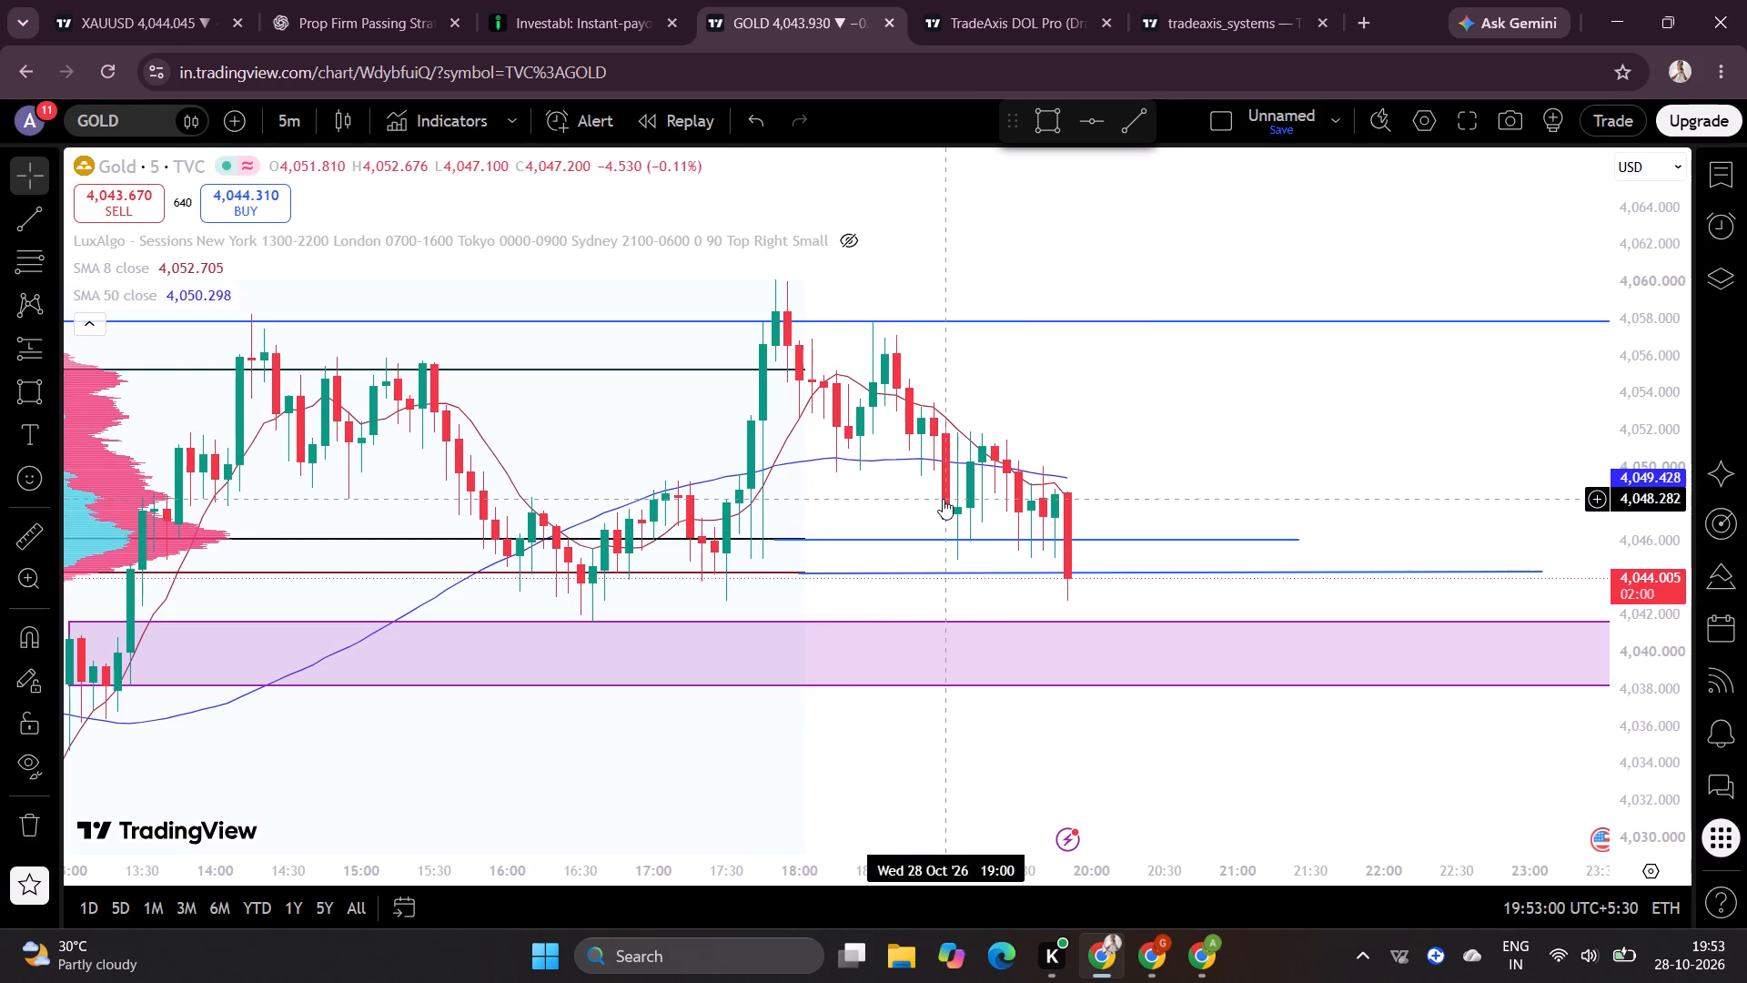
Place a short position drawing at the latest candle with its entry on the POC line at about 4,046.19.
{"action": "left_click_drag", "start_coordinate": [1148, 445], "coordinate": [1193, 380]}
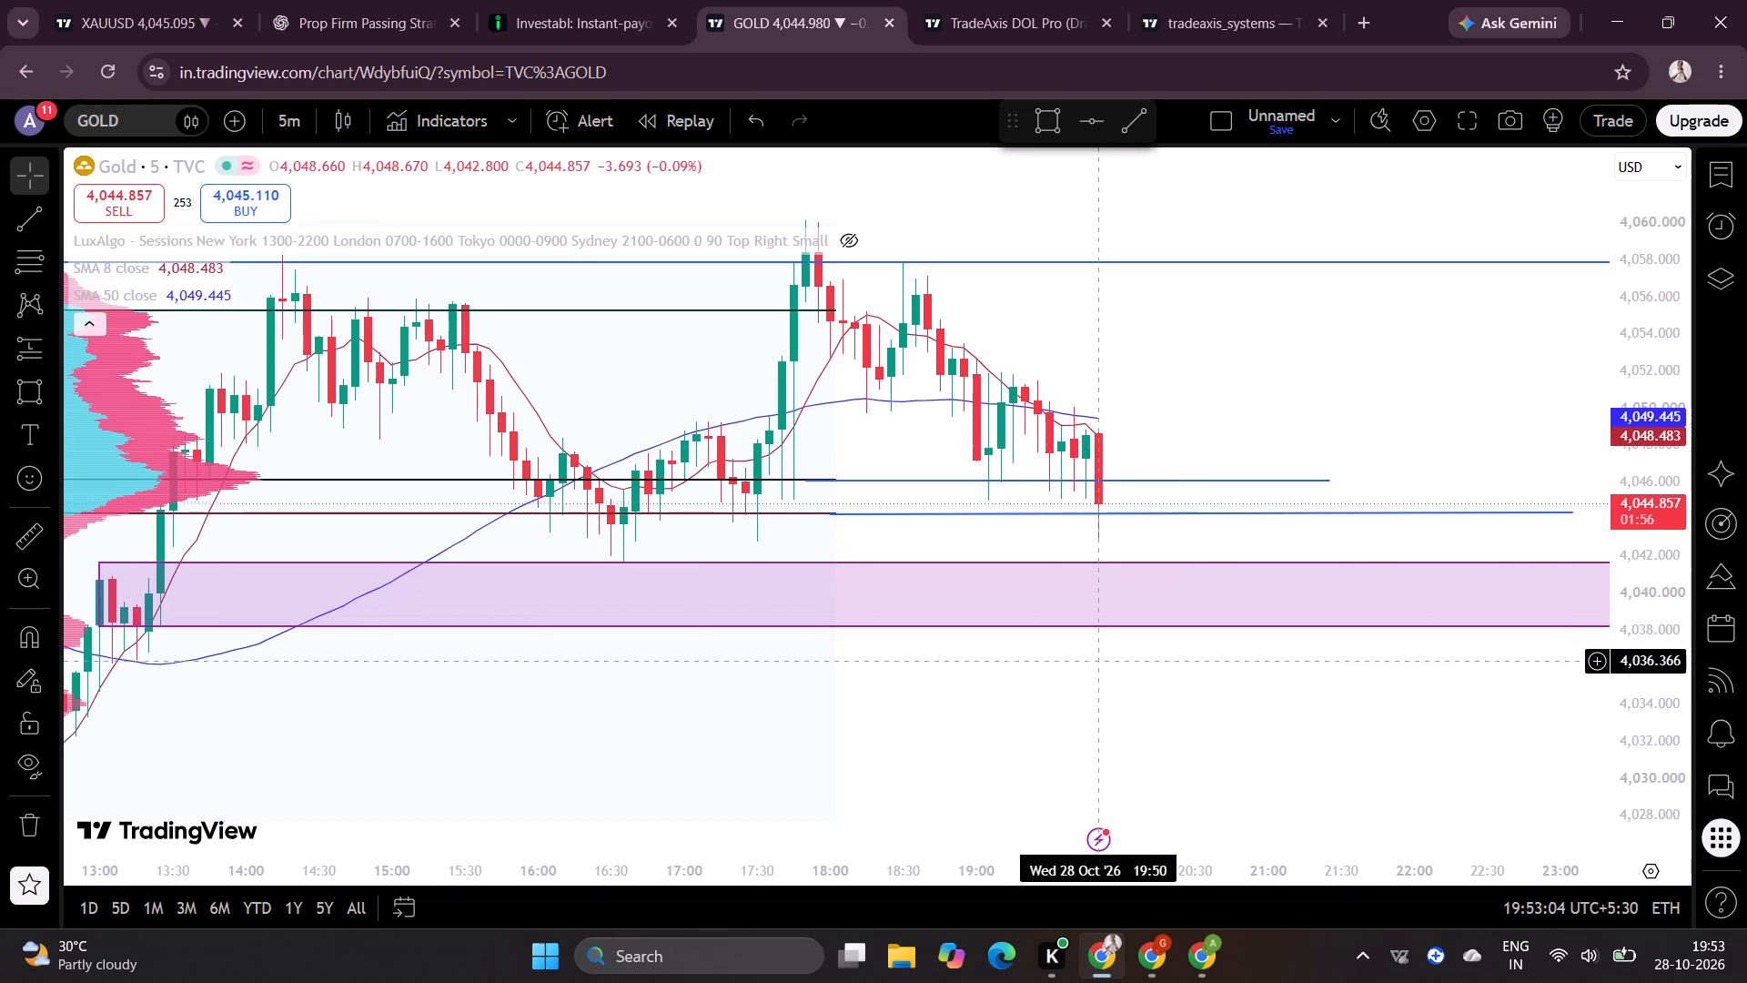
{"action": "left_click", "coordinate": [43, 352]}
{"action": "left_click", "coordinate": [44, 346]}
{"action": "left_click", "coordinate": [129, 360]}
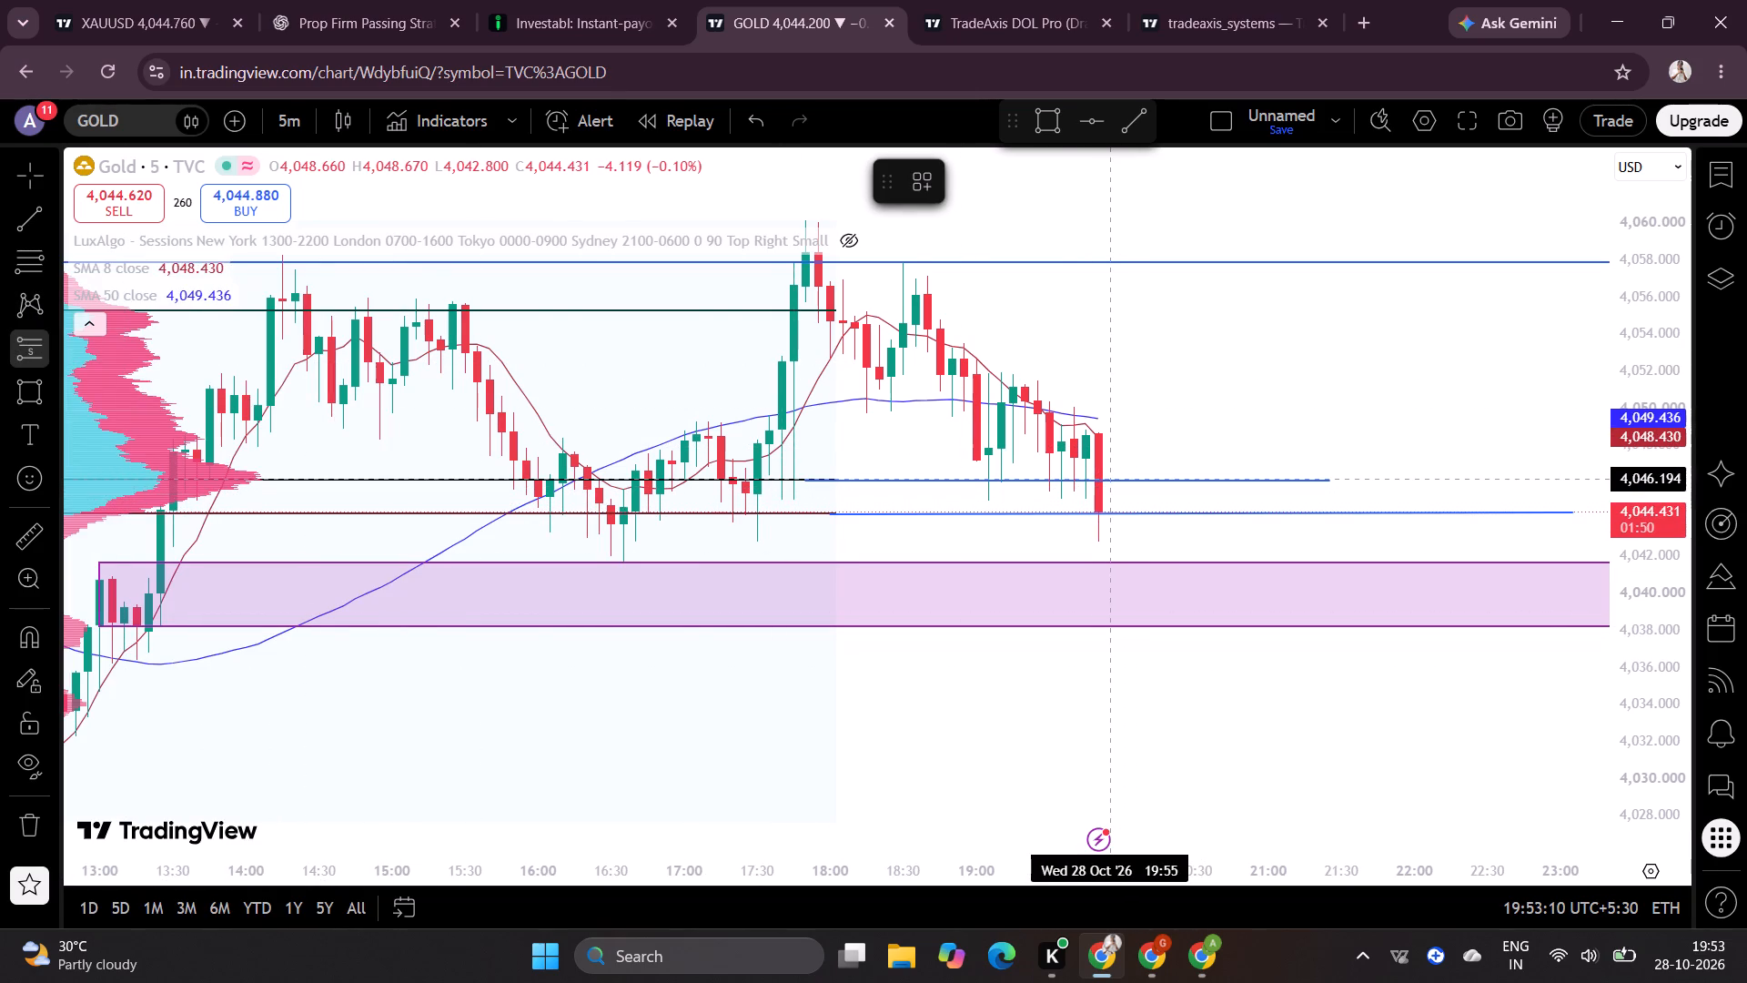
{"action": "left_click", "coordinate": [1098, 478]}
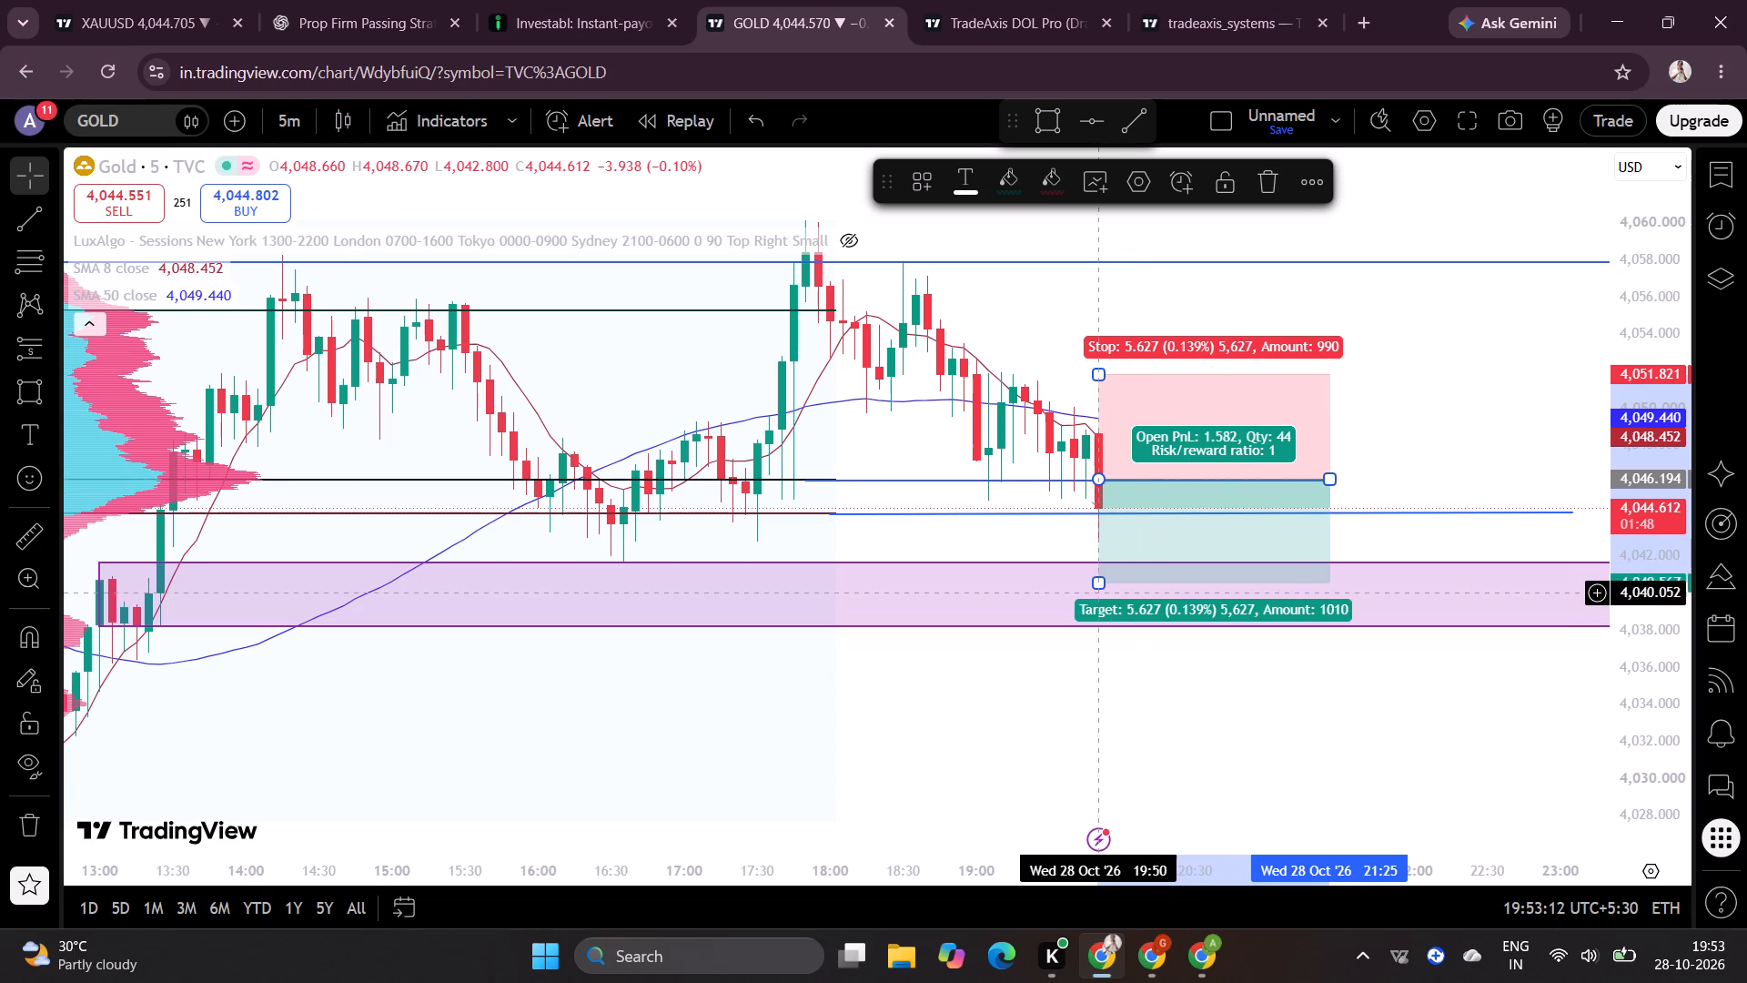
Set the short position's target to the purple zone's lower edge at 4,038.209 and its stop to 4,048.958.
{"action": "left_click_drag", "start_coordinate": [1100, 585], "coordinate": [1106, 608]}
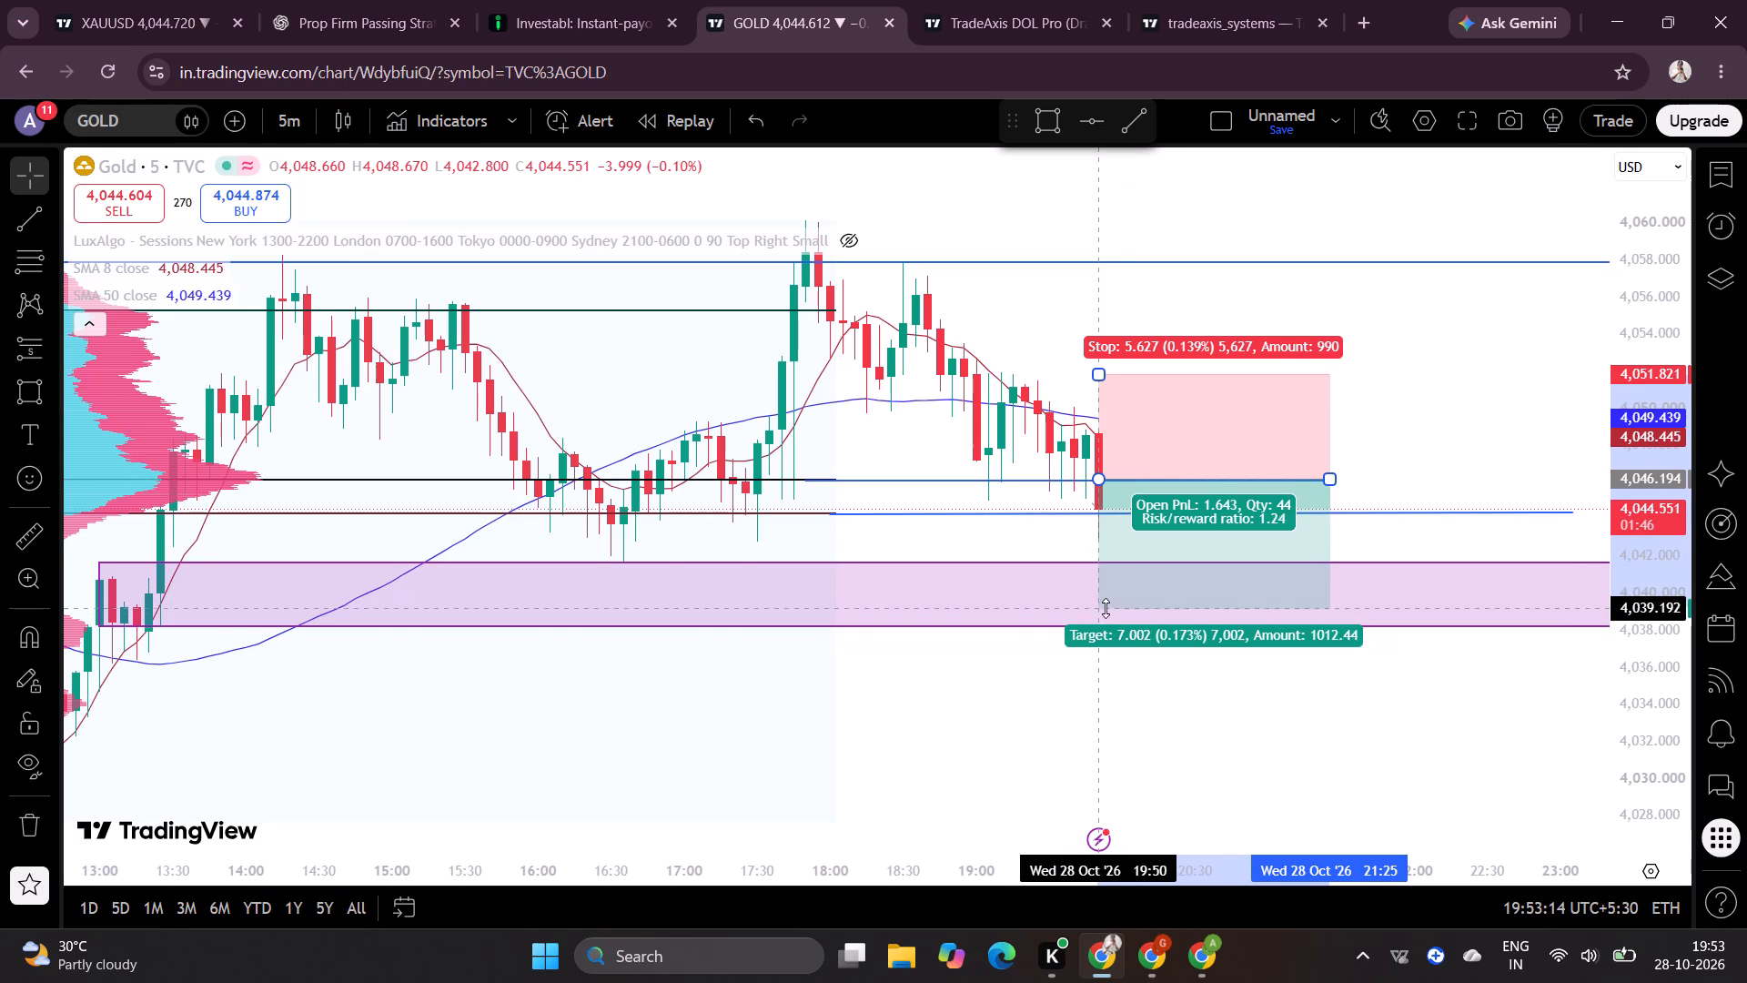
{"action": "left_click_drag", "start_coordinate": [1106, 608], "coordinate": [1108, 626]}
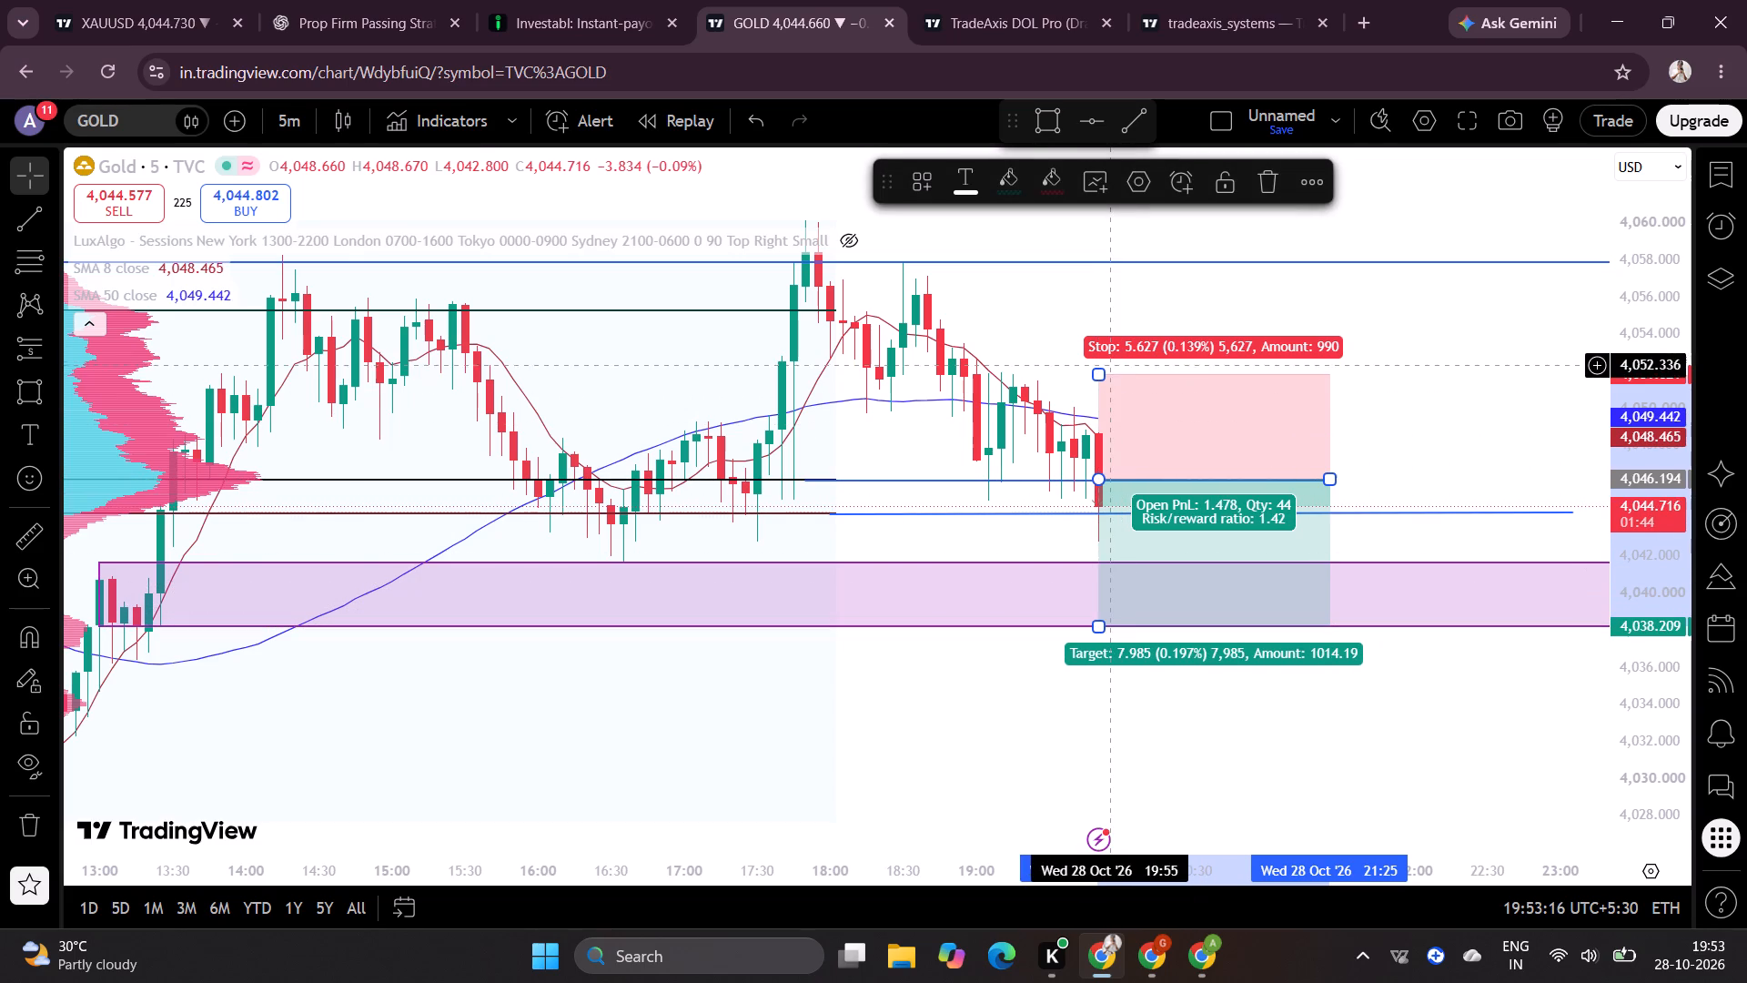
{"action": "left_click_drag", "start_coordinate": [1103, 378], "coordinate": [1122, 427]}
{"action": "left_click", "coordinate": [943, 688]}
Examine the short position against the volume profile, value-area lines, moving averages and recent candles.
{"action": "scroll", "coordinate": [1622, 401], "scroll_direction": "down", "scroll_amount": 1}
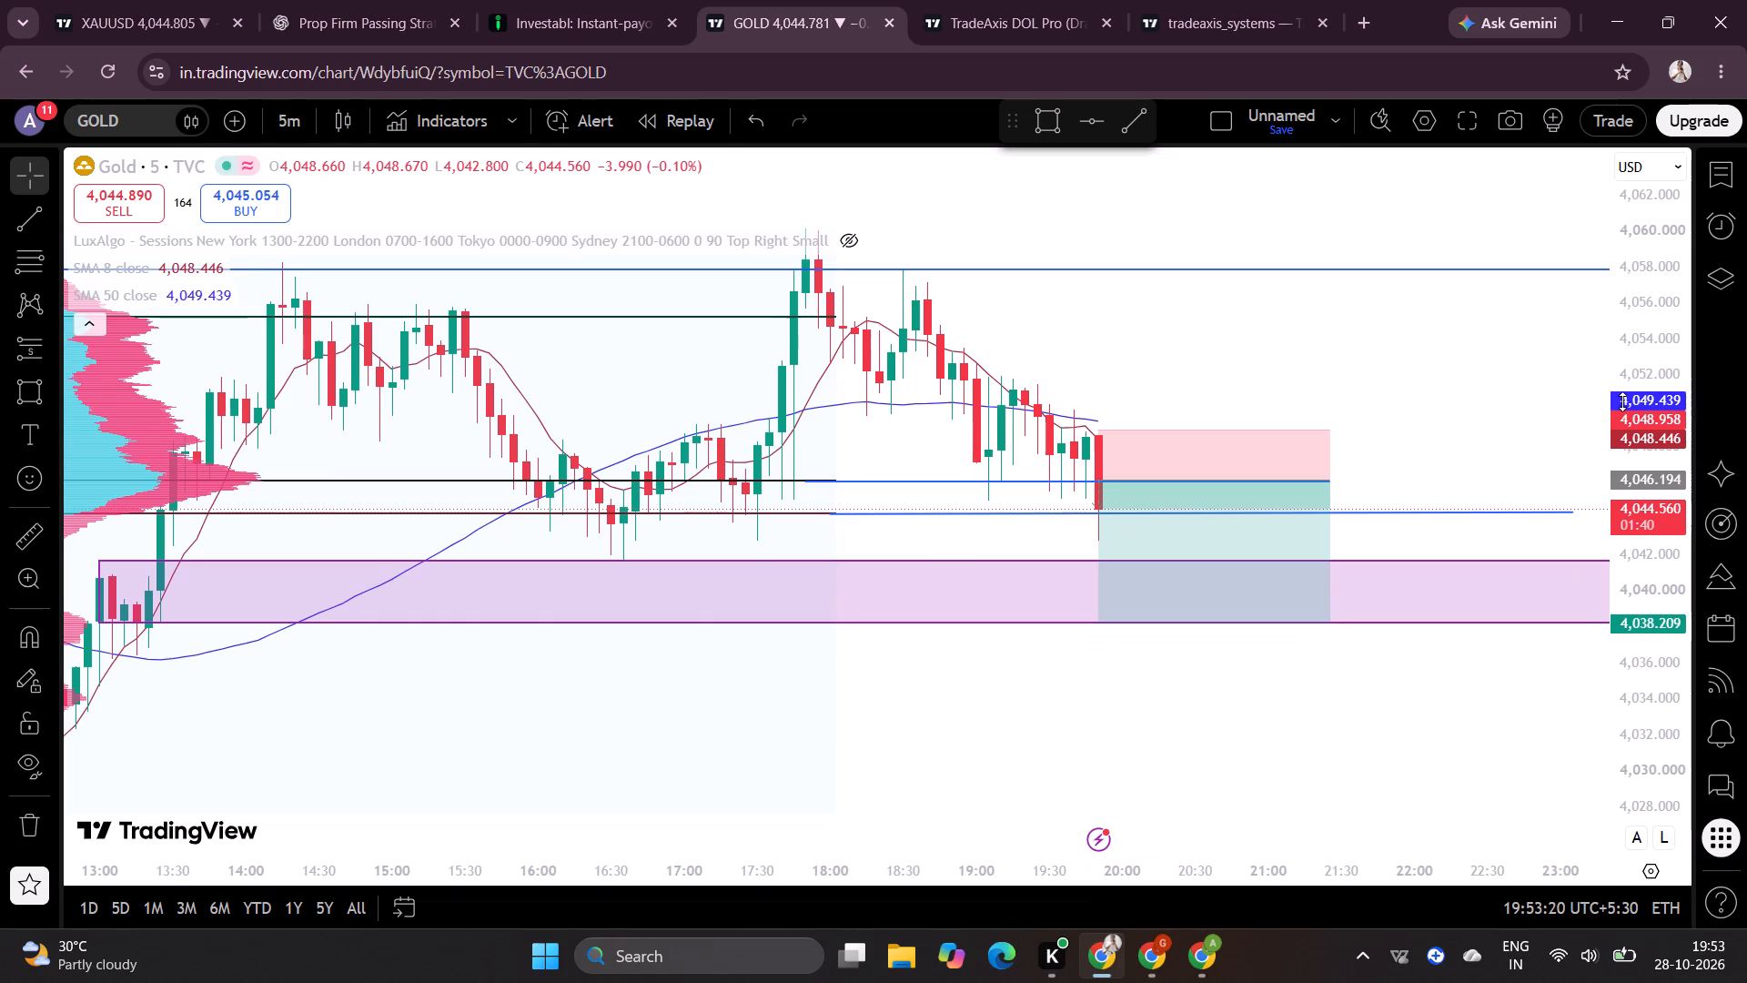
{"action": "scroll", "coordinate": [1645, 533], "scroll_direction": "up", "scroll_amount": 4}
{"action": "scroll", "coordinate": [1214, 871], "scroll_direction": "down", "scroll_amount": 3}
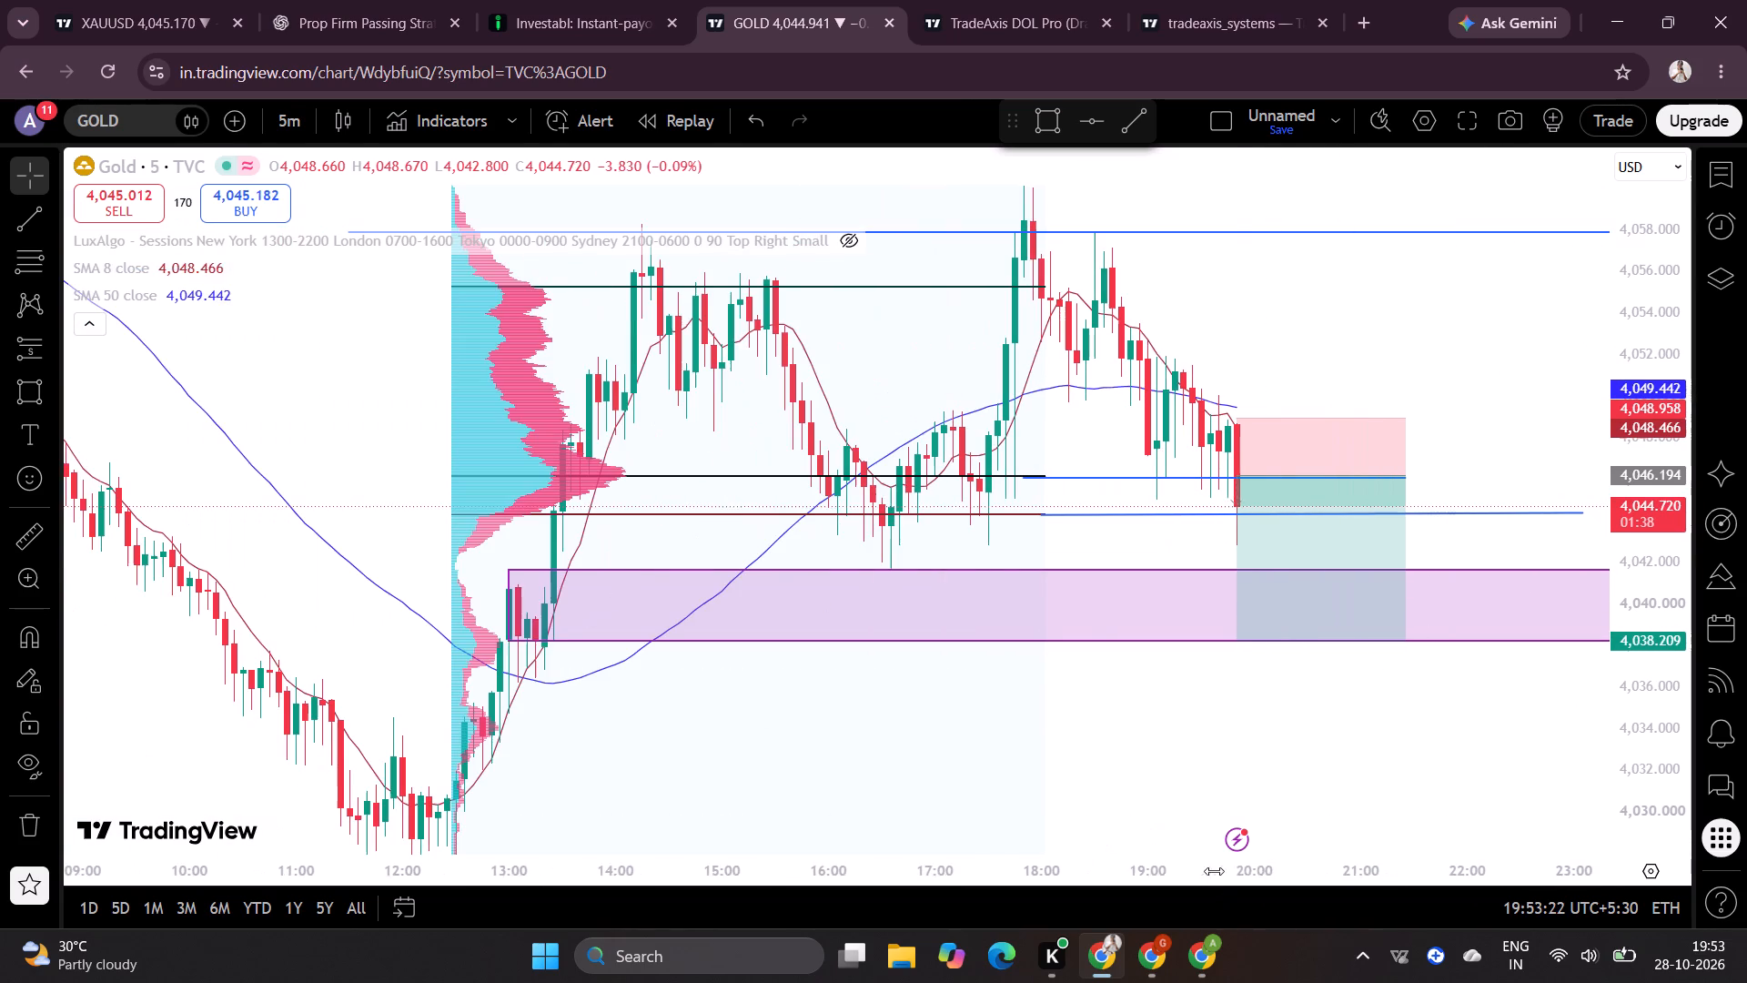
{"action": "left_click_drag", "start_coordinate": [1207, 720], "coordinate": [1125, 683]}
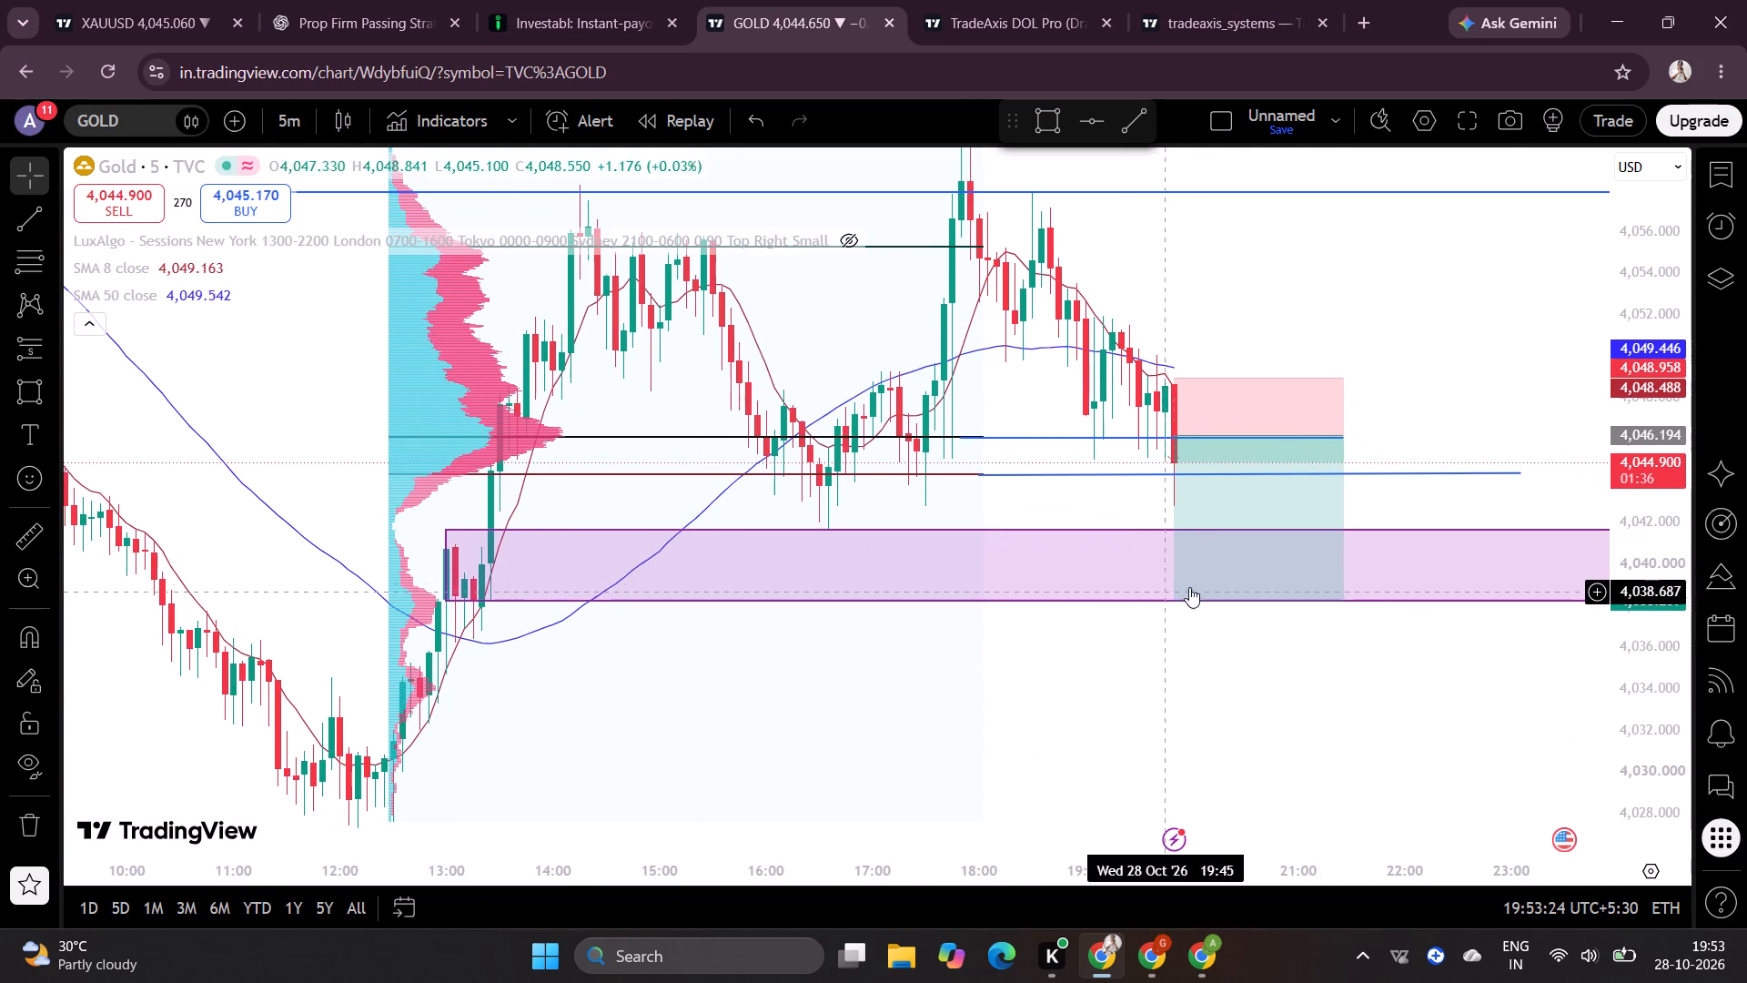
{"action": "left_click_drag", "start_coordinate": [1075, 710], "coordinate": [983, 669]}
{"action": "left_click_drag", "start_coordinate": [1027, 629], "coordinate": [954, 632]}
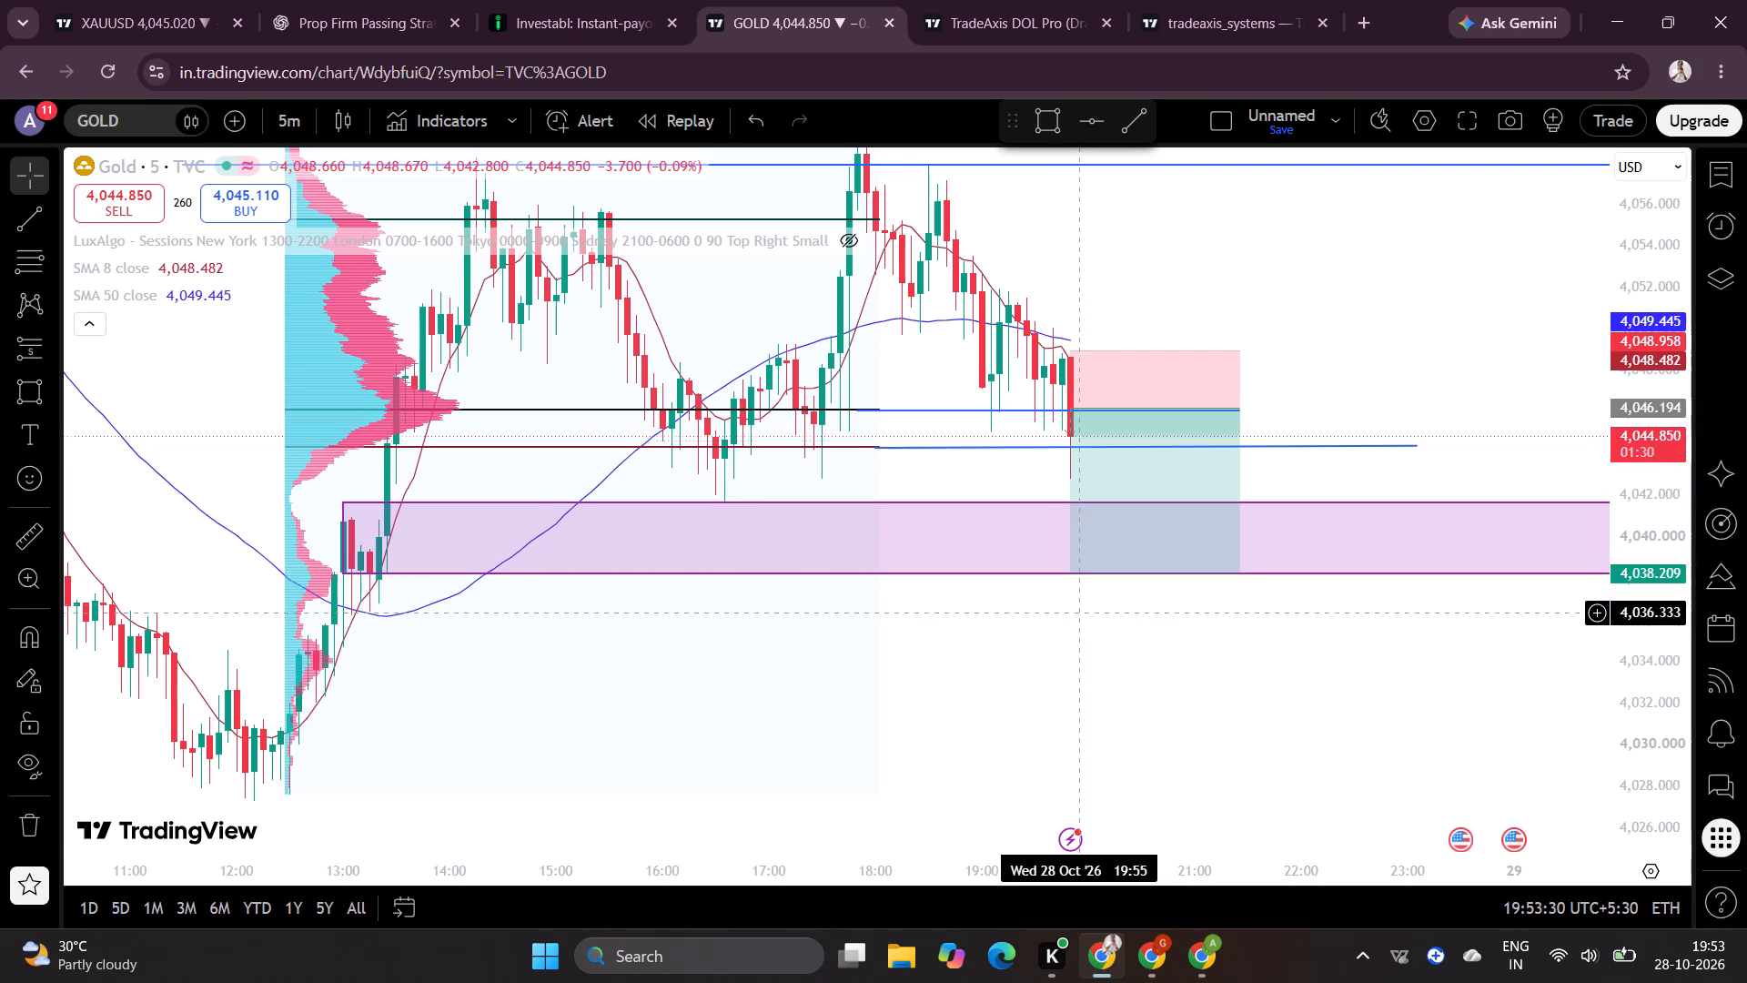
{"action": "left_click", "coordinate": [1092, 654]}
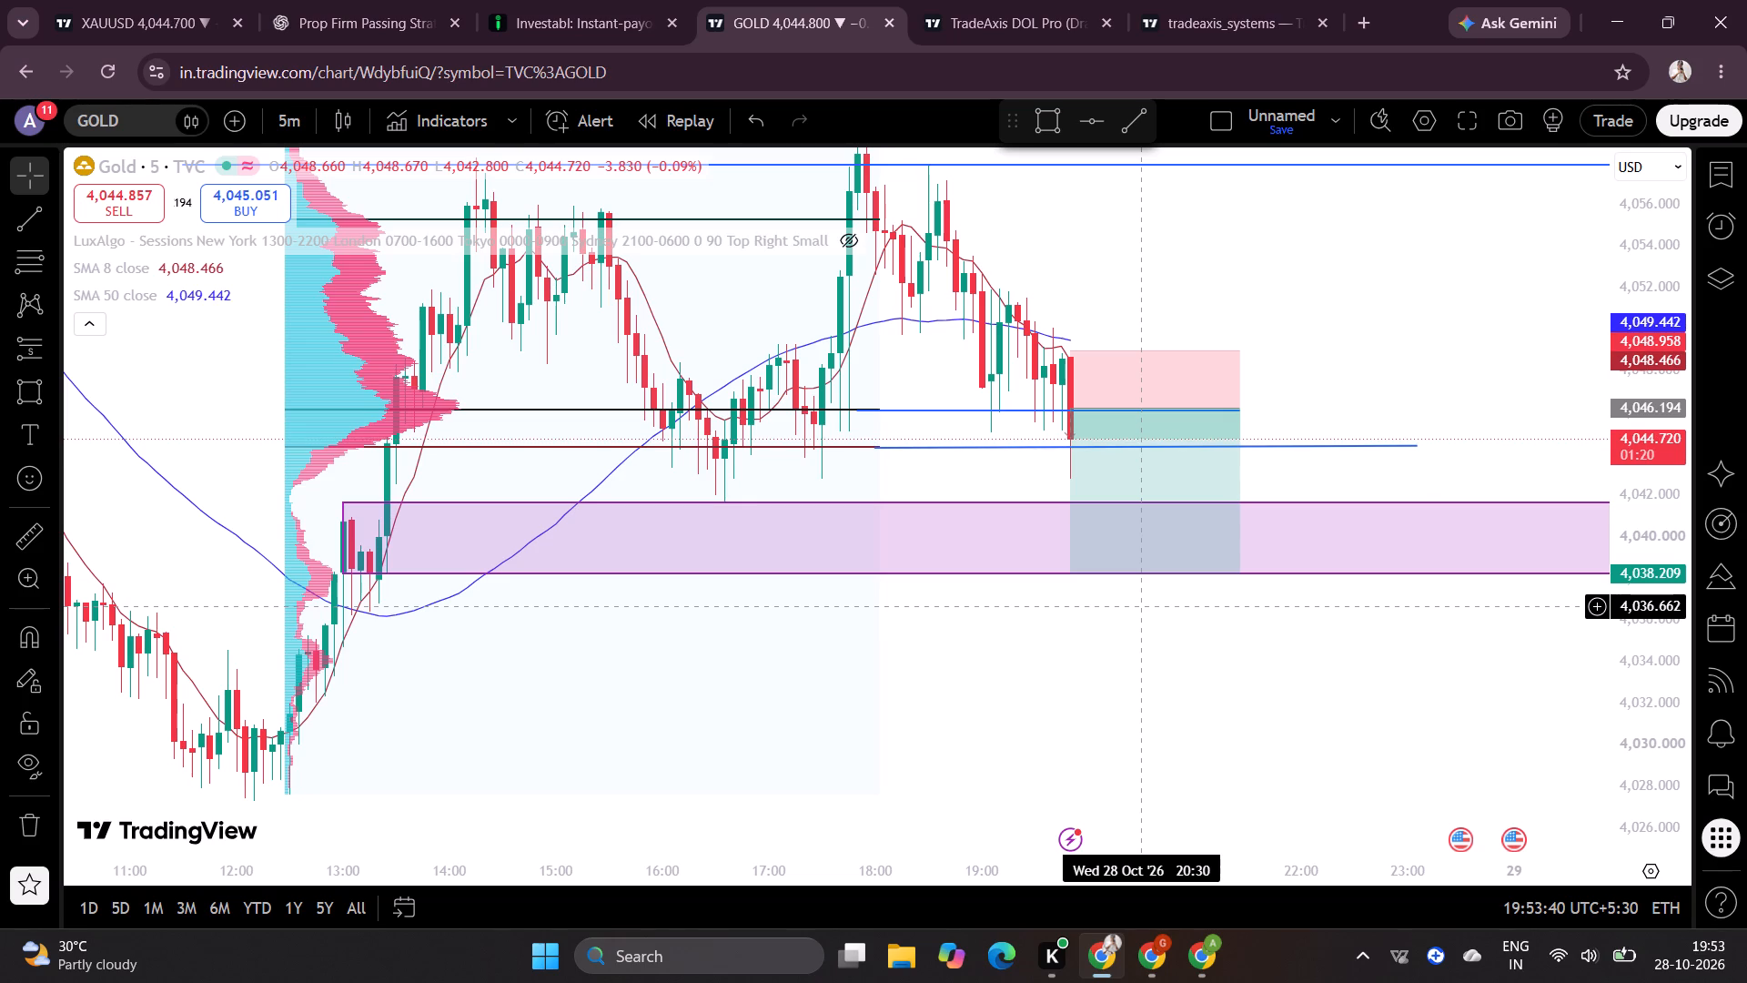
{"action": "left_click_drag", "start_coordinate": [960, 674], "coordinate": [887, 735]}
{"action": "left_click_drag", "start_coordinate": [1144, 288], "coordinate": [1147, 299]}
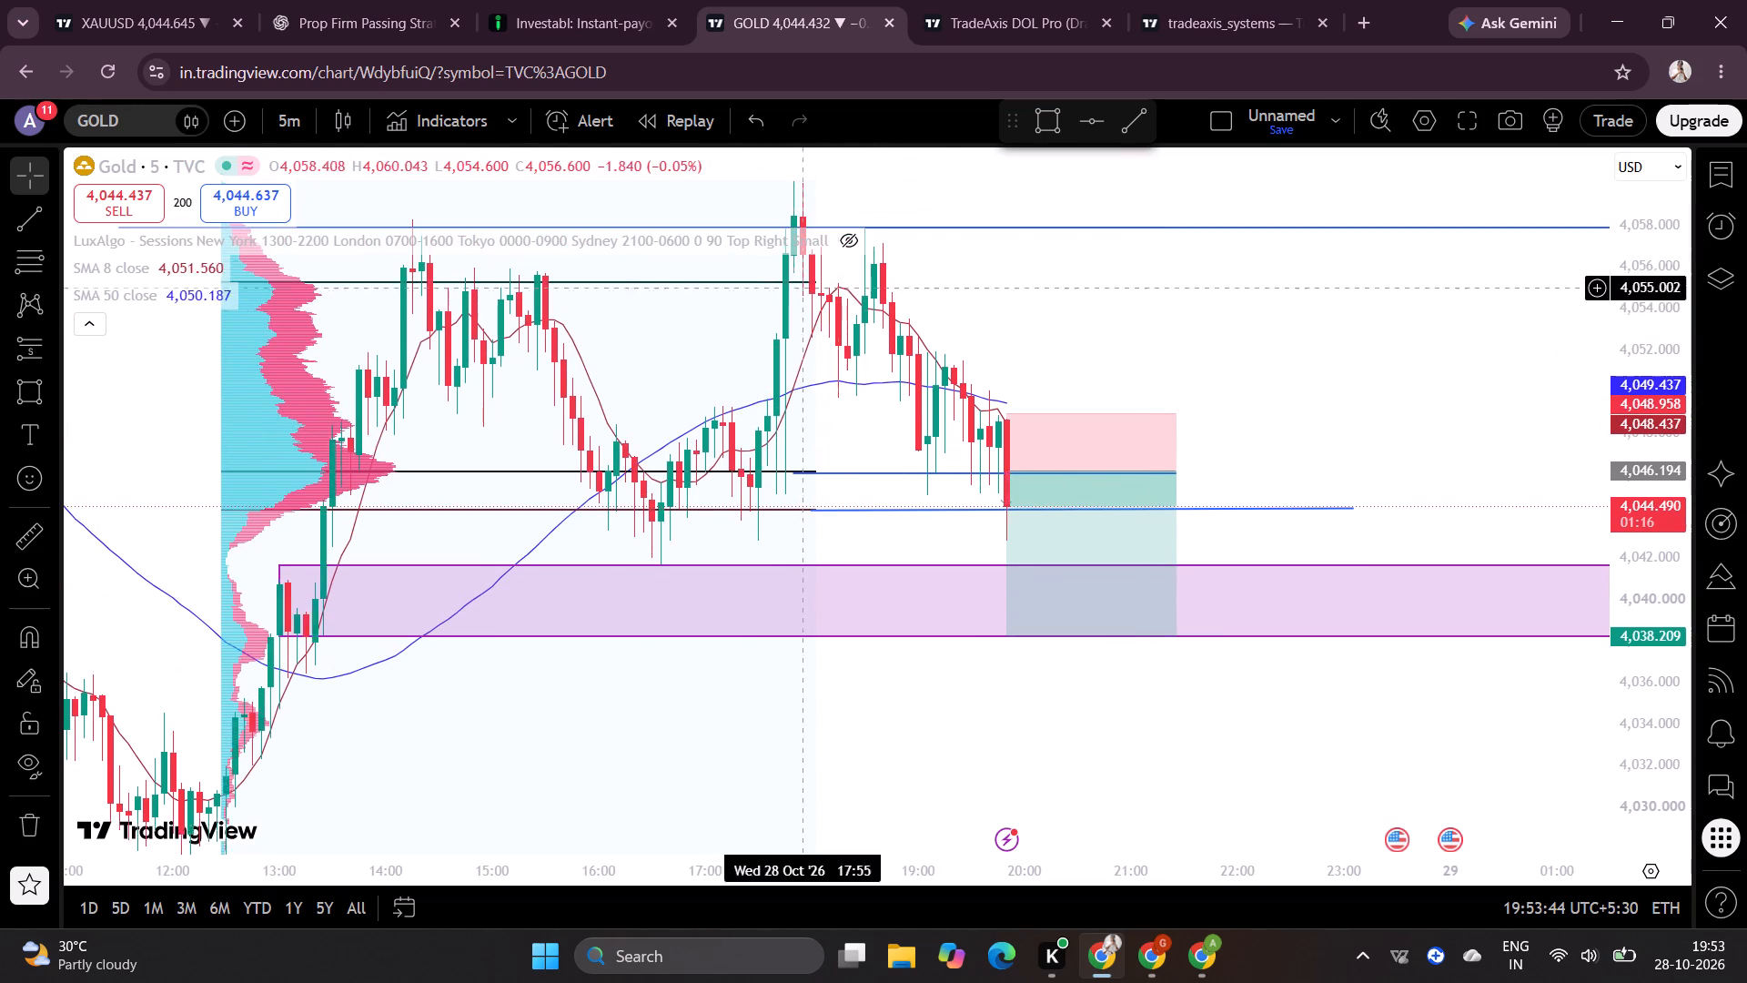
Unhide the LuxAlgo Sessions indicator on the gold chart.
{"action": "left_click", "coordinate": [850, 229]}
{"action": "left_click", "coordinate": [884, 680]}
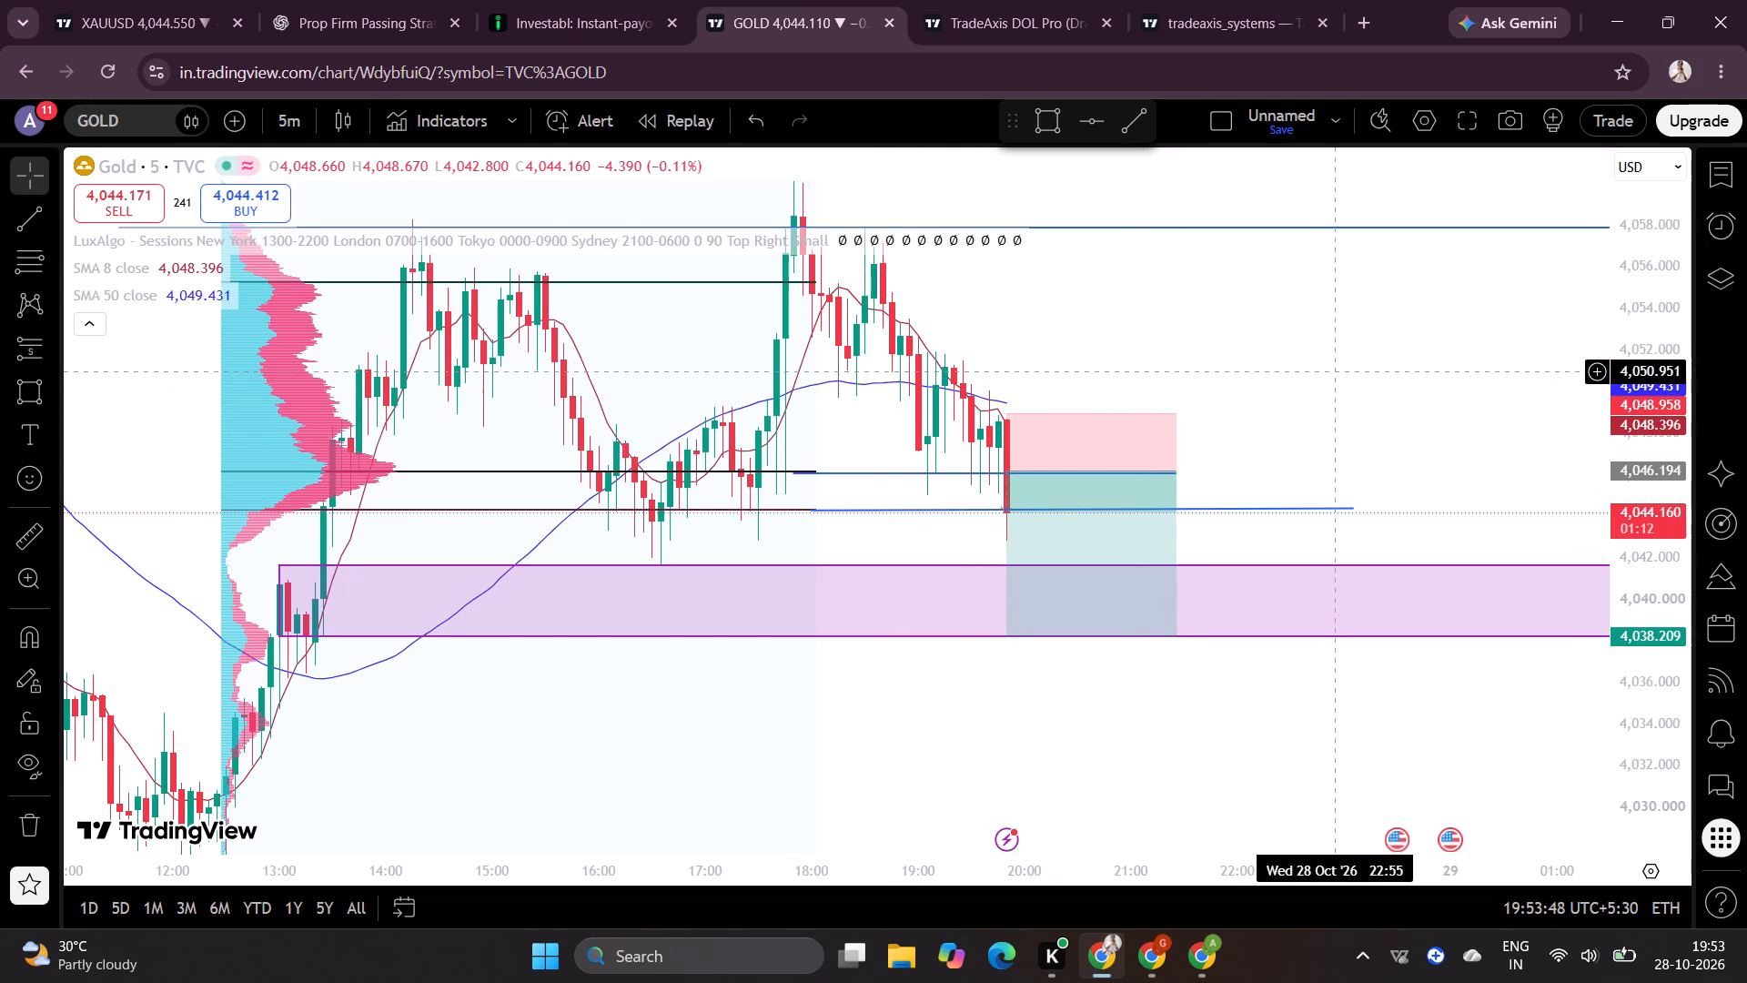
Examine the marker under the latest candle and the wider price action around the short position.
{"action": "scroll", "coordinate": [1651, 428], "scroll_direction": "down", "scroll_amount": 2}
{"action": "scroll", "coordinate": [1197, 867], "scroll_direction": "down", "scroll_amount": 2}
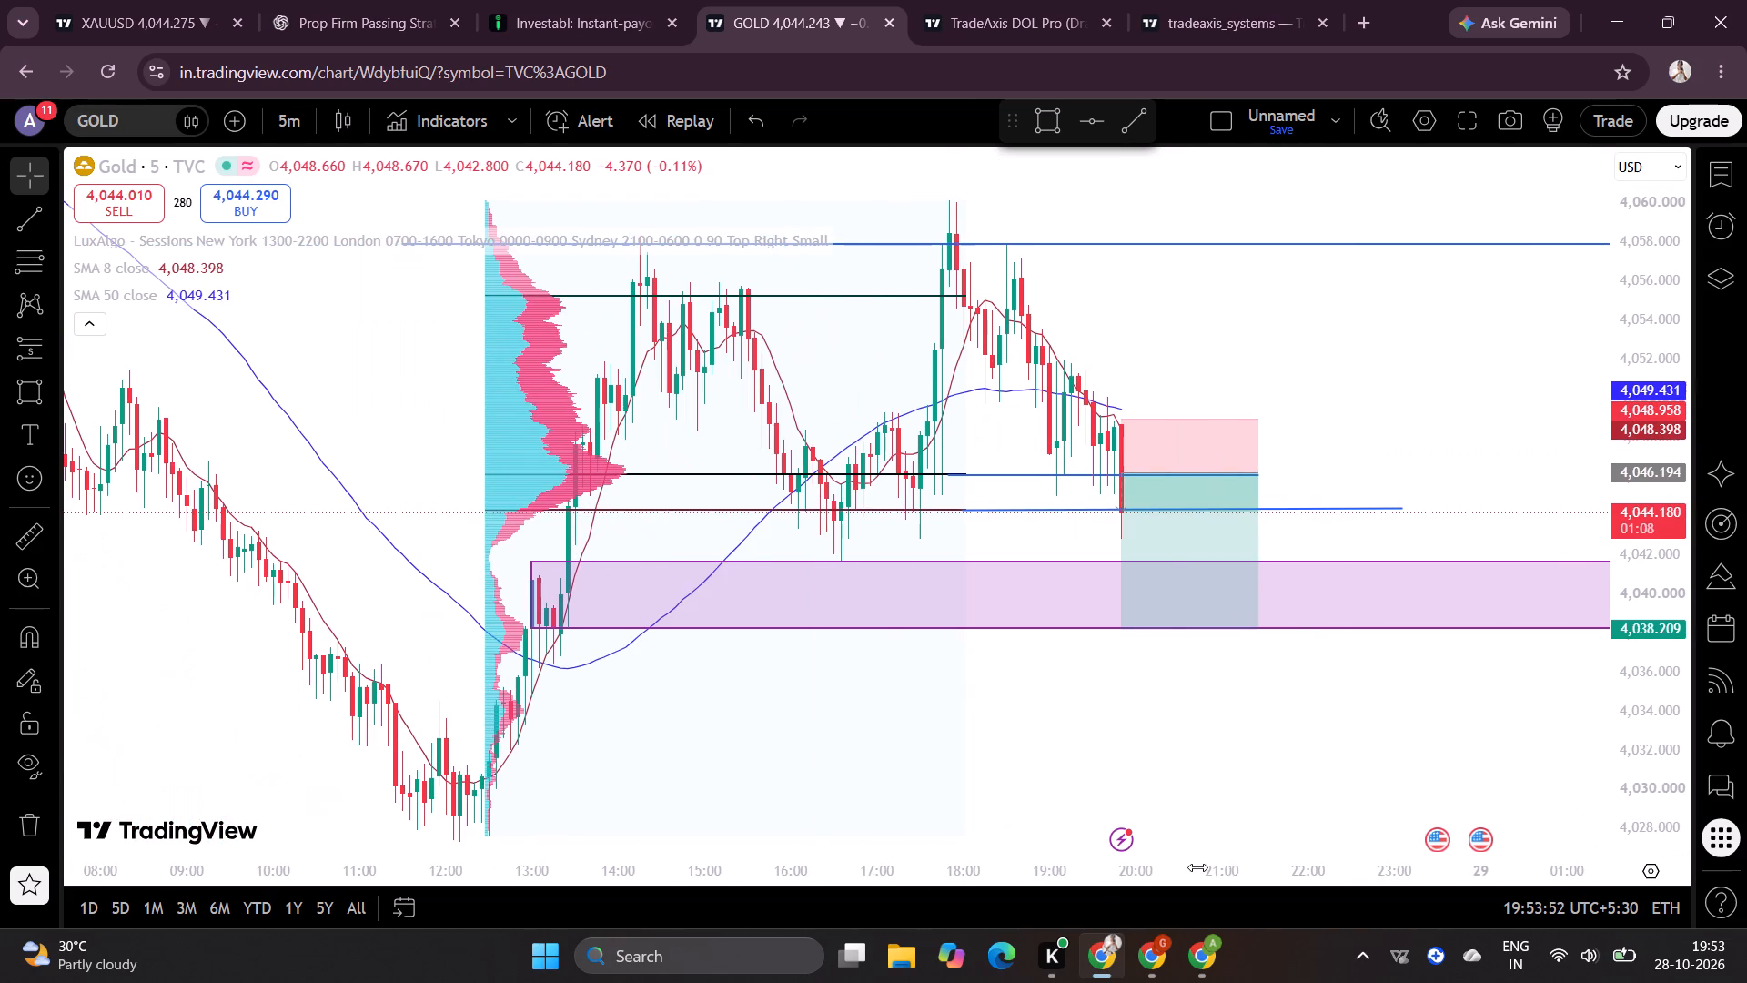
{"action": "left_click", "coordinate": [1121, 842]}
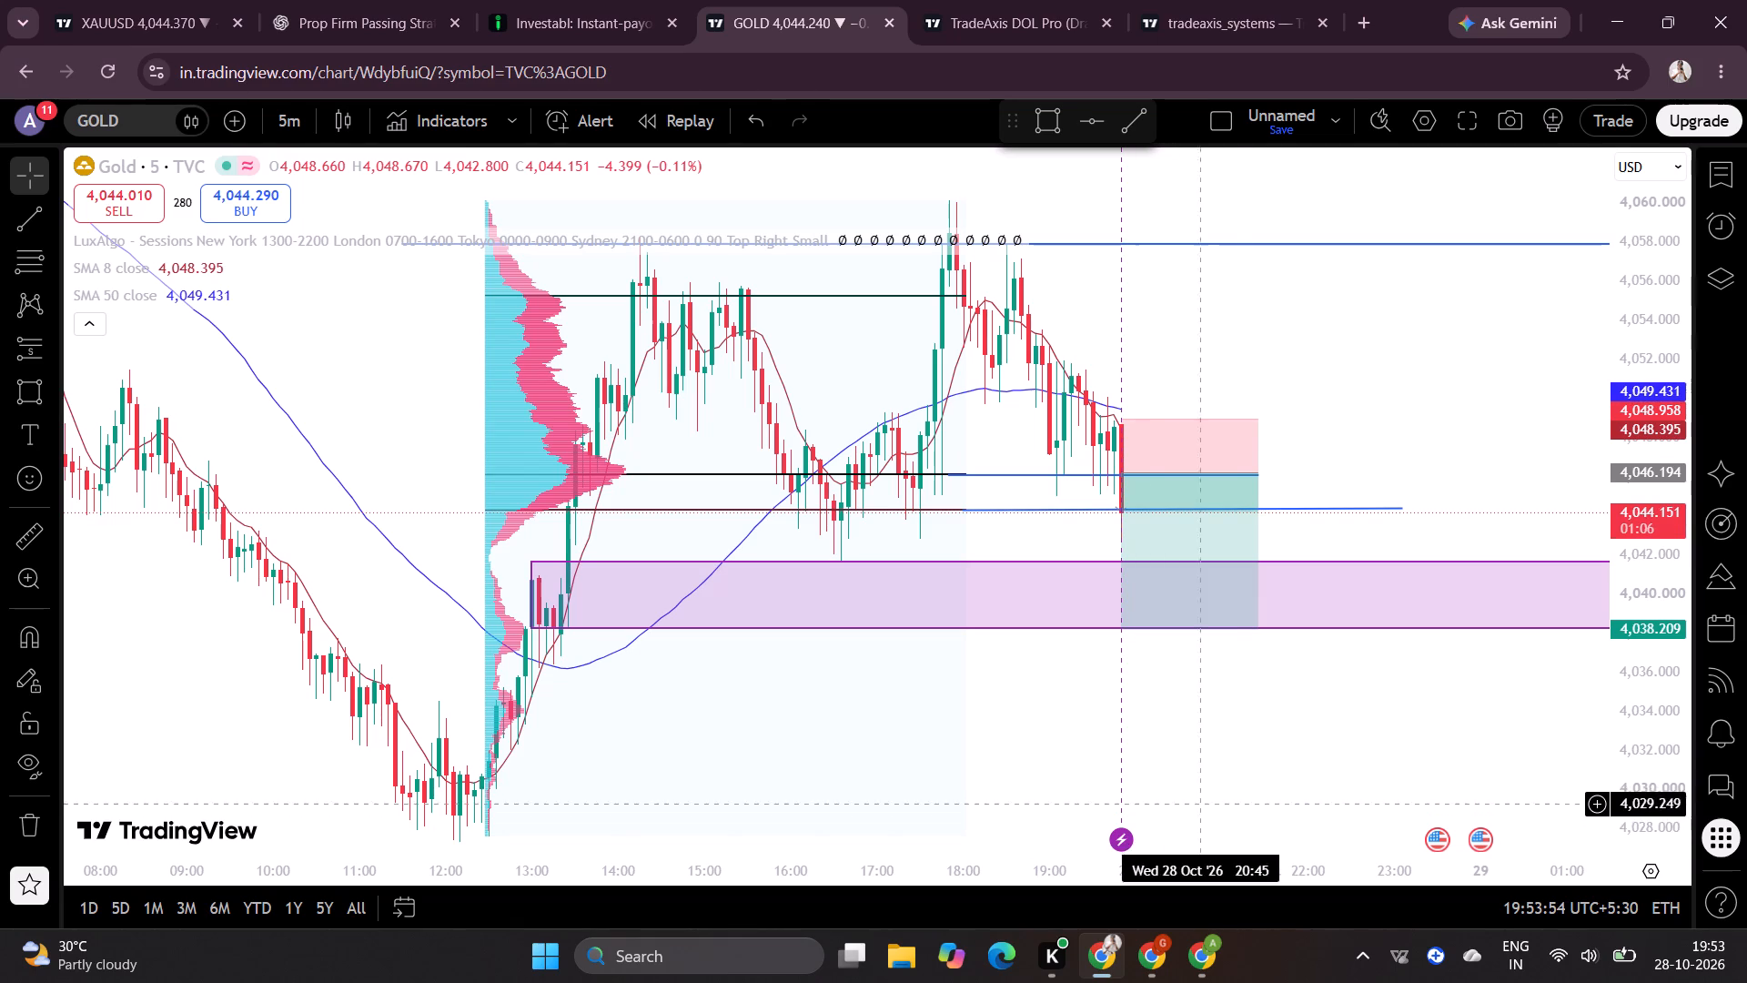
{"action": "left_click", "coordinate": [1121, 839]}
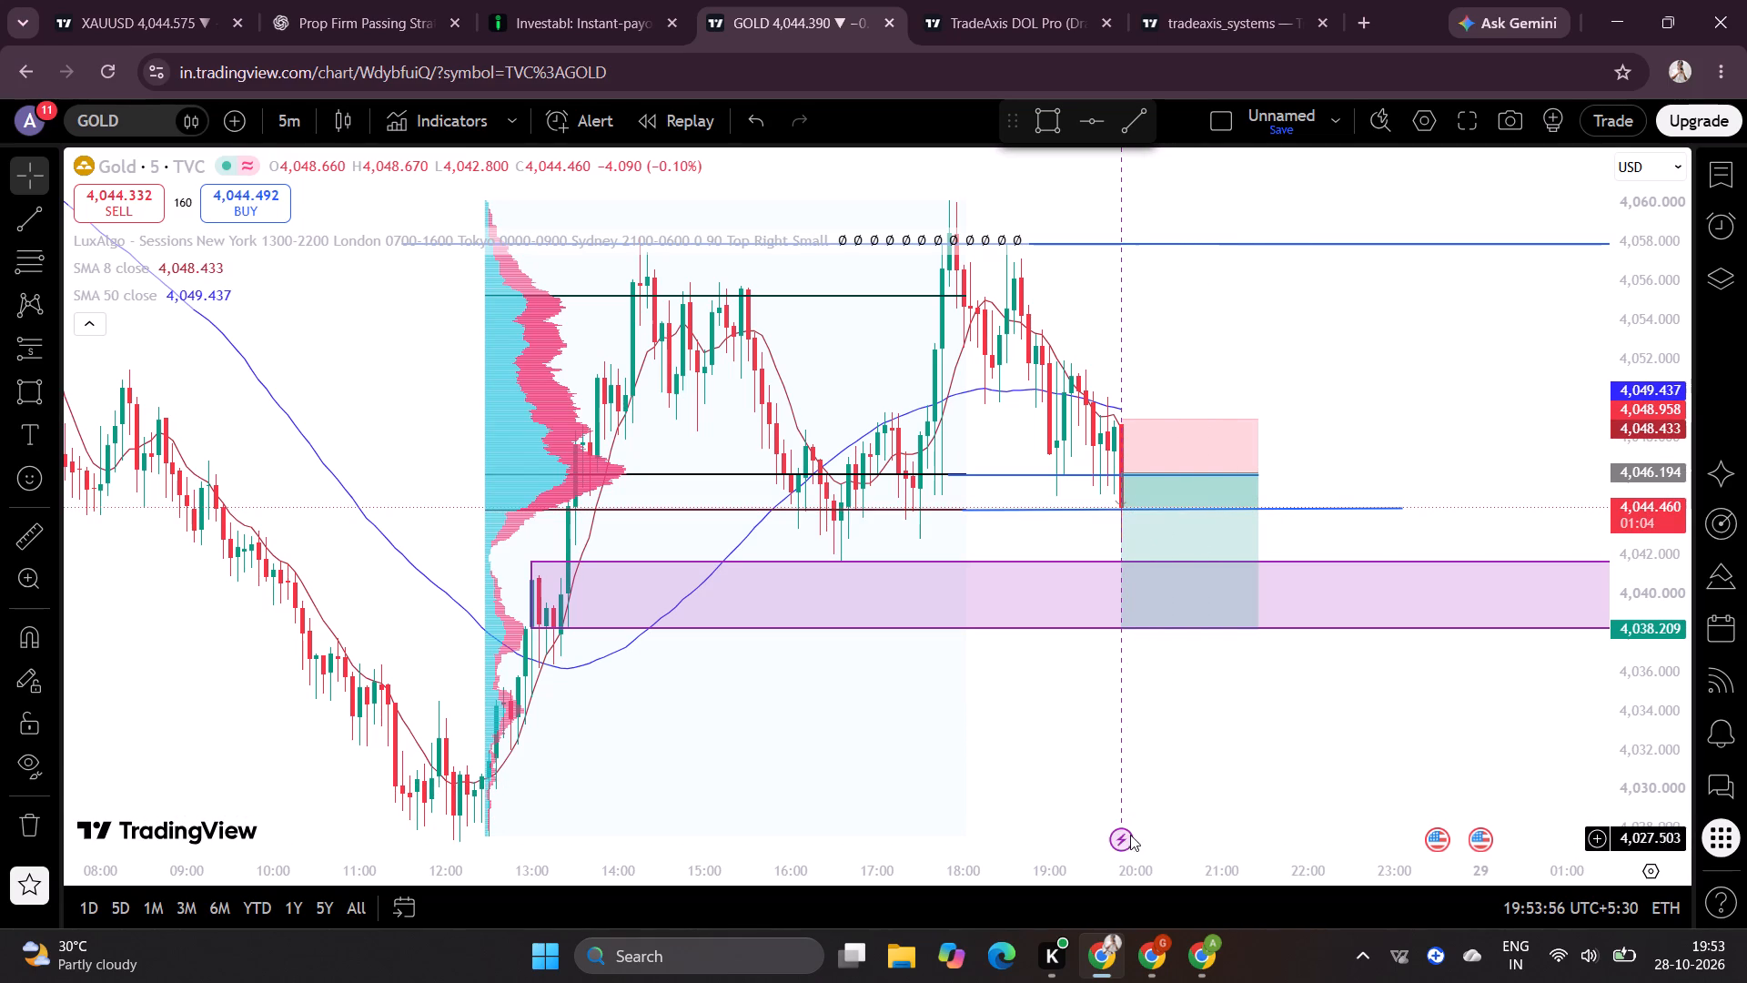
{"action": "left_click_drag", "start_coordinate": [1208, 774], "coordinate": [1154, 775]}
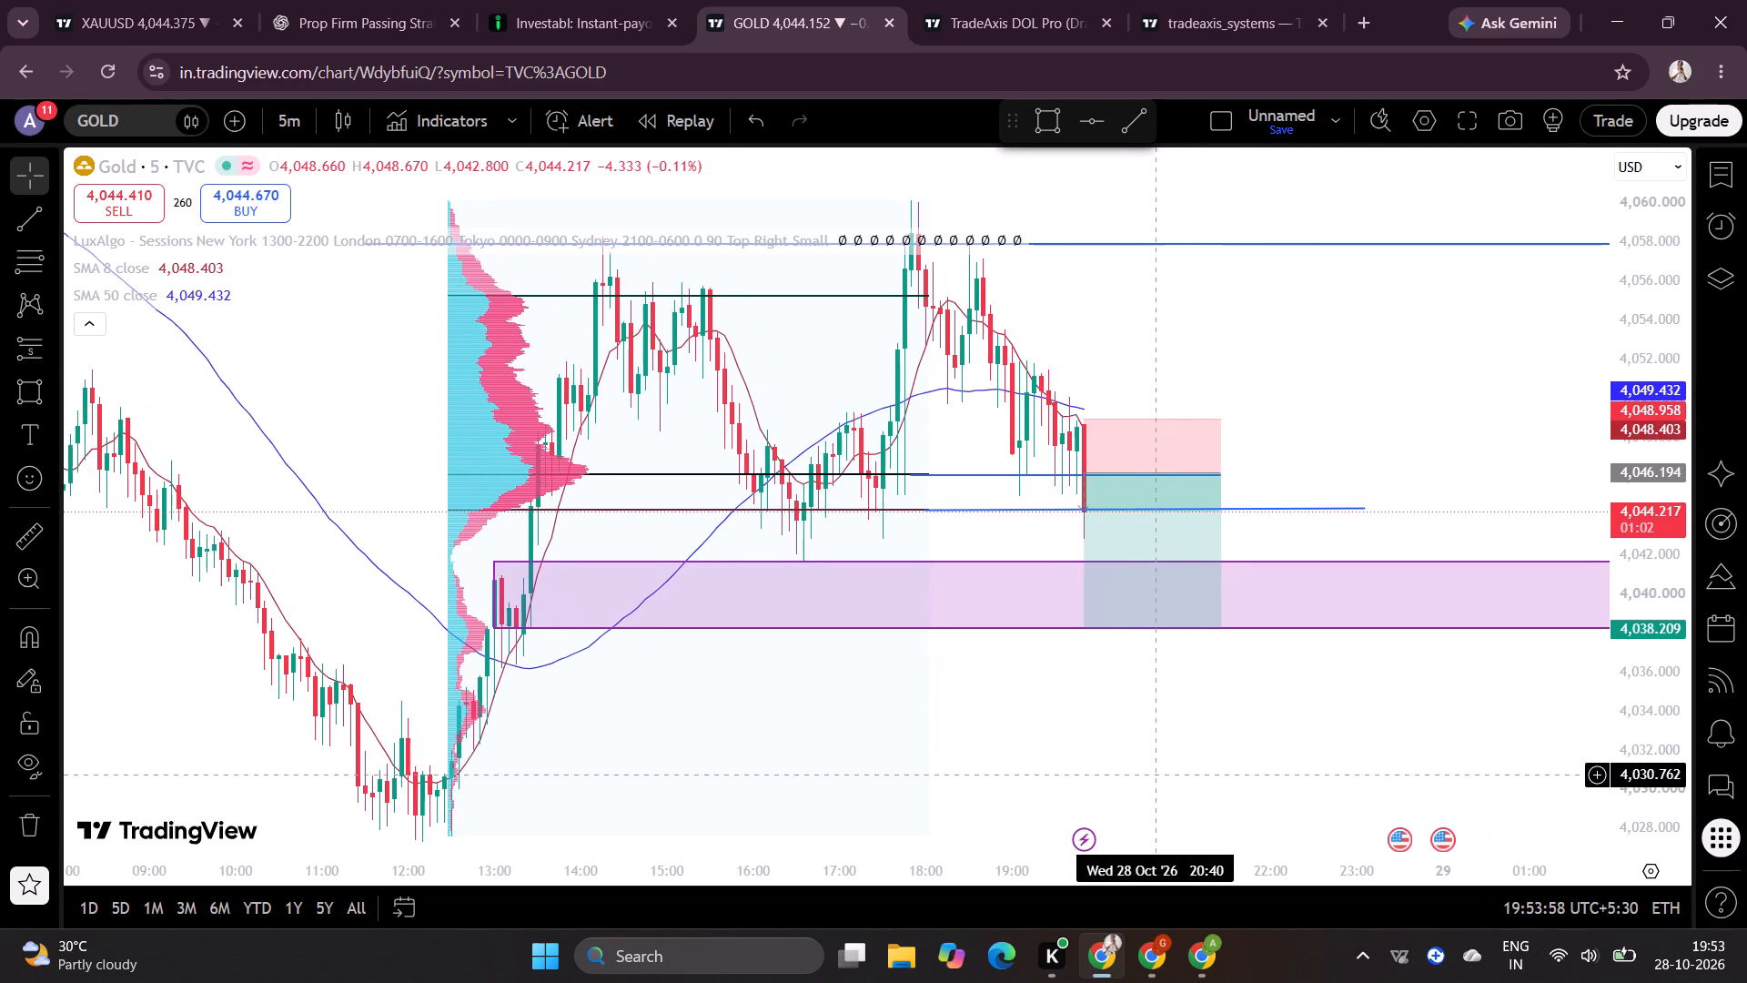
{"action": "left_click_drag", "start_coordinate": [1154, 775], "coordinate": [1142, 775]}
{"action": "left_click_drag", "start_coordinate": [917, 720], "coordinate": [1114, 741]}
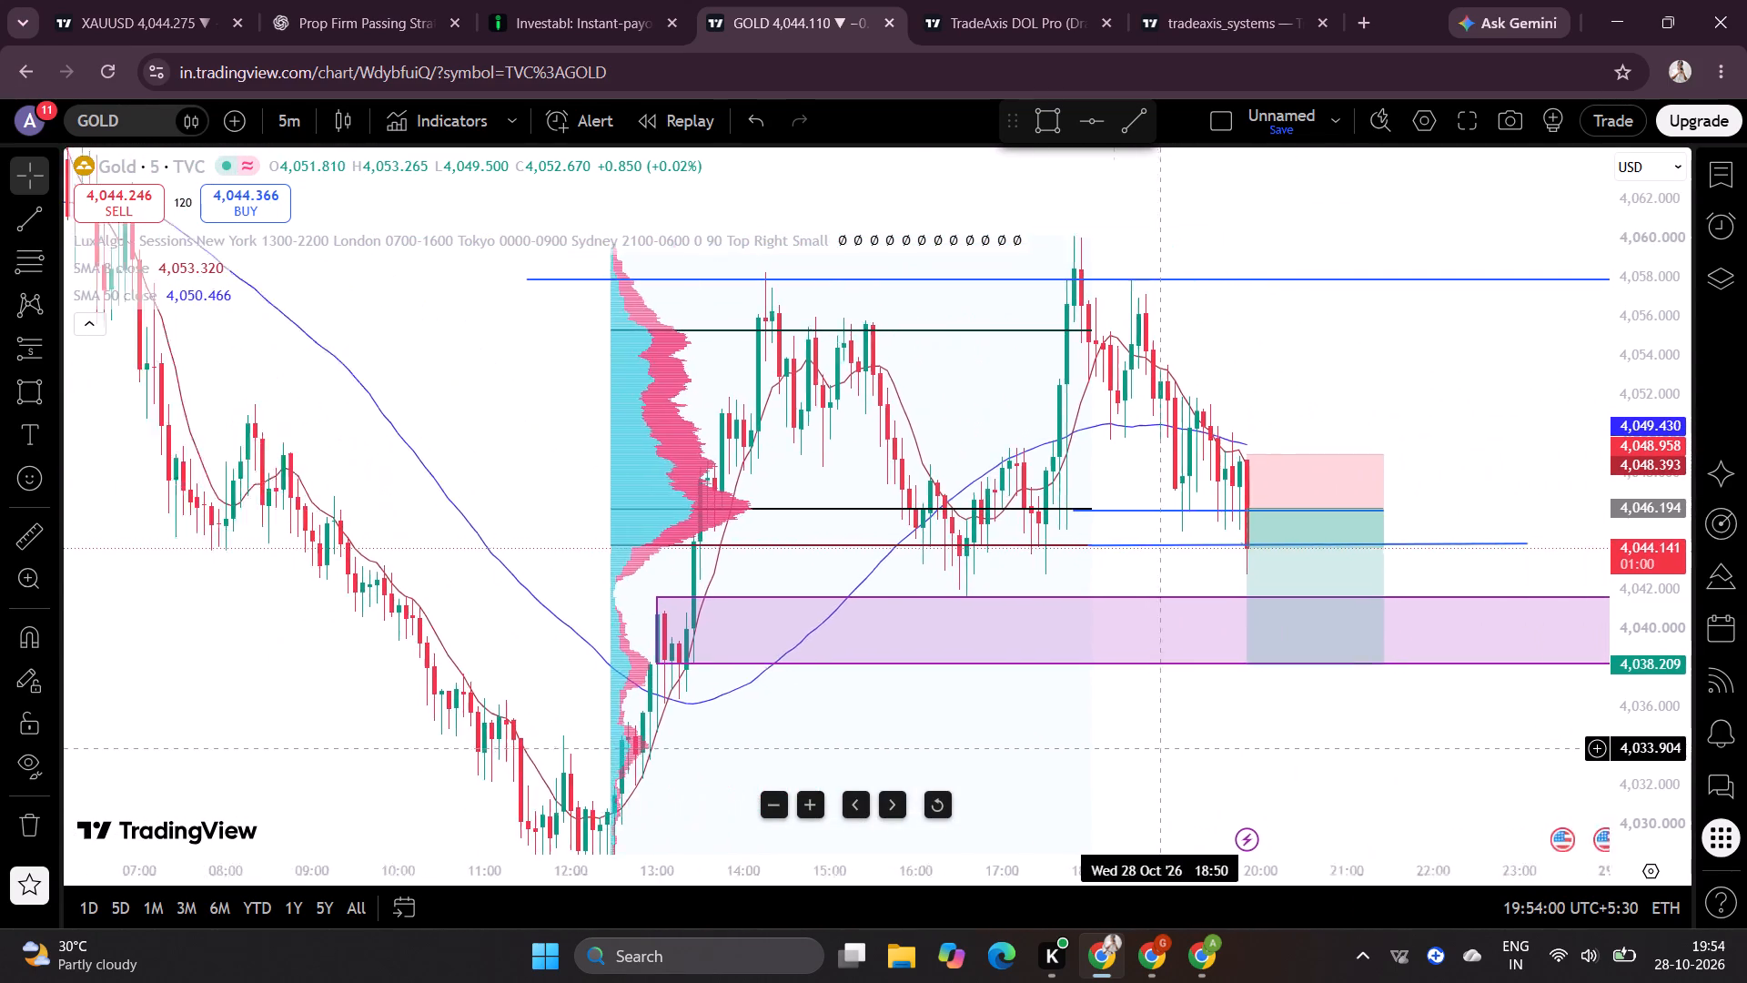
{"action": "left_click_drag", "start_coordinate": [1114, 741], "coordinate": [1025, 710]}
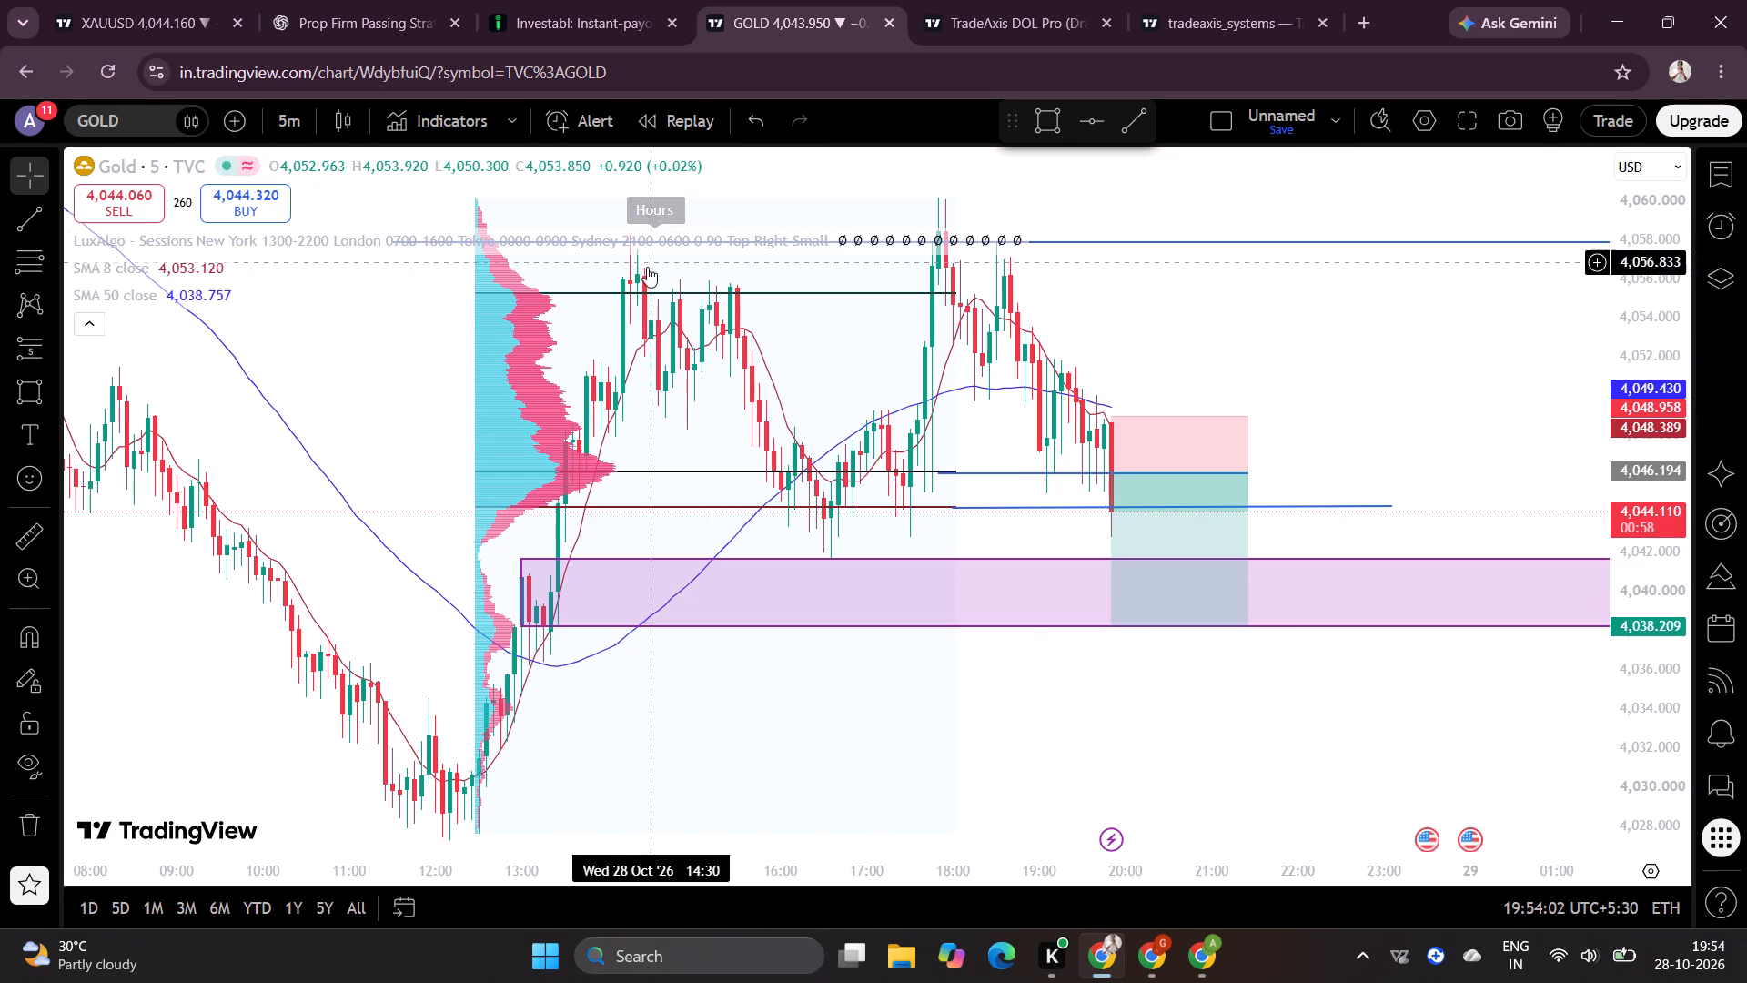
{"action": "left_click_drag", "start_coordinate": [1329, 345], "coordinate": [1334, 356]}
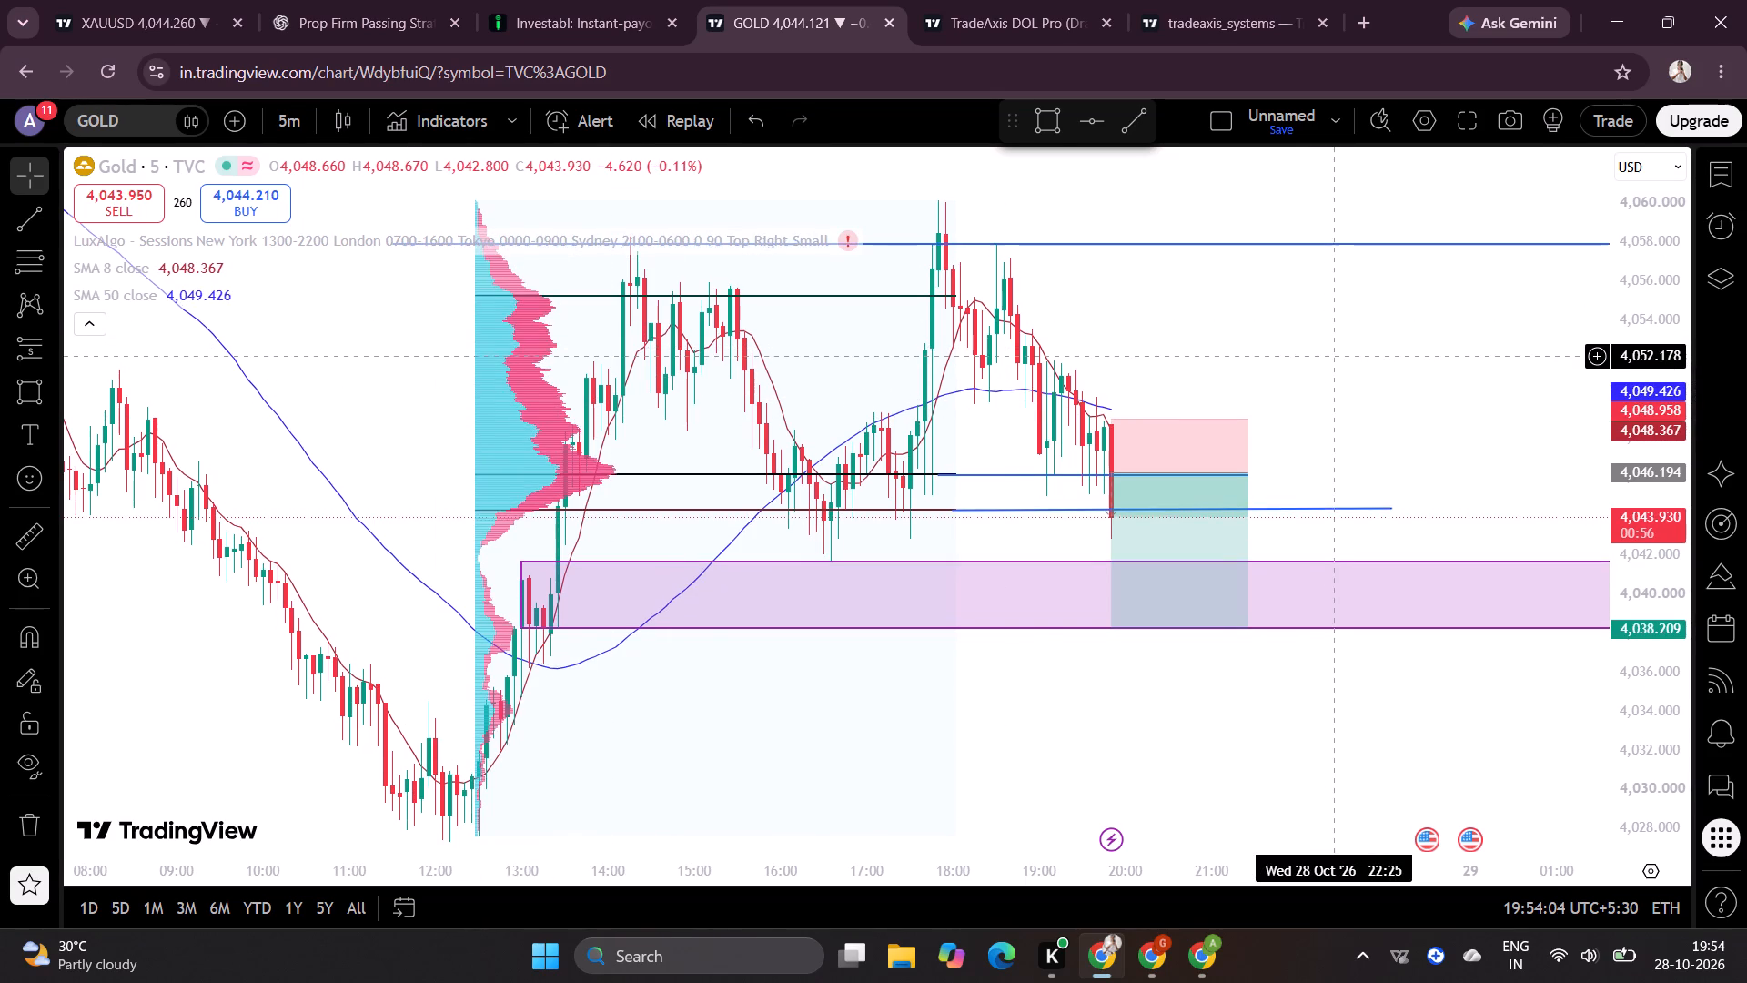
{"action": "left_click_drag", "start_coordinate": [1334, 356], "coordinate": [1339, 366]}
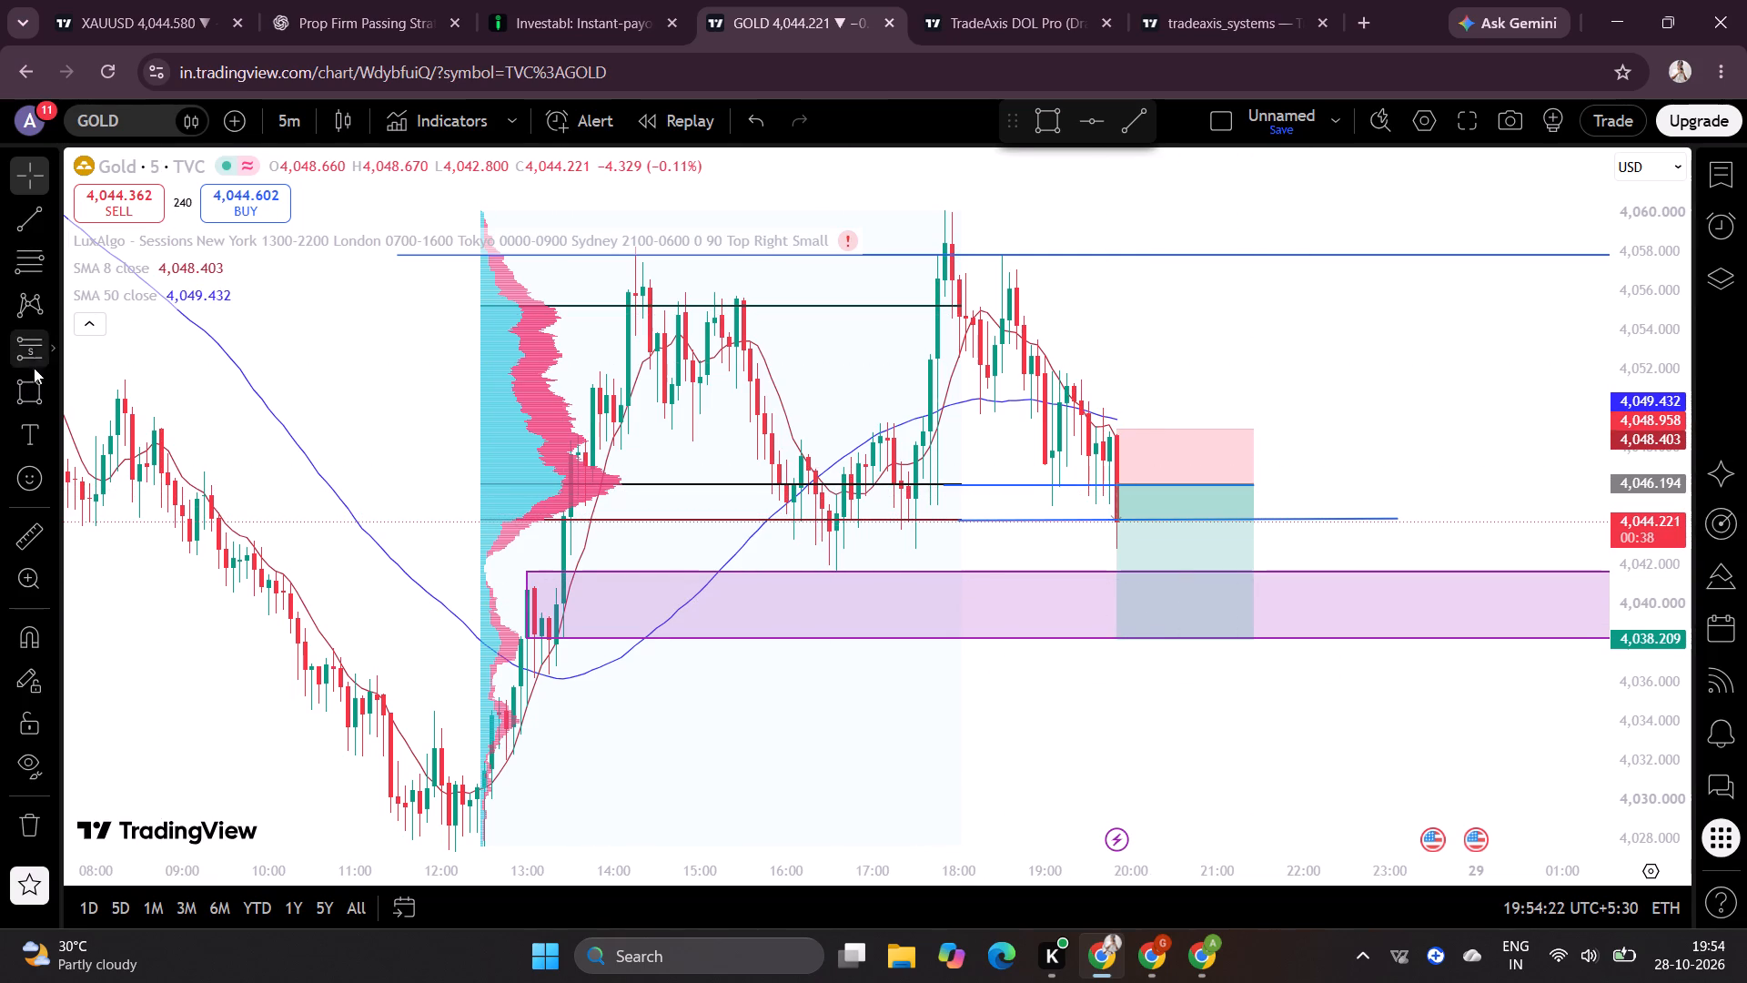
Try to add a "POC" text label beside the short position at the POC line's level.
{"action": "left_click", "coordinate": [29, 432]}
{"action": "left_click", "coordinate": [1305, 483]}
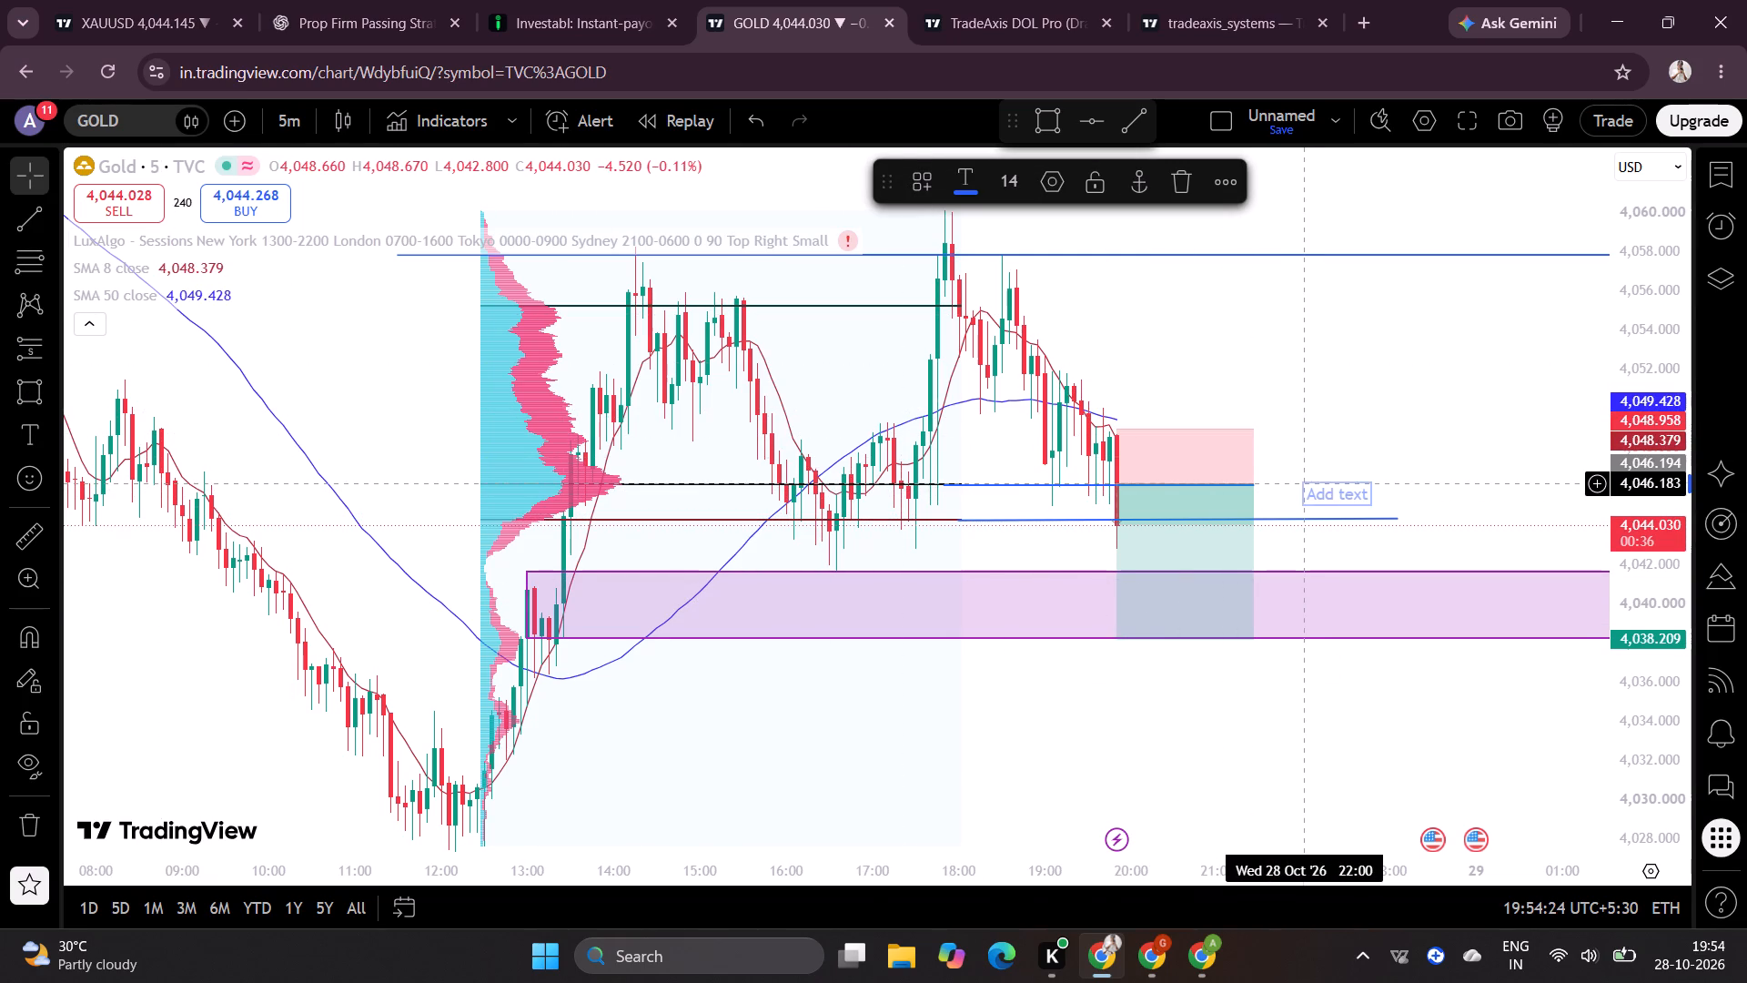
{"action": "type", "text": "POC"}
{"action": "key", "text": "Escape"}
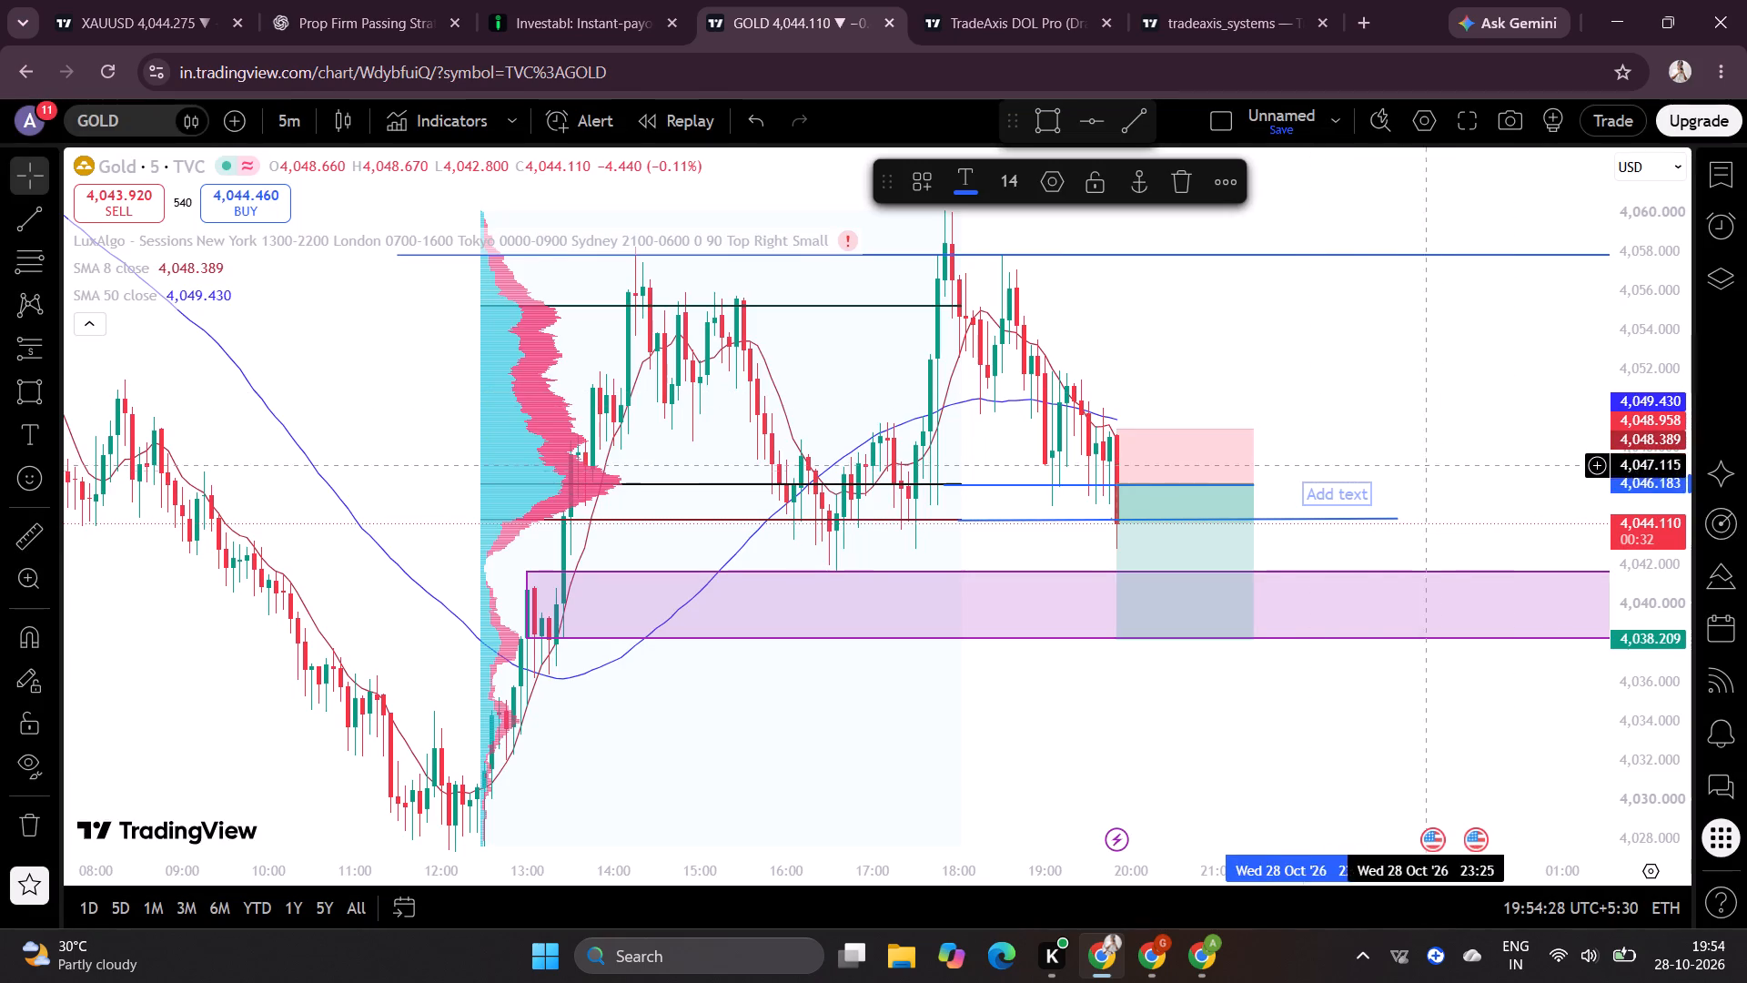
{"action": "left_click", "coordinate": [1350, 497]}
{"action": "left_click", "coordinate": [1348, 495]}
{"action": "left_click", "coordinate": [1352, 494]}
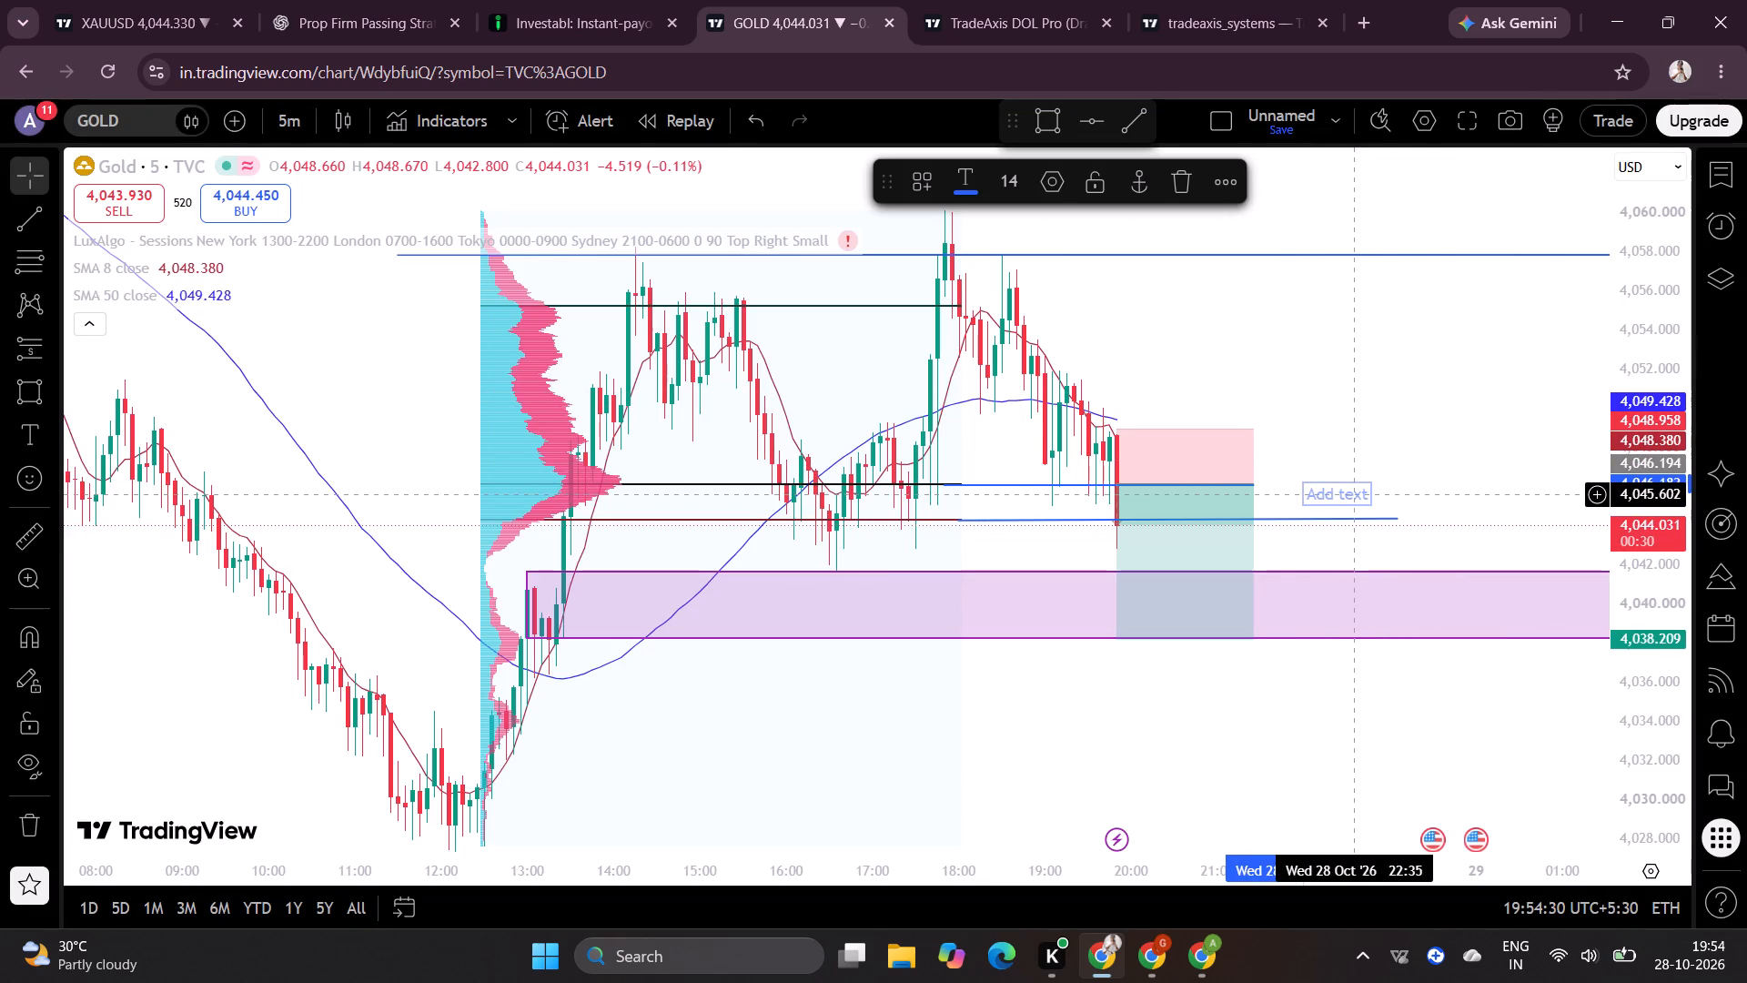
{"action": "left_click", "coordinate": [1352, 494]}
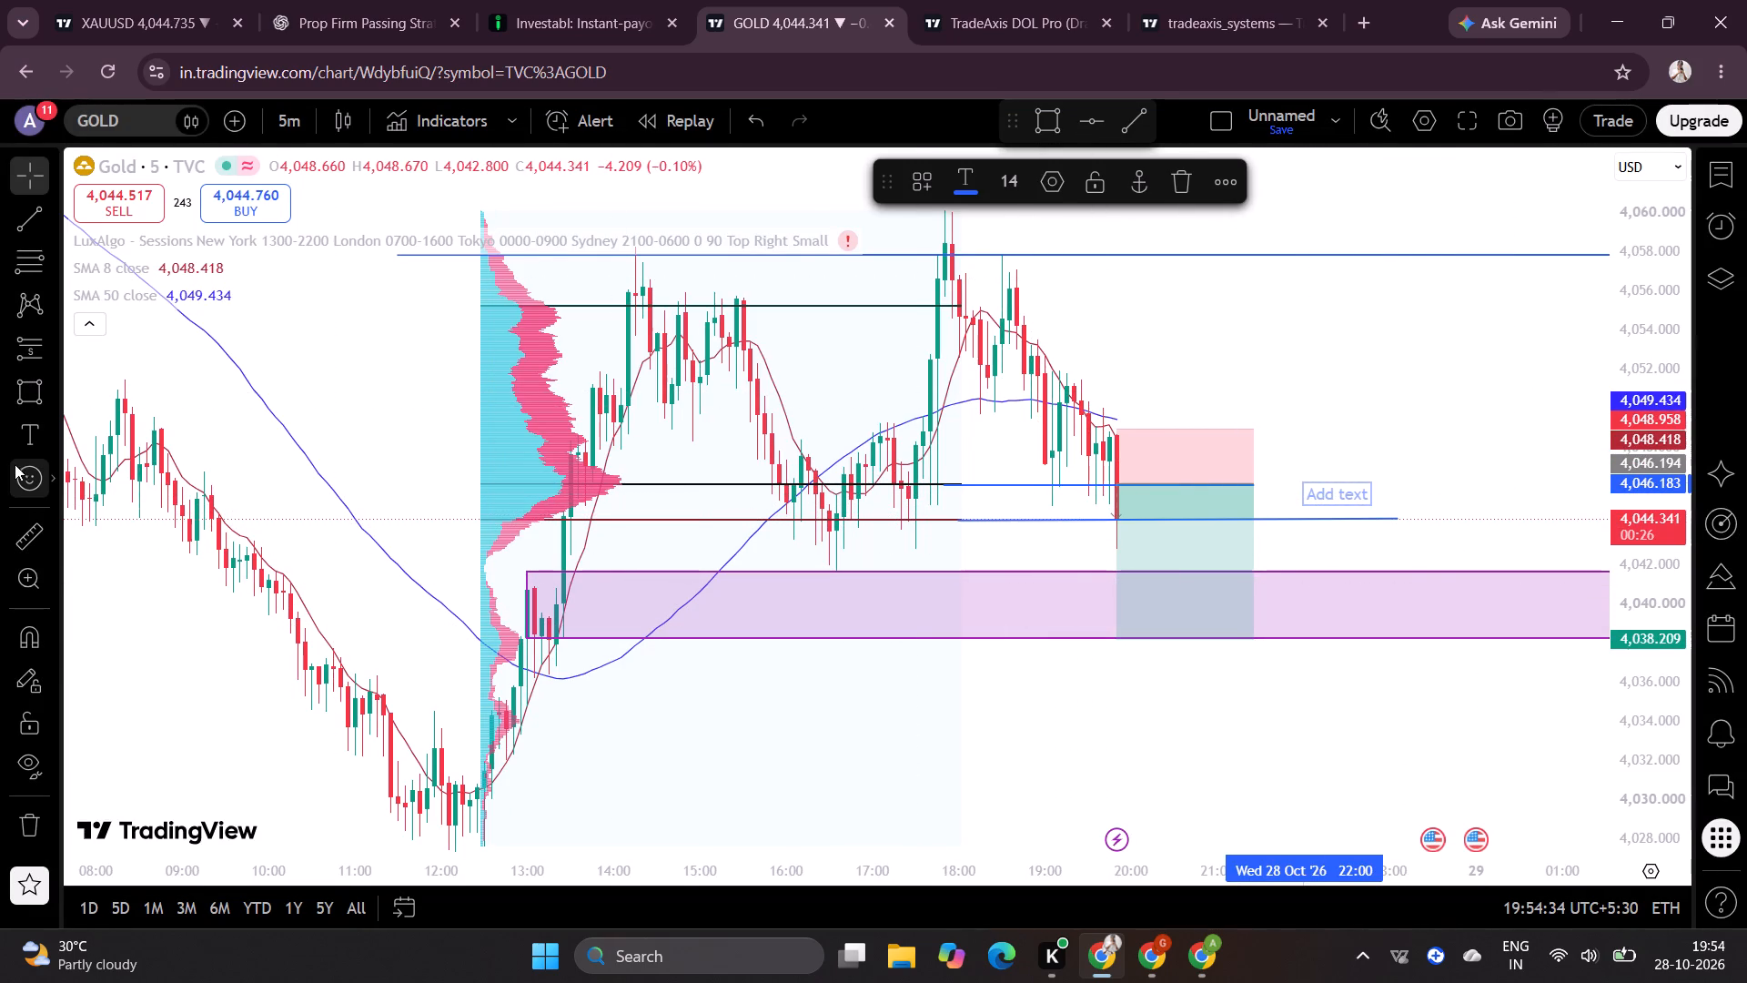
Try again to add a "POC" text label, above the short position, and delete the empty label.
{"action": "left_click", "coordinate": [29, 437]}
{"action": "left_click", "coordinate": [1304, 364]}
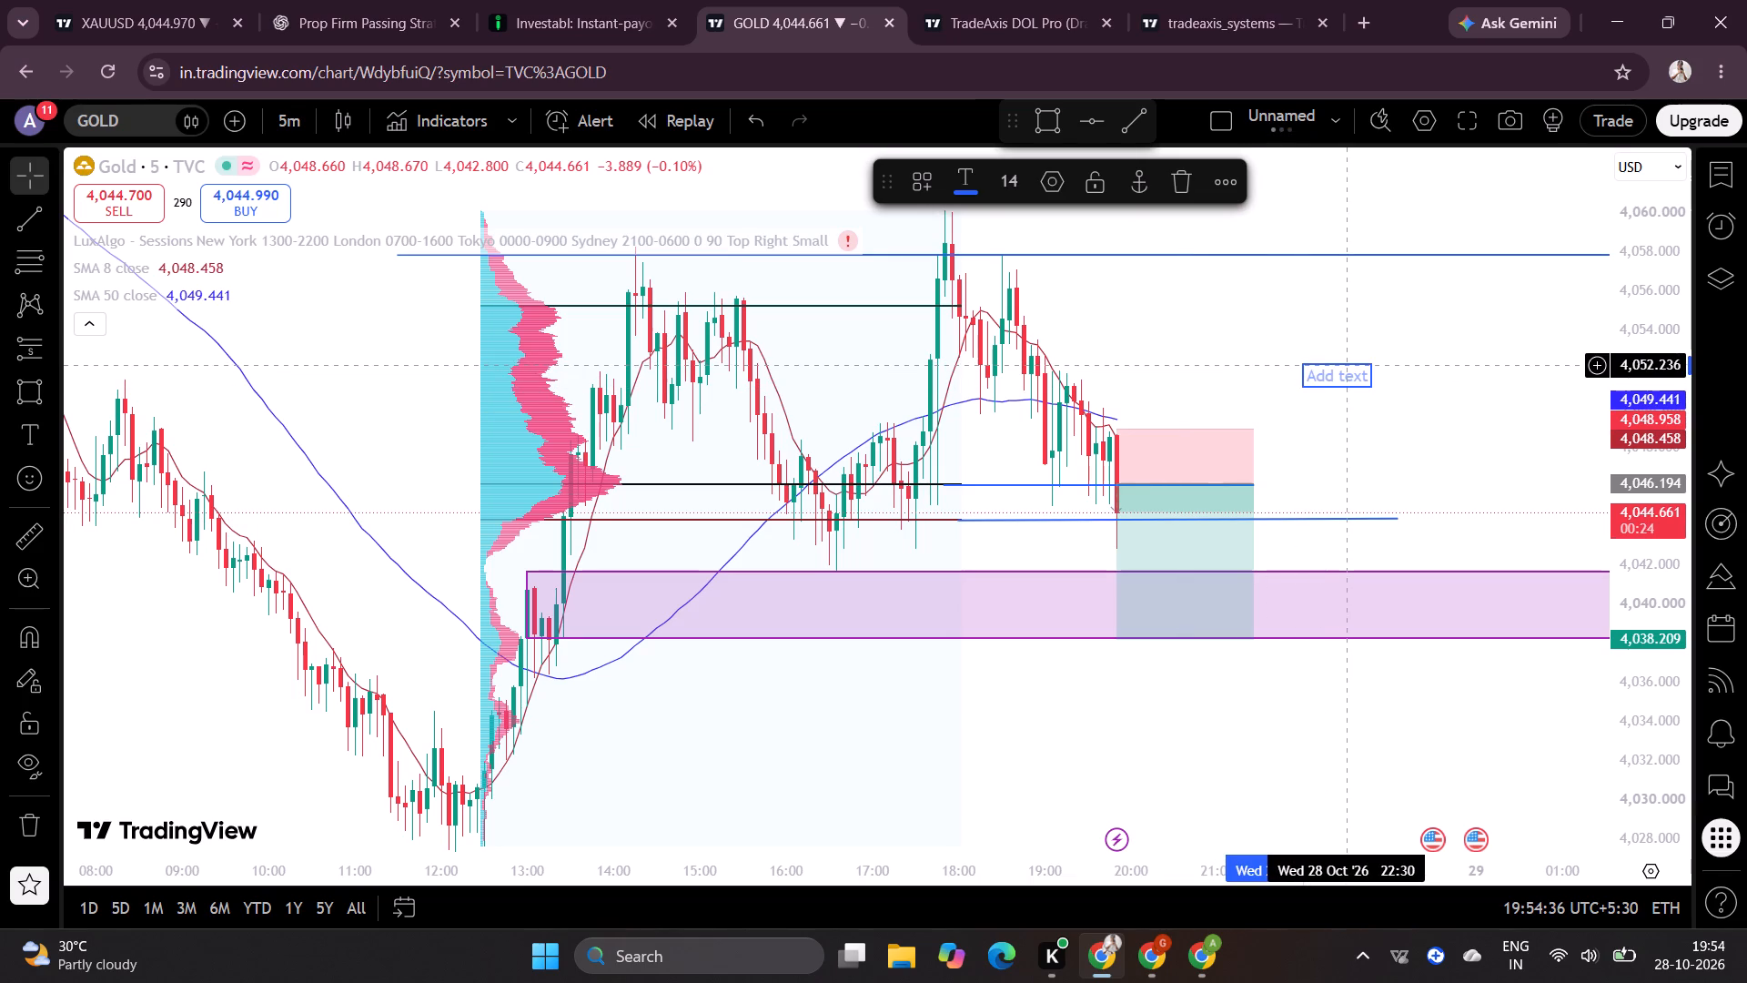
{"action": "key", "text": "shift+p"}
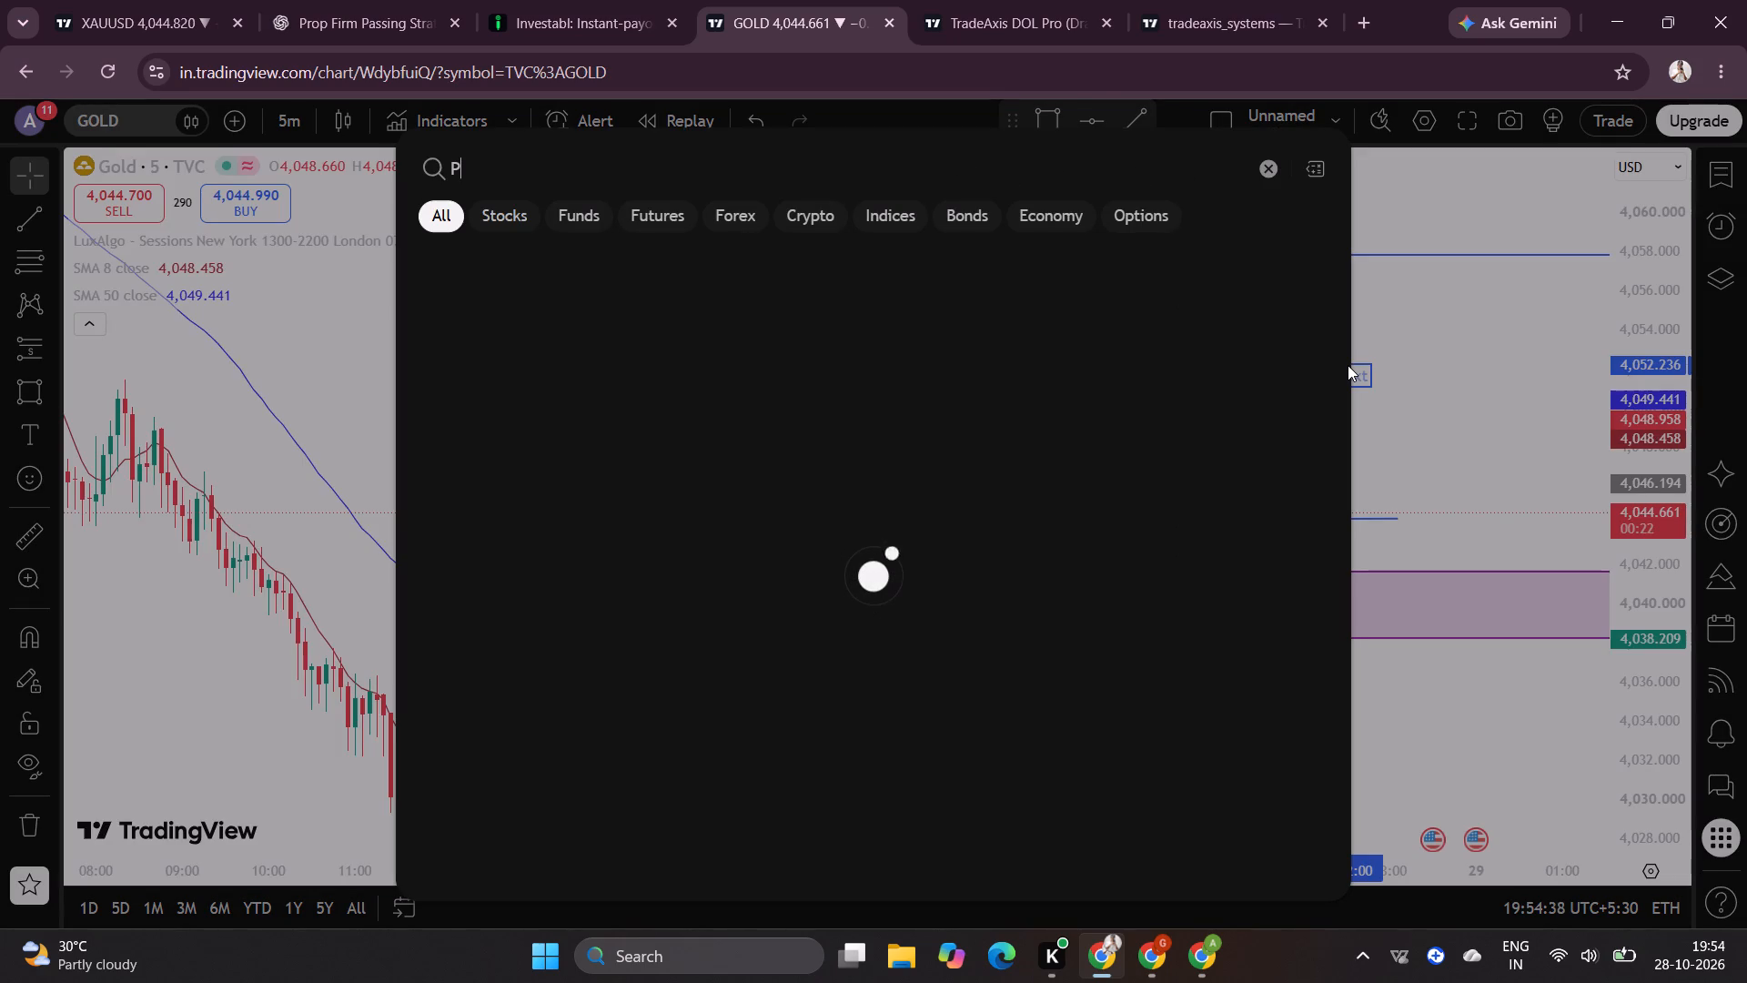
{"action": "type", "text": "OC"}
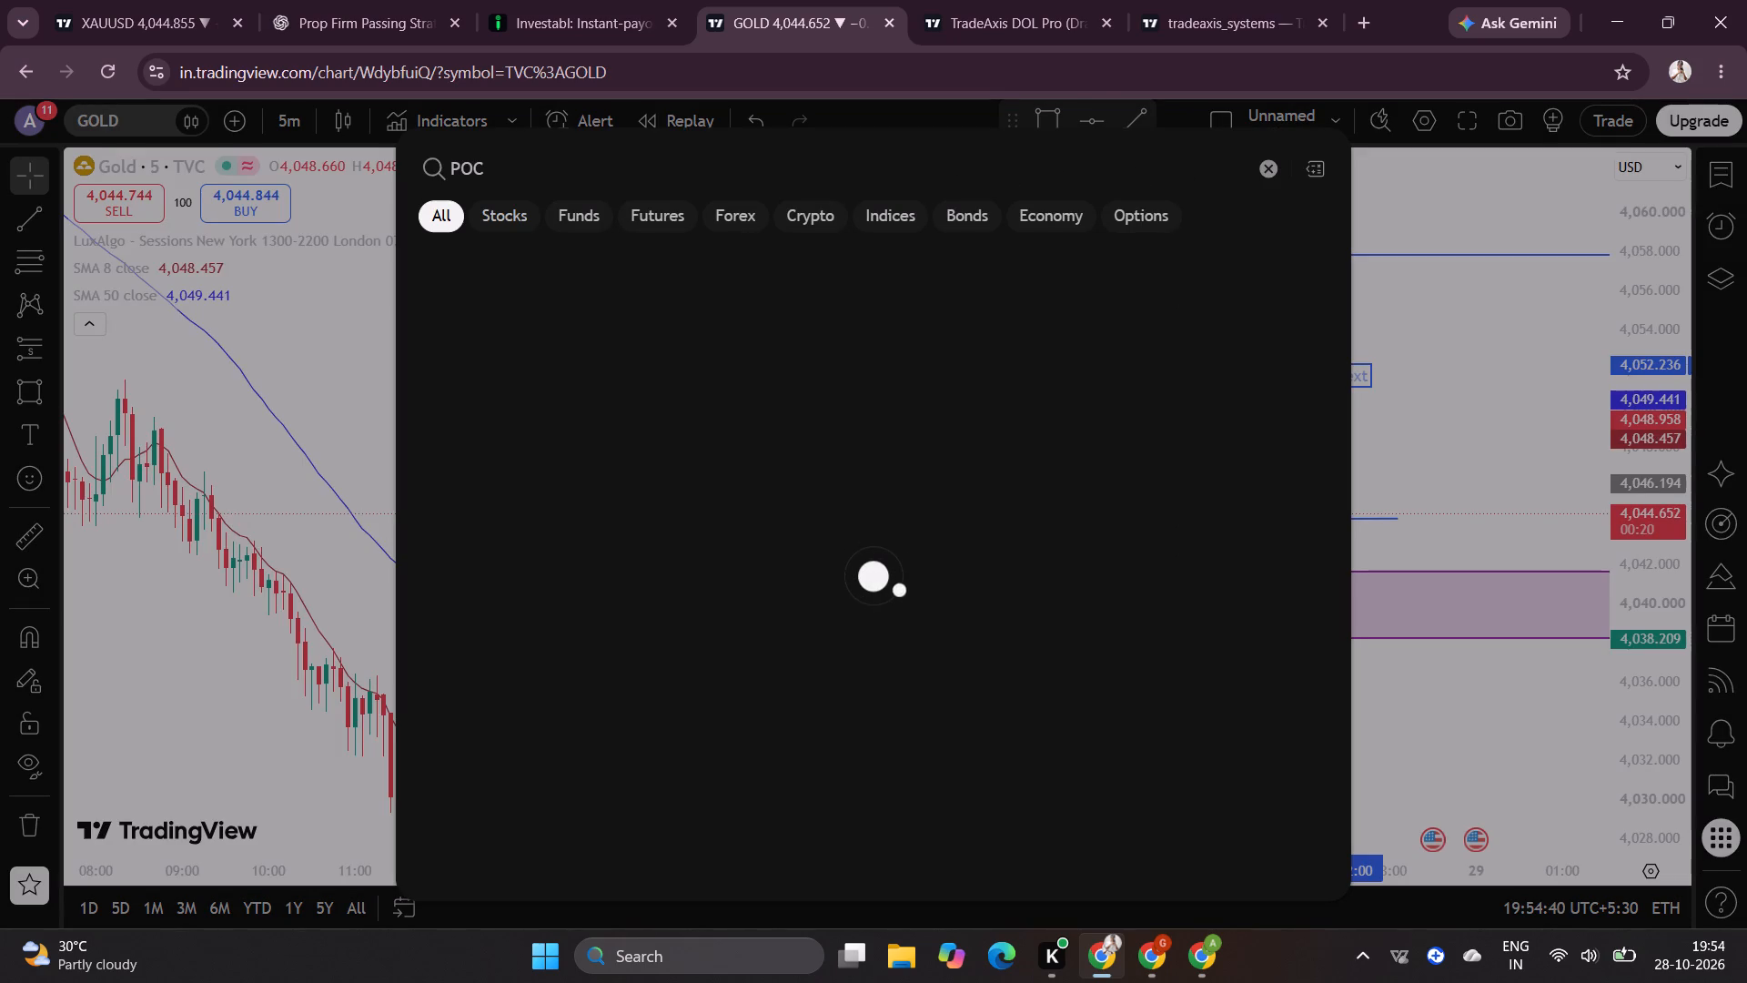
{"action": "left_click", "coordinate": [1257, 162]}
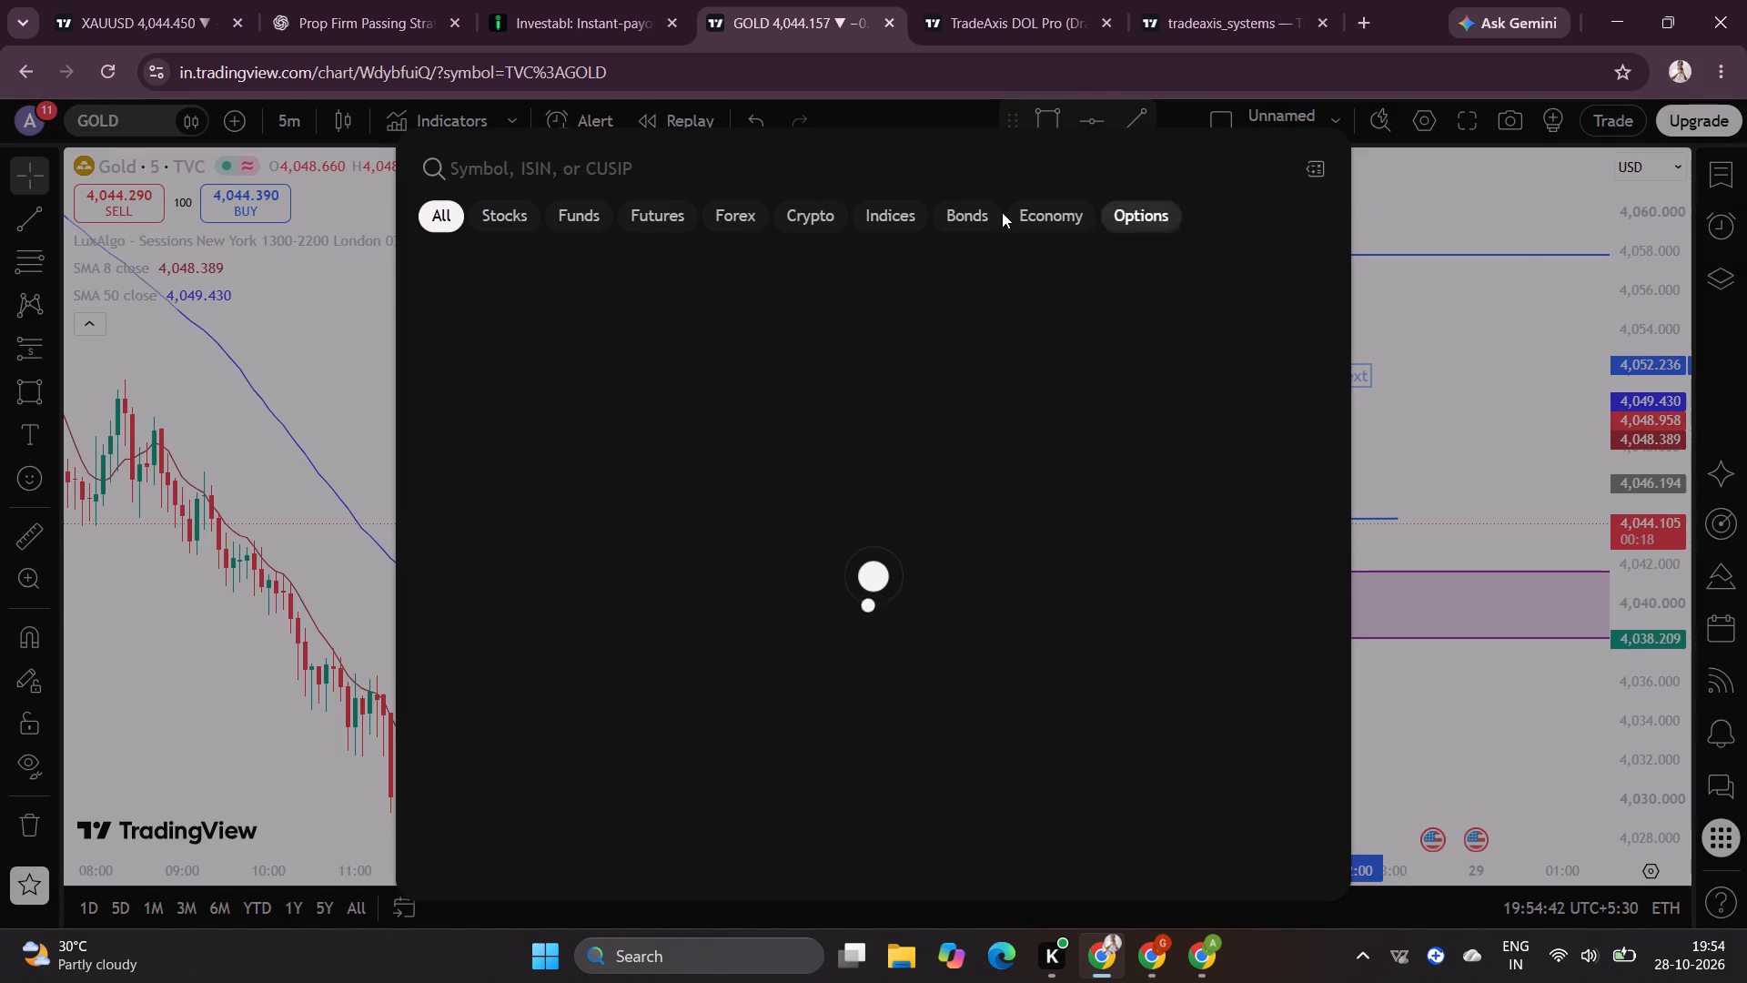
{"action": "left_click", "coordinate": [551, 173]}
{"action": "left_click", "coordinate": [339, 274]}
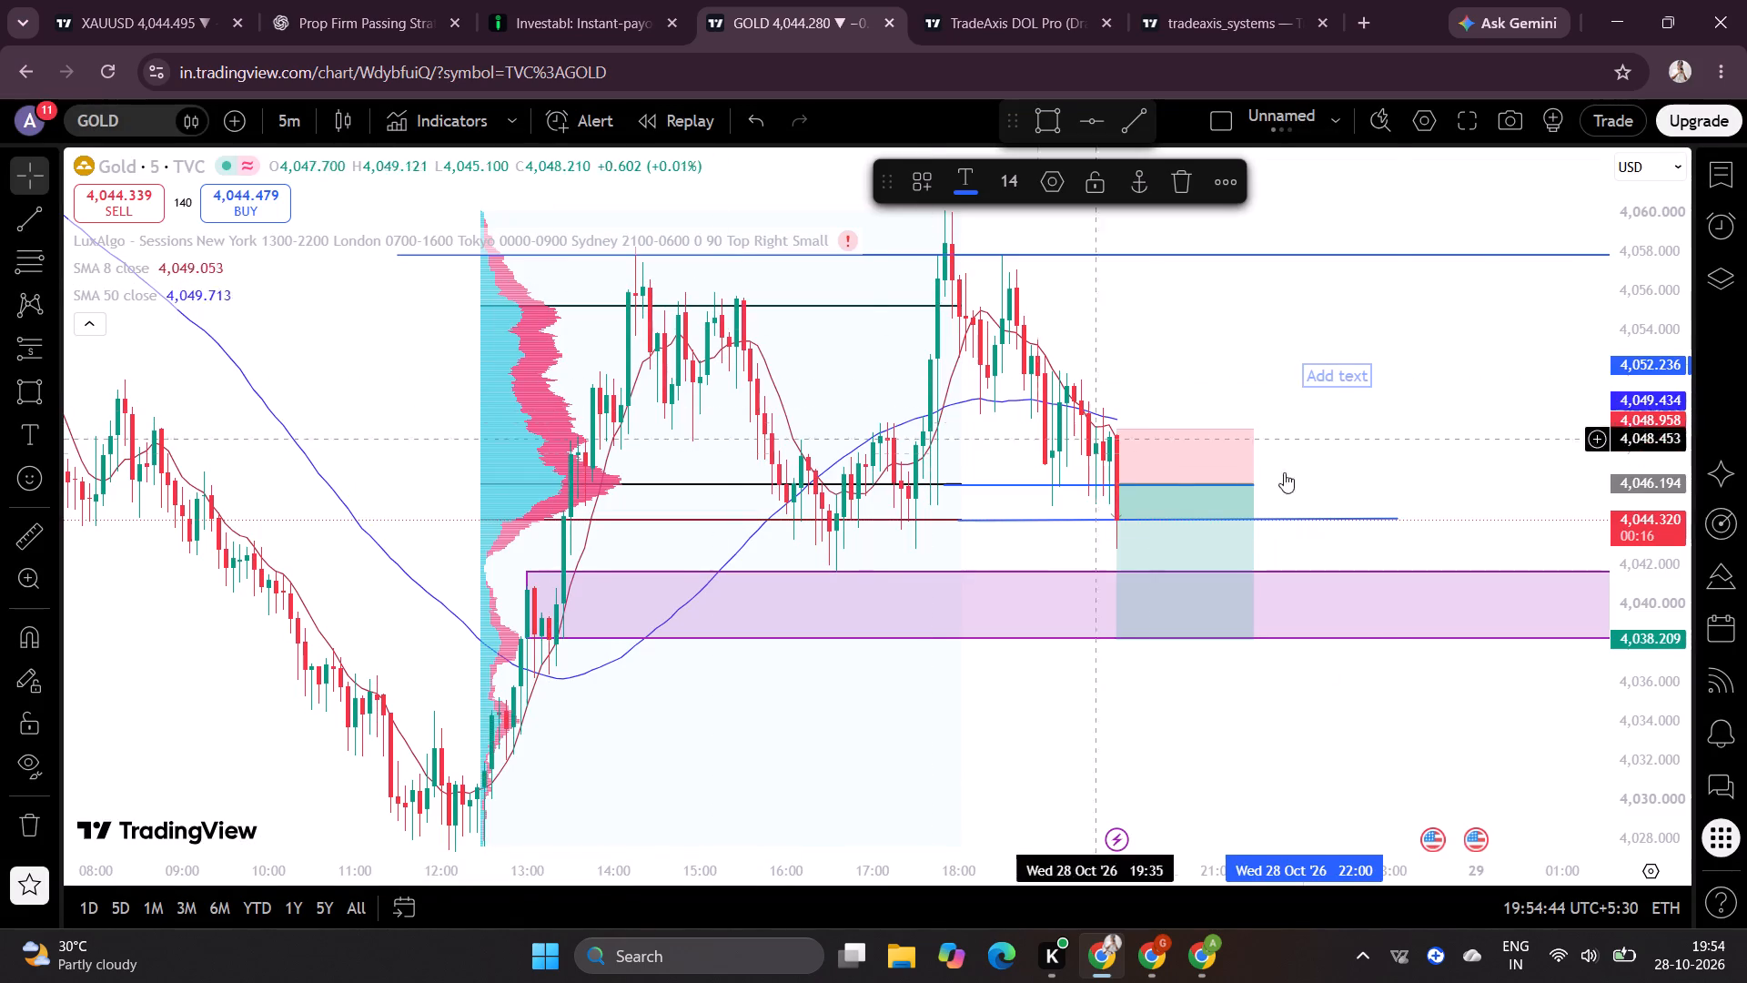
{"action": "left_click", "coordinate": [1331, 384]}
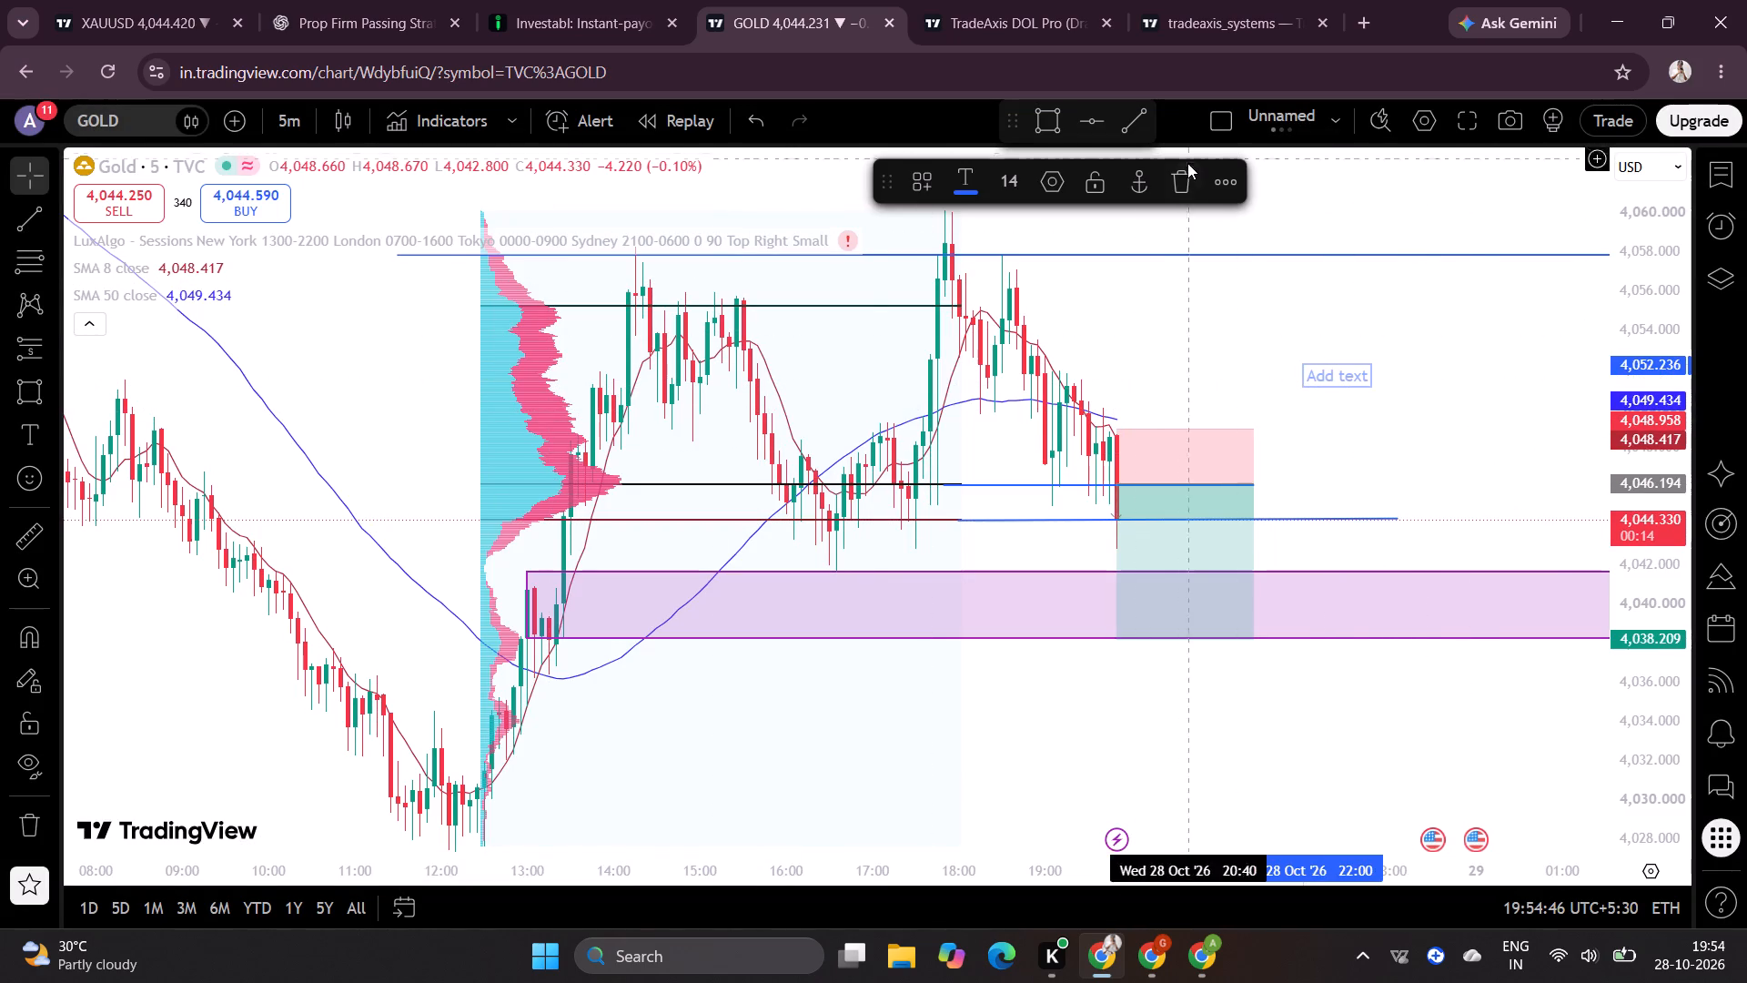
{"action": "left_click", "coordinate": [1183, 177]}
Check the warning details on the LuxAlgo Sessions indicator.
{"action": "scroll", "coordinate": [1655, 415], "scroll_direction": "down", "scroll_amount": 2}
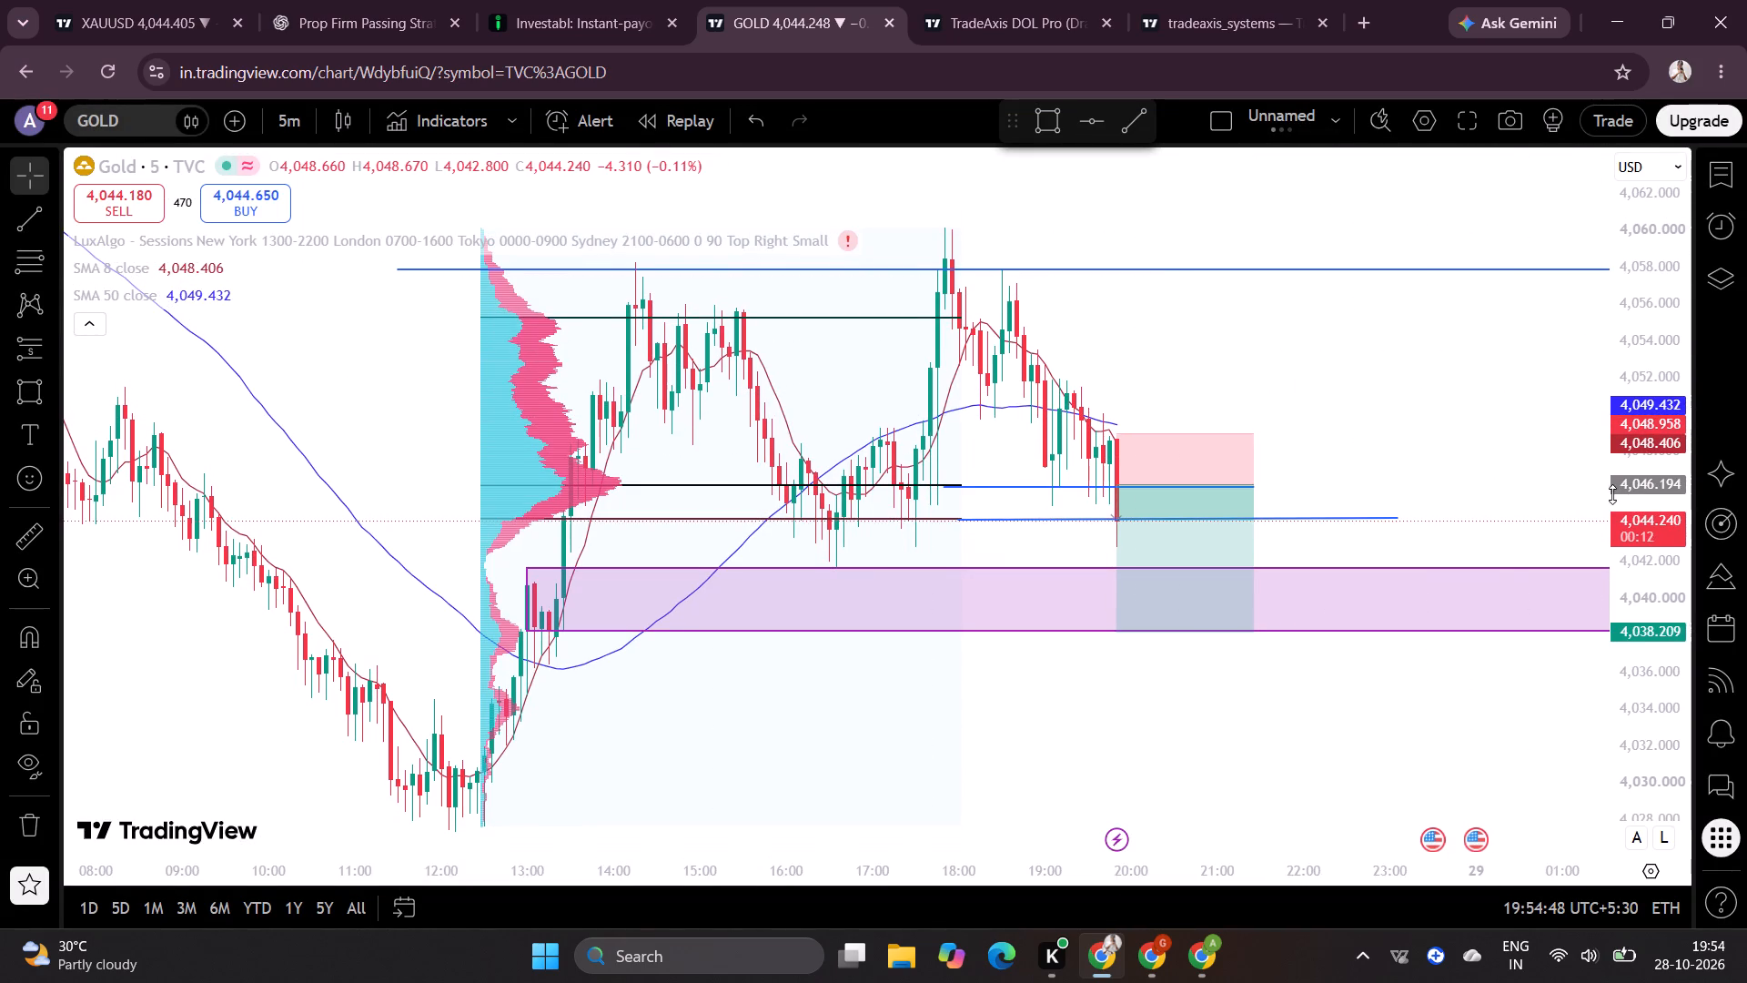
{"action": "scroll", "coordinate": [1013, 877], "scroll_direction": "down", "scroll_amount": 3}
{"action": "left_click_drag", "start_coordinate": [1068, 784], "coordinate": [763, 819]}
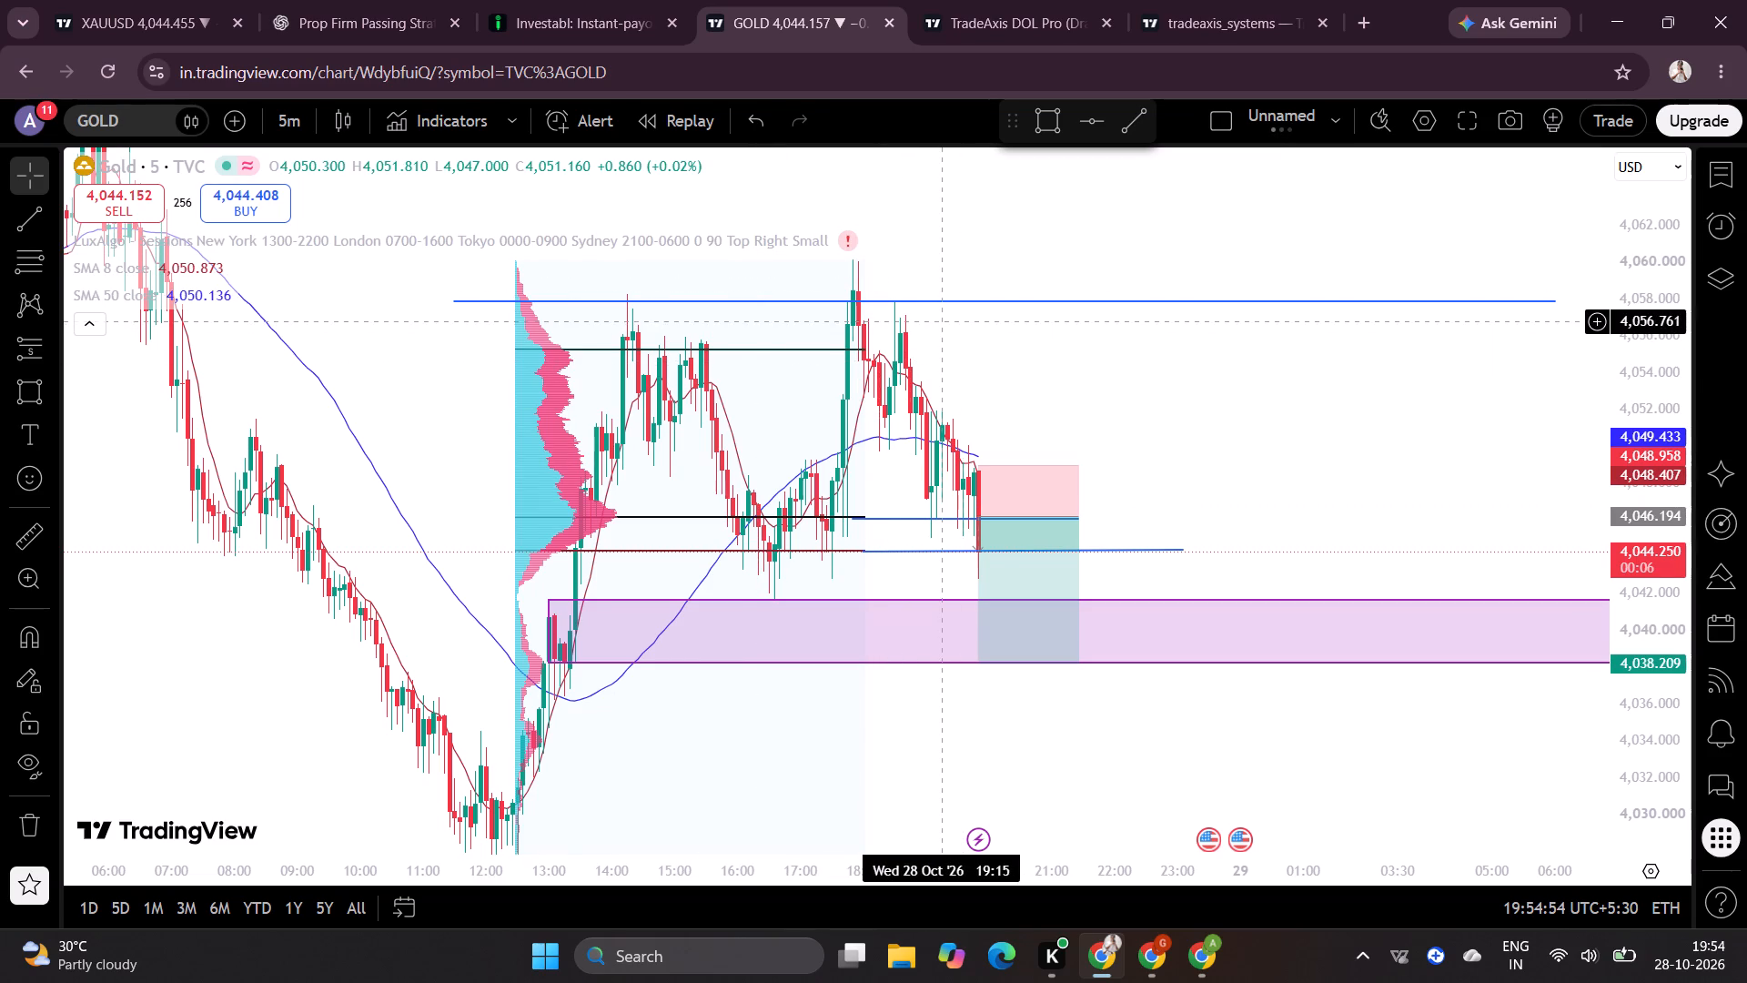
{"action": "left_click", "coordinate": [850, 240]}
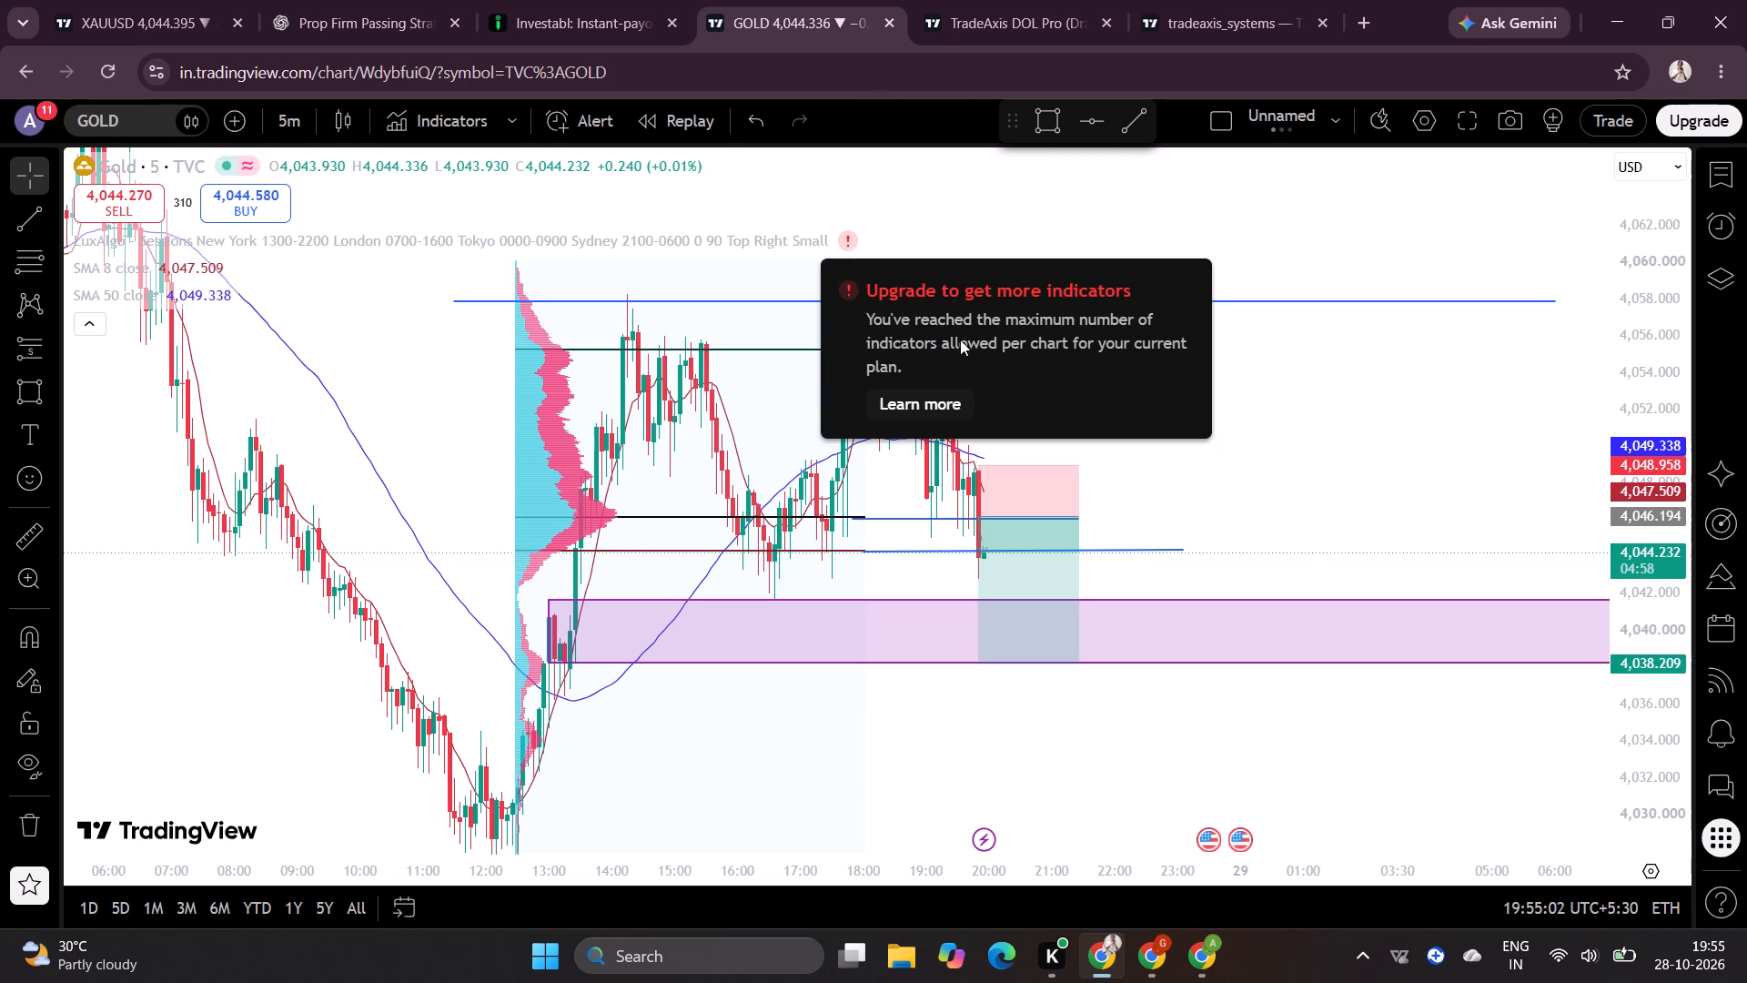
{"action": "left_click", "coordinate": [119, 448]}
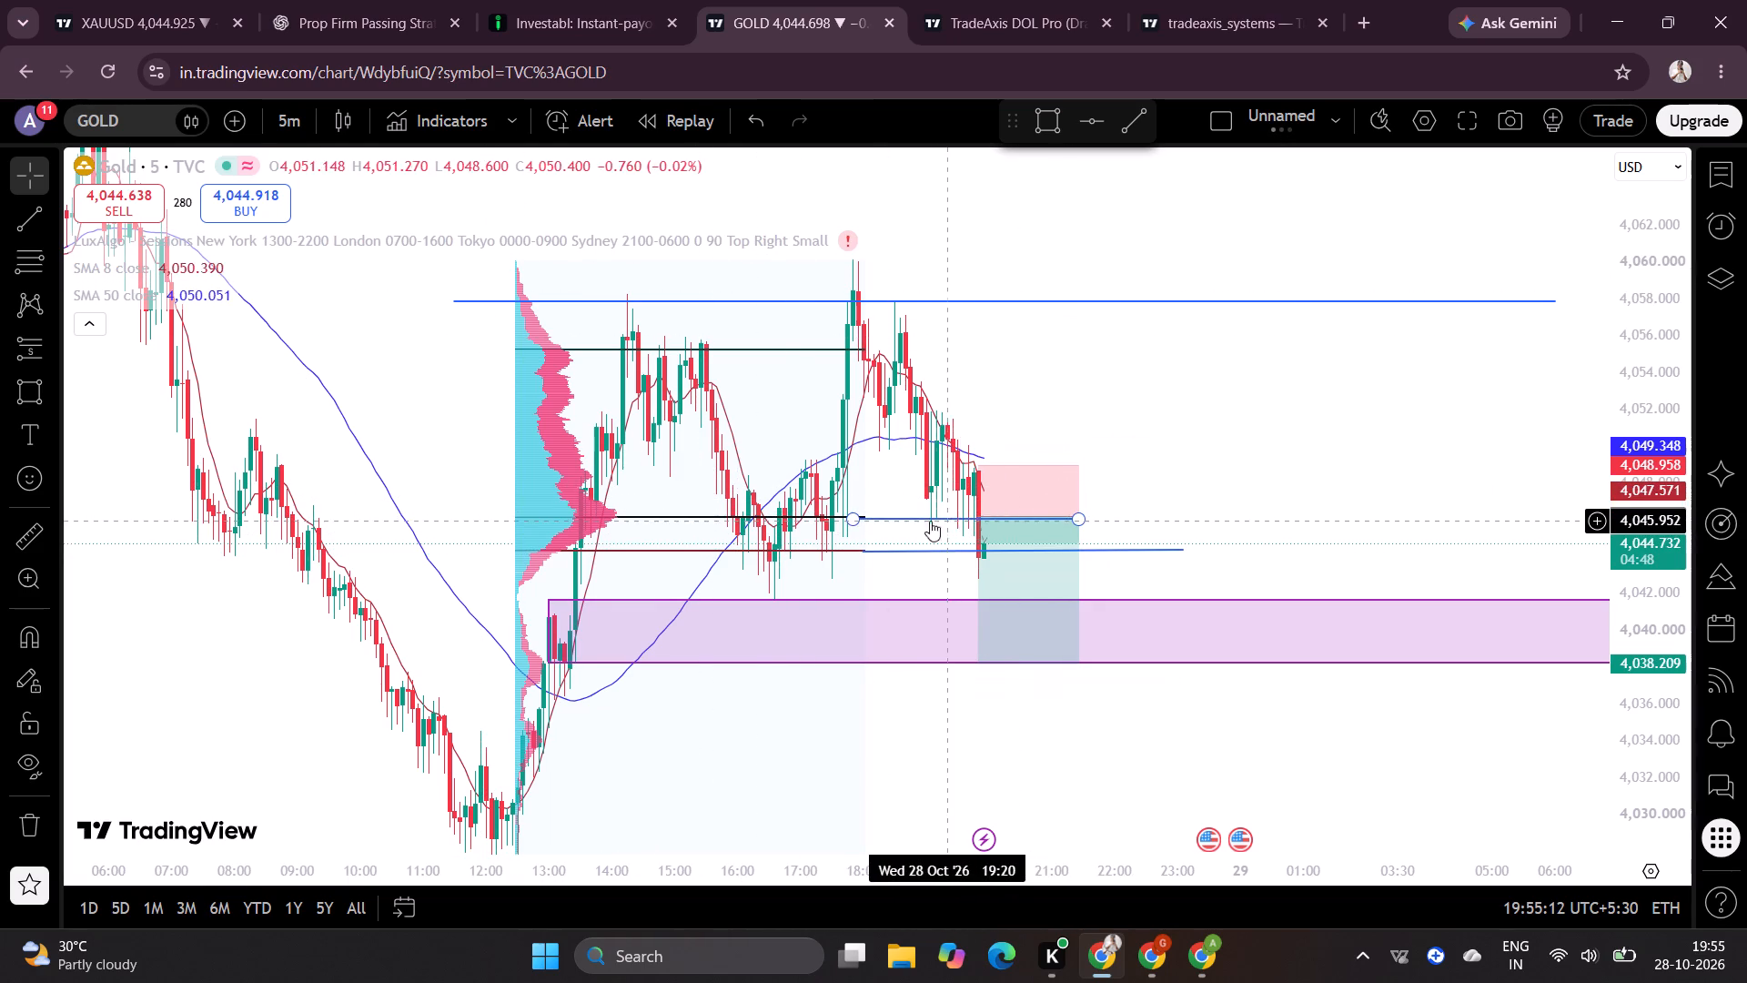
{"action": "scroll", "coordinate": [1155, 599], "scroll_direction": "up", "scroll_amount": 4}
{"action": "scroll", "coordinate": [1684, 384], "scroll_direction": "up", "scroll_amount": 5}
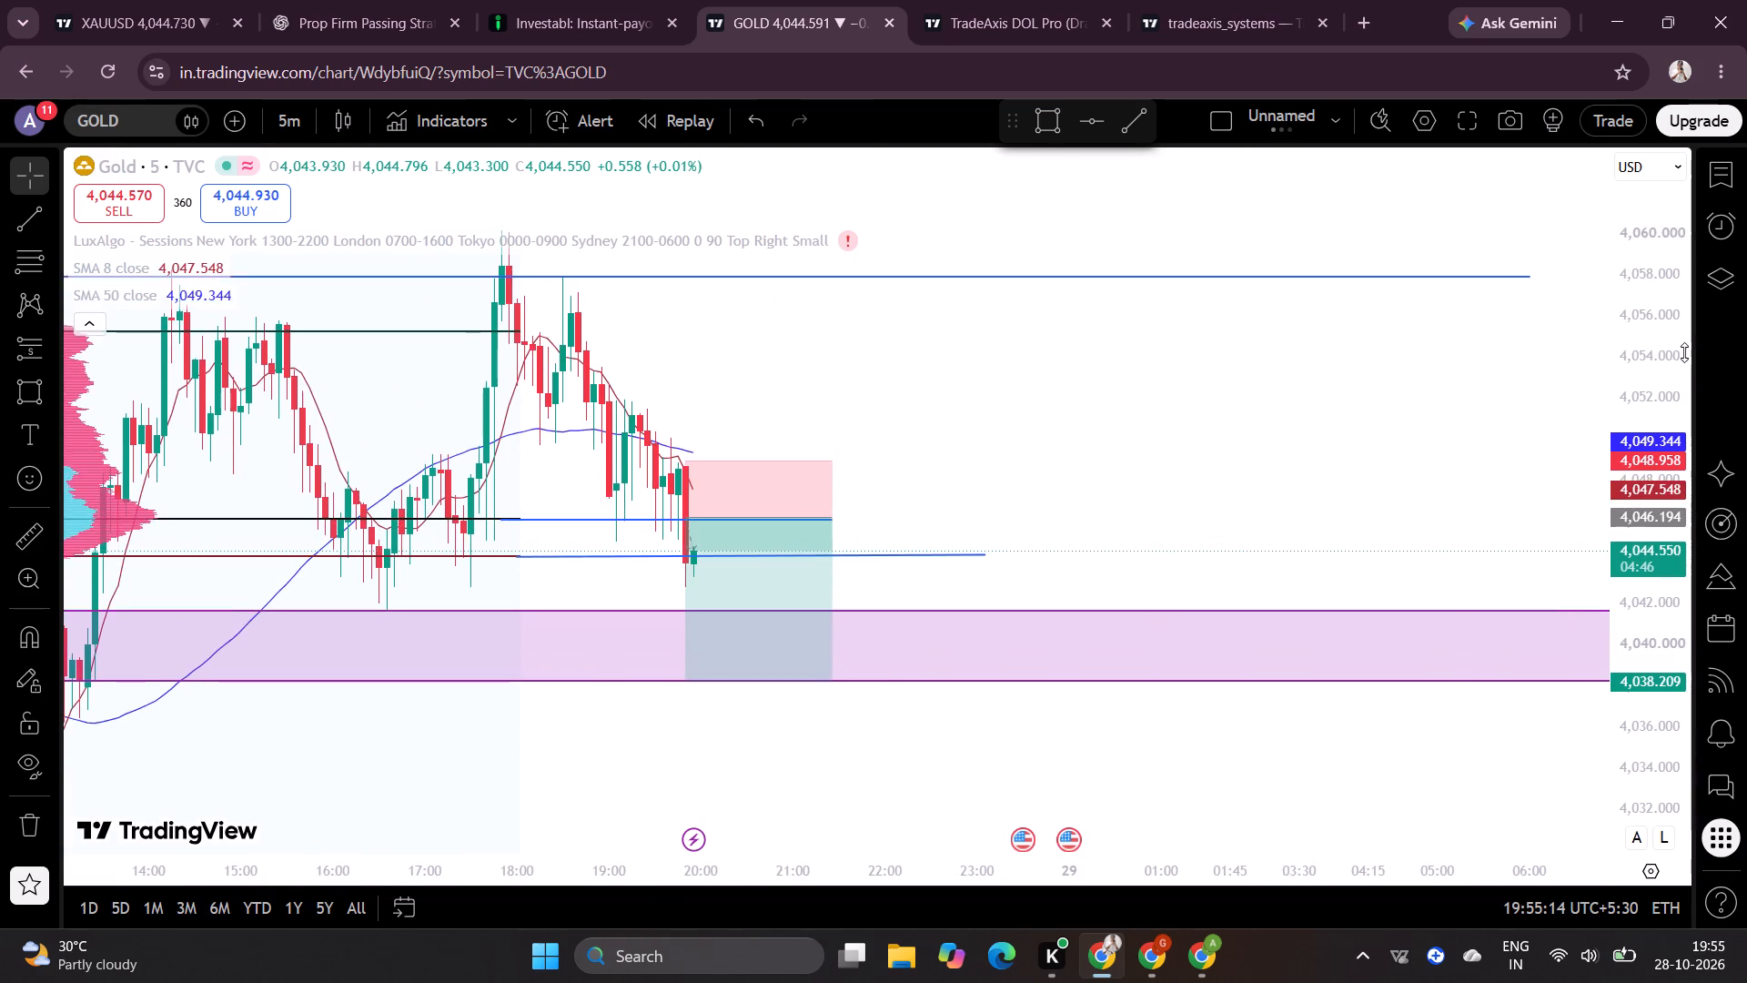
Shift the short position slightly earlier and lower, starting at 19:45 with its entry at about 4,046.10.
{"action": "scroll", "coordinate": [1684, 352], "scroll_direction": "up", "scroll_amount": 5}
{"action": "left_click_drag", "start_coordinate": [962, 390], "coordinate": [1260, 392]}
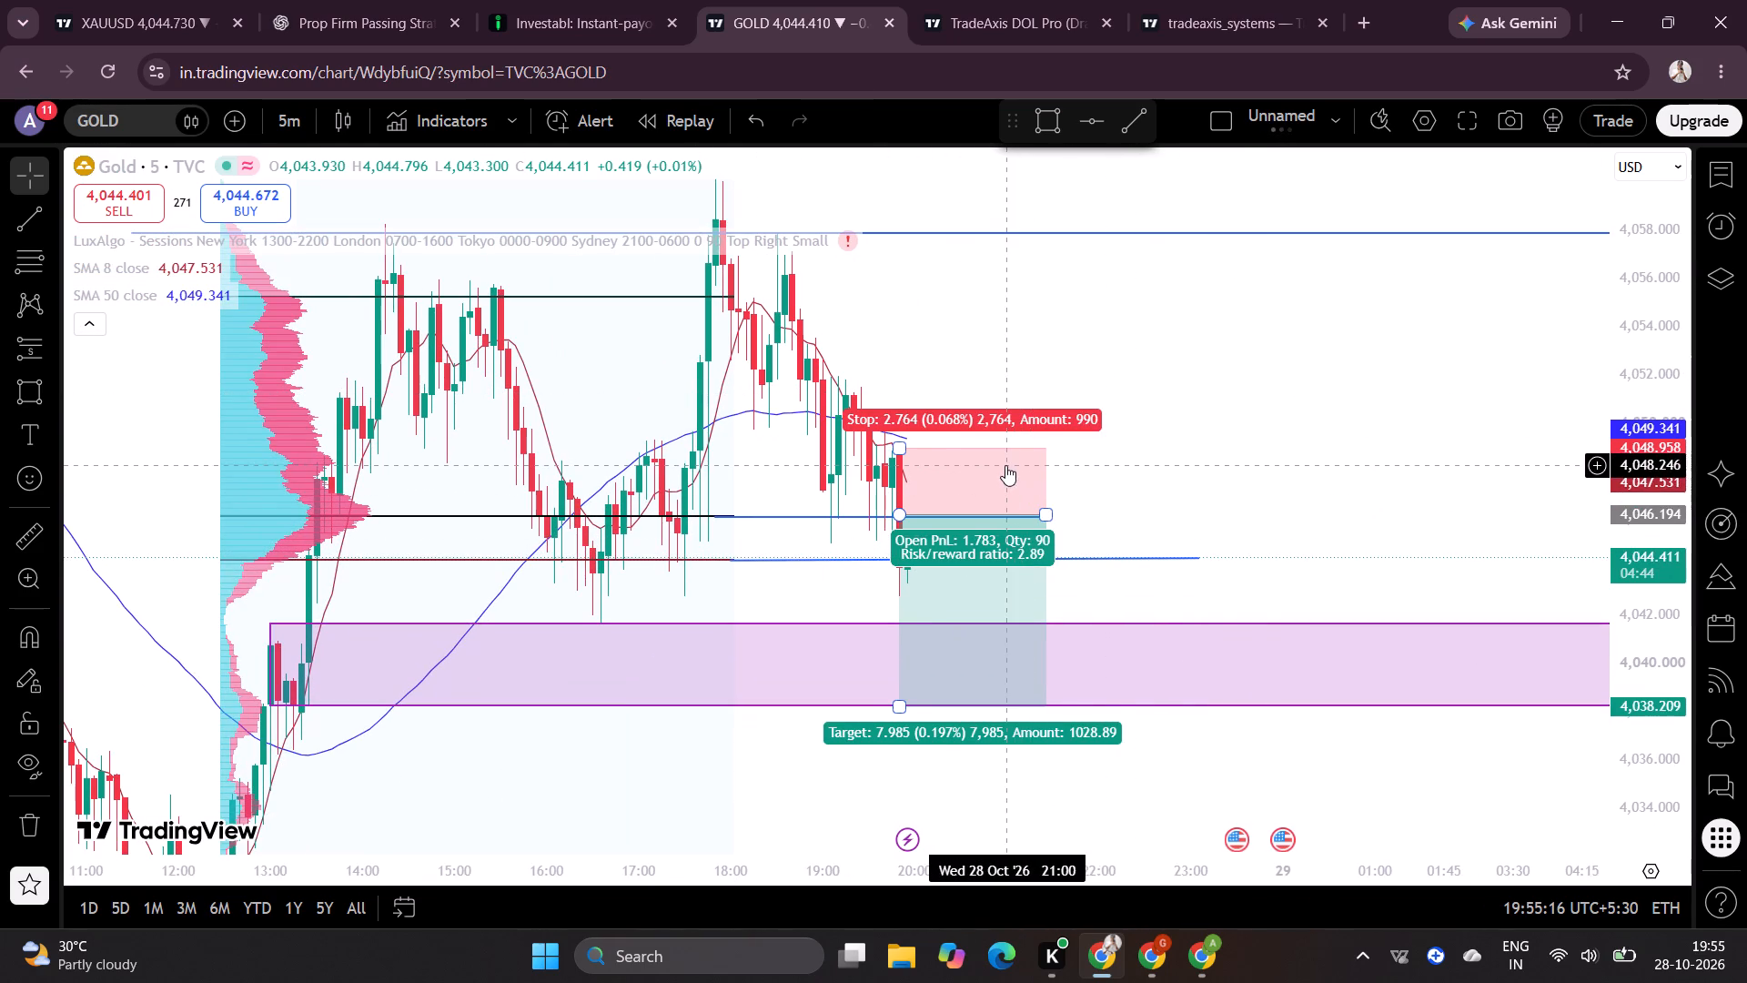
{"action": "left_click", "coordinate": [1005, 465]}
{"action": "left_click", "coordinate": [1274, 502]}
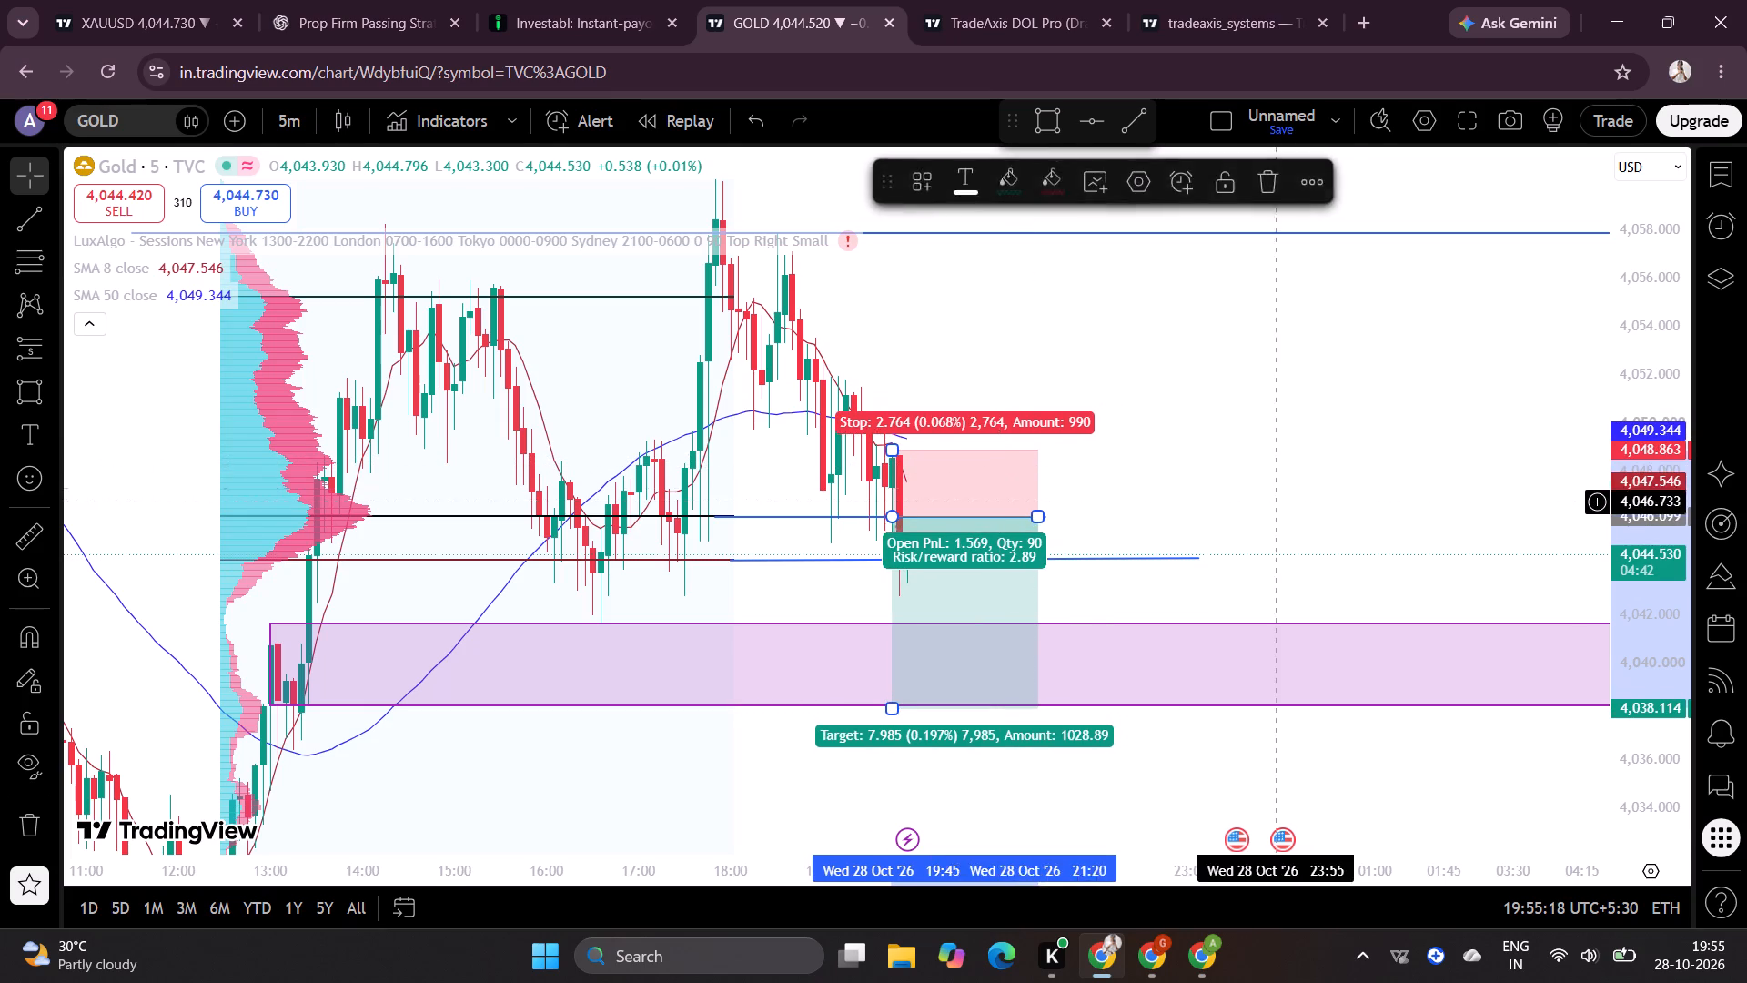
{"action": "left_click", "coordinate": [1246, 455]}
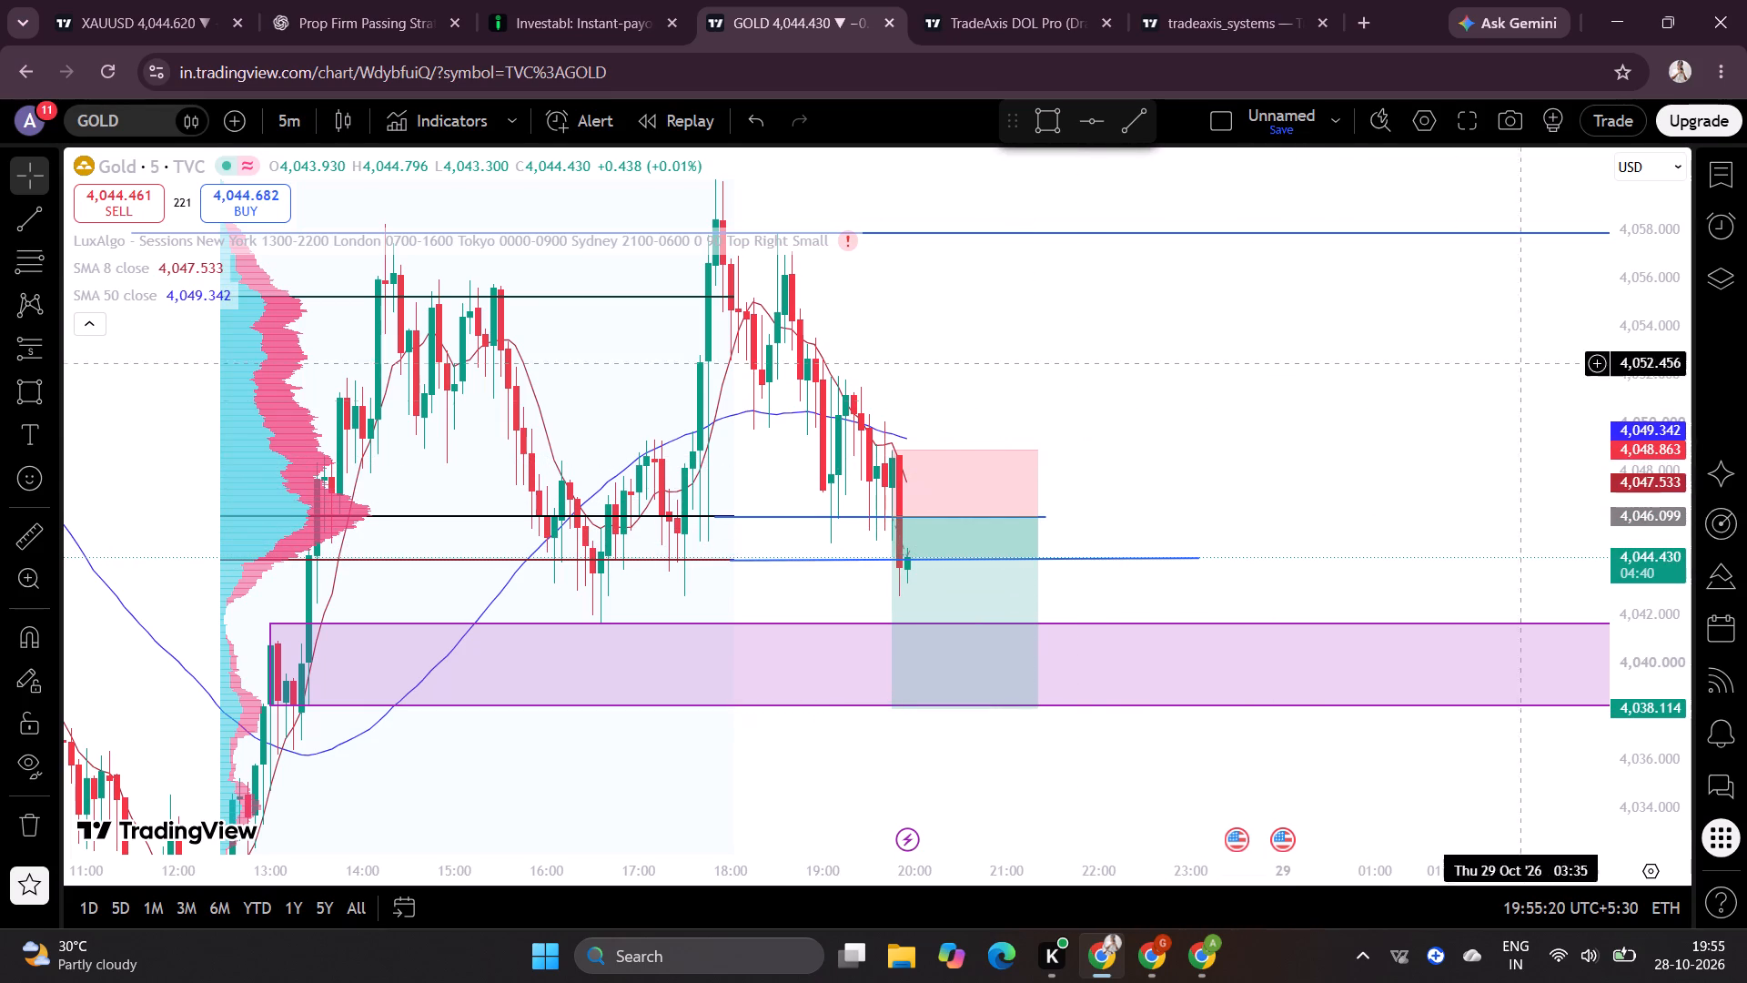
Add a "POC" text label and place it at the end of the POC line beside the short position.
{"action": "scroll", "coordinate": [1635, 308], "scroll_direction": "down", "scroll_amount": 18}
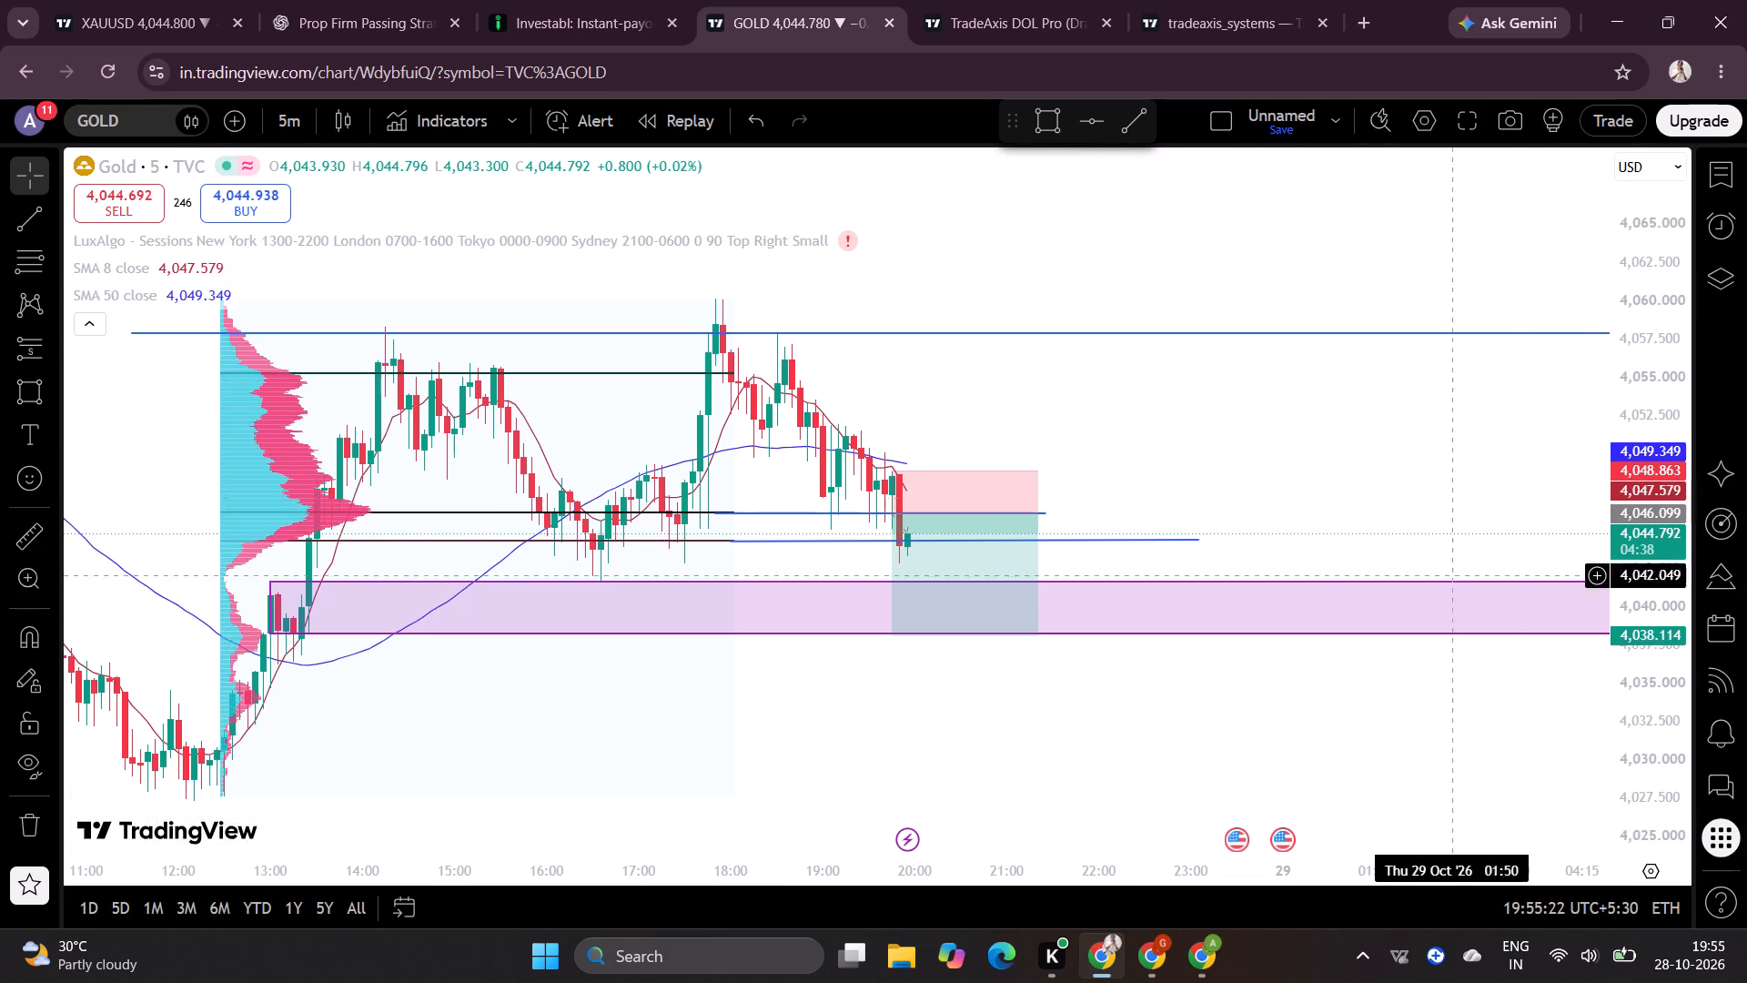
{"action": "scroll", "coordinate": [1048, 871], "scroll_direction": "down", "scroll_amount": 3}
{"action": "left_click_drag", "start_coordinate": [1066, 707], "coordinate": [1051, 704]}
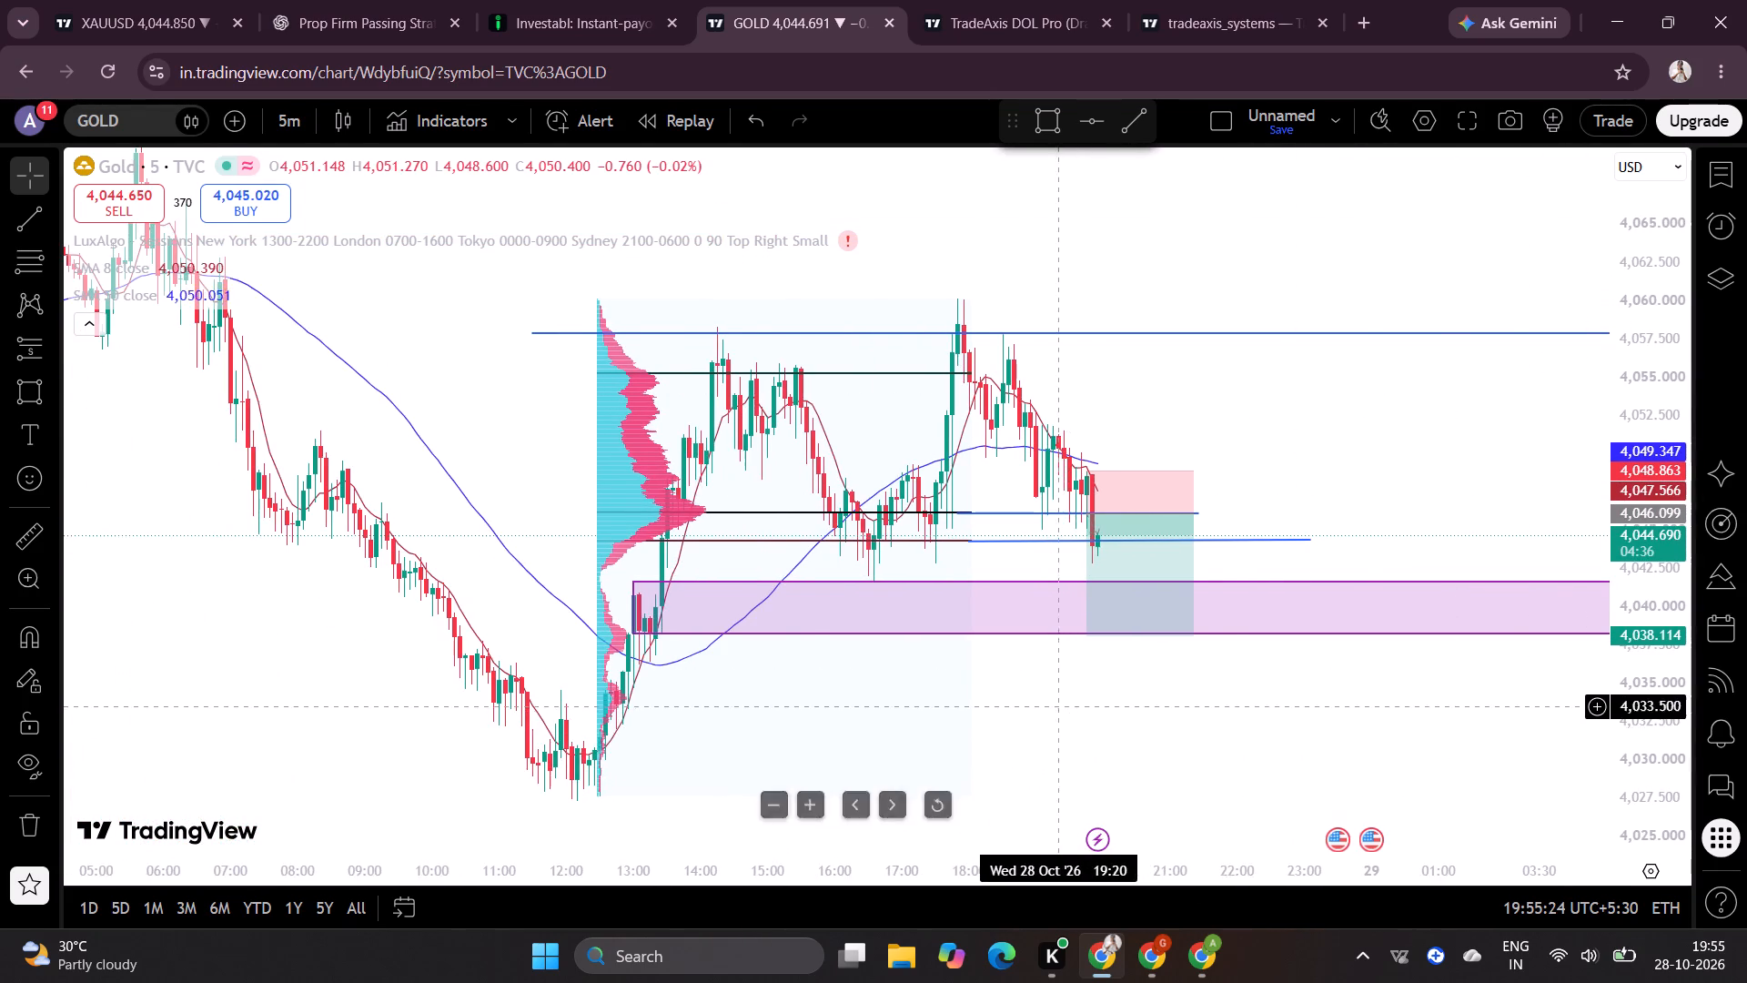
{"action": "left_click_drag", "start_coordinate": [1051, 704], "coordinate": [937, 677]}
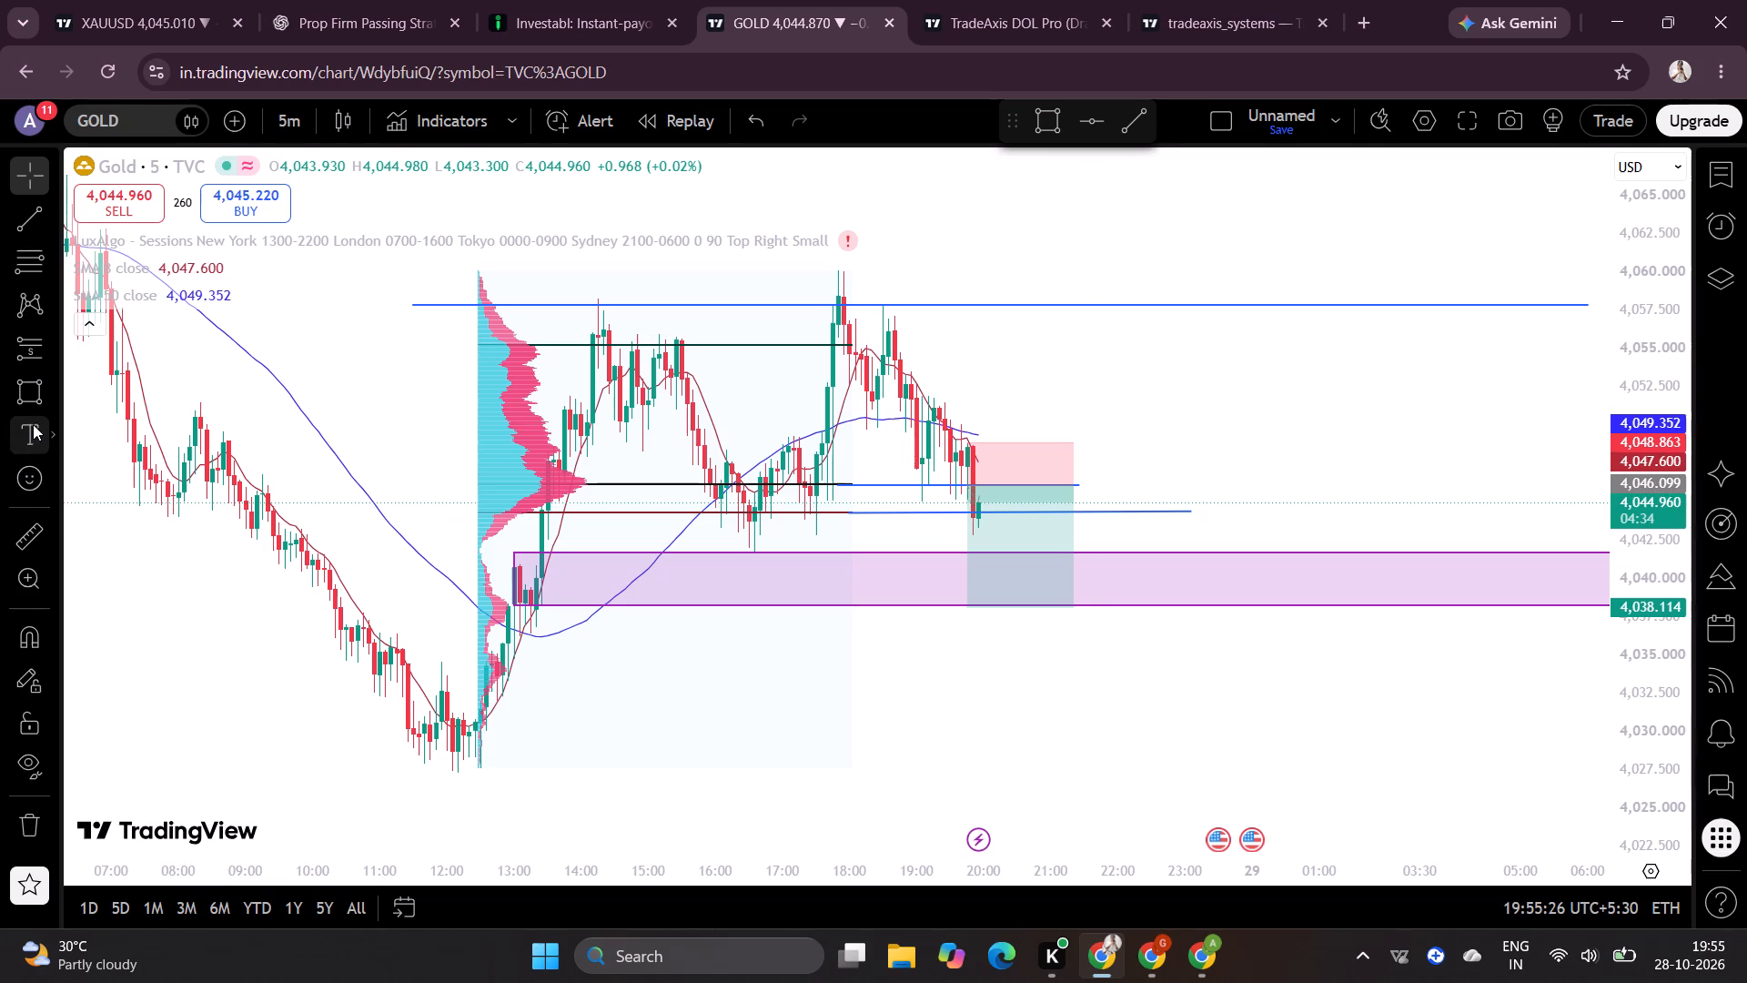
{"action": "left_click", "coordinate": [33, 431]}
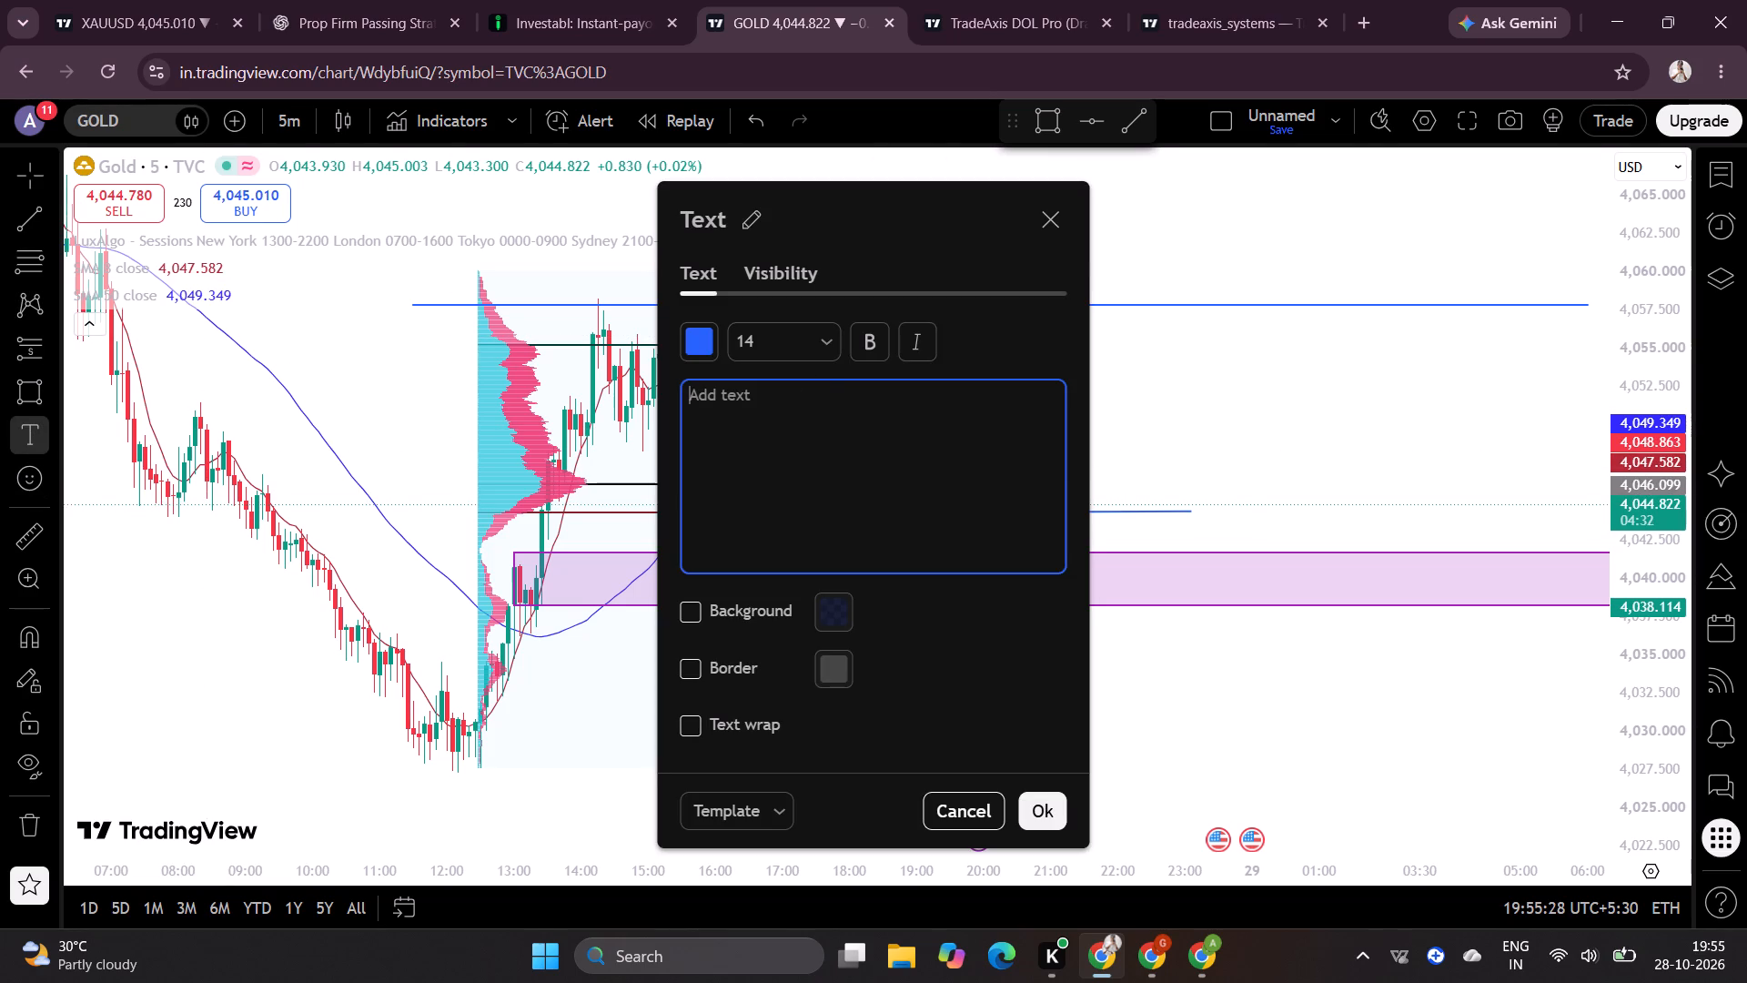
{"action": "left_click", "coordinate": [1053, 215]}
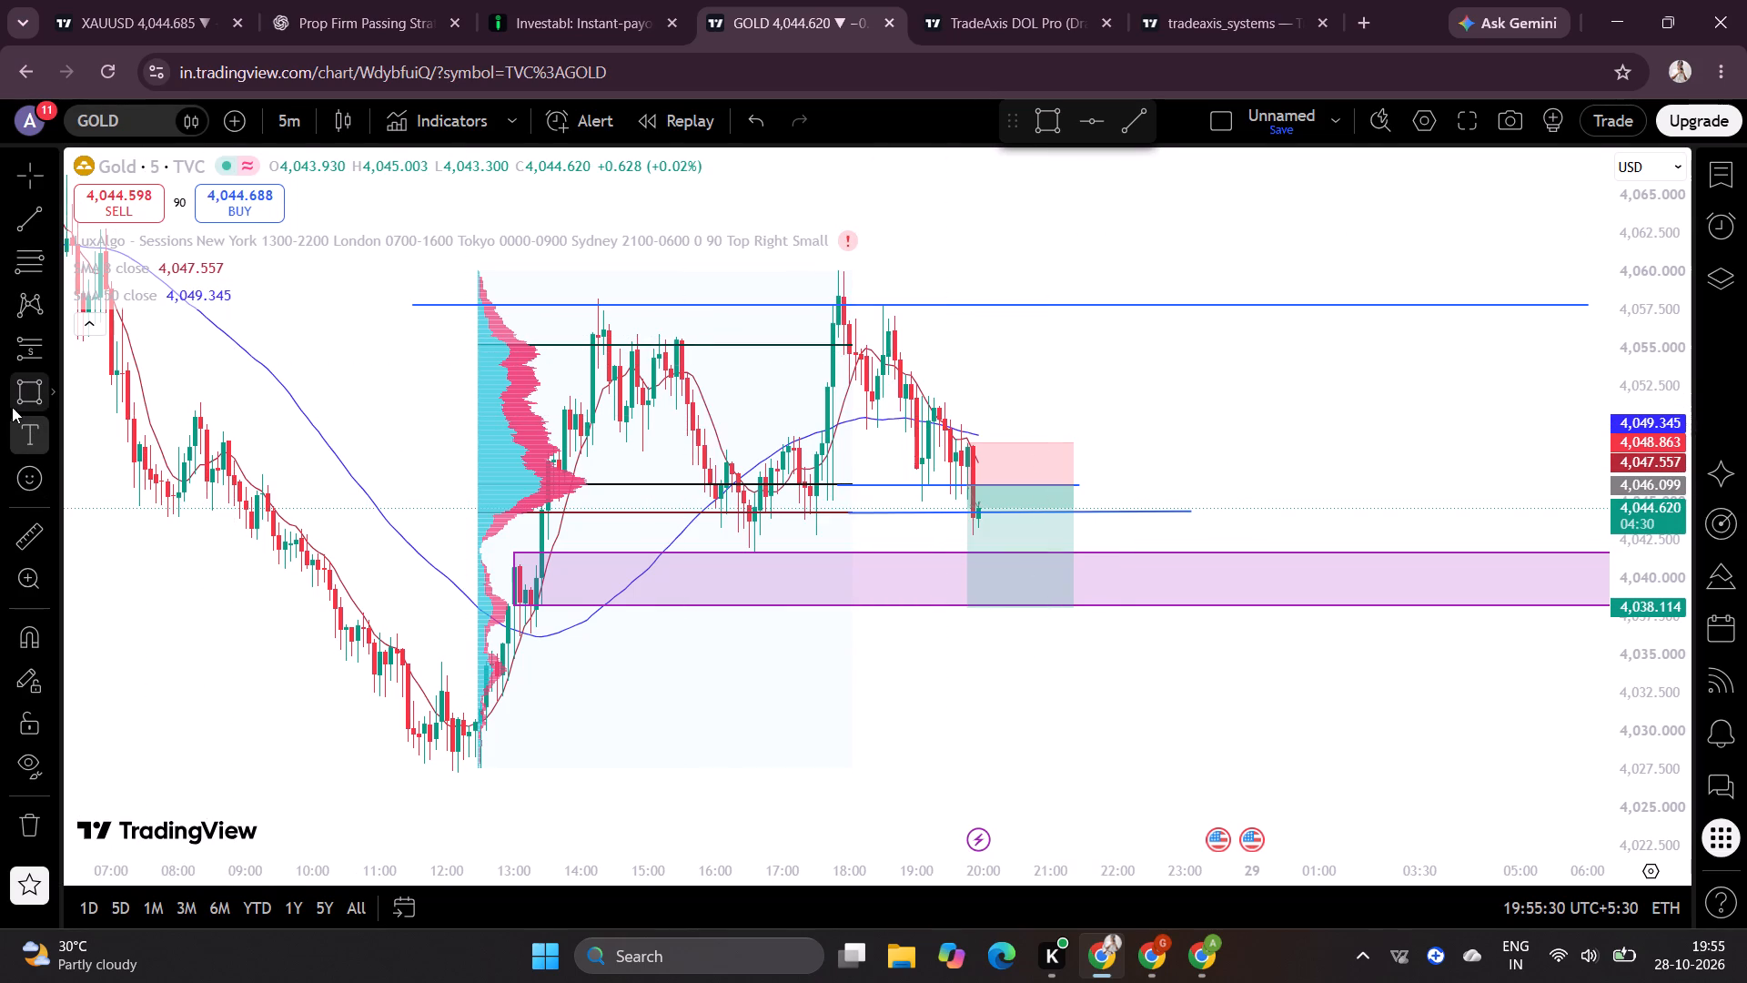
{"action": "left_click", "coordinate": [25, 437]}
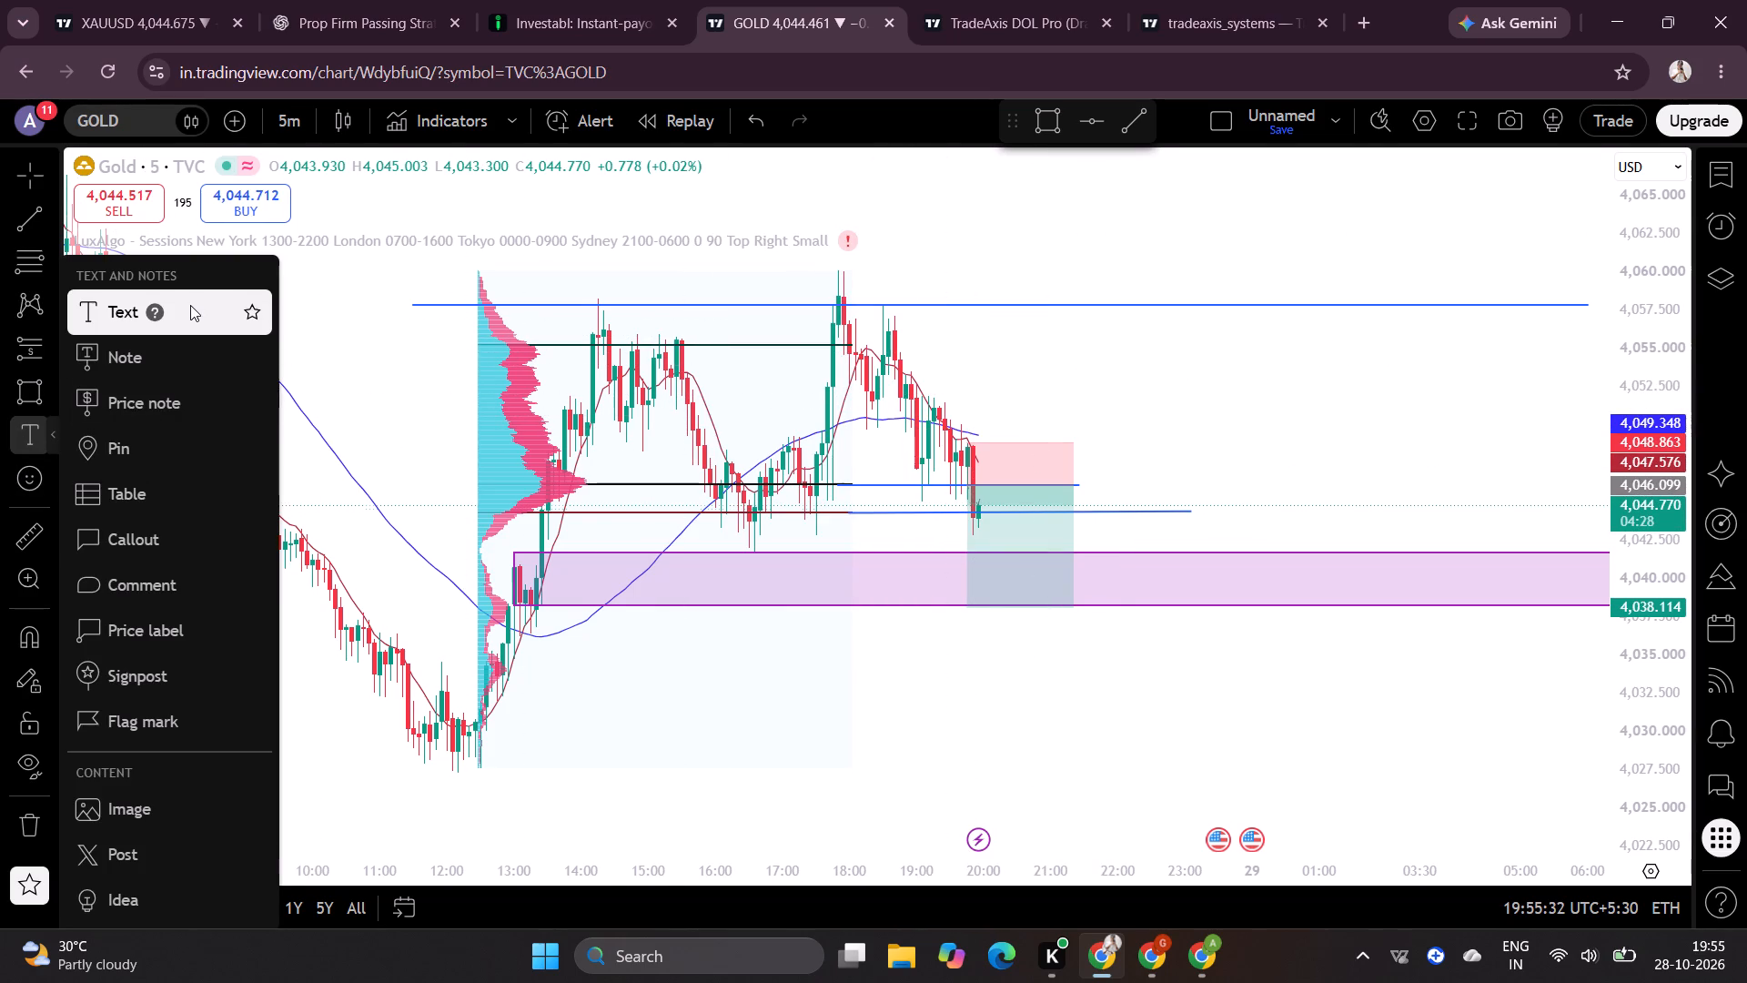
{"action": "left_click", "coordinate": [190, 305]}
{"action": "left_click", "coordinate": [1130, 483]}
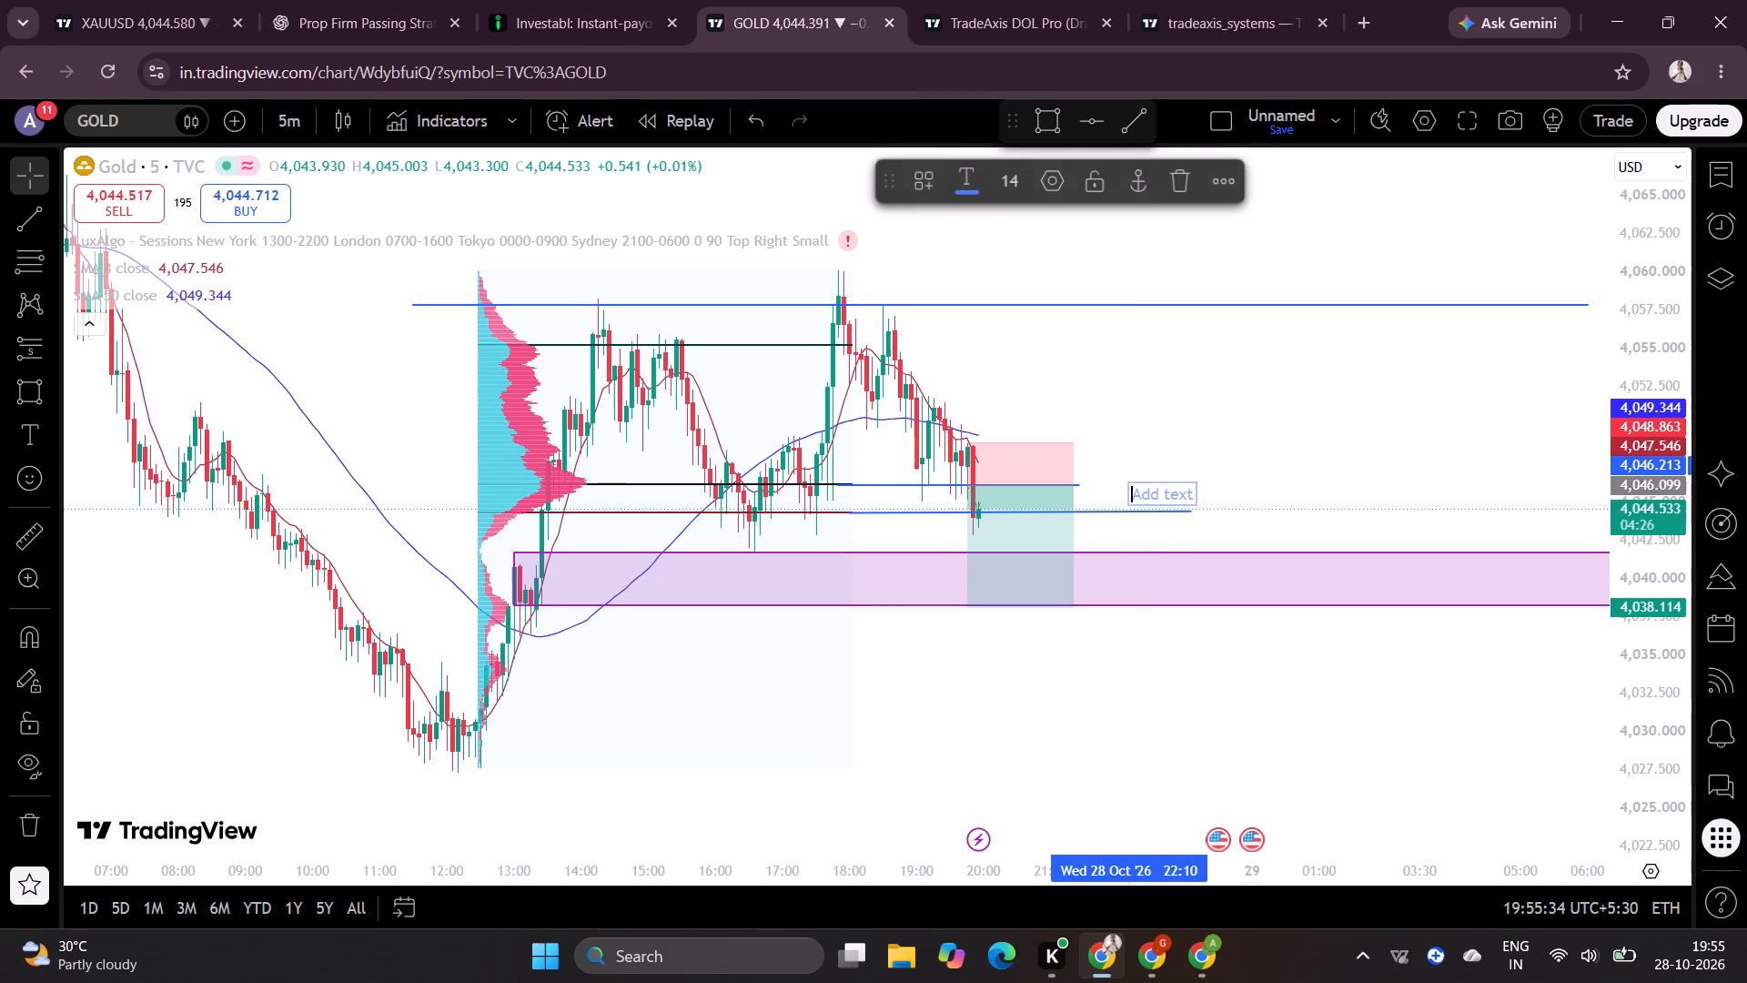
{"action": "type", "text": "POC"}
{"action": "left_click", "coordinate": [1266, 431]}
{"action": "left_click_drag", "start_coordinate": [1157, 497], "coordinate": [1128, 493]}
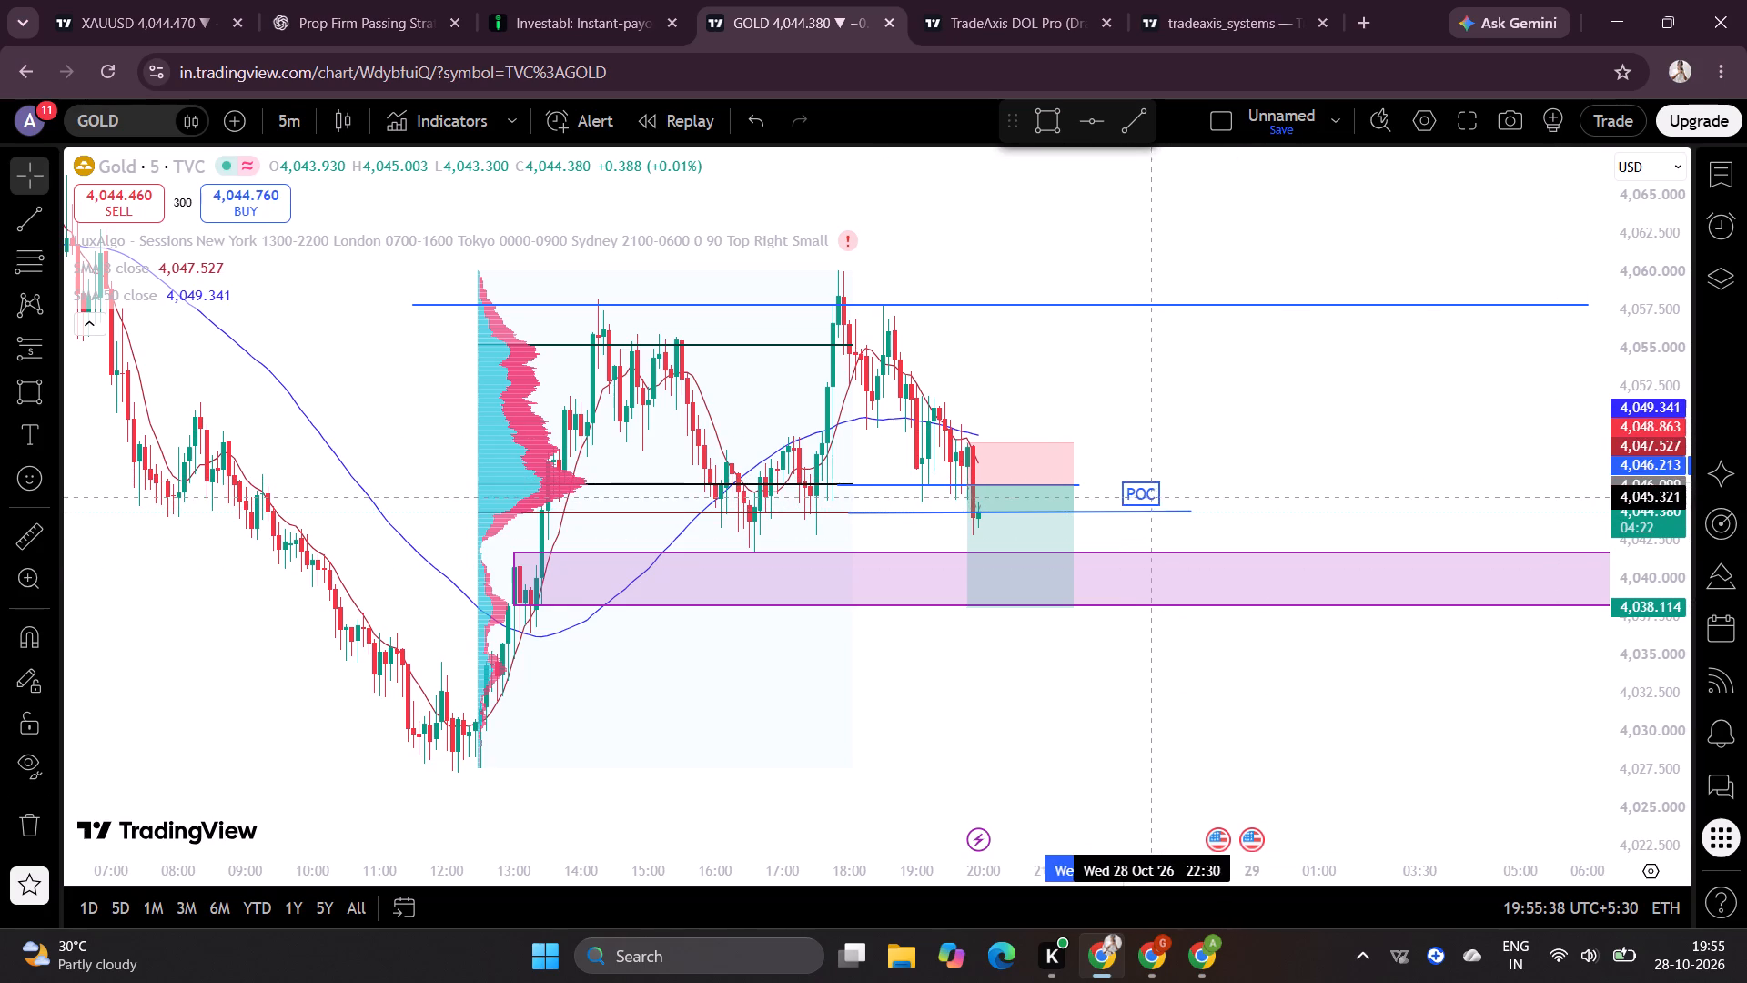
{"action": "left_click_drag", "start_coordinate": [1128, 493], "coordinate": [1107, 488]}
{"action": "left_click", "coordinate": [1166, 438]}
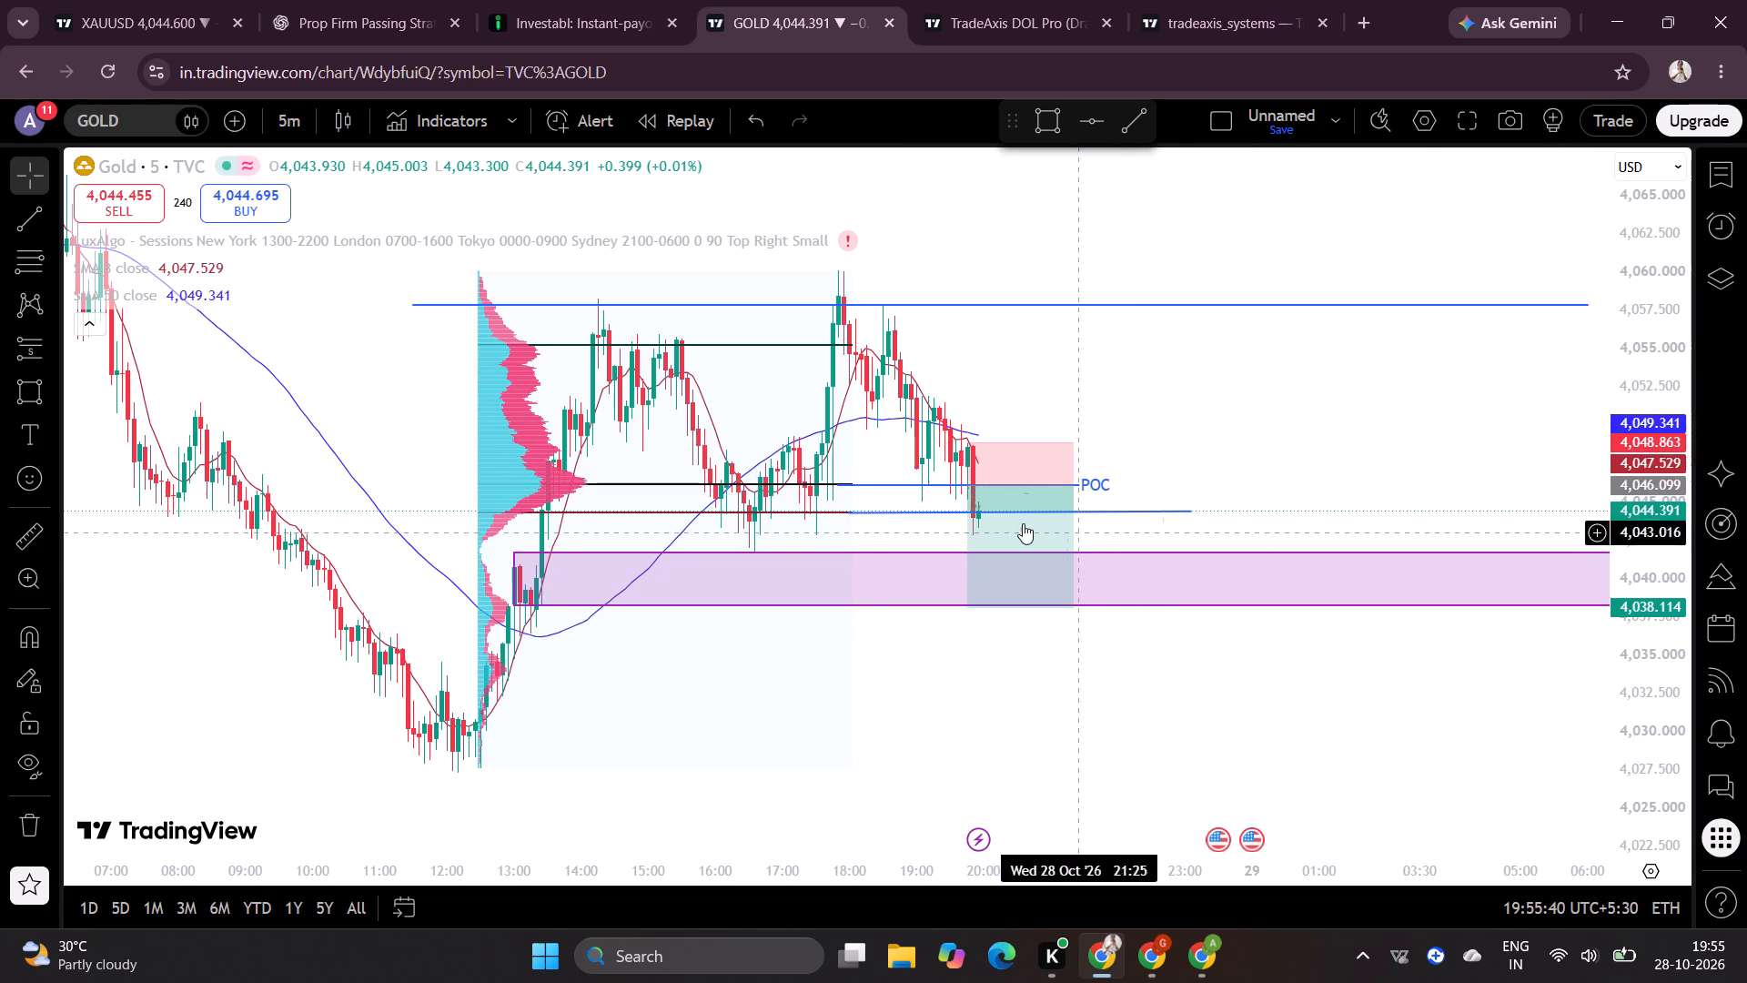
Add a "VAL" text label and align it with the end of the lower blue value-area line.
{"action": "left_click", "coordinate": [39, 442]}
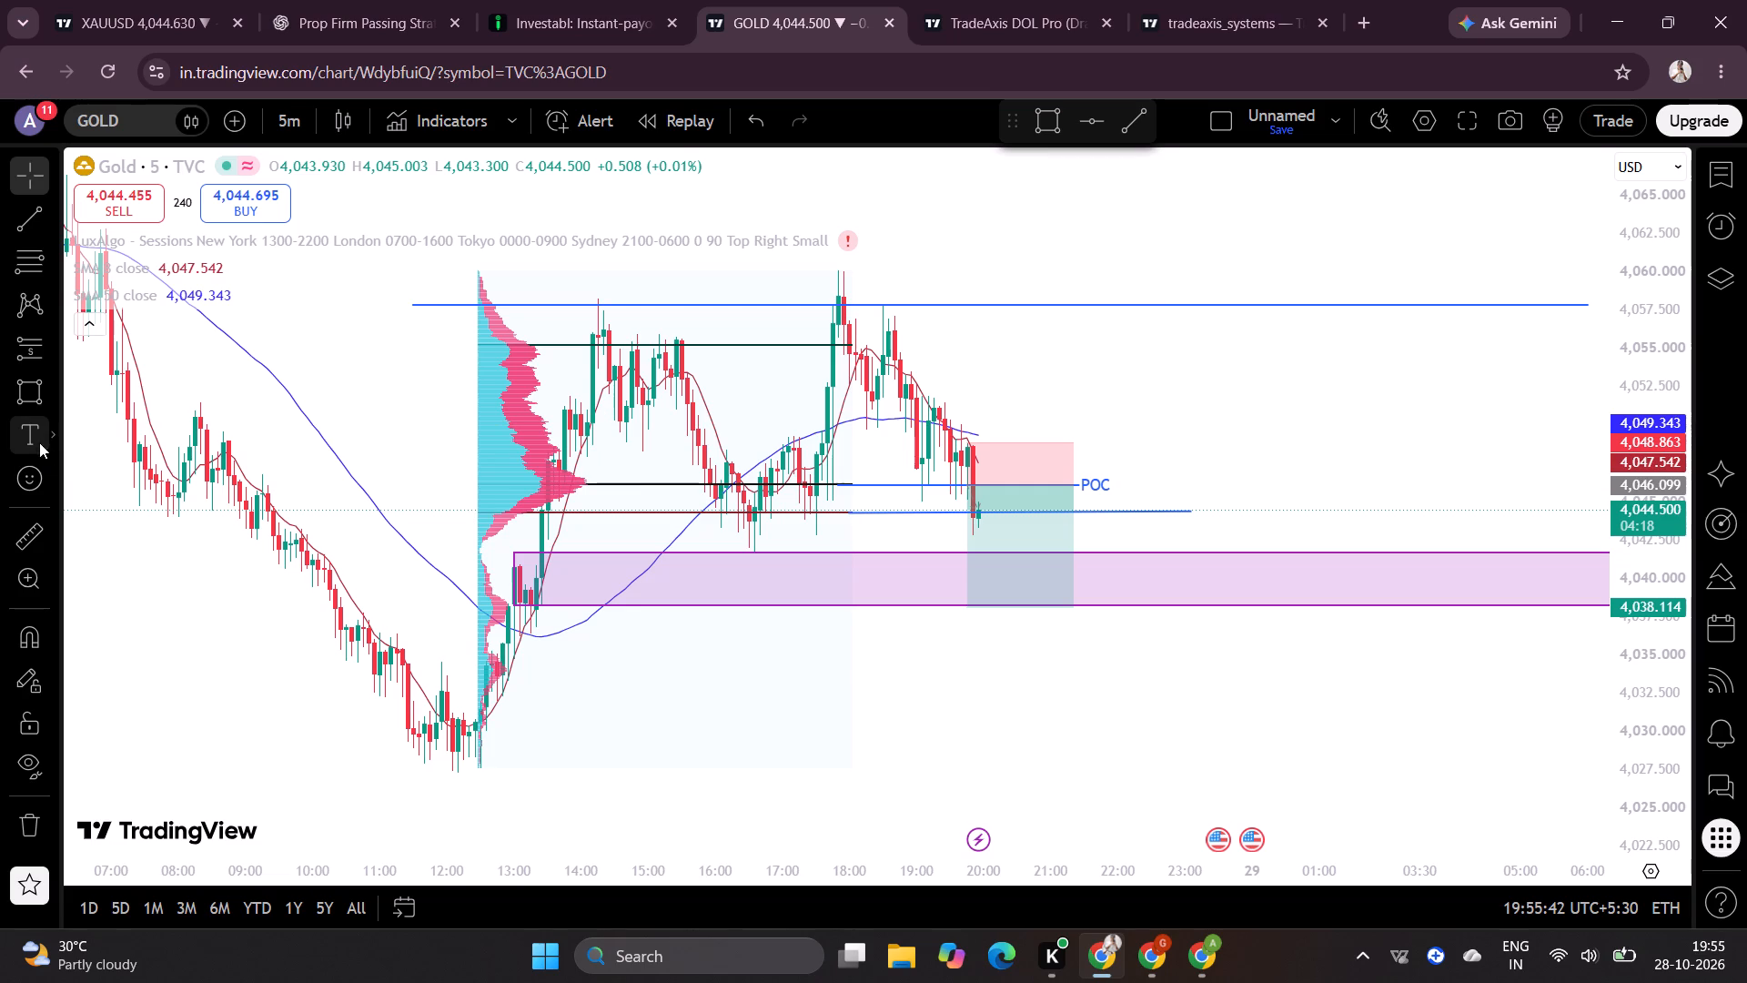
{"action": "left_click", "coordinate": [1197, 512]}
{"action": "type", "text": "VAL"}
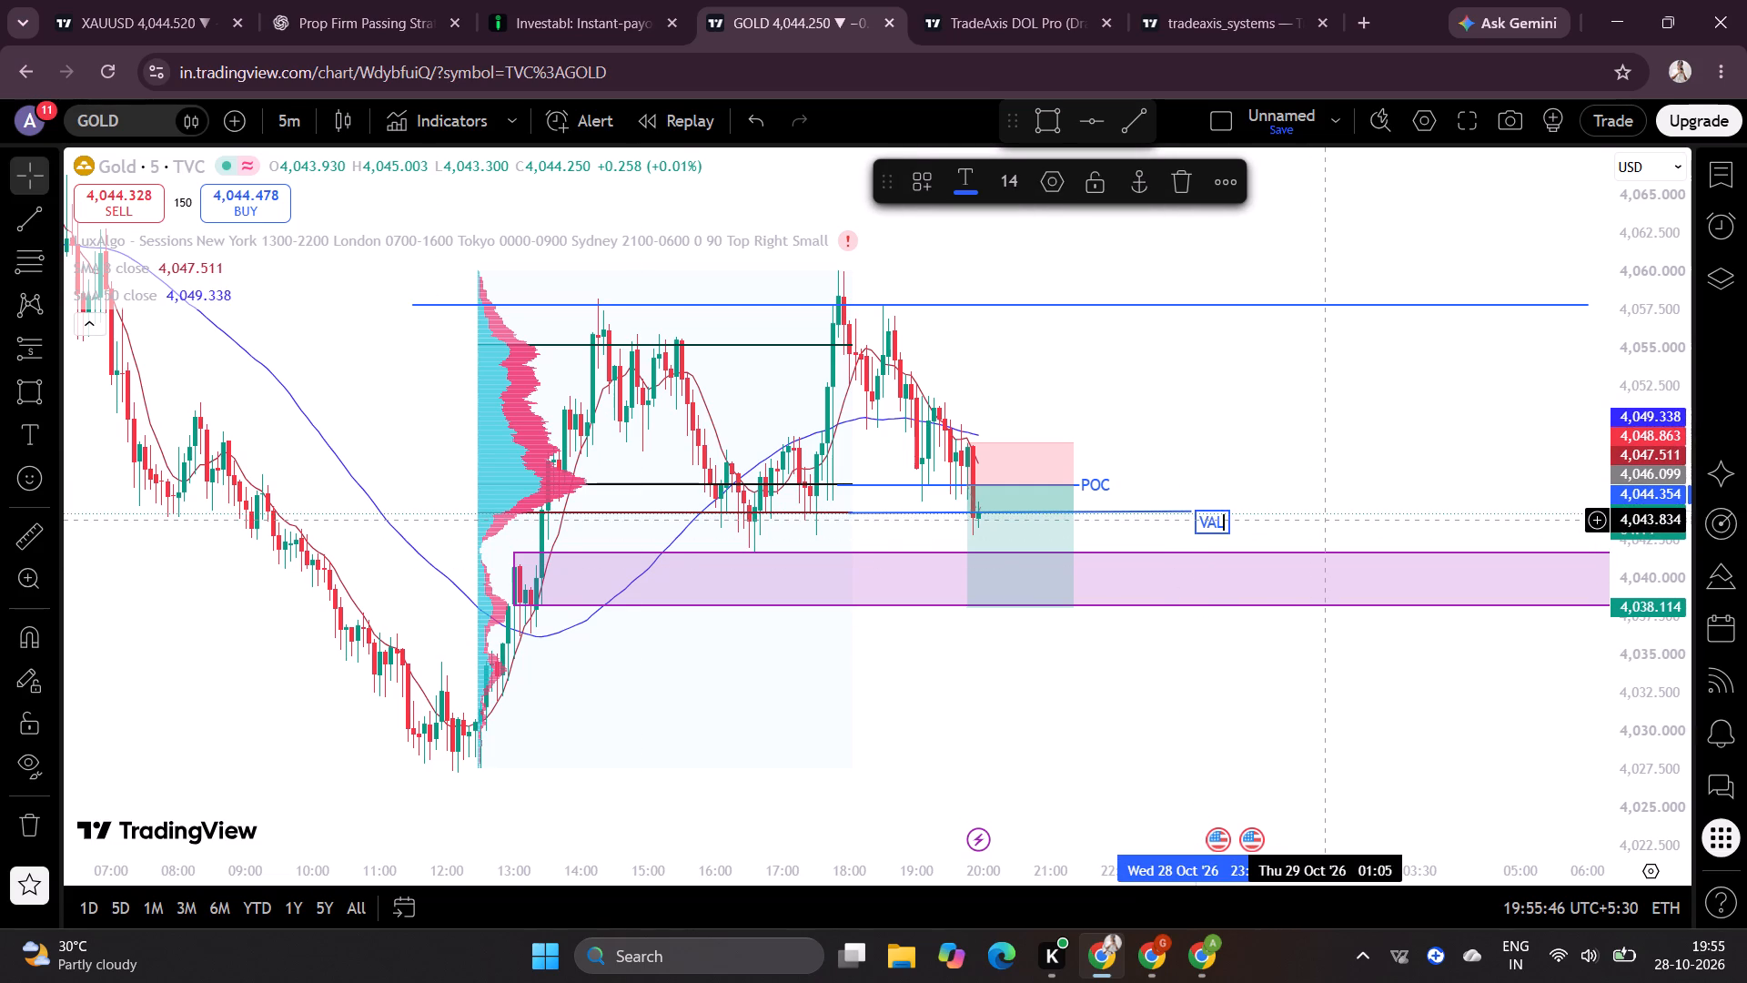
{"action": "left_click", "coordinate": [1319, 410]}
{"action": "left_click_drag", "start_coordinate": [1222, 522], "coordinate": [1224, 522]}
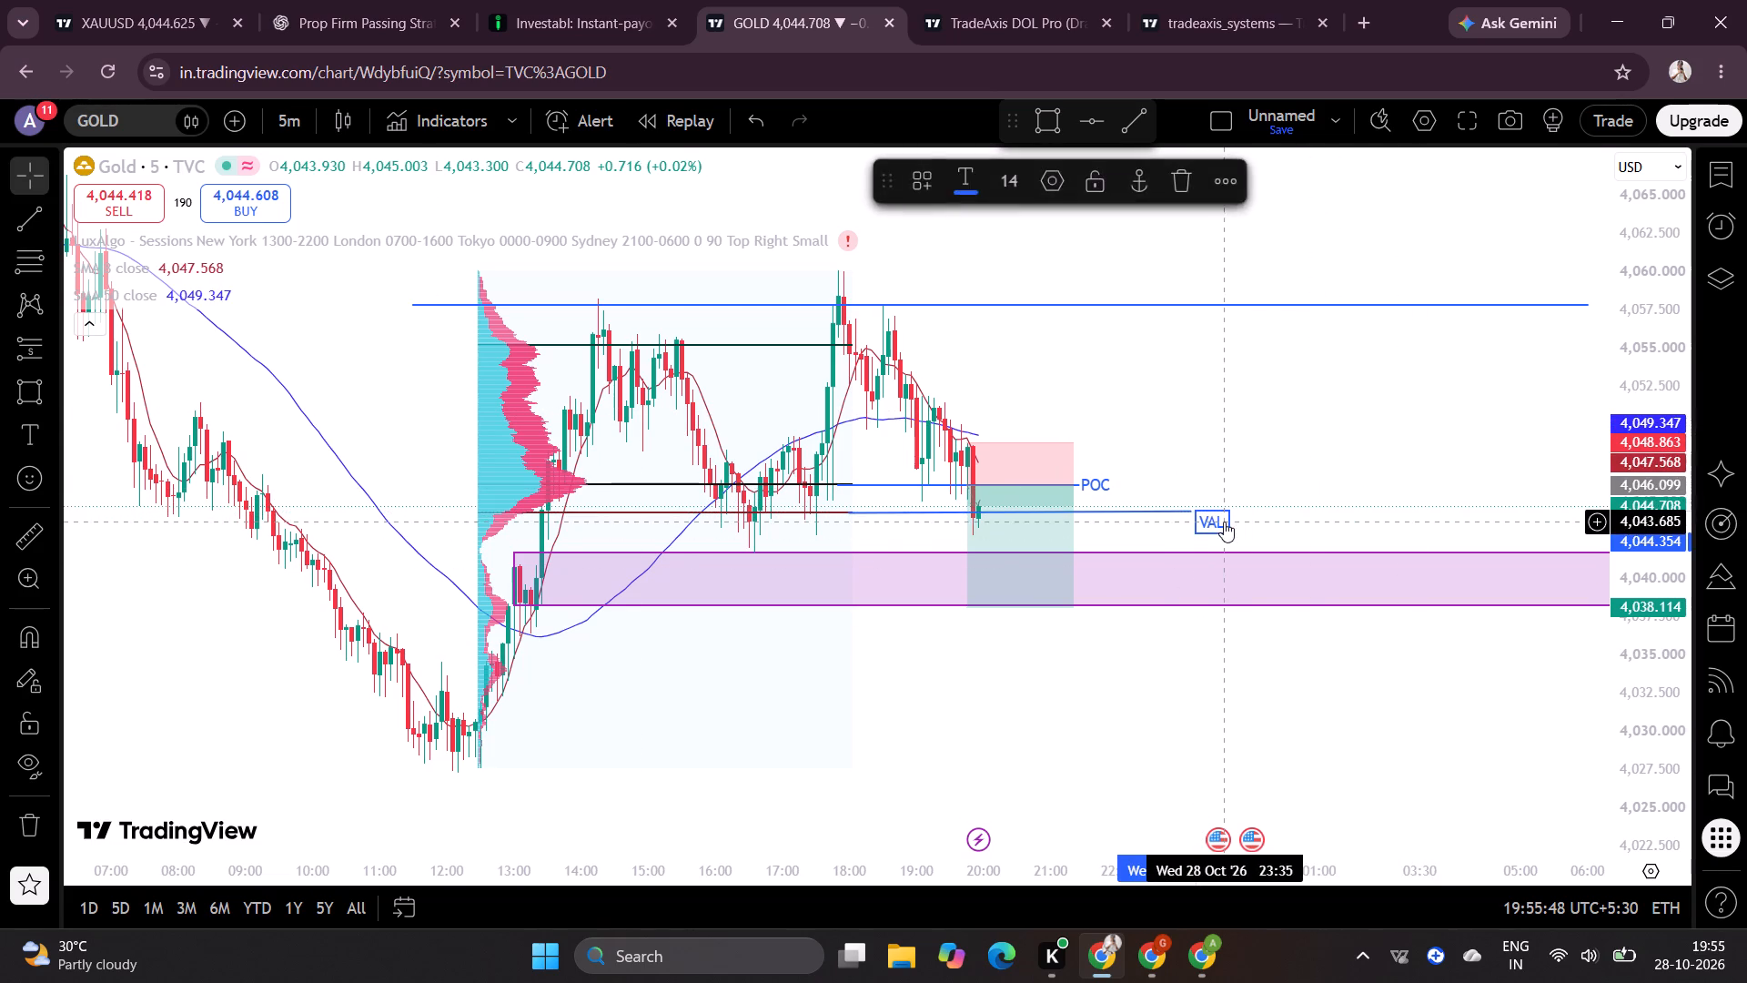
{"action": "left_click_drag", "start_coordinate": [1224, 522], "coordinate": [1220, 511]}
{"action": "left_click", "coordinate": [1189, 607]}
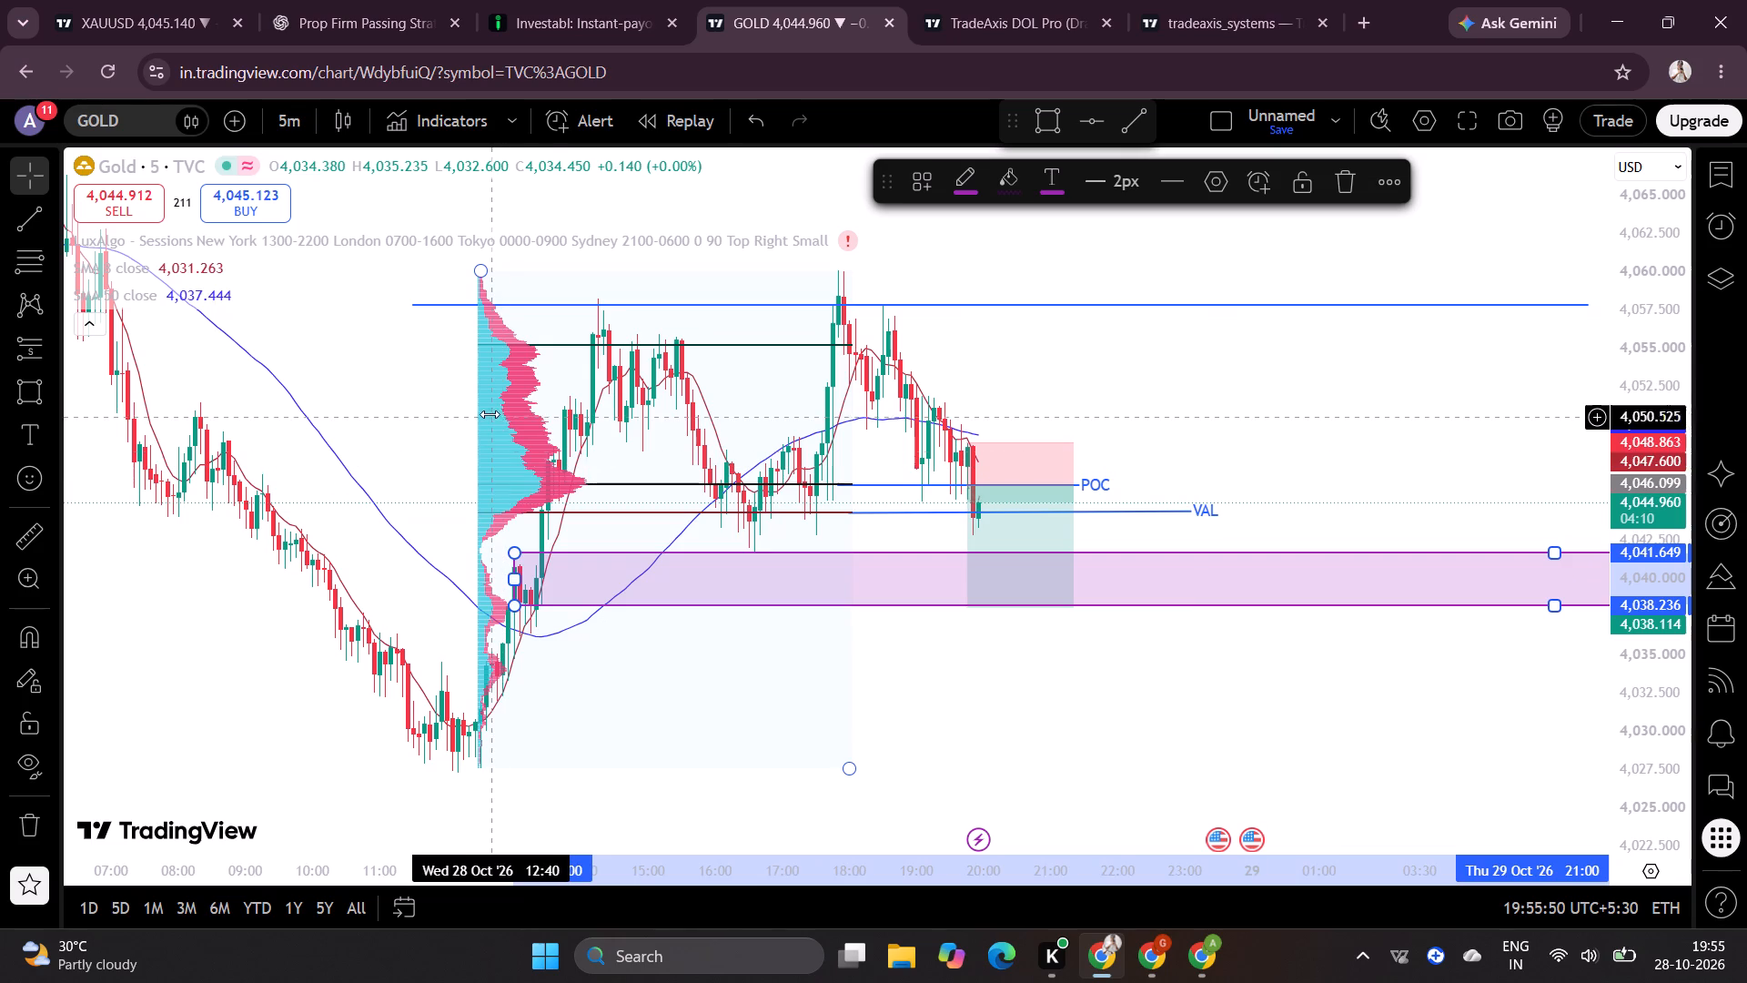
Delete the volume profile drawing from the chart.
{"action": "left_click", "coordinate": [492, 421]}
{"action": "left_click", "coordinate": [1050, 194]}
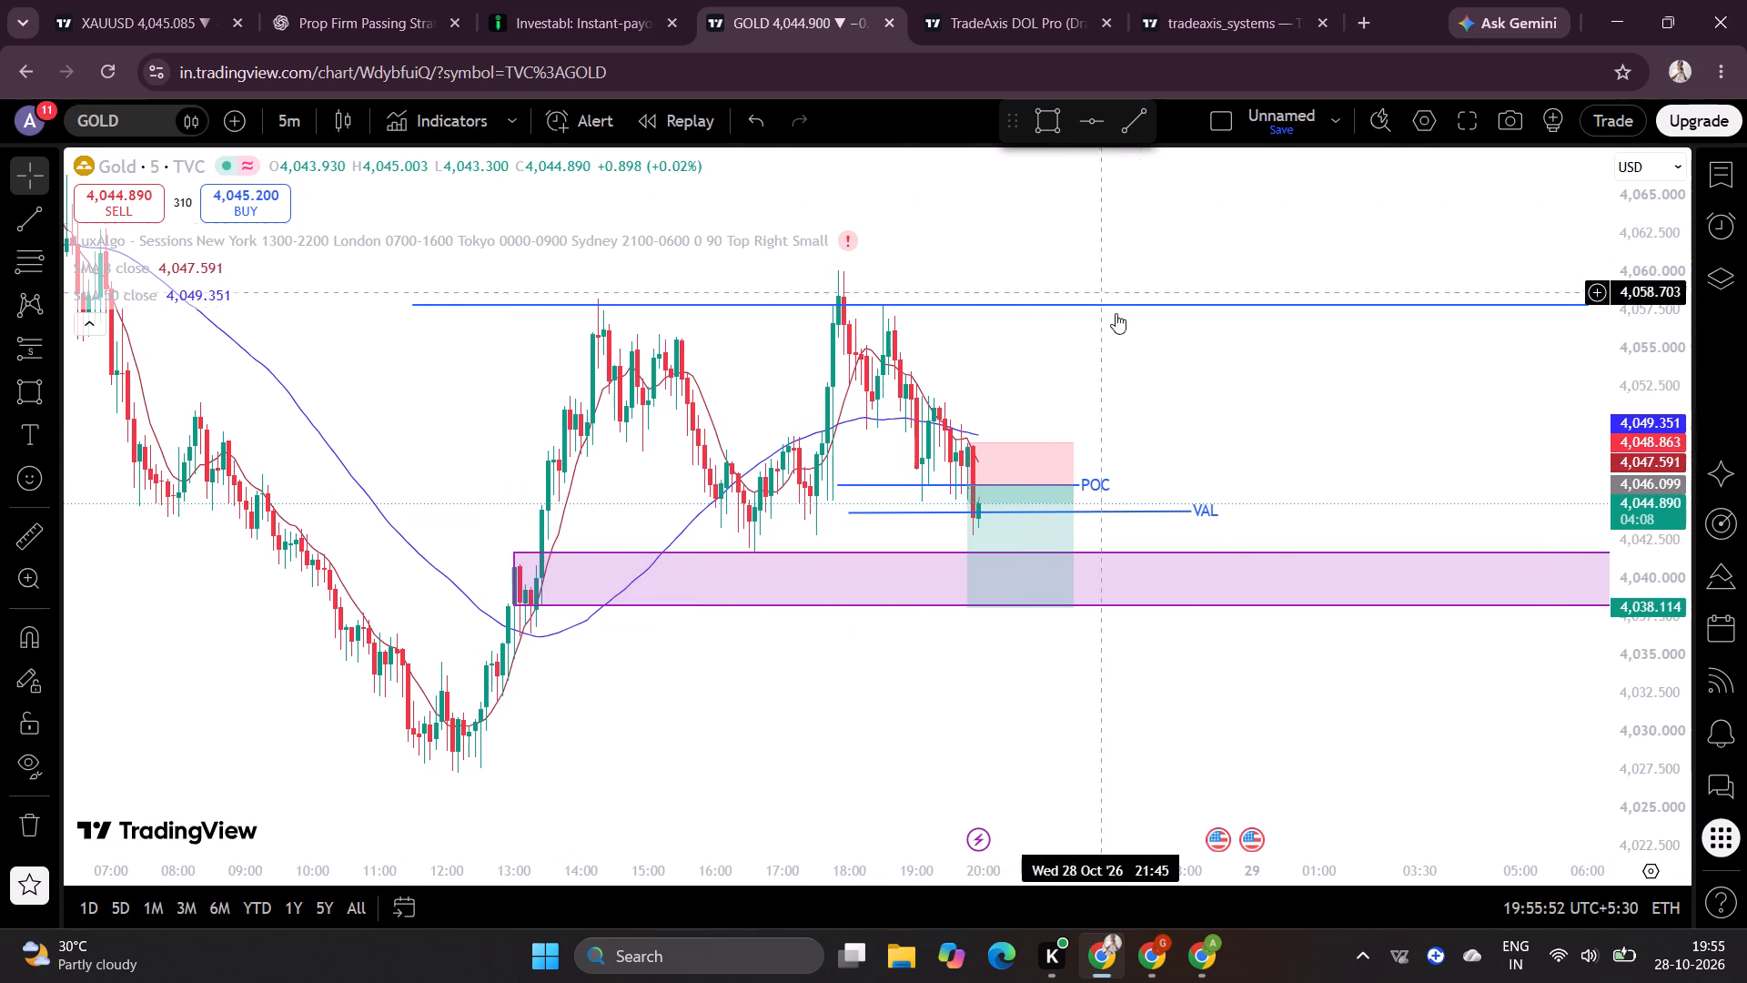
{"action": "left_click", "coordinate": [1278, 404]}
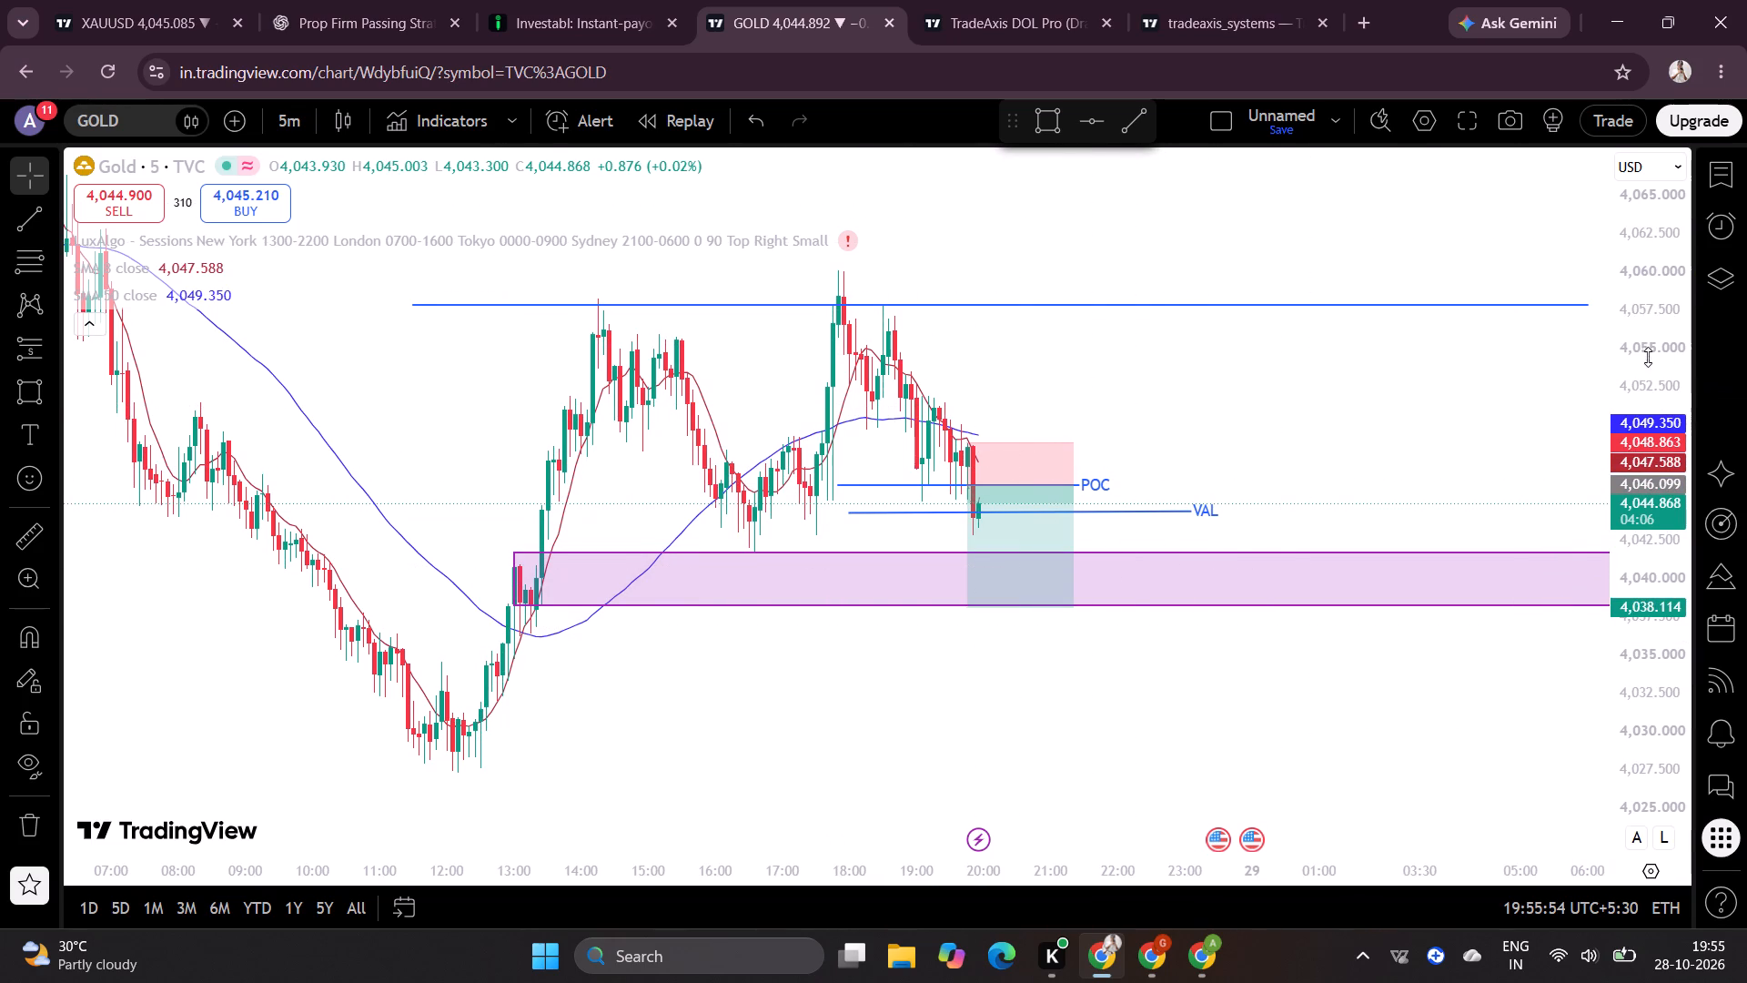
Extend the short position in time to about 00:10 on 29 Oct, keeping its price levels.
{"action": "scroll", "coordinate": [1654, 344], "scroll_direction": "up", "scroll_amount": 1}
{"action": "scroll", "coordinate": [1360, 877], "scroll_direction": "down", "scroll_amount": 1}
{"action": "scroll", "coordinate": [1360, 877], "scroll_direction": "up", "scroll_amount": 2}
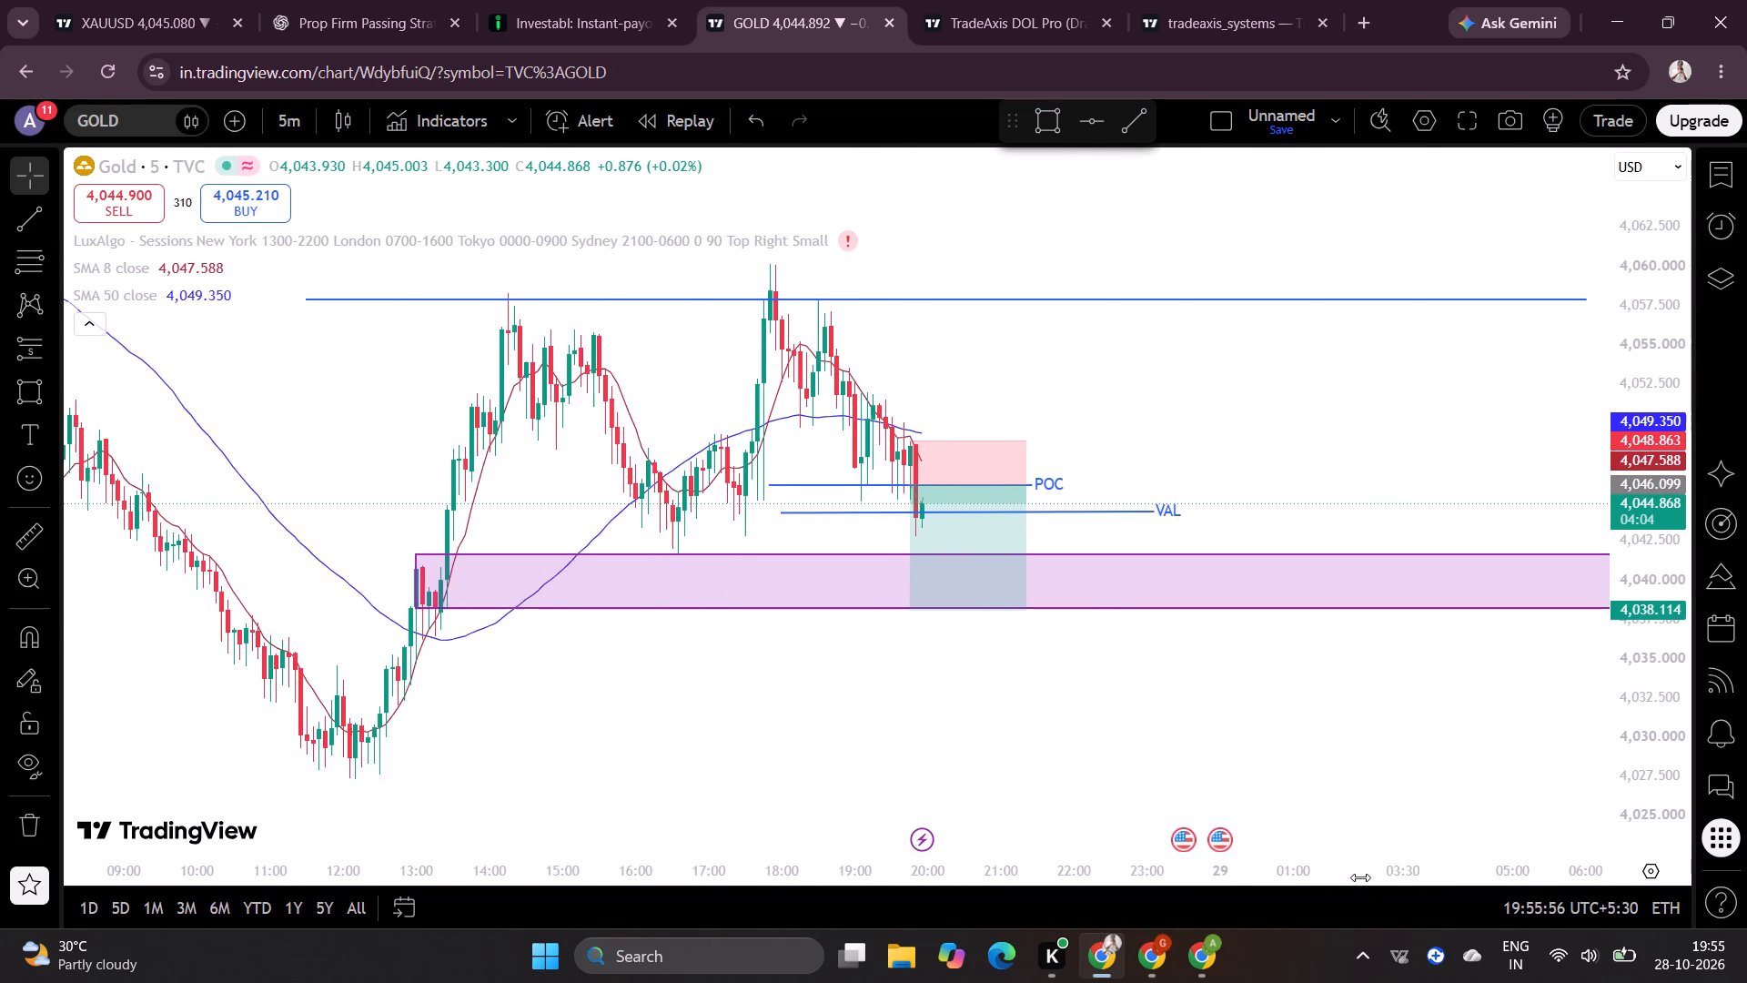
{"action": "scroll", "coordinate": [1360, 877], "scroll_direction": "up", "scroll_amount": 1}
{"action": "left_click_drag", "start_coordinate": [967, 483], "coordinate": [969, 482]}
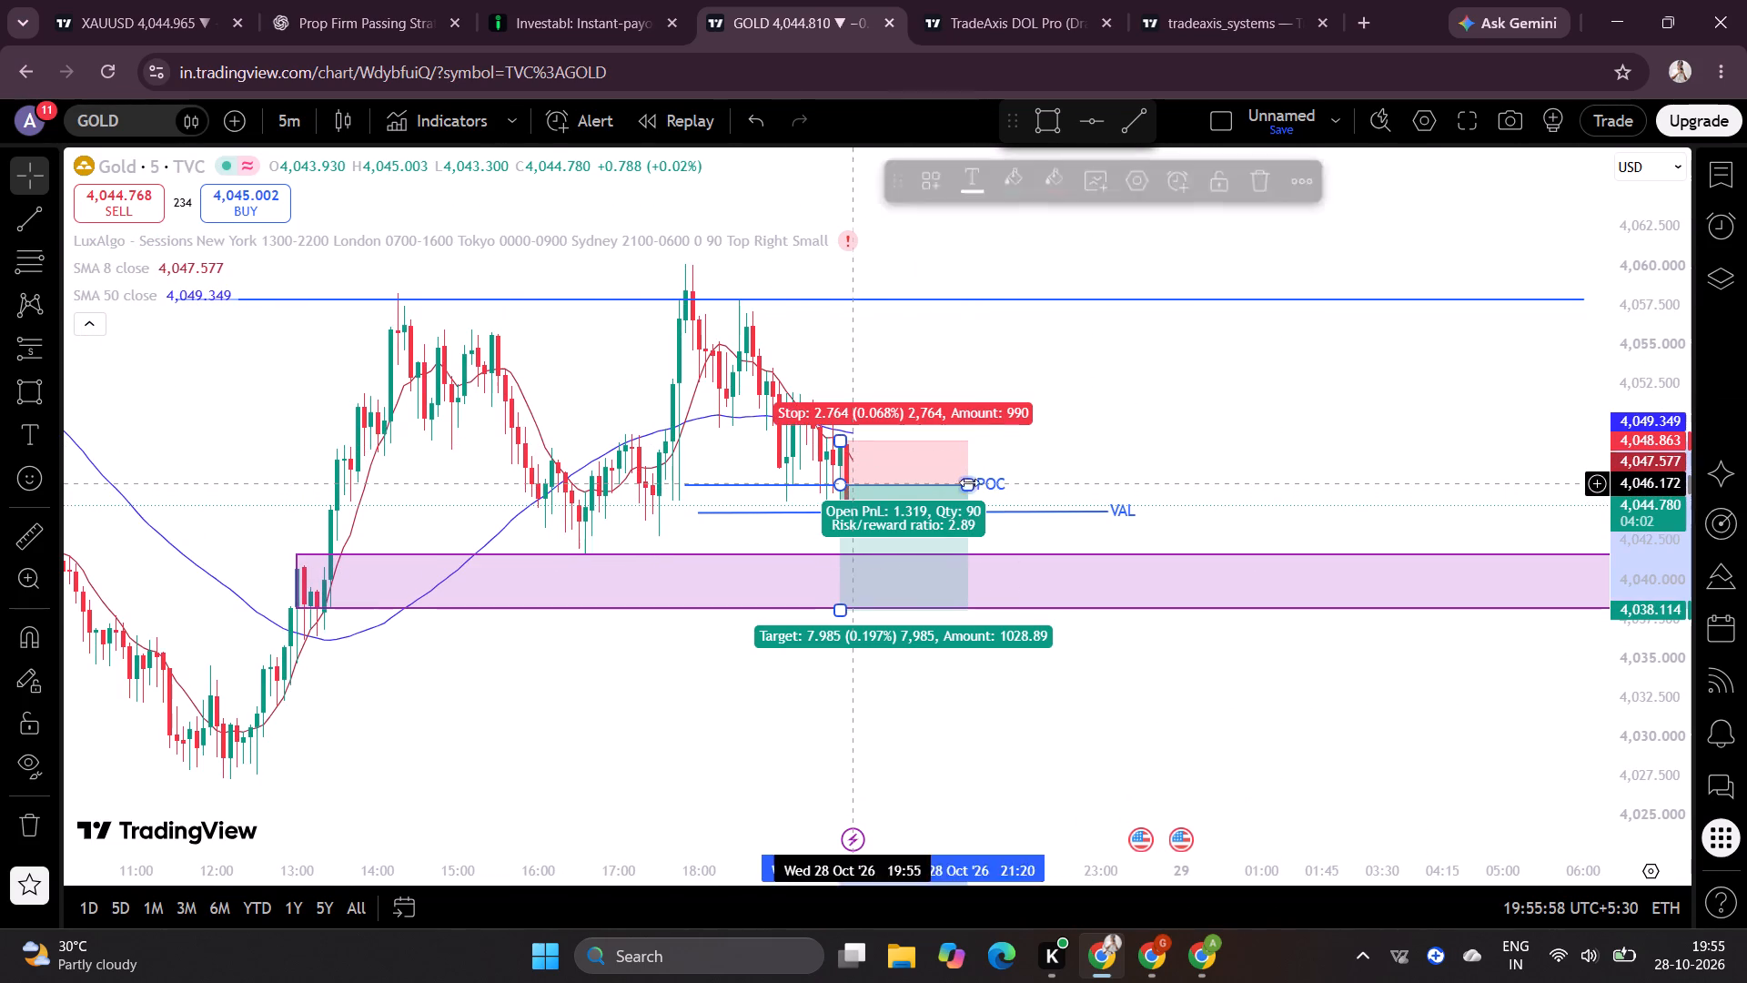
{"action": "left_click_drag", "start_coordinate": [969, 482], "coordinate": [1192, 482]}
{"action": "left_click", "coordinate": [1349, 703]}
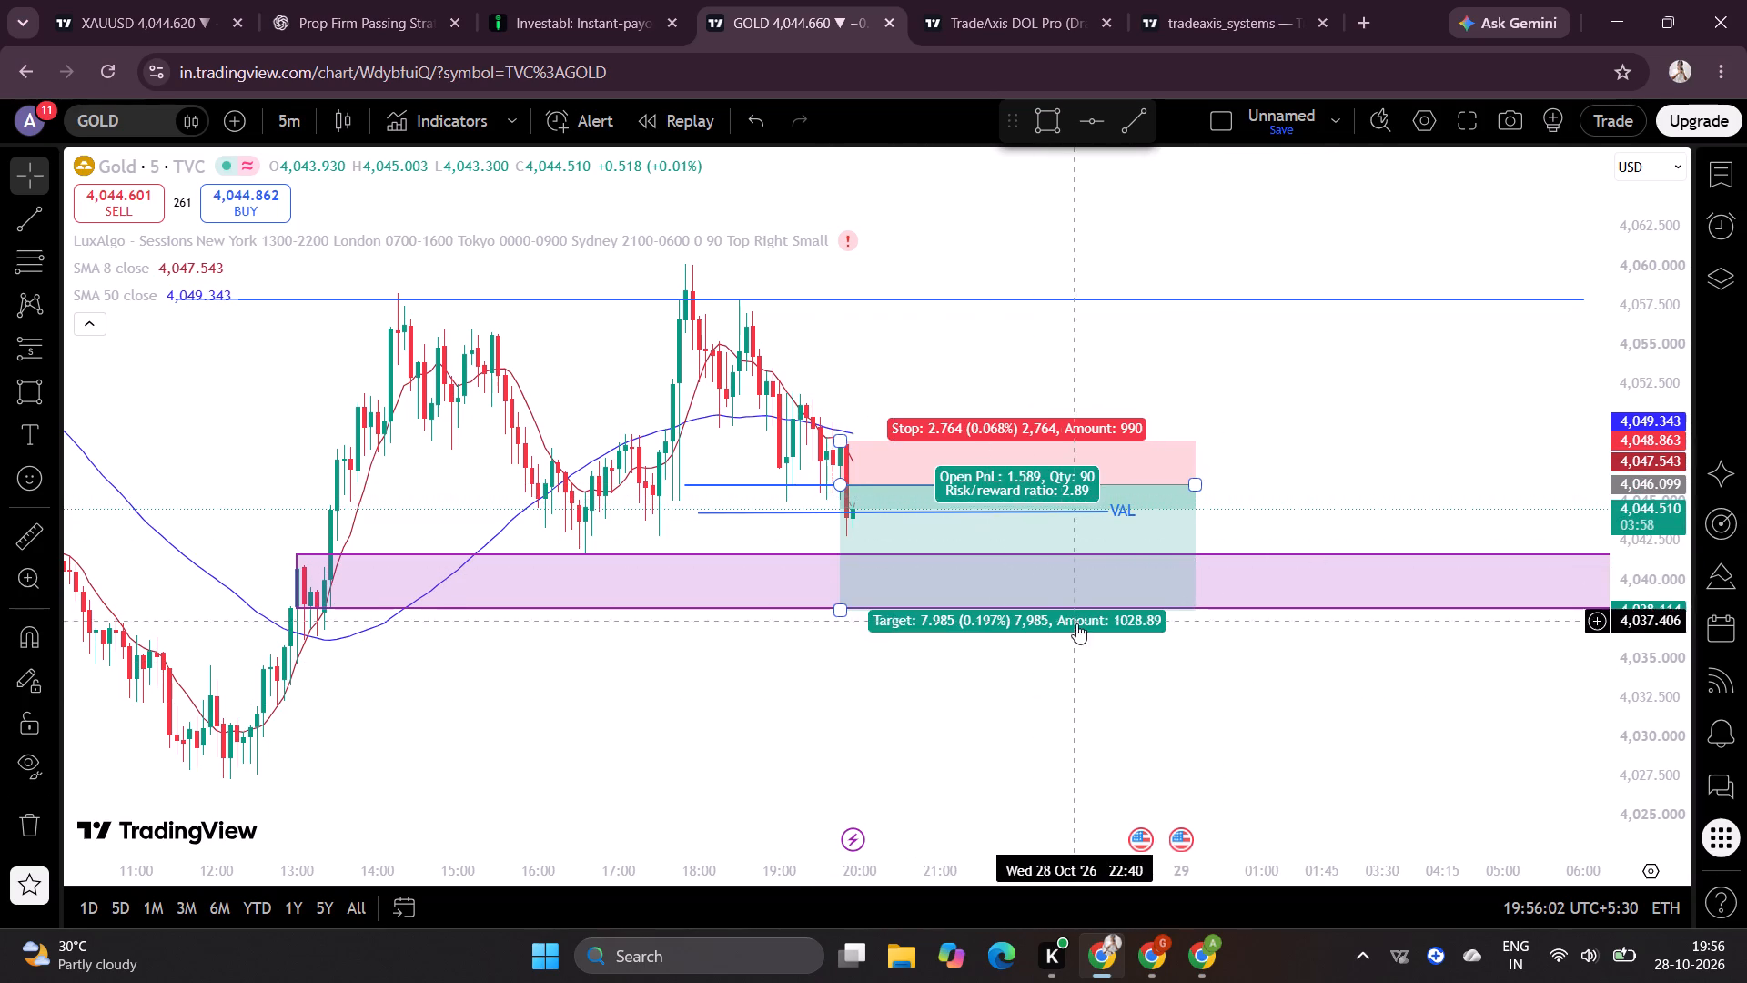
{"action": "left_click", "coordinate": [947, 697]}
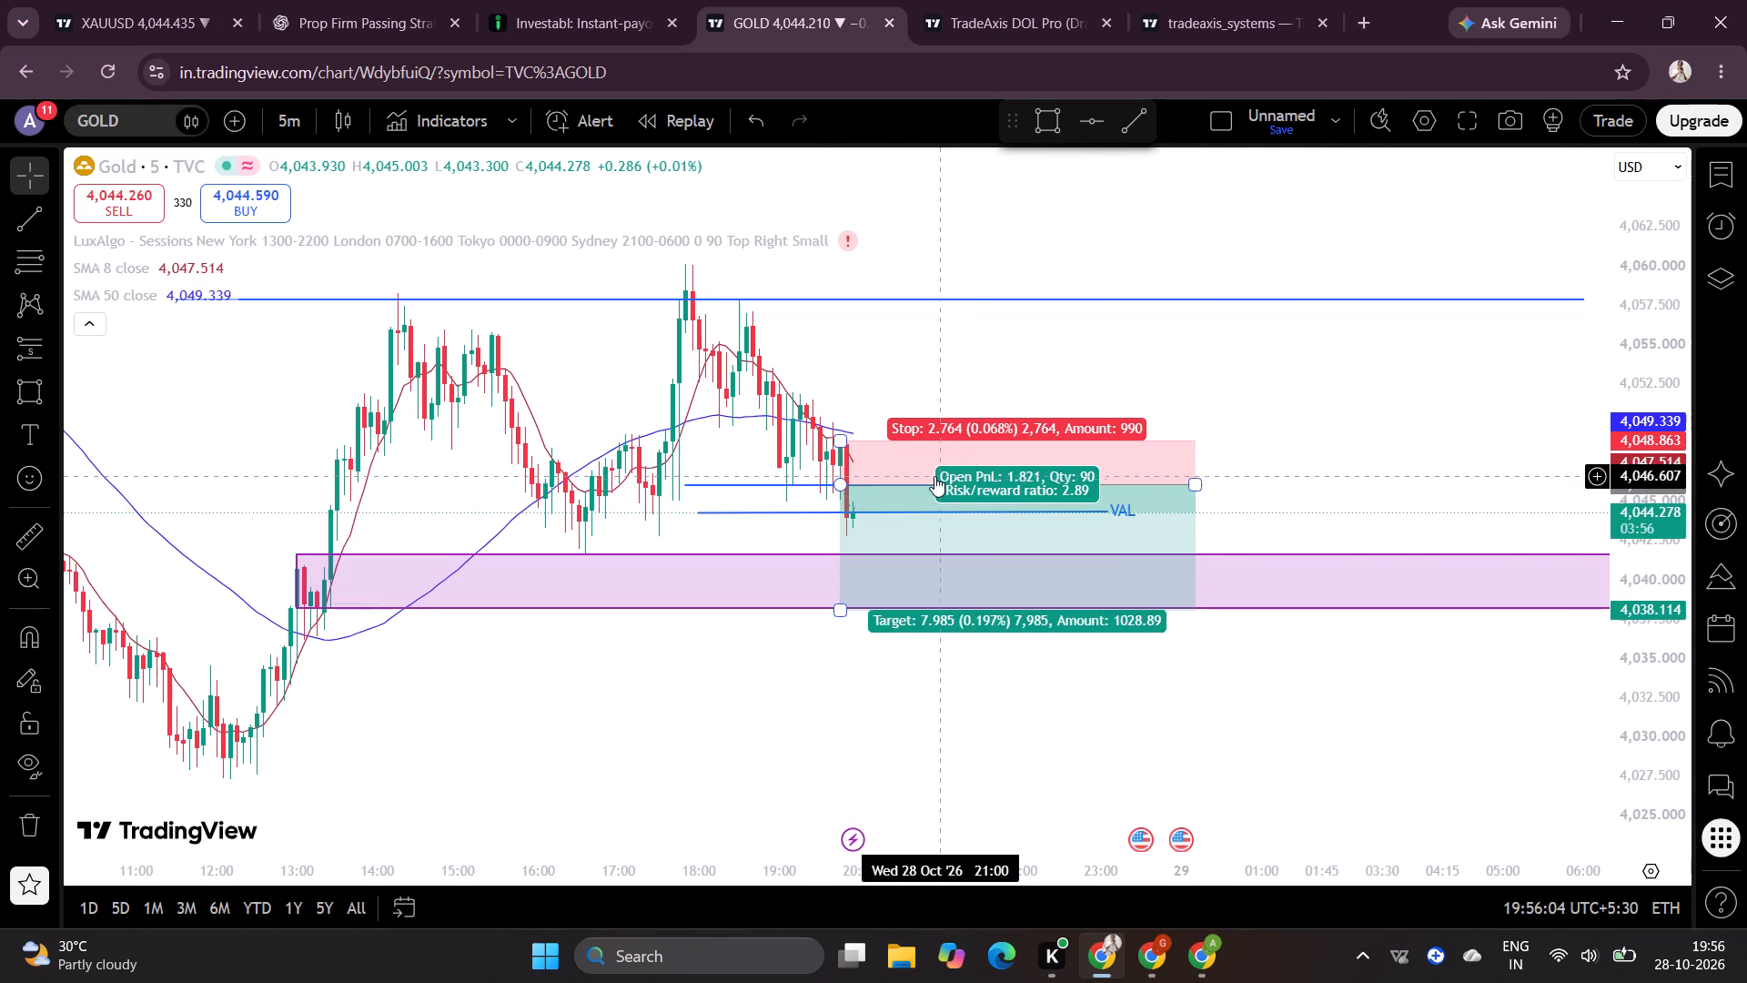
Extend the POC line past the short position to 03:40 on 29 Oct.
{"action": "left_click", "coordinate": [771, 483]}
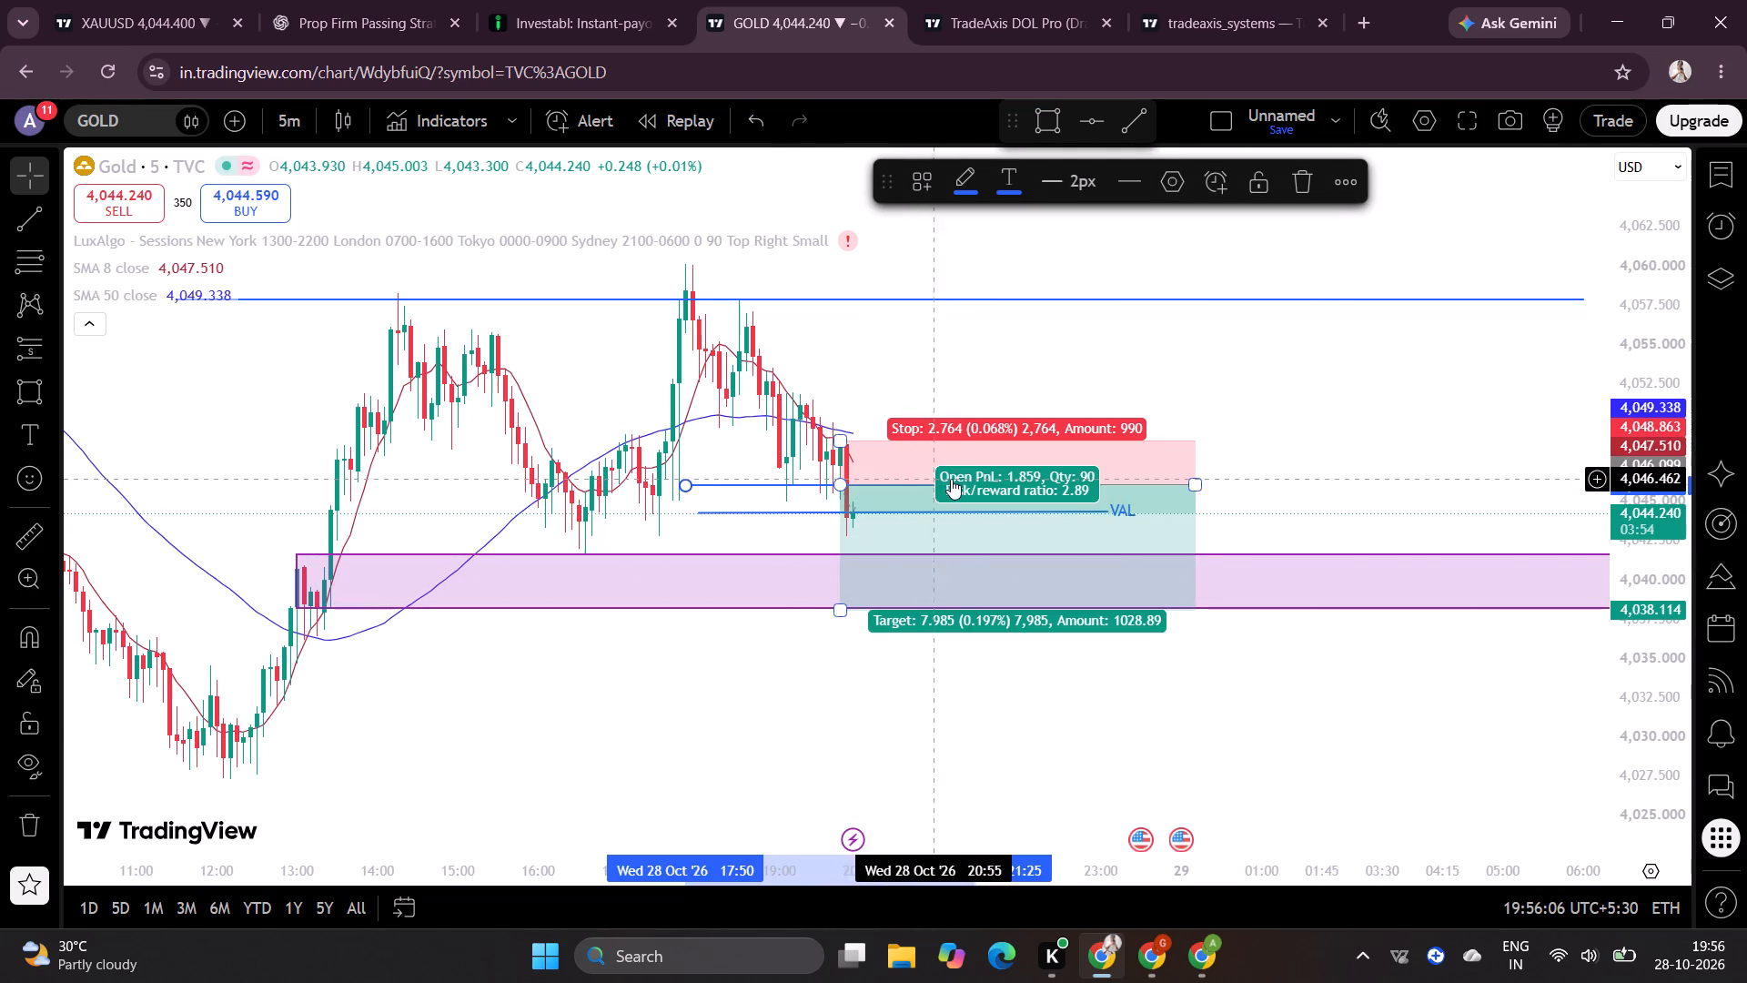
{"action": "left_click_drag", "start_coordinate": [973, 486], "coordinate": [1211, 485]}
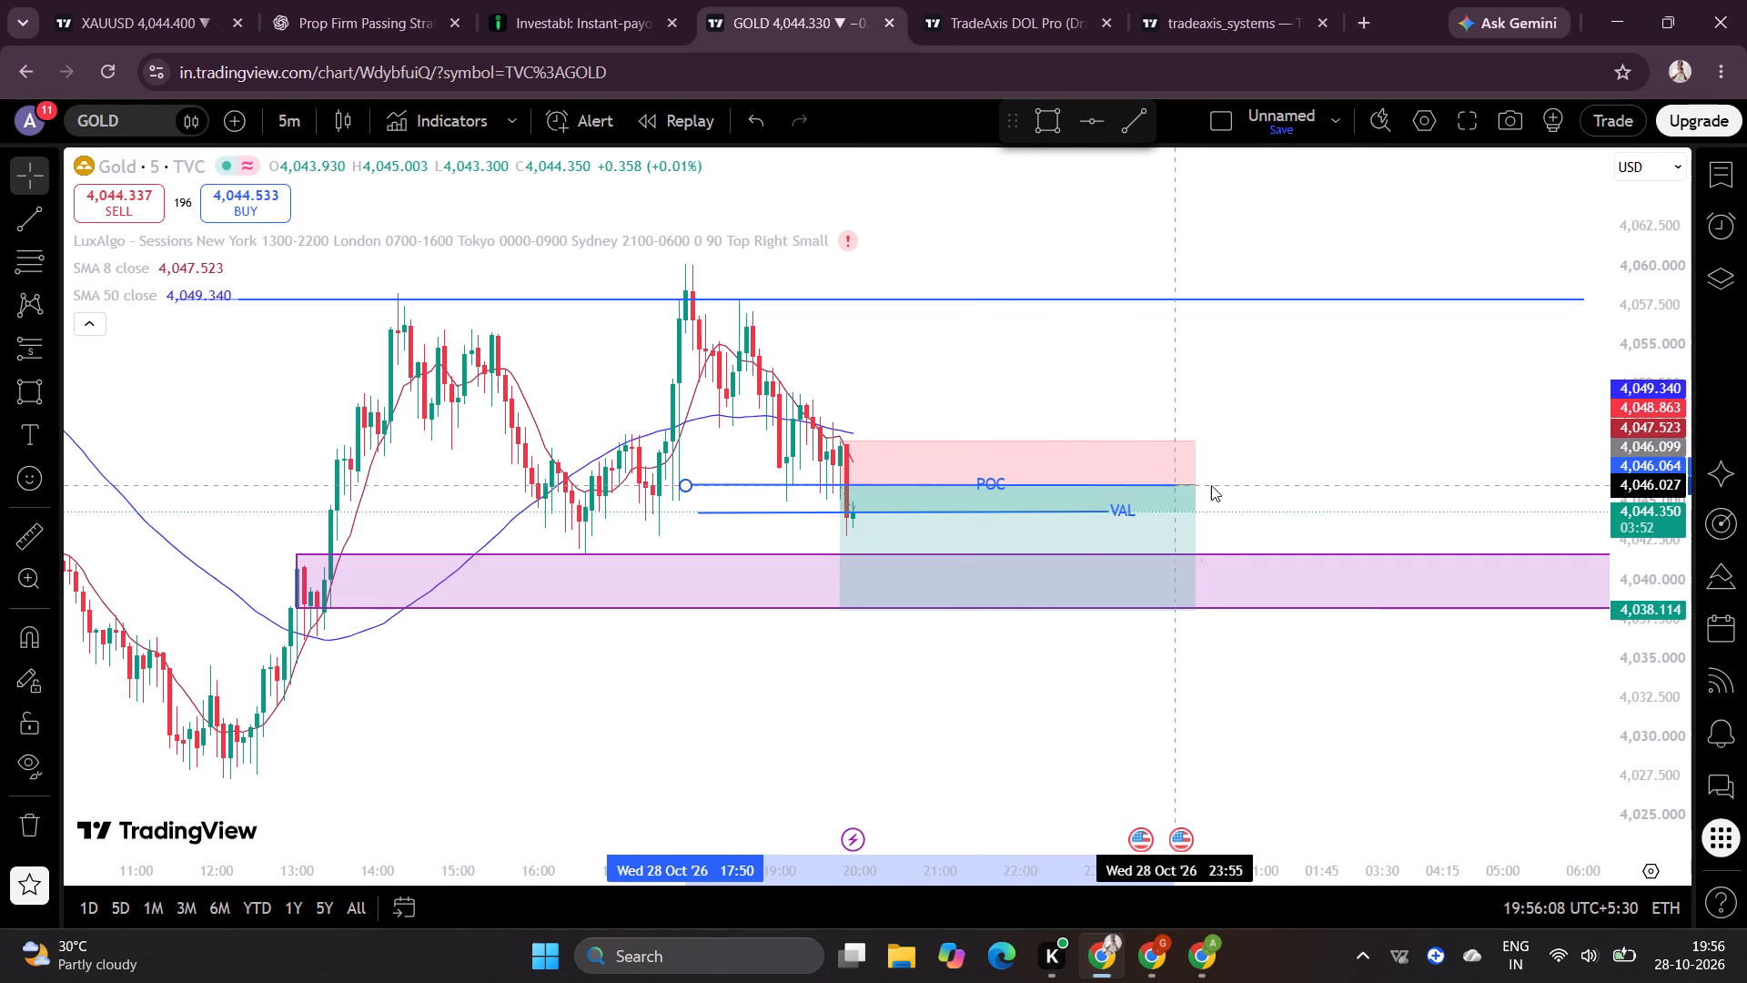
{"action": "left_click_drag", "start_coordinate": [1211, 485], "coordinate": [1398, 485]}
{"action": "left_click", "coordinate": [1398, 485]}
{"action": "left_click", "coordinate": [1247, 688]}
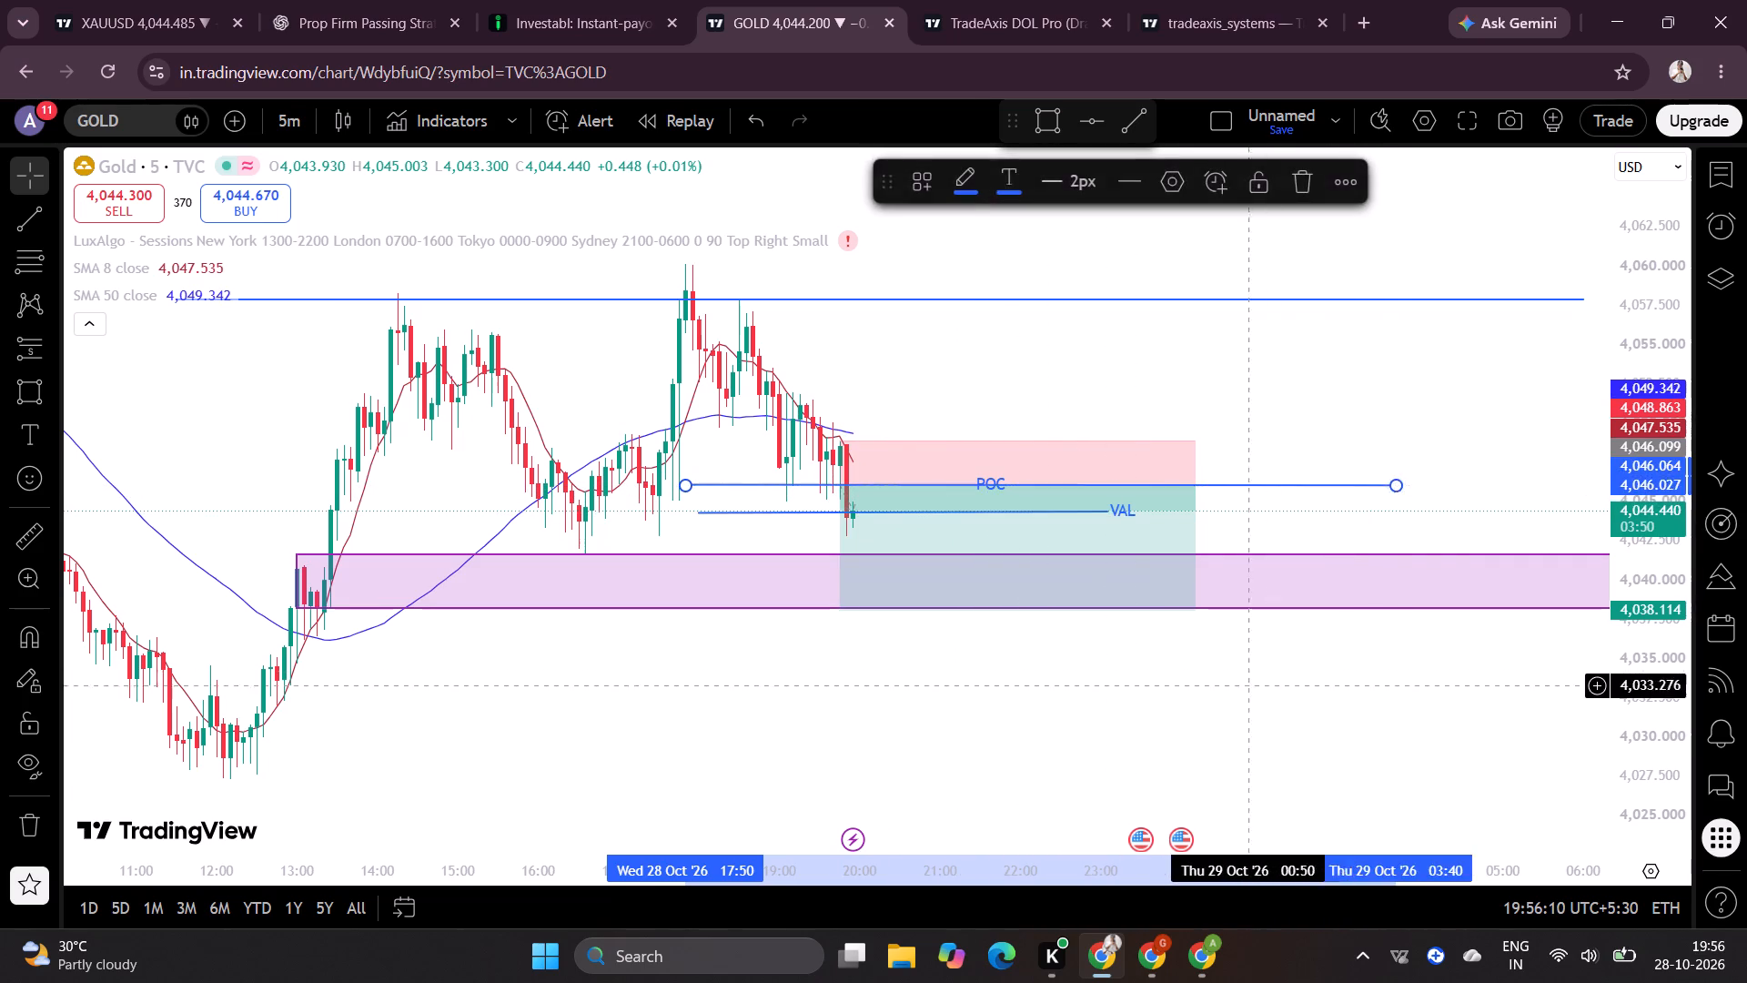
Extend the VAL line level to 03:40 on 29 Oct, matching the end of the POC line.
{"action": "left_click_drag", "start_coordinate": [1102, 511], "coordinate": [1389, 510]}
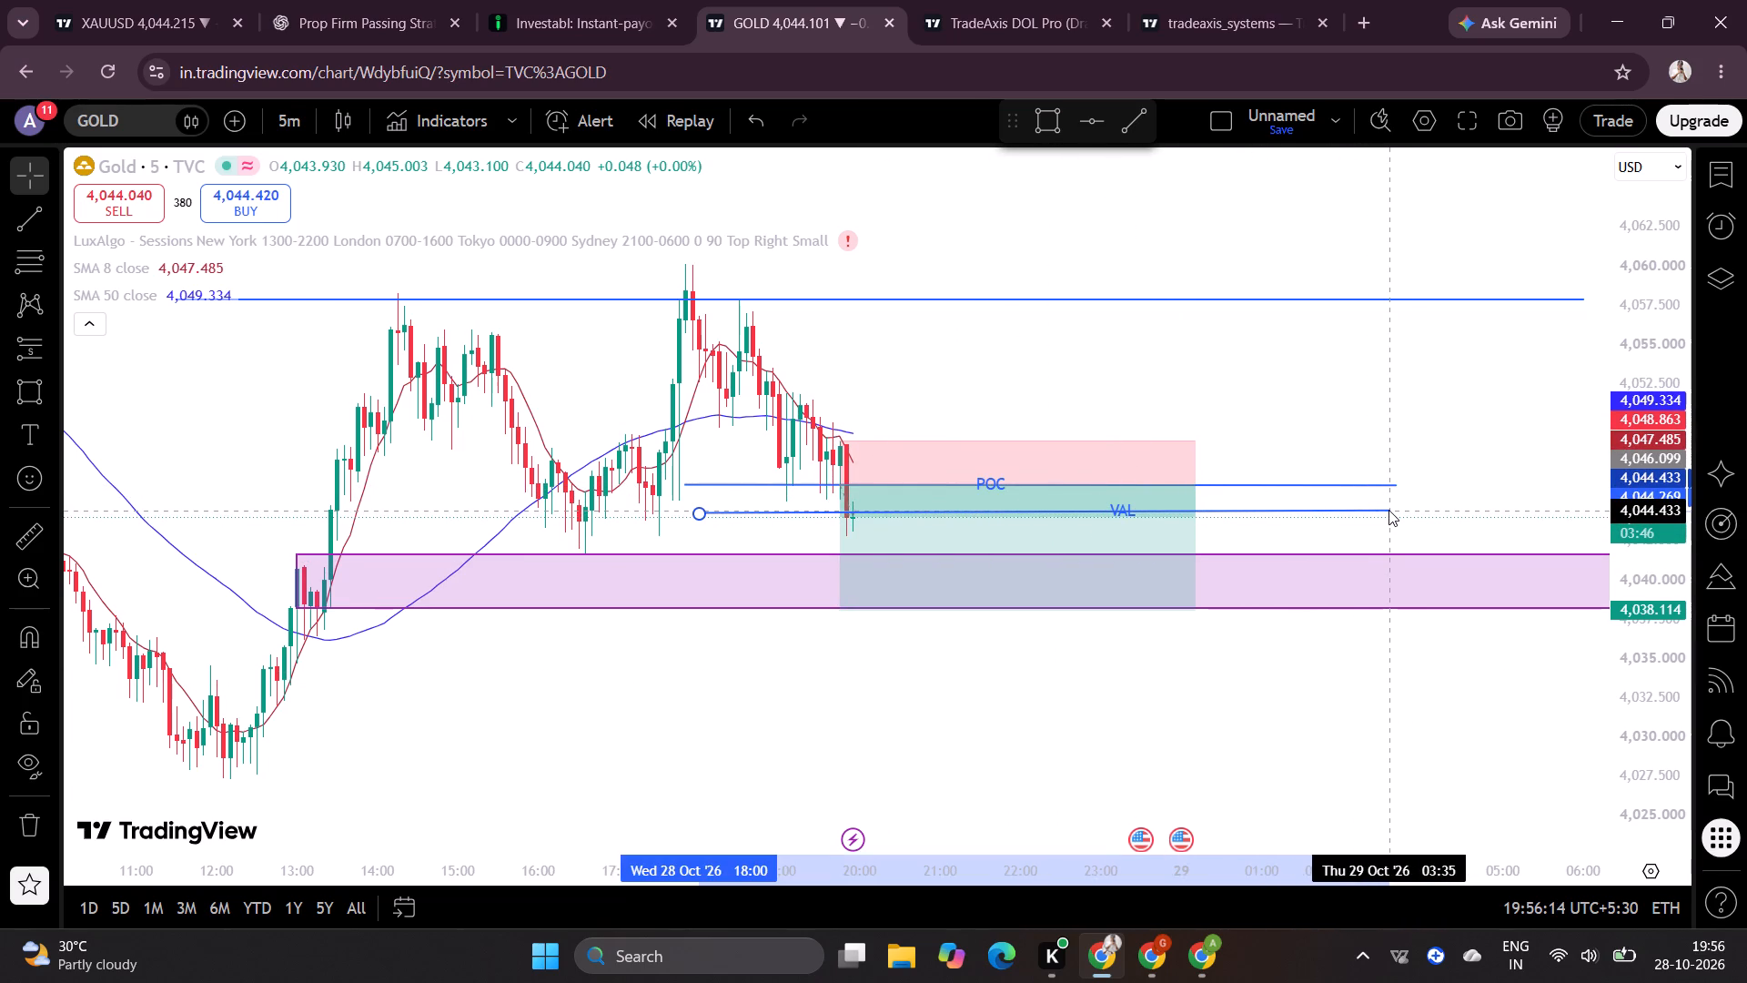
{"action": "left_click_drag", "start_coordinate": [1389, 510], "coordinate": [1395, 512]}
{"action": "left_click", "coordinate": [1395, 512]}
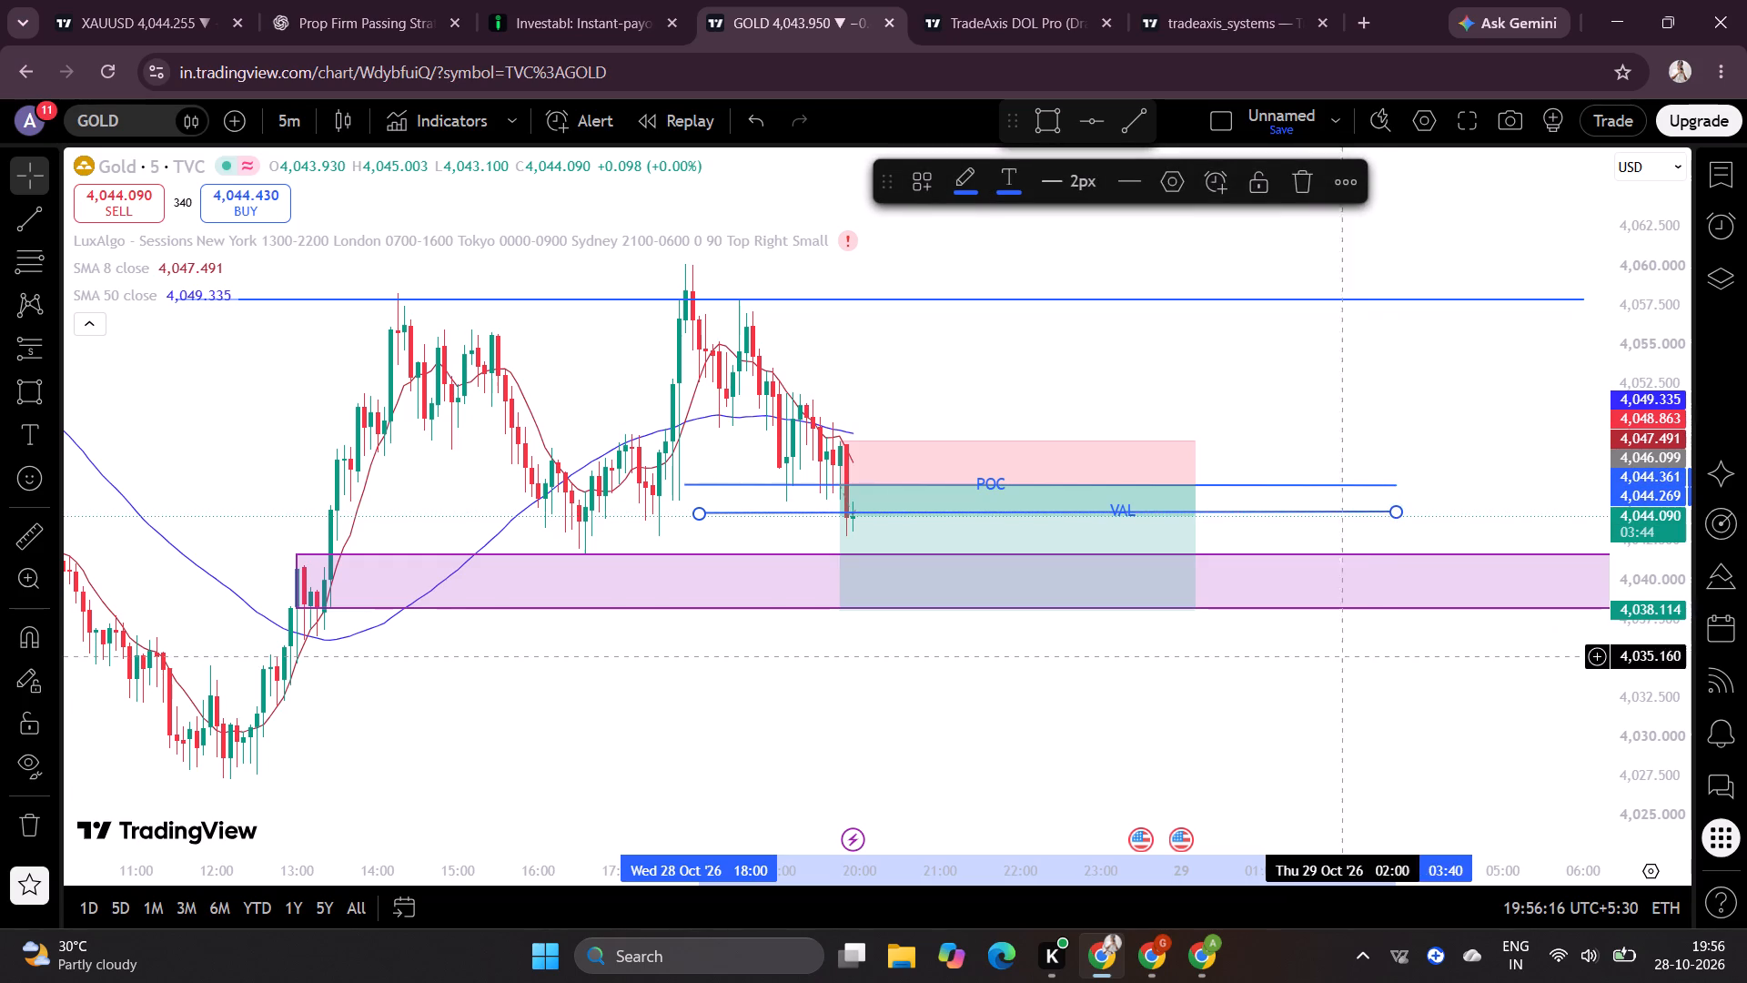
{"action": "left_click", "coordinate": [1307, 640]}
Move the "VAL" label to just beyond the end of the extended VAL line.
{"action": "left_click_drag", "start_coordinate": [1116, 503], "coordinate": [1428, 505]}
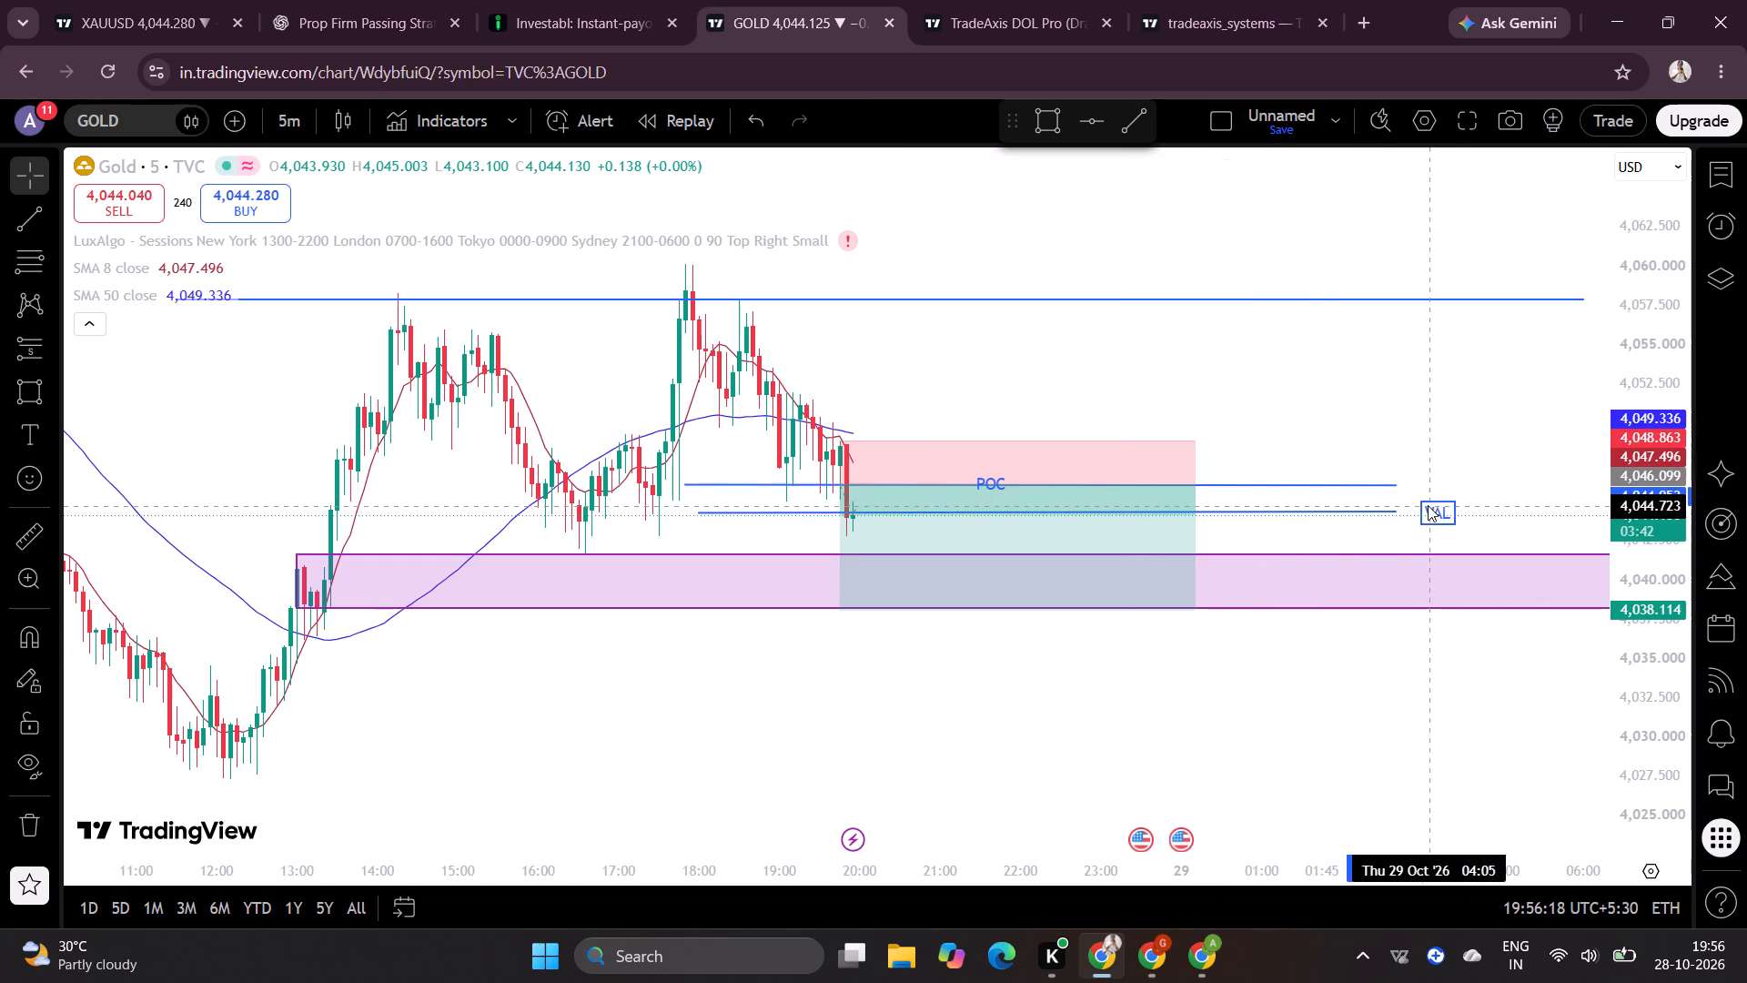
{"action": "left_click_drag", "start_coordinate": [1428, 505], "coordinate": [1411, 505]}
{"action": "left_click", "coordinate": [1359, 666]}
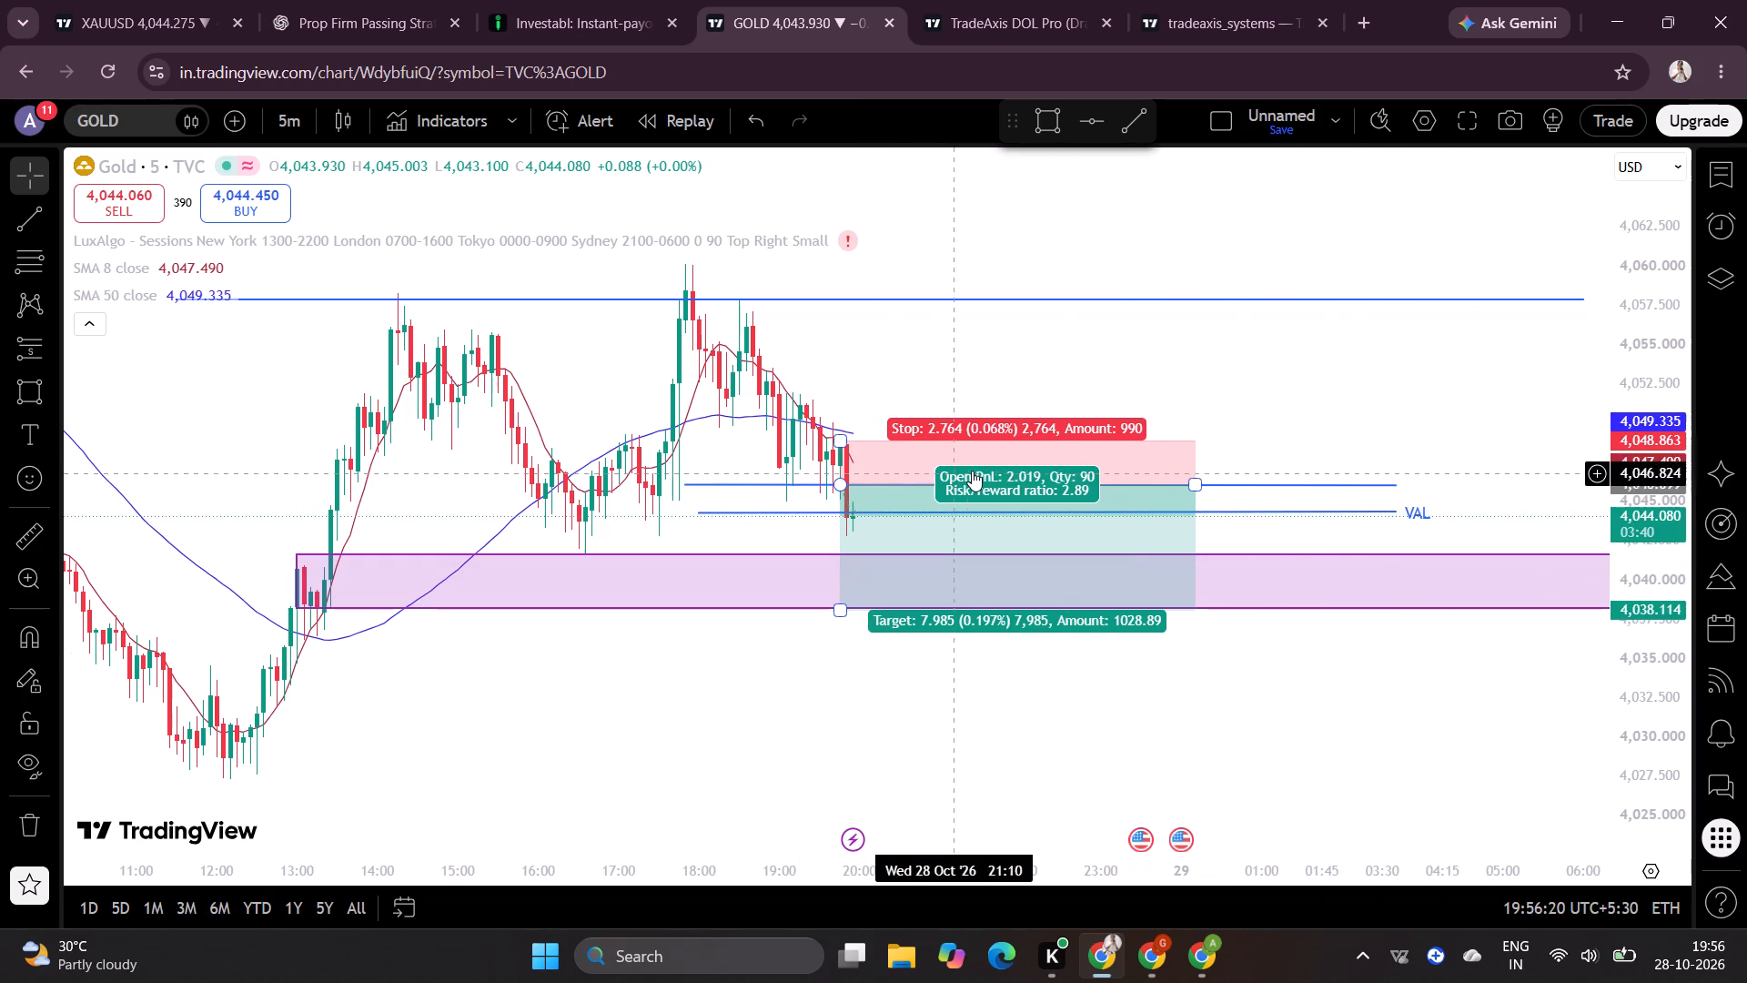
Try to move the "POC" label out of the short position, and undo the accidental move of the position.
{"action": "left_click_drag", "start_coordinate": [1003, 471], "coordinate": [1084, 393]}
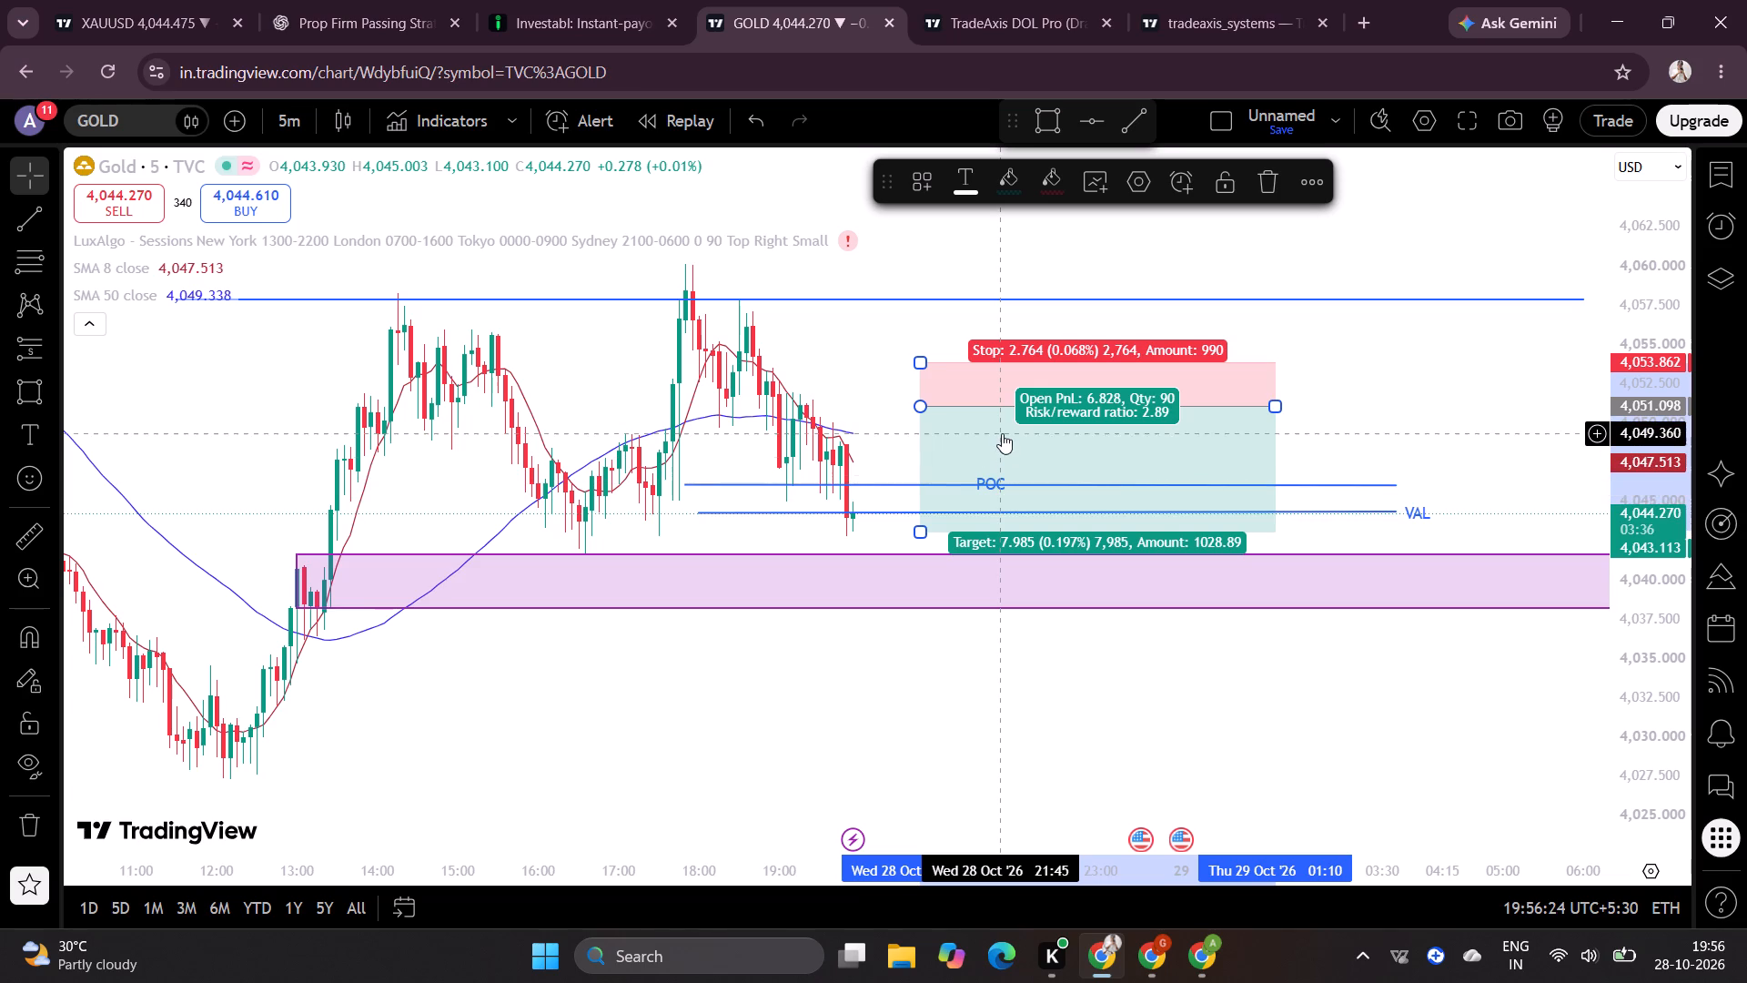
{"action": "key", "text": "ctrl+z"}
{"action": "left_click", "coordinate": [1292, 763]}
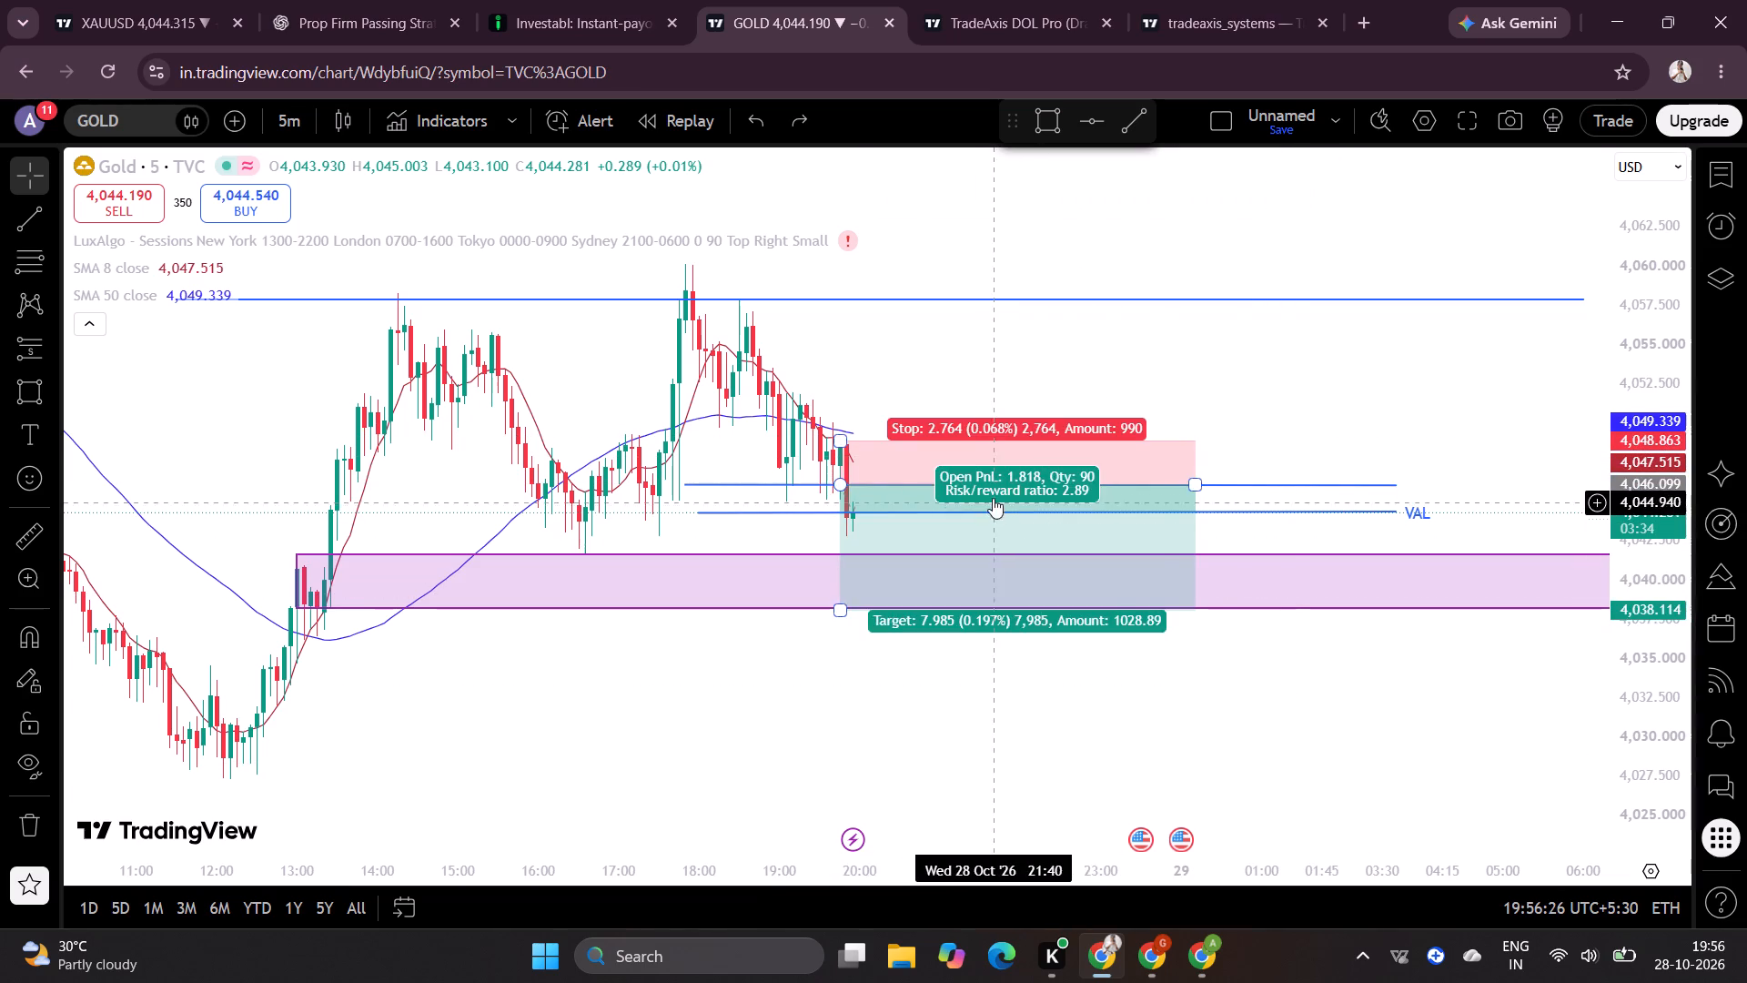
Move the "POC" label to just beyond the end of the POC line, above the "VAL" label.
{"action": "left_click_drag", "start_coordinate": [1001, 485], "coordinate": [1429, 479]}
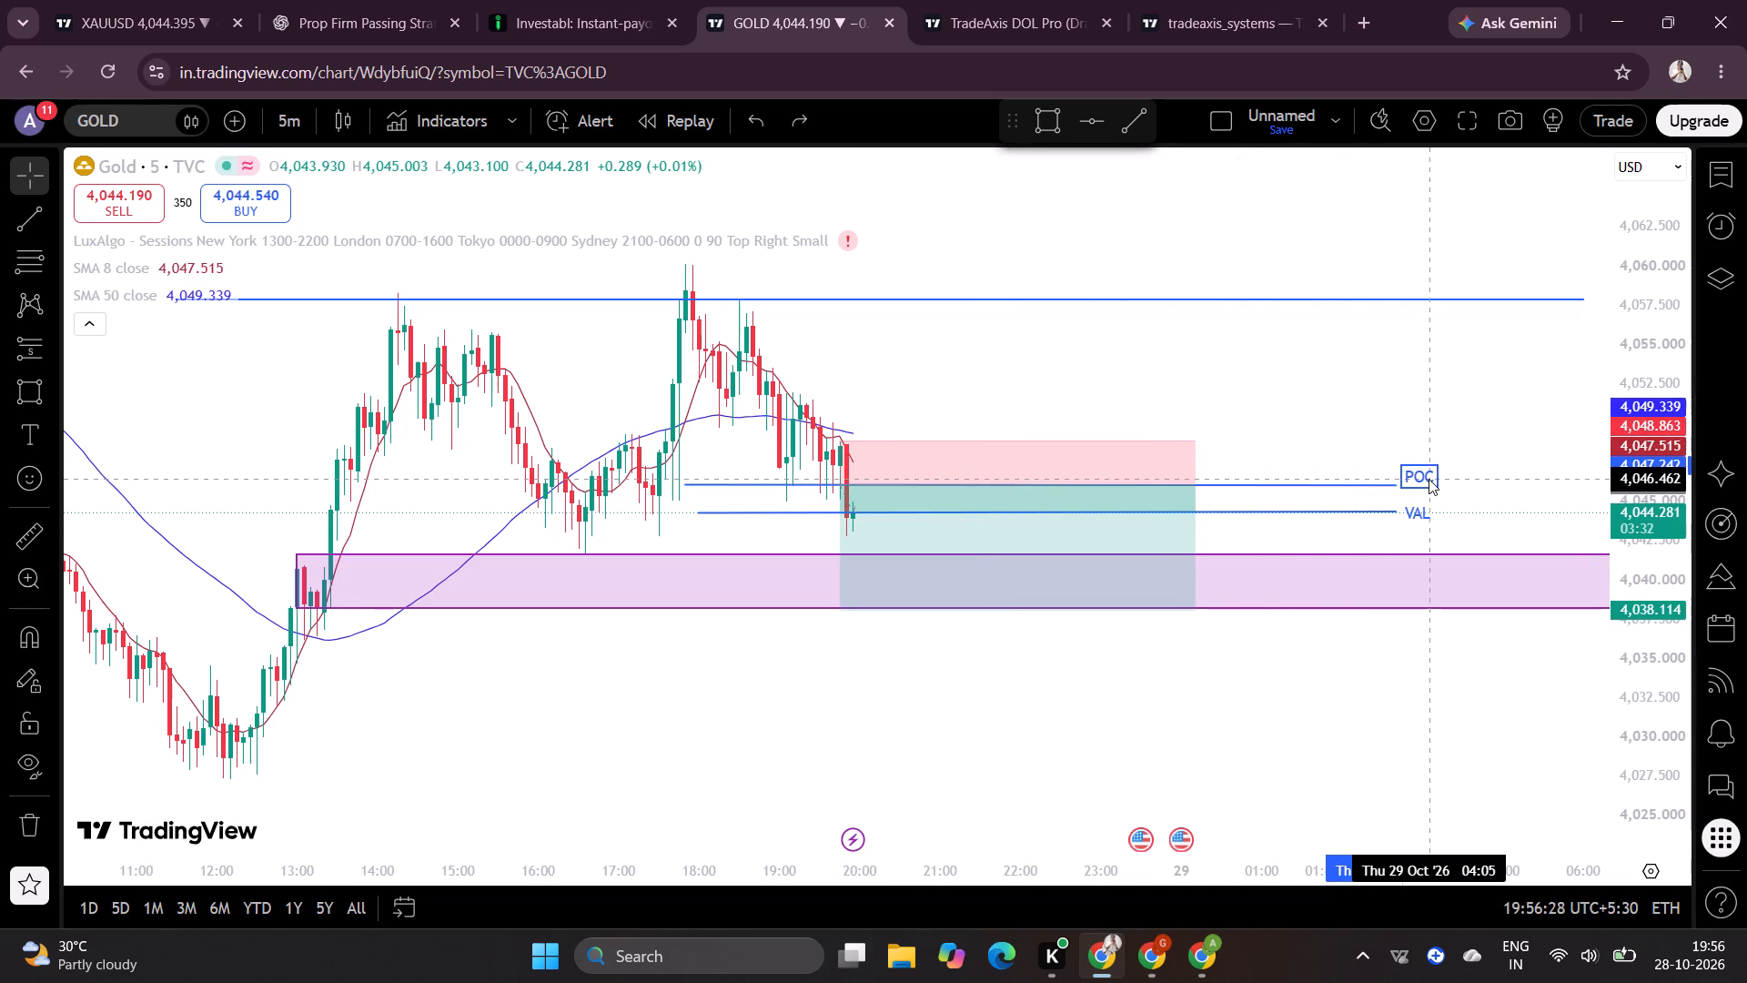
{"action": "left_click_drag", "start_coordinate": [1429, 479], "coordinate": [1429, 486]}
{"action": "left_click", "coordinate": [1411, 679]}
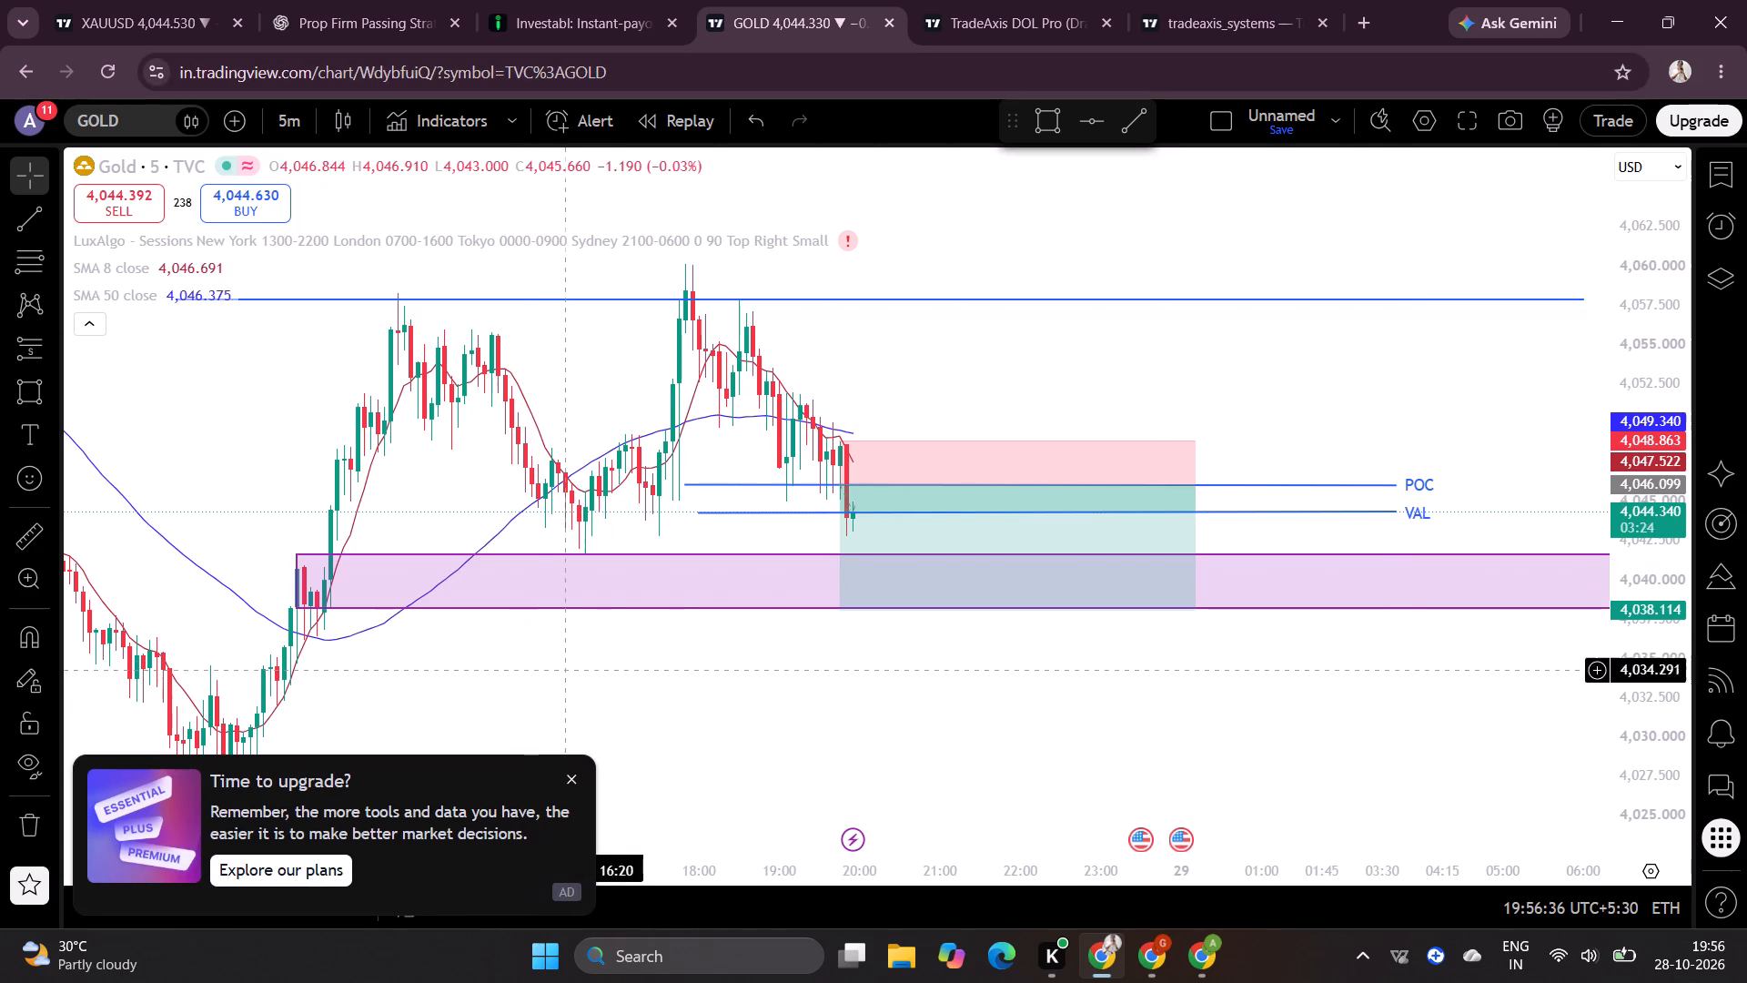
Dismiss the upgrade offer and close the TradeAxis DOL Pro and tradeaxis_systems pages, returning to the gold chart.
{"action": "left_click", "coordinate": [576, 778]}
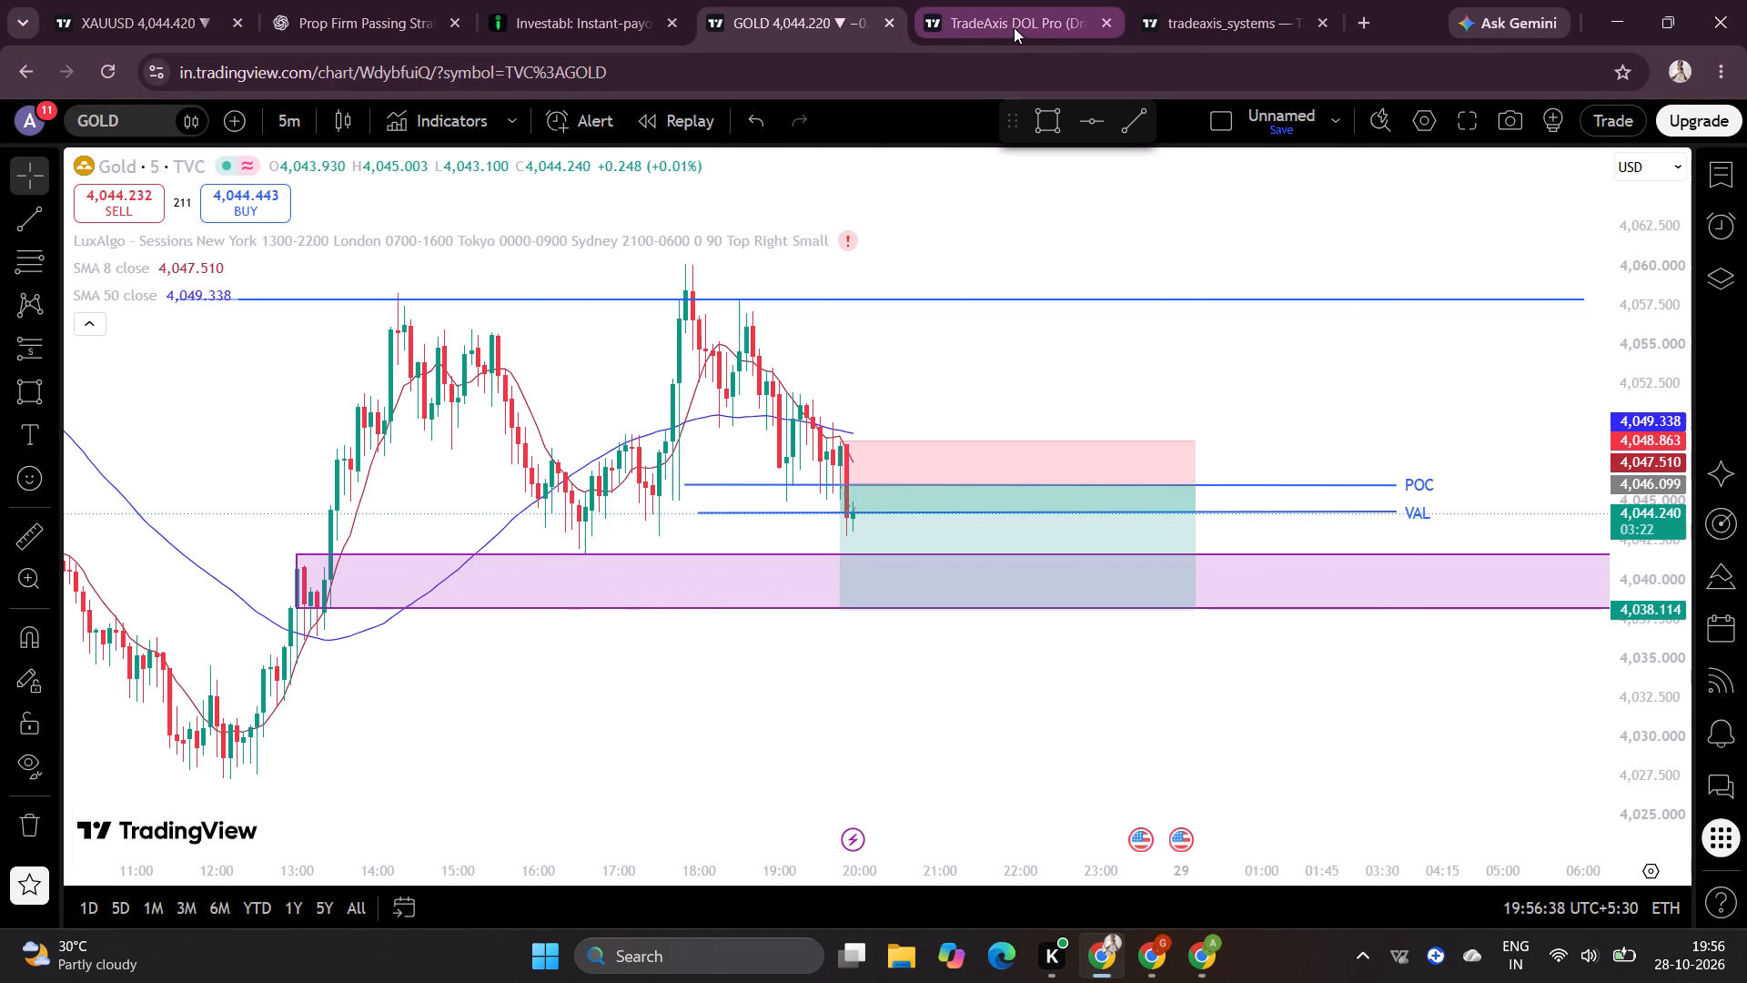
{"action": "left_click", "coordinate": [1014, 27]}
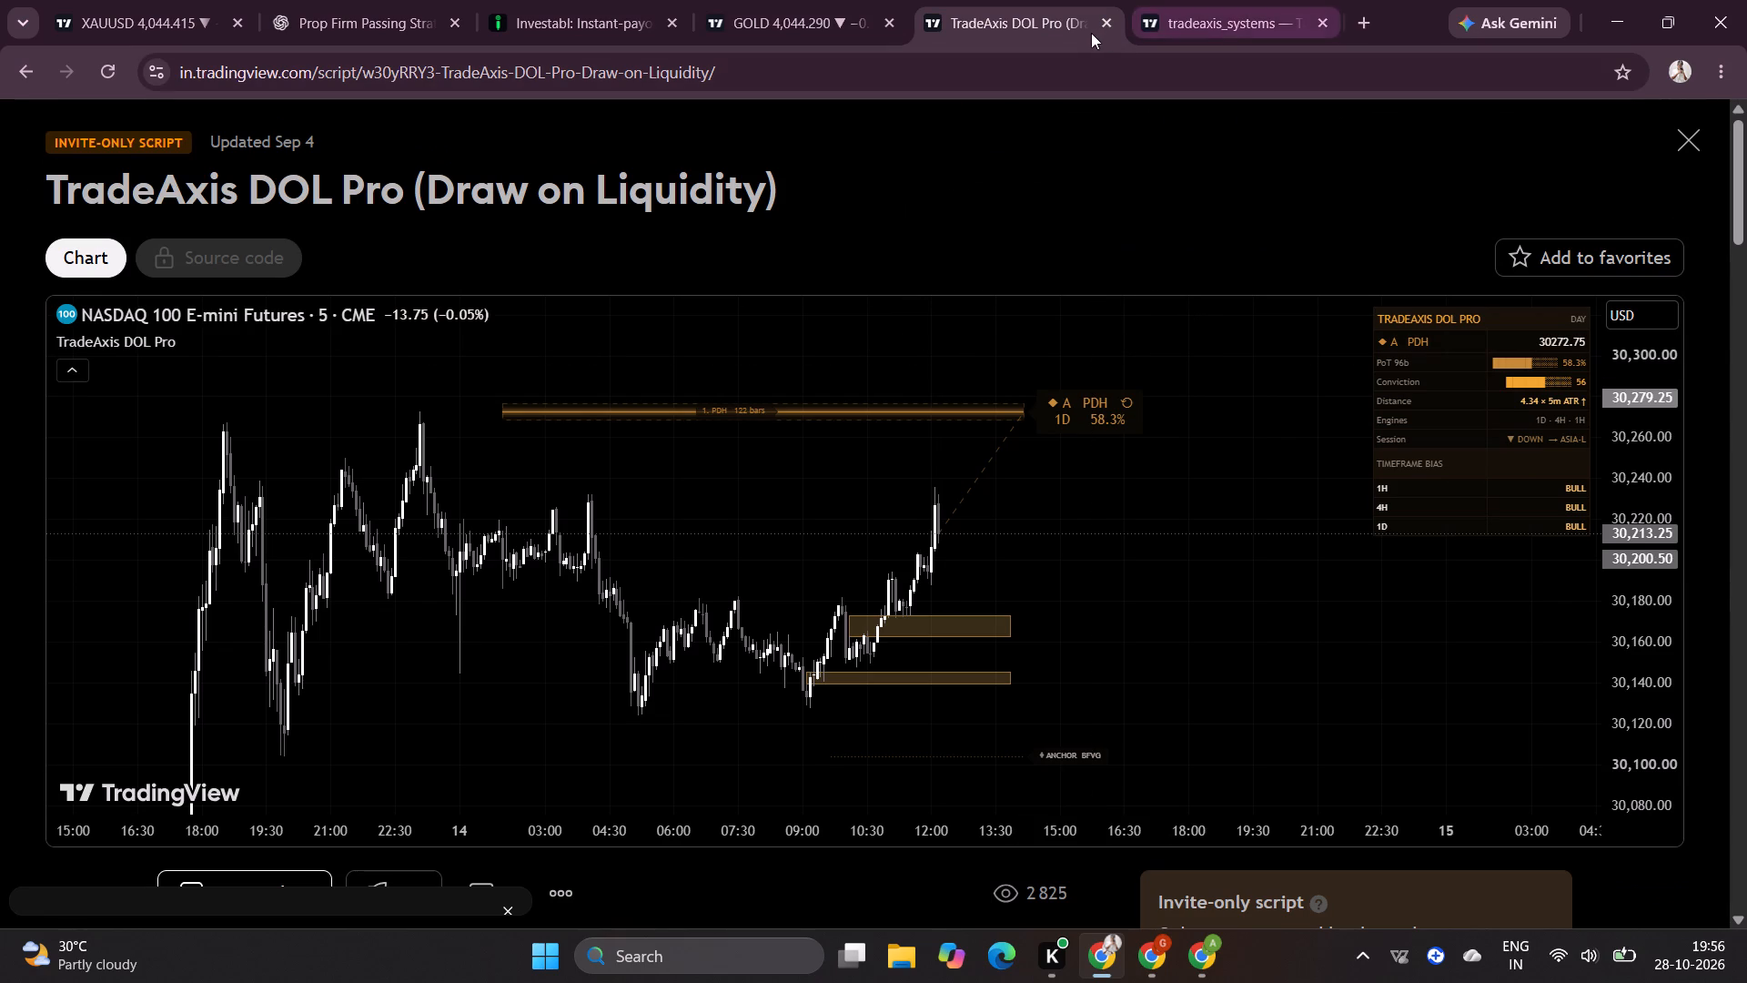
{"action": "left_click", "coordinate": [1105, 21]}
{"action": "left_click", "coordinate": [1029, 23]}
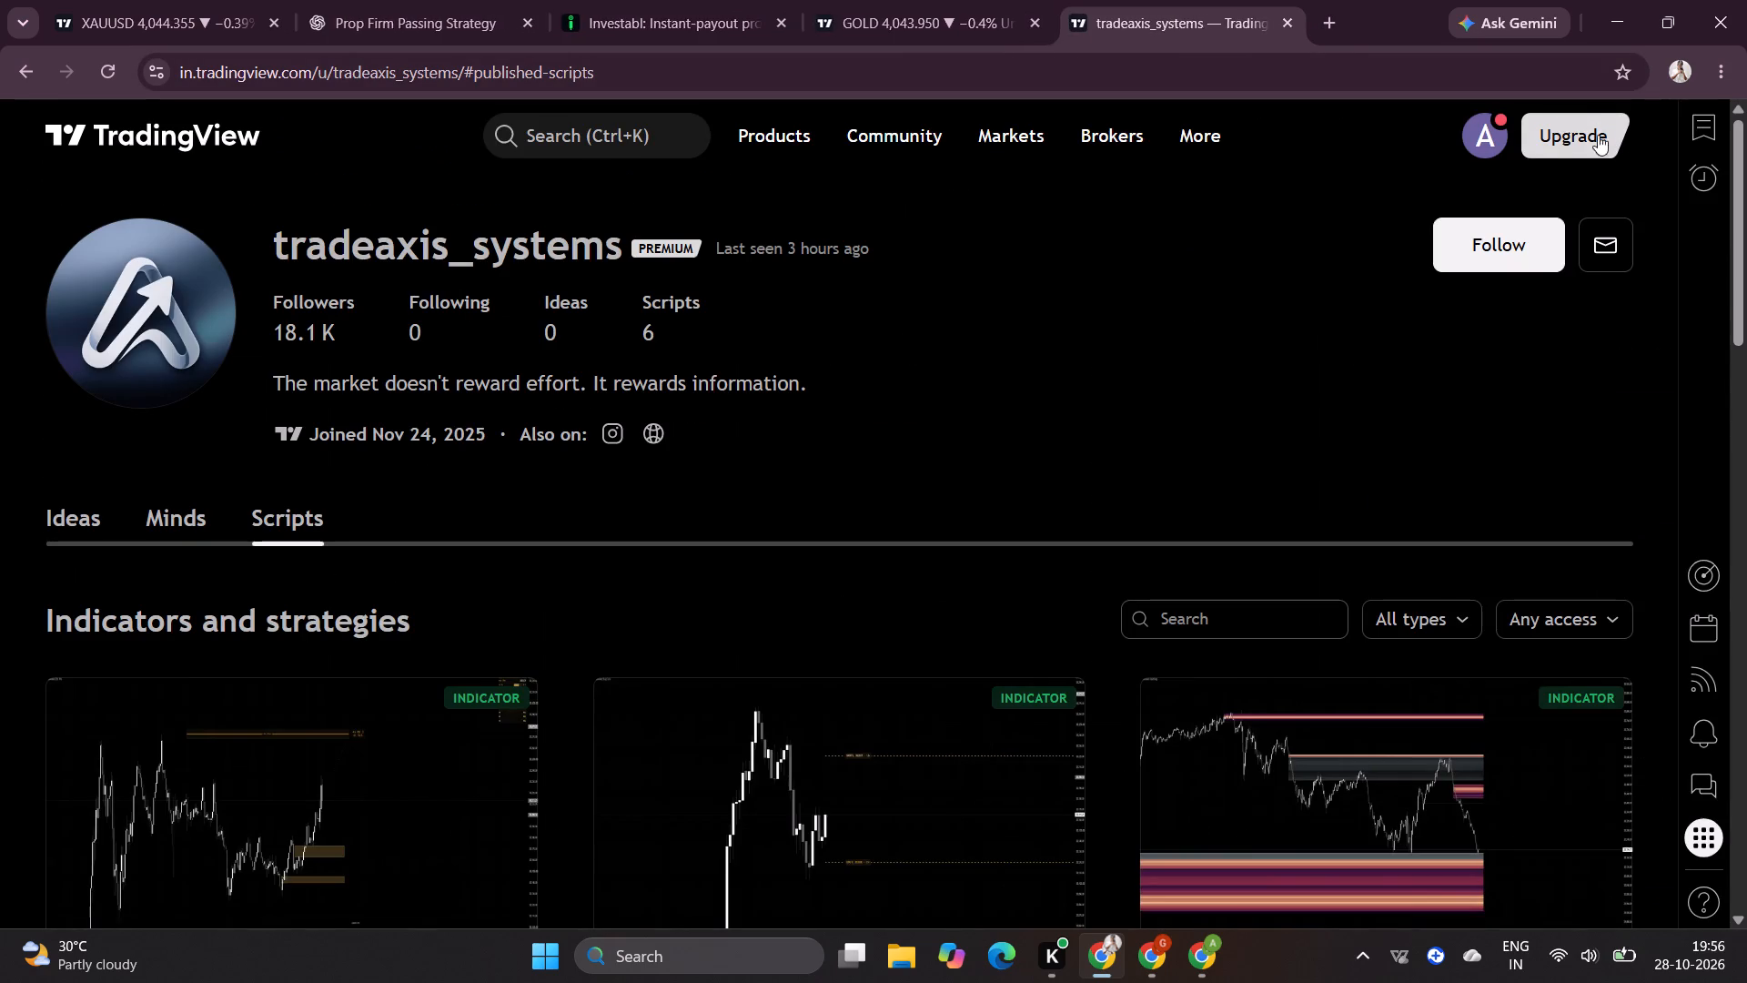
{"action": "left_click", "coordinate": [1593, 239]}
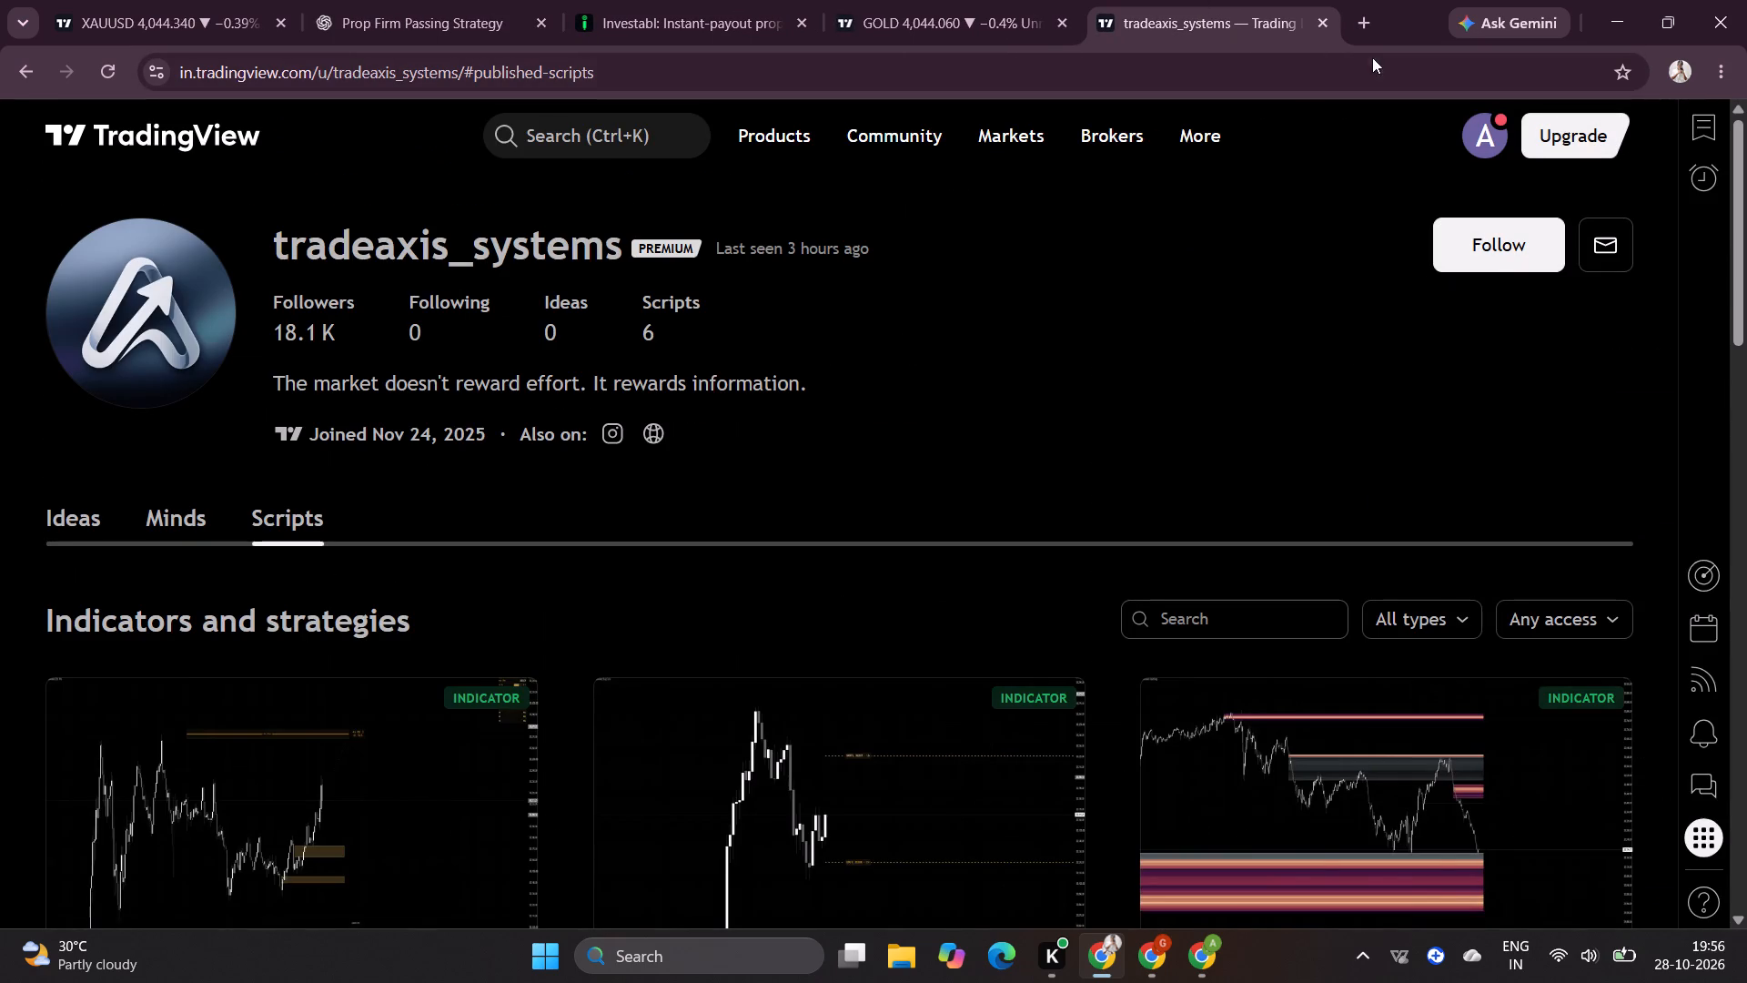
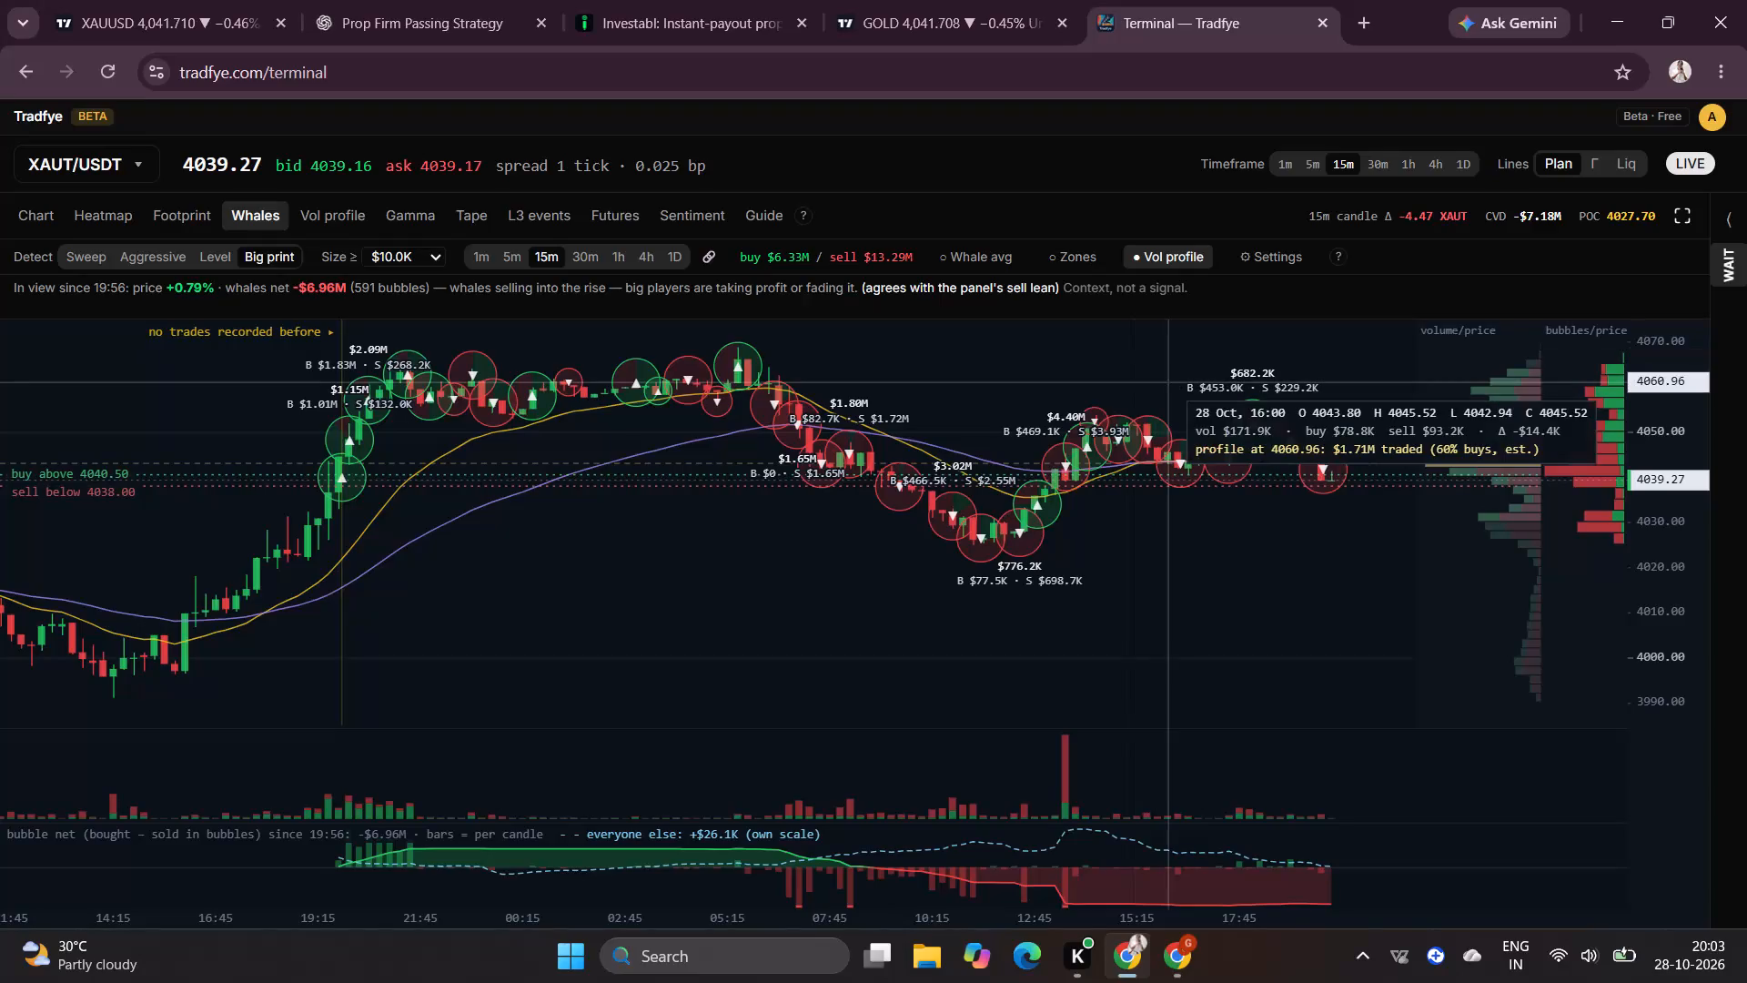
Set the Whales view's timeframe to 1m for XAUT/USDT.
{"action": "left_click", "coordinate": [1292, 163]}
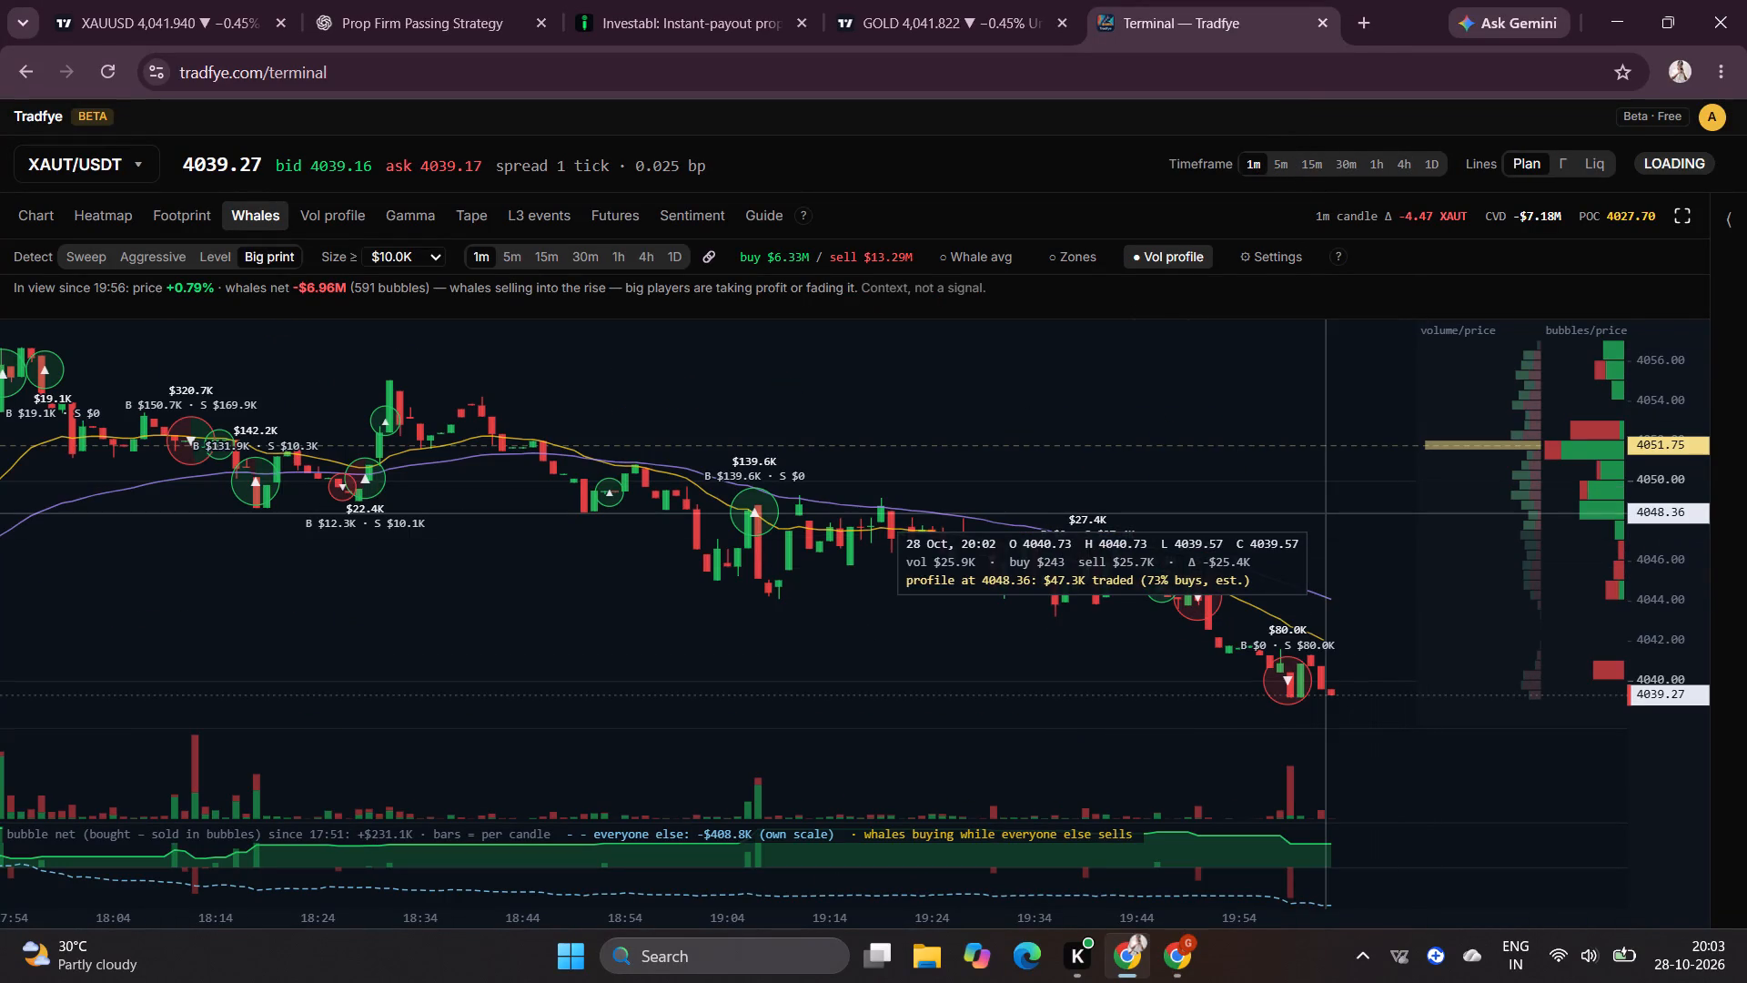
{"action": "scroll", "coordinate": [1278, 551], "scroll_direction": "left", "scroll_amount": 1}
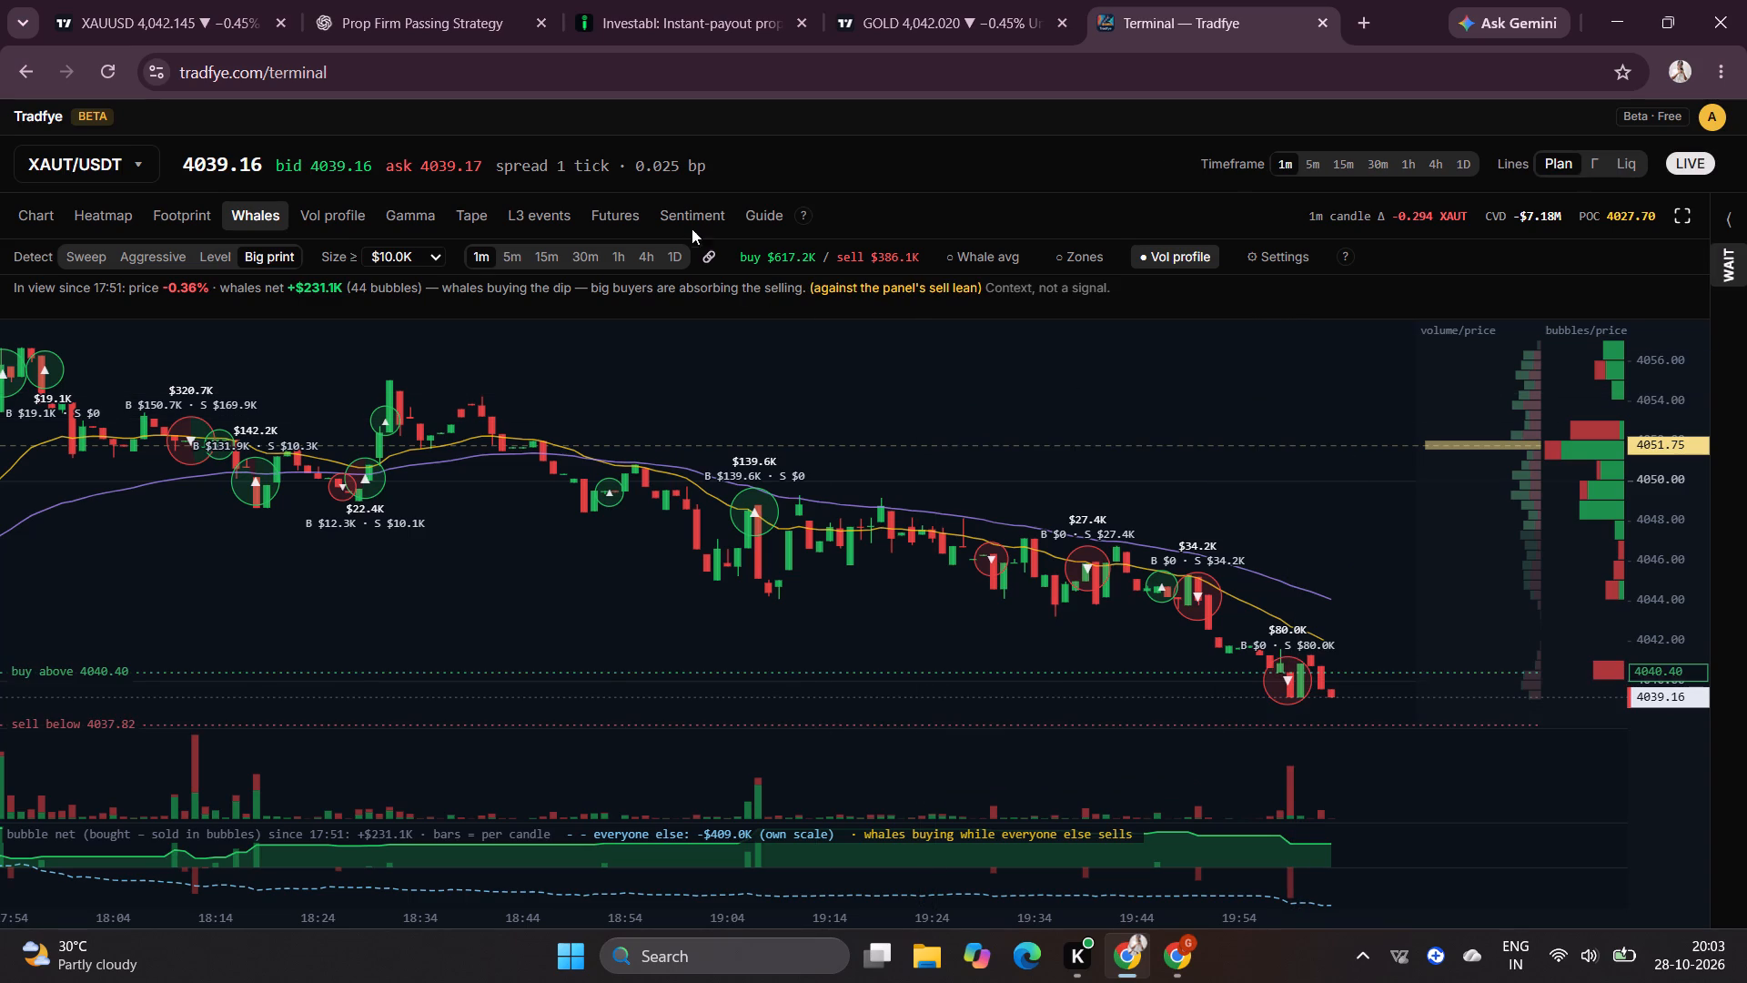
Examine the 1-minute footprint and the live trade tape for XAUT/USDT.
{"action": "left_click", "coordinate": [180, 211]}
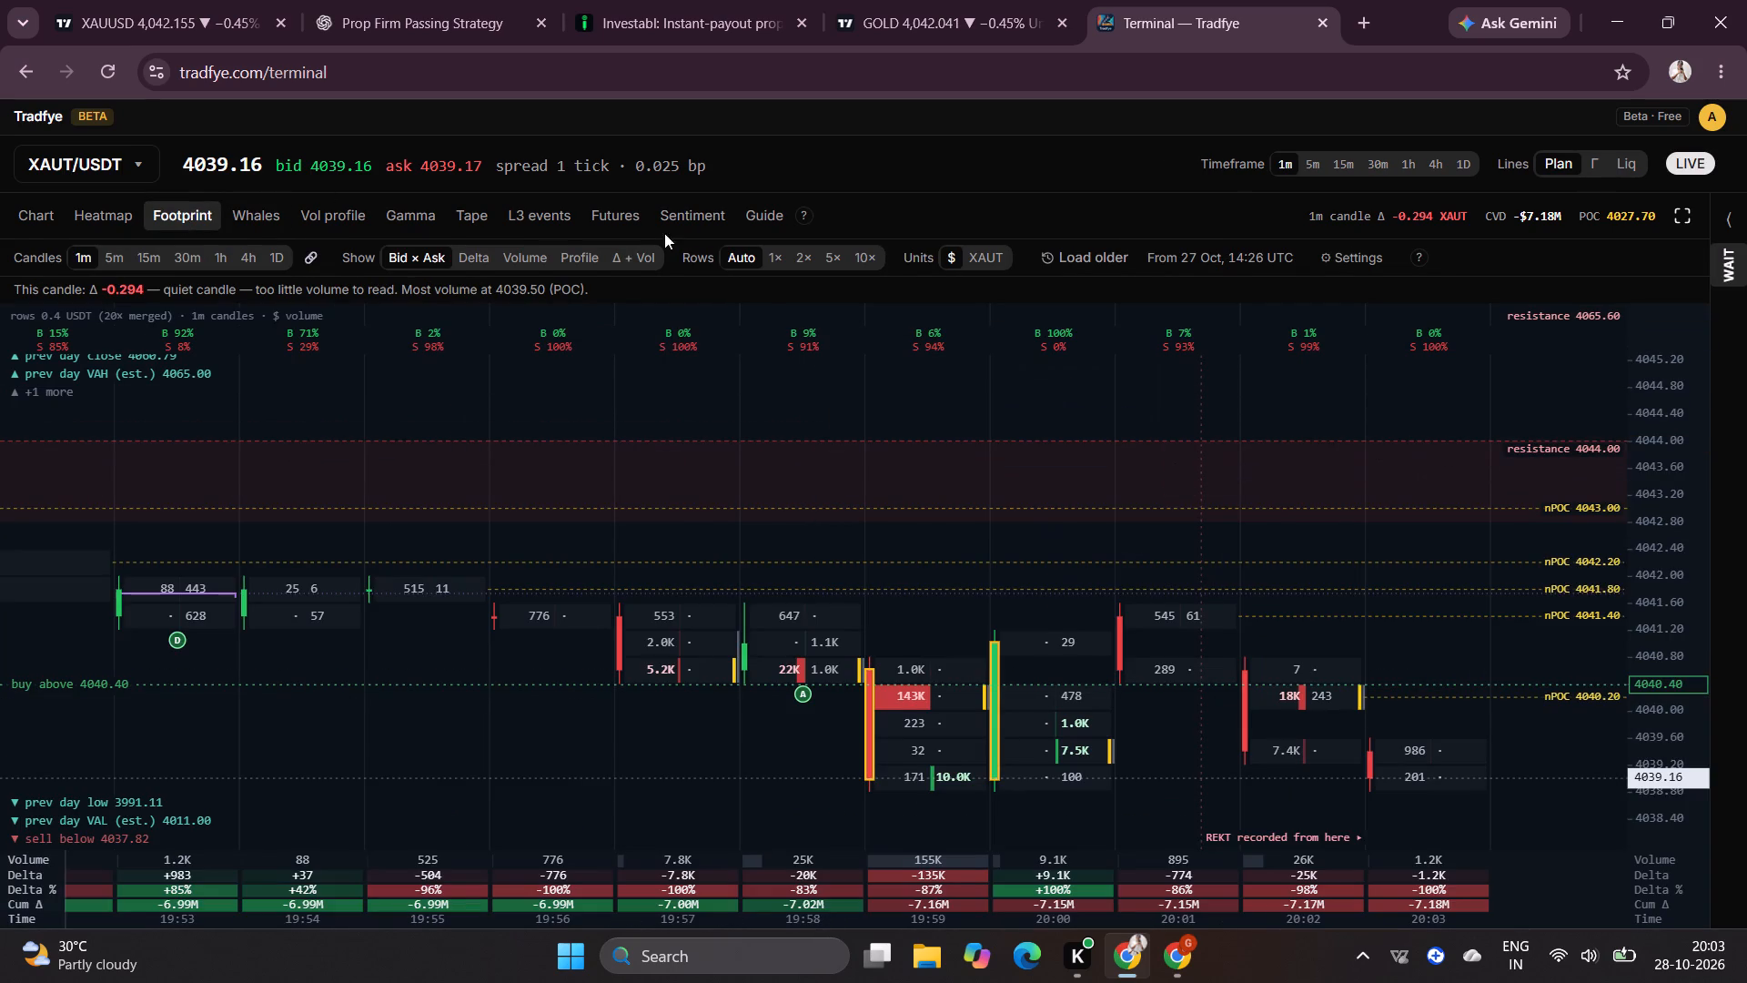
{"action": "left_click", "coordinate": [476, 208]}
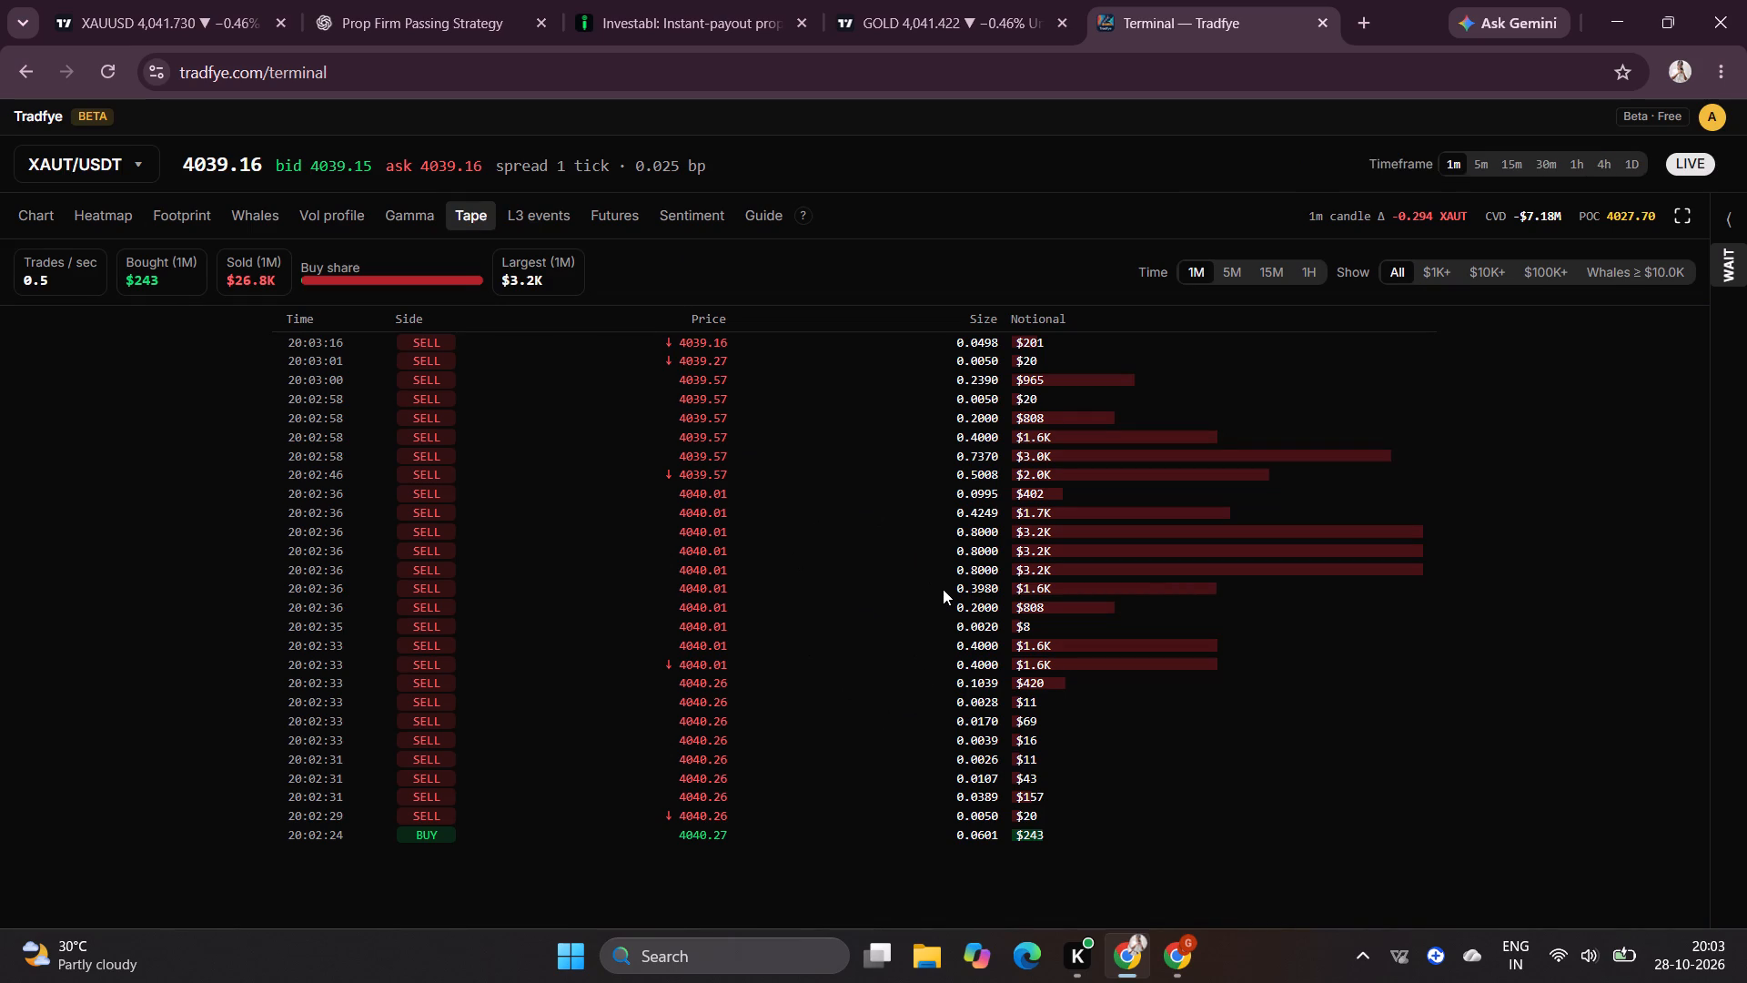
{"action": "scroll", "coordinate": [943, 589], "scroll_direction": "up", "scroll_amount": 1}
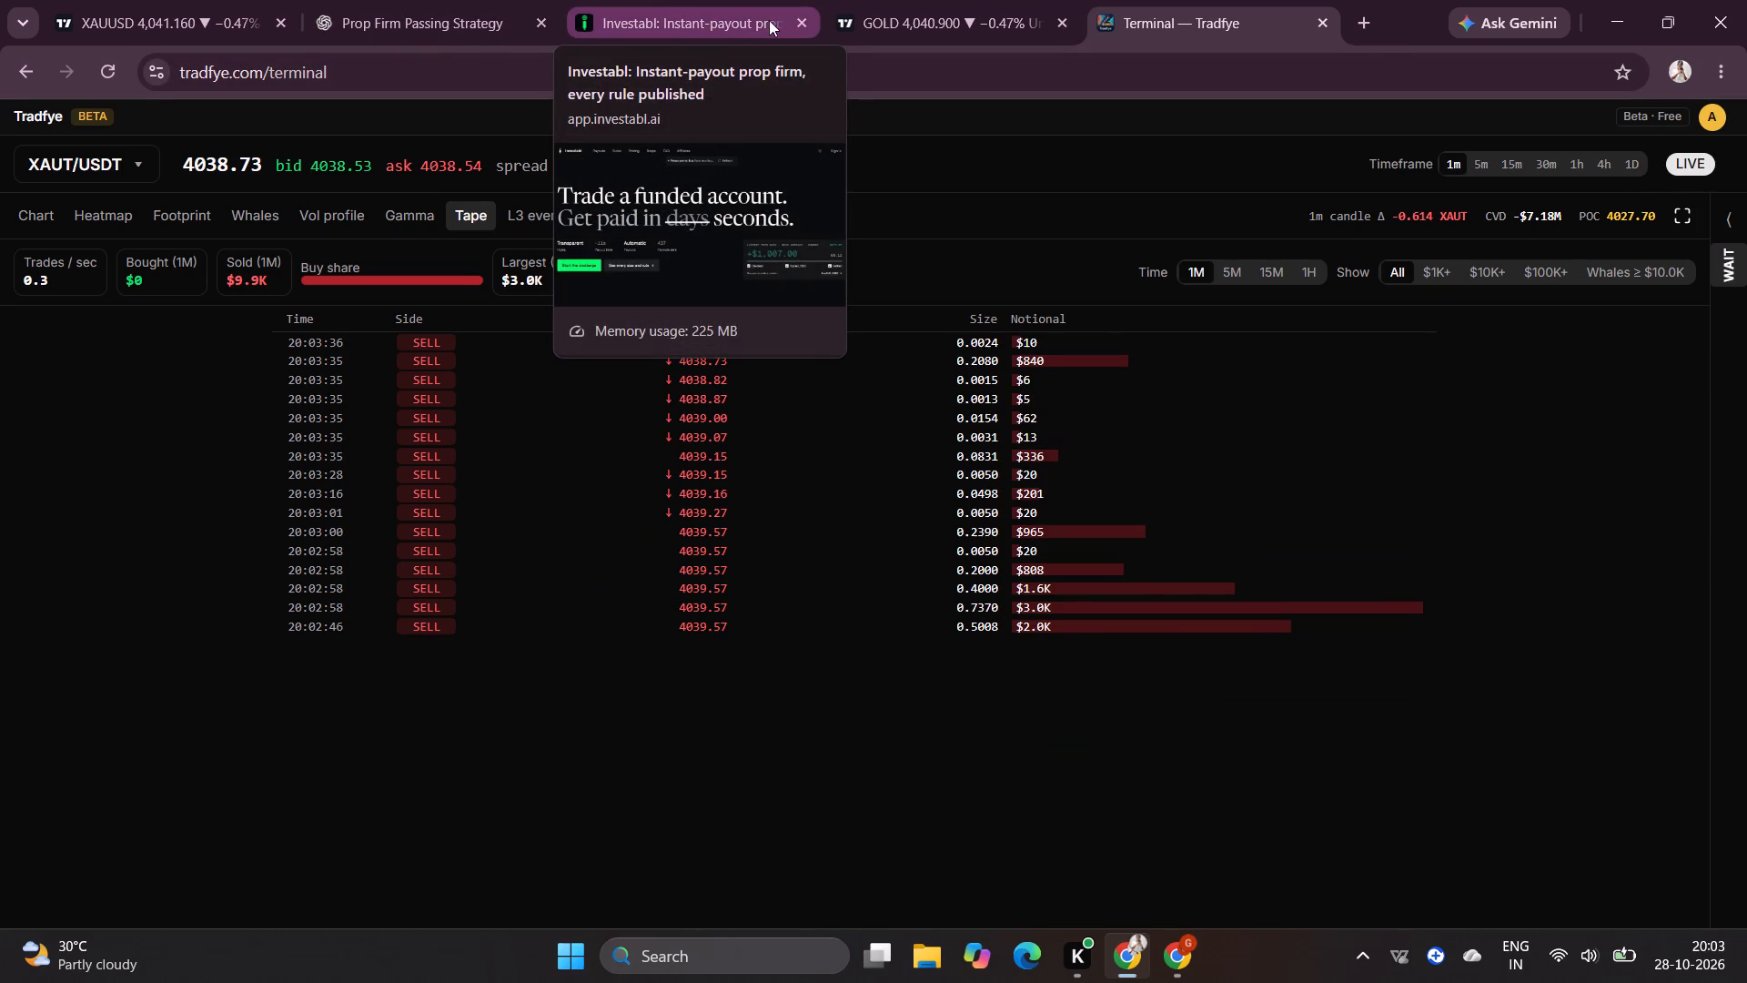
Close the Investabl prop-firm page.
{"action": "left_click", "coordinate": [801, 20]}
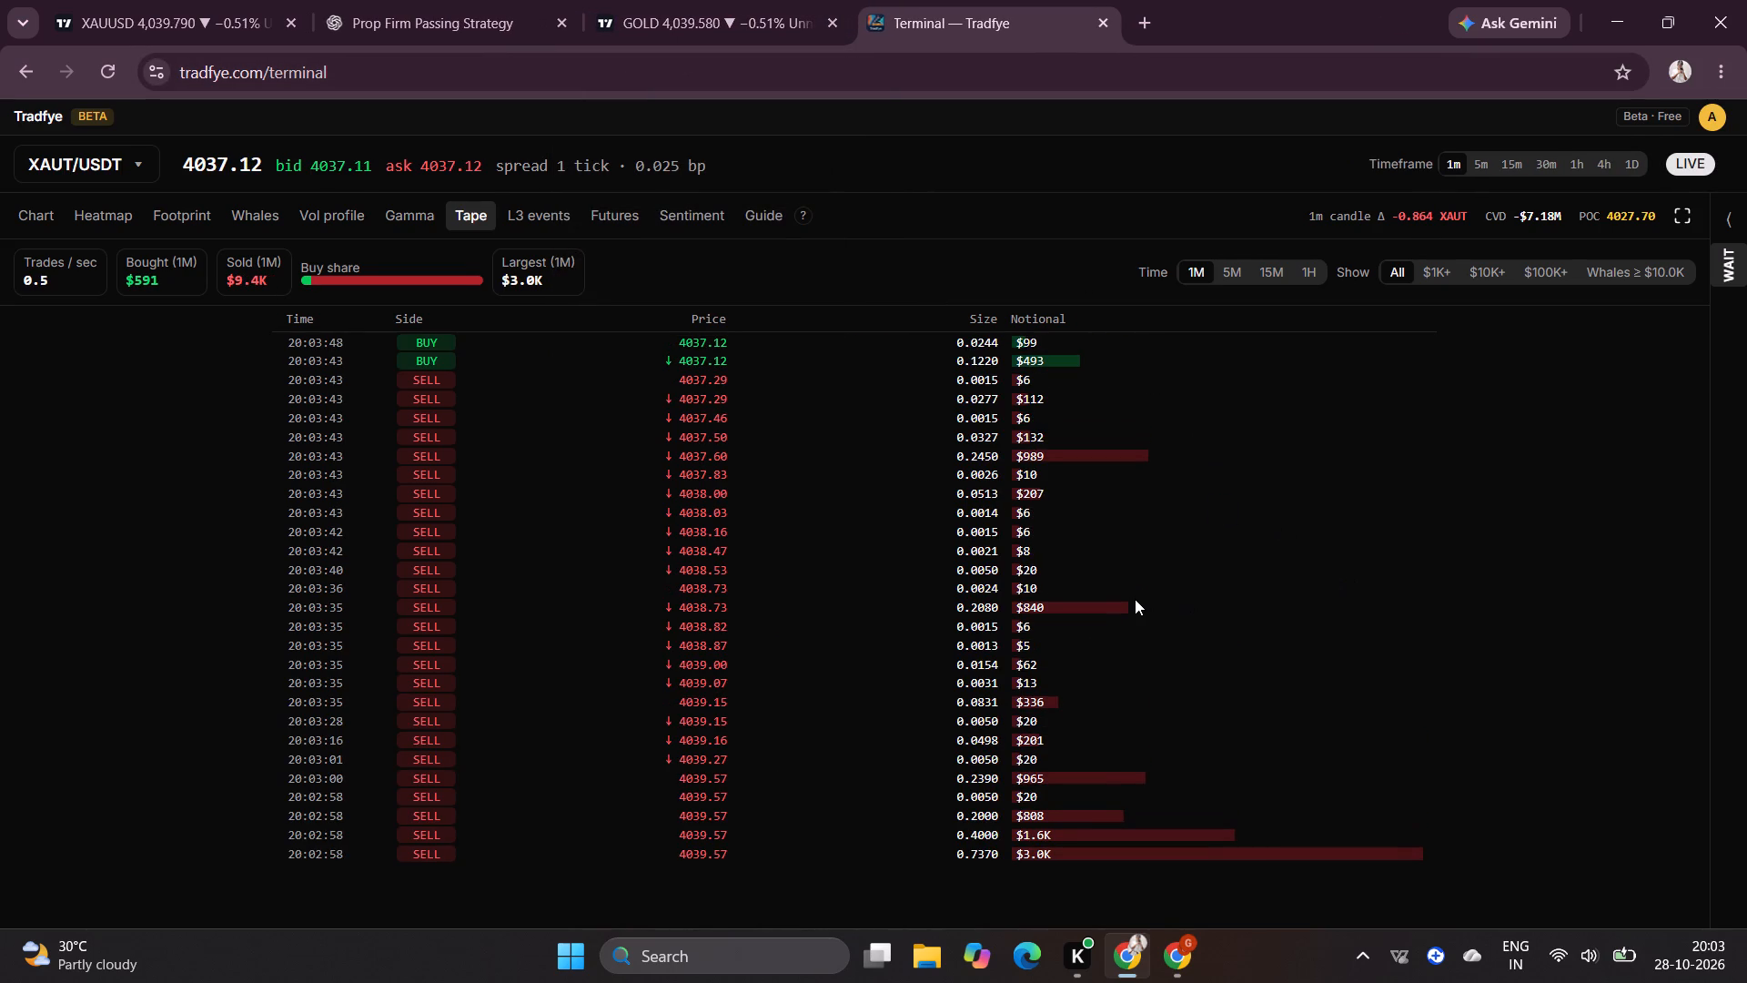
Compare TradingView's 5-minute GOLD short setup with Tradfye's tape, daily volume profile and 1-minute whale bubbles.
{"action": "left_click", "coordinate": [725, 27]}
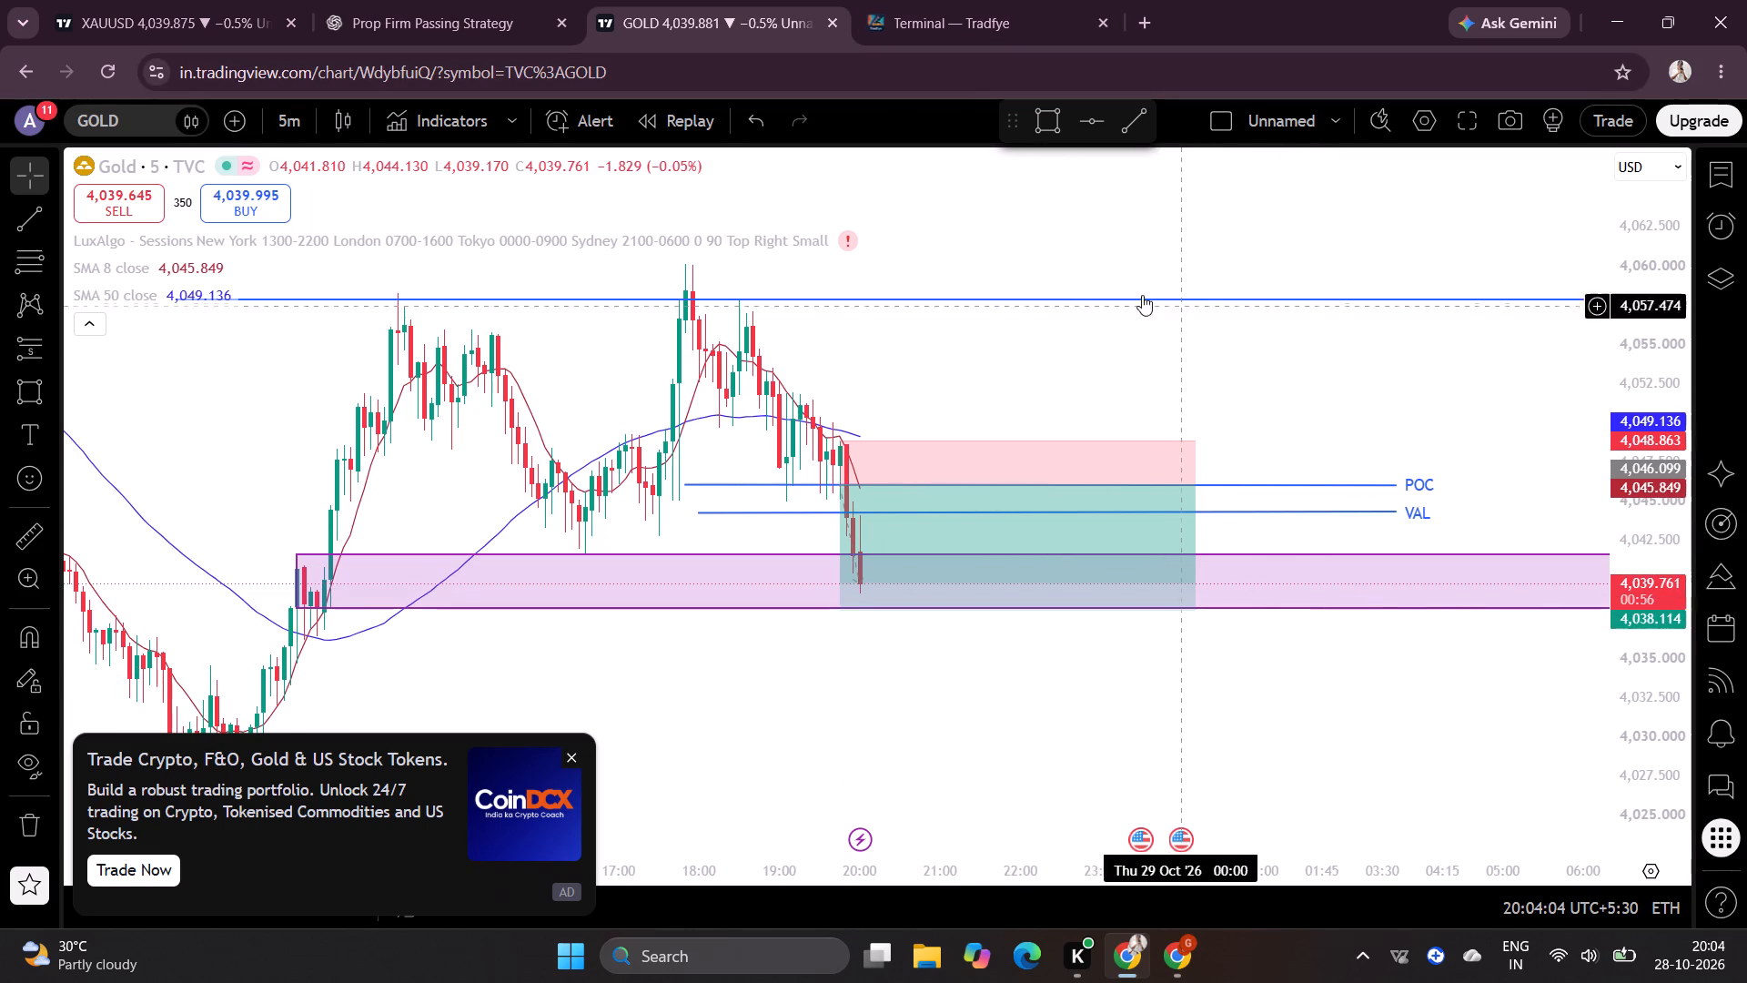
{"action": "left_click", "coordinate": [920, 0]}
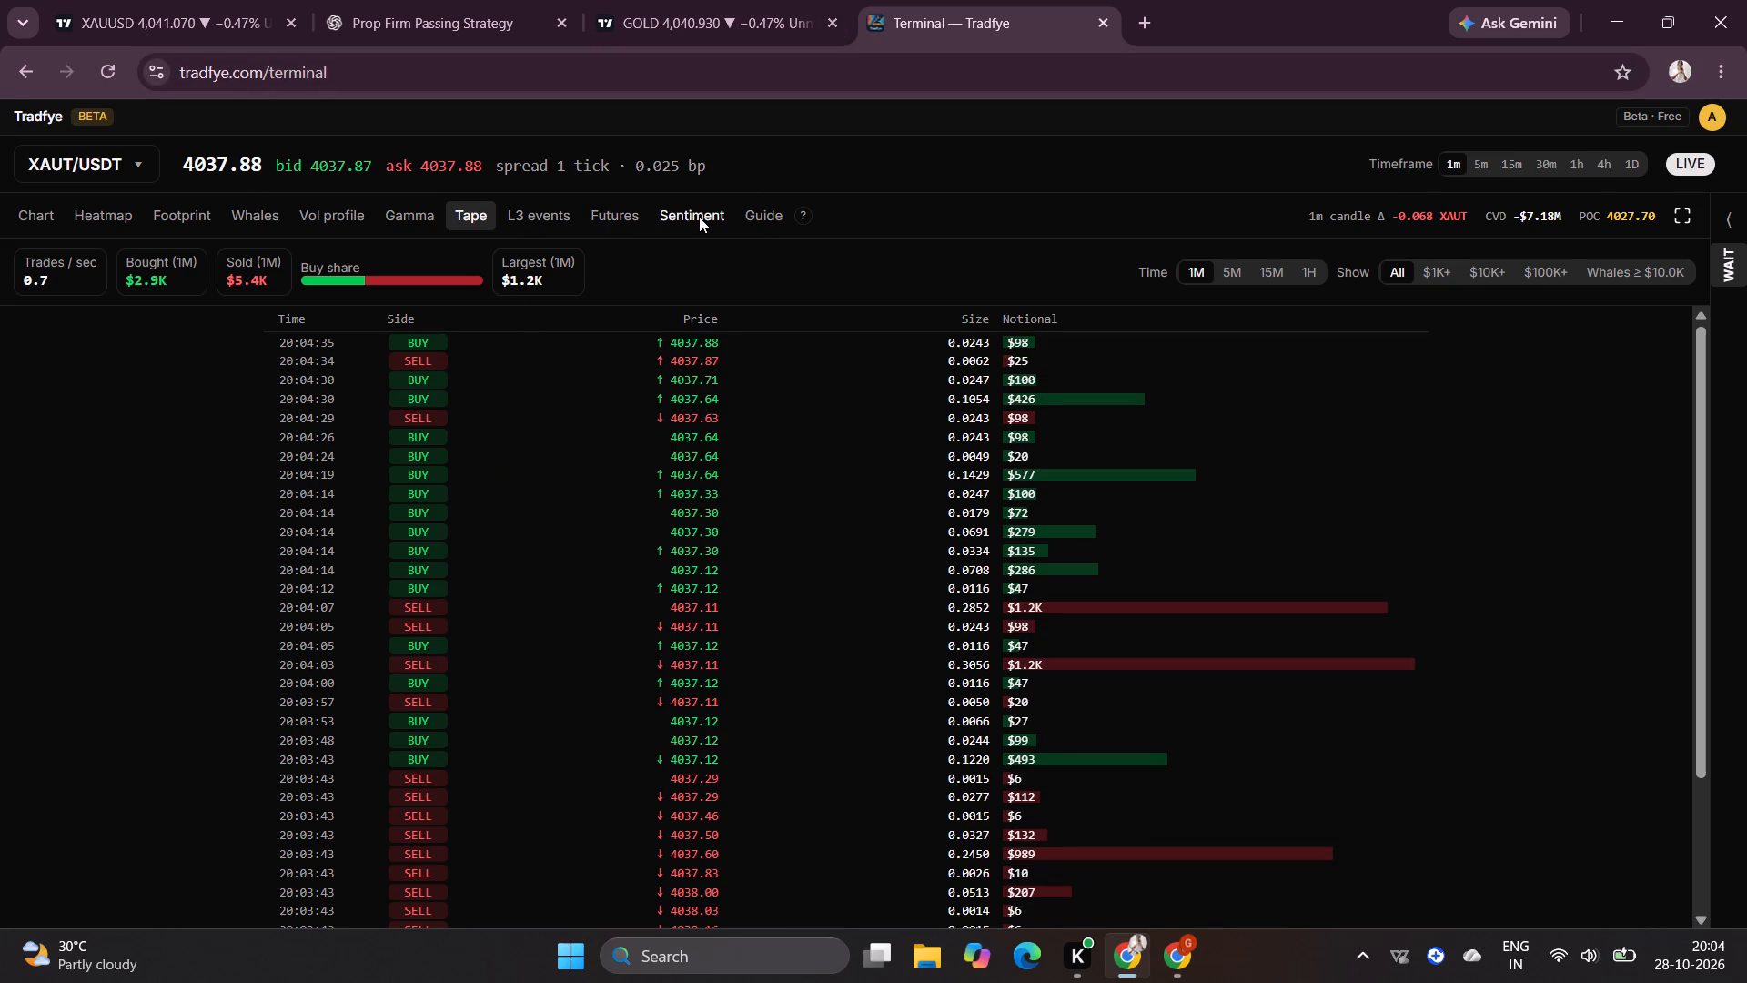
{"action": "left_click", "coordinate": [340, 211]}
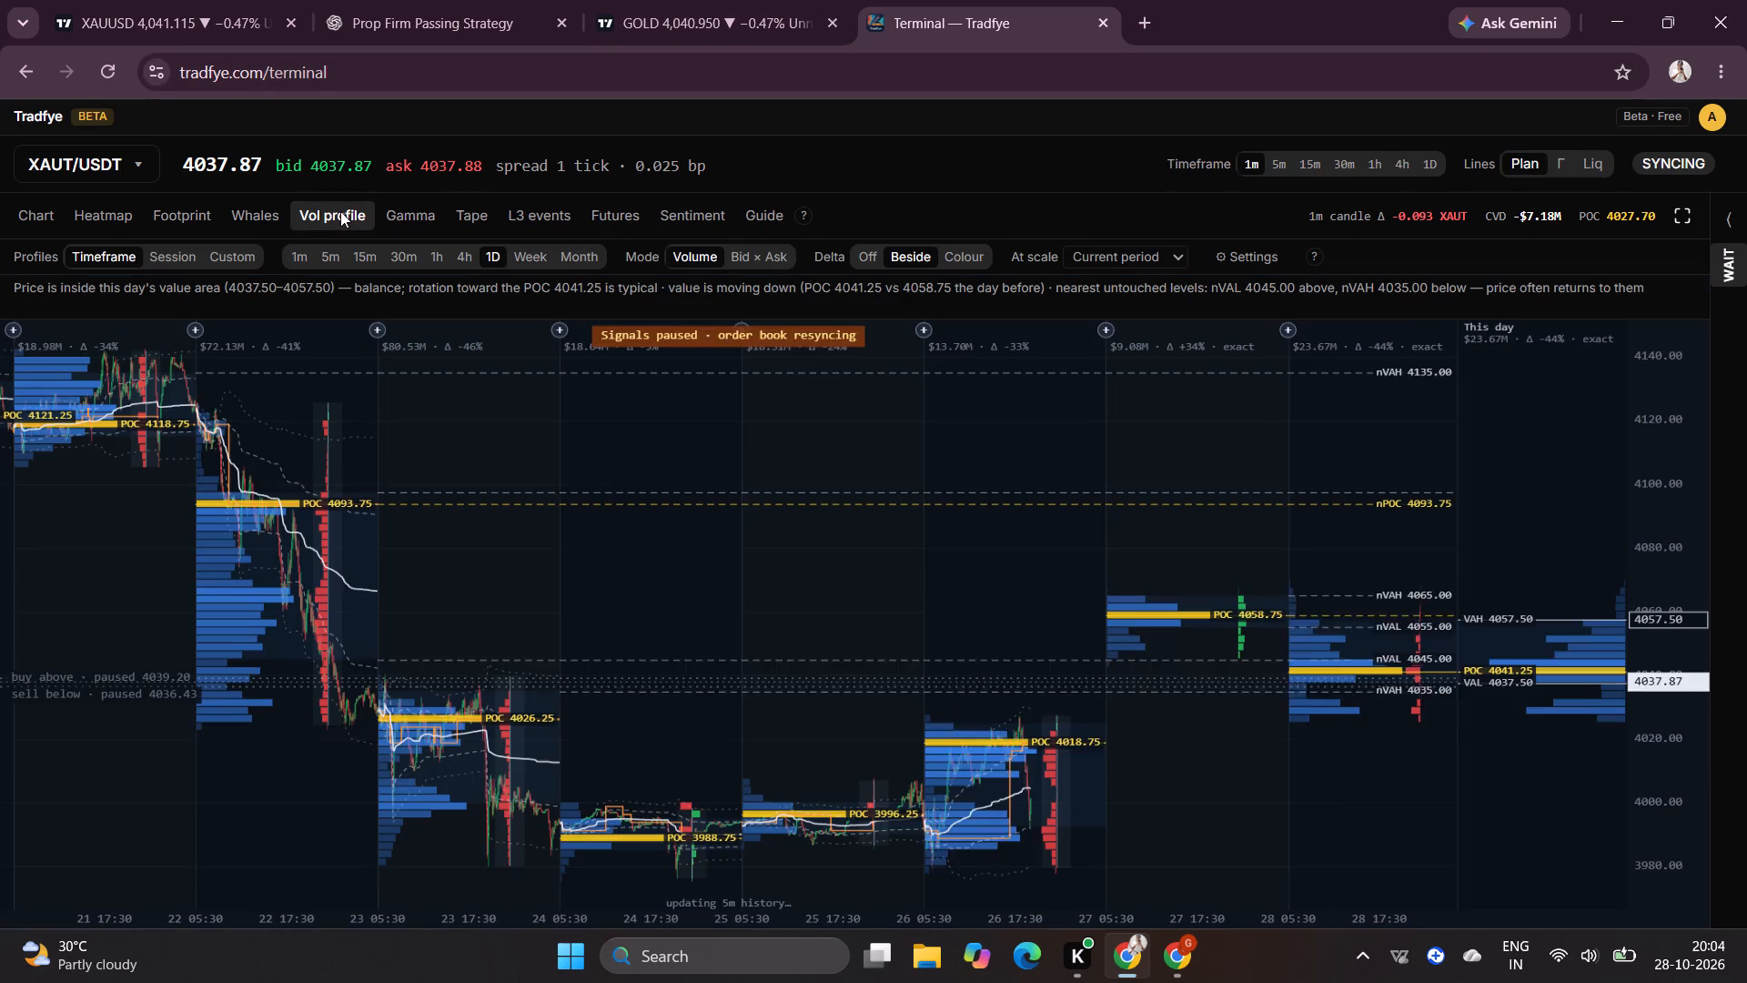
{"action": "scroll", "coordinate": [984, 466], "scroll_direction": "left", "scroll_amount": 1}
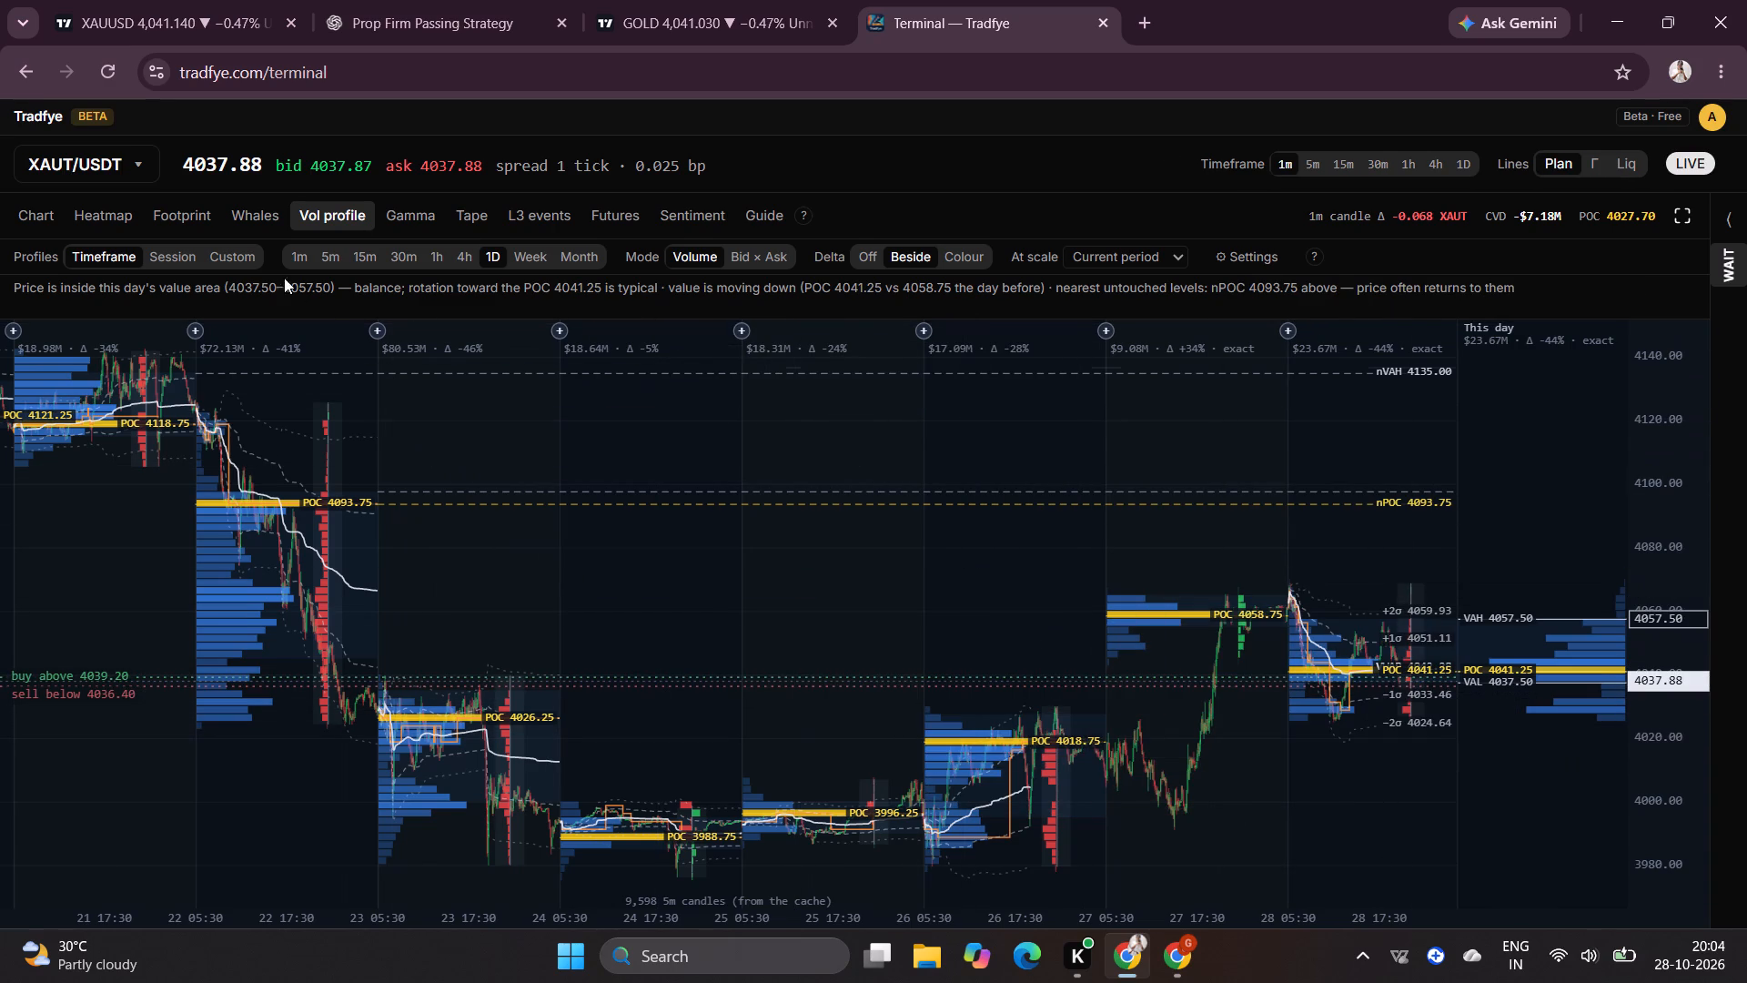
{"action": "left_click_drag", "start_coordinate": [248, 232], "coordinate": [262, 213]}
{"action": "left_click", "coordinate": [262, 213]}
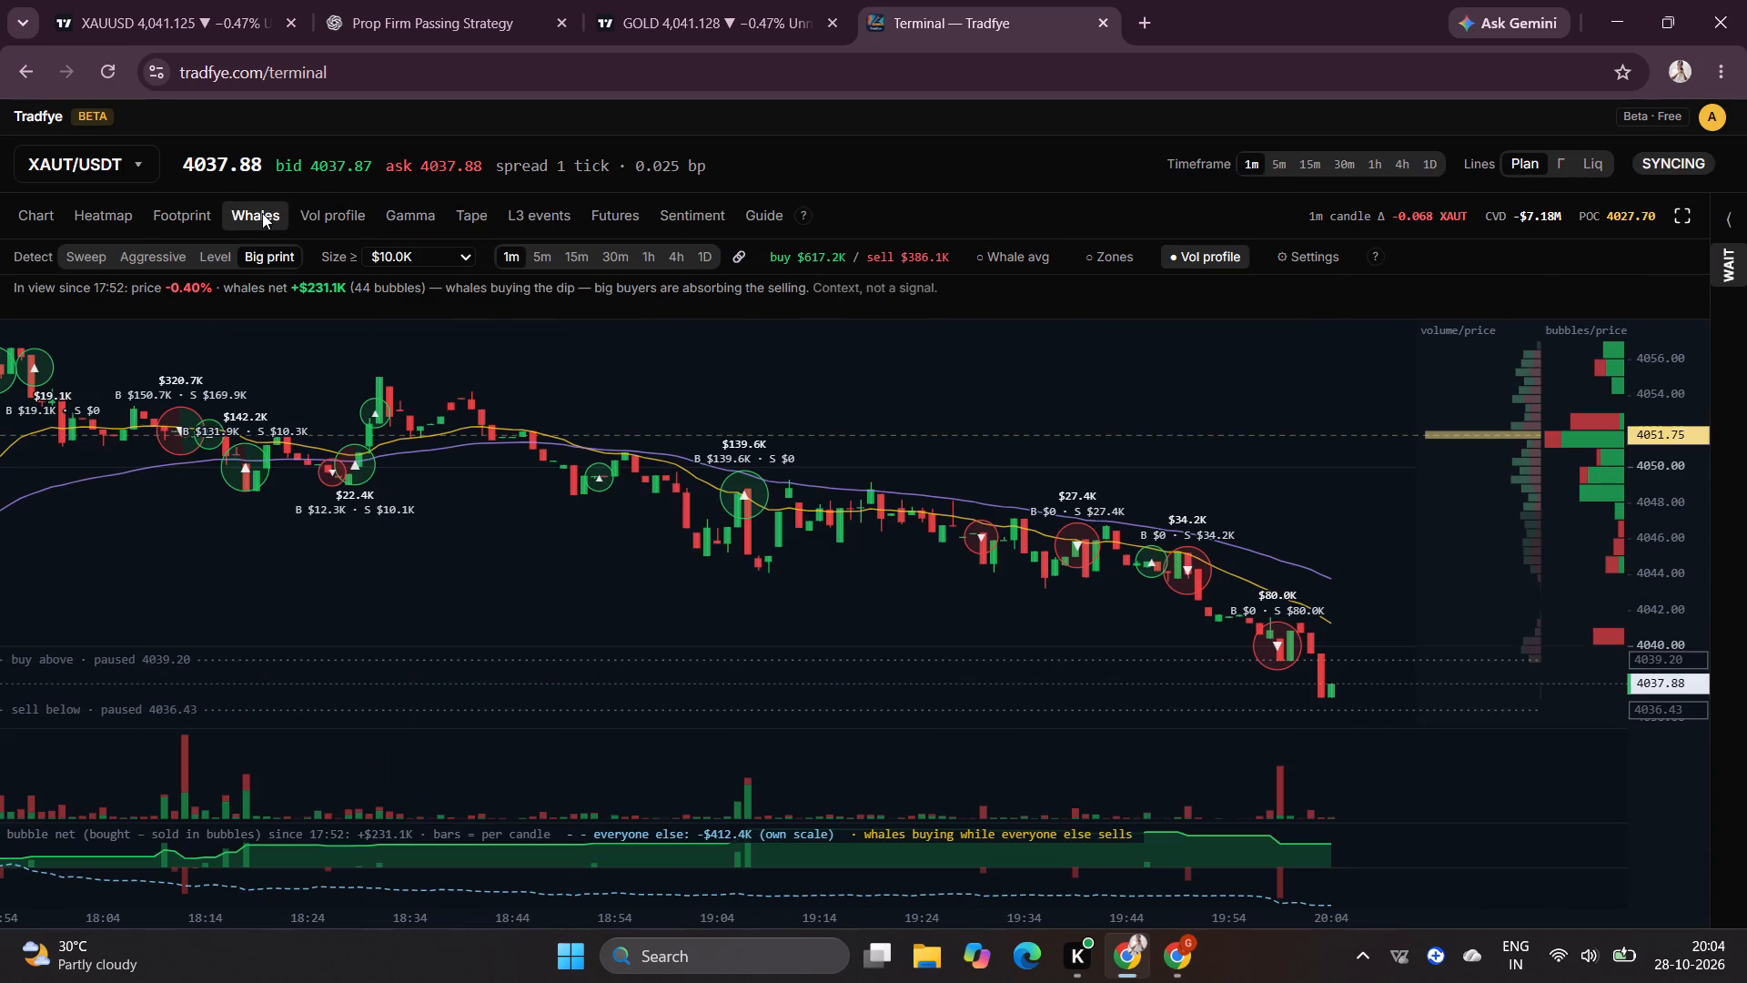
{"action": "left_click", "coordinate": [655, 10]}
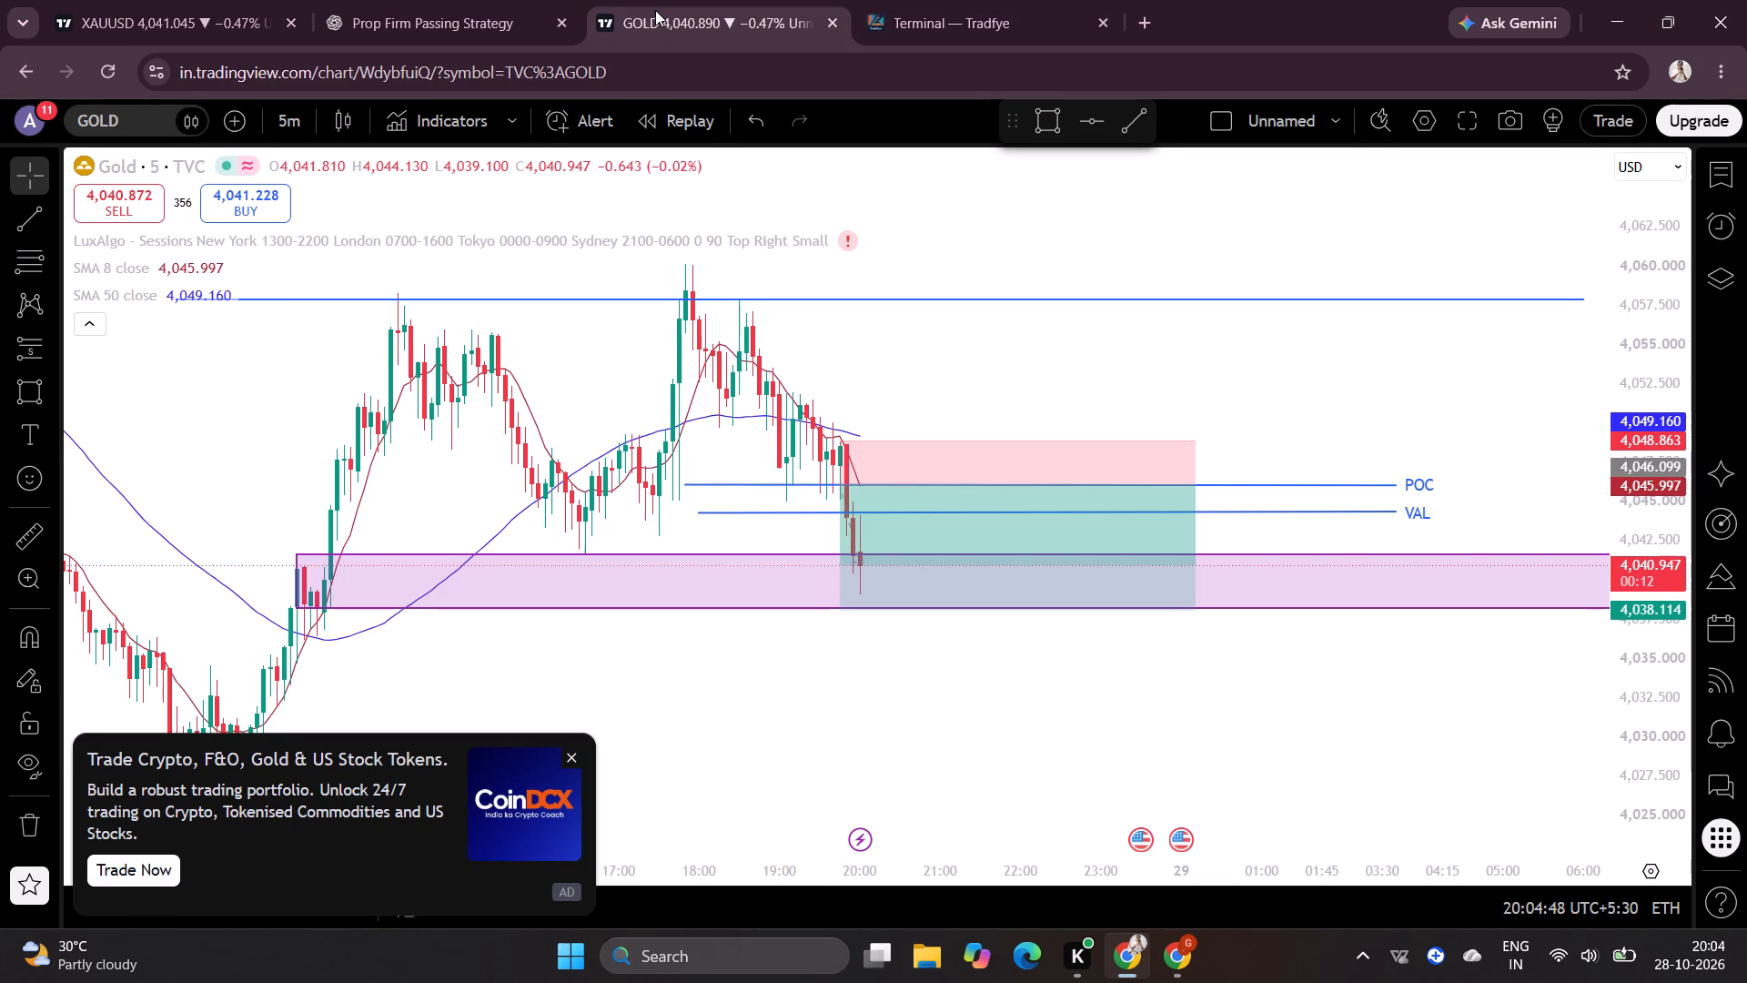
{"action": "left_click", "coordinate": [967, 11]}
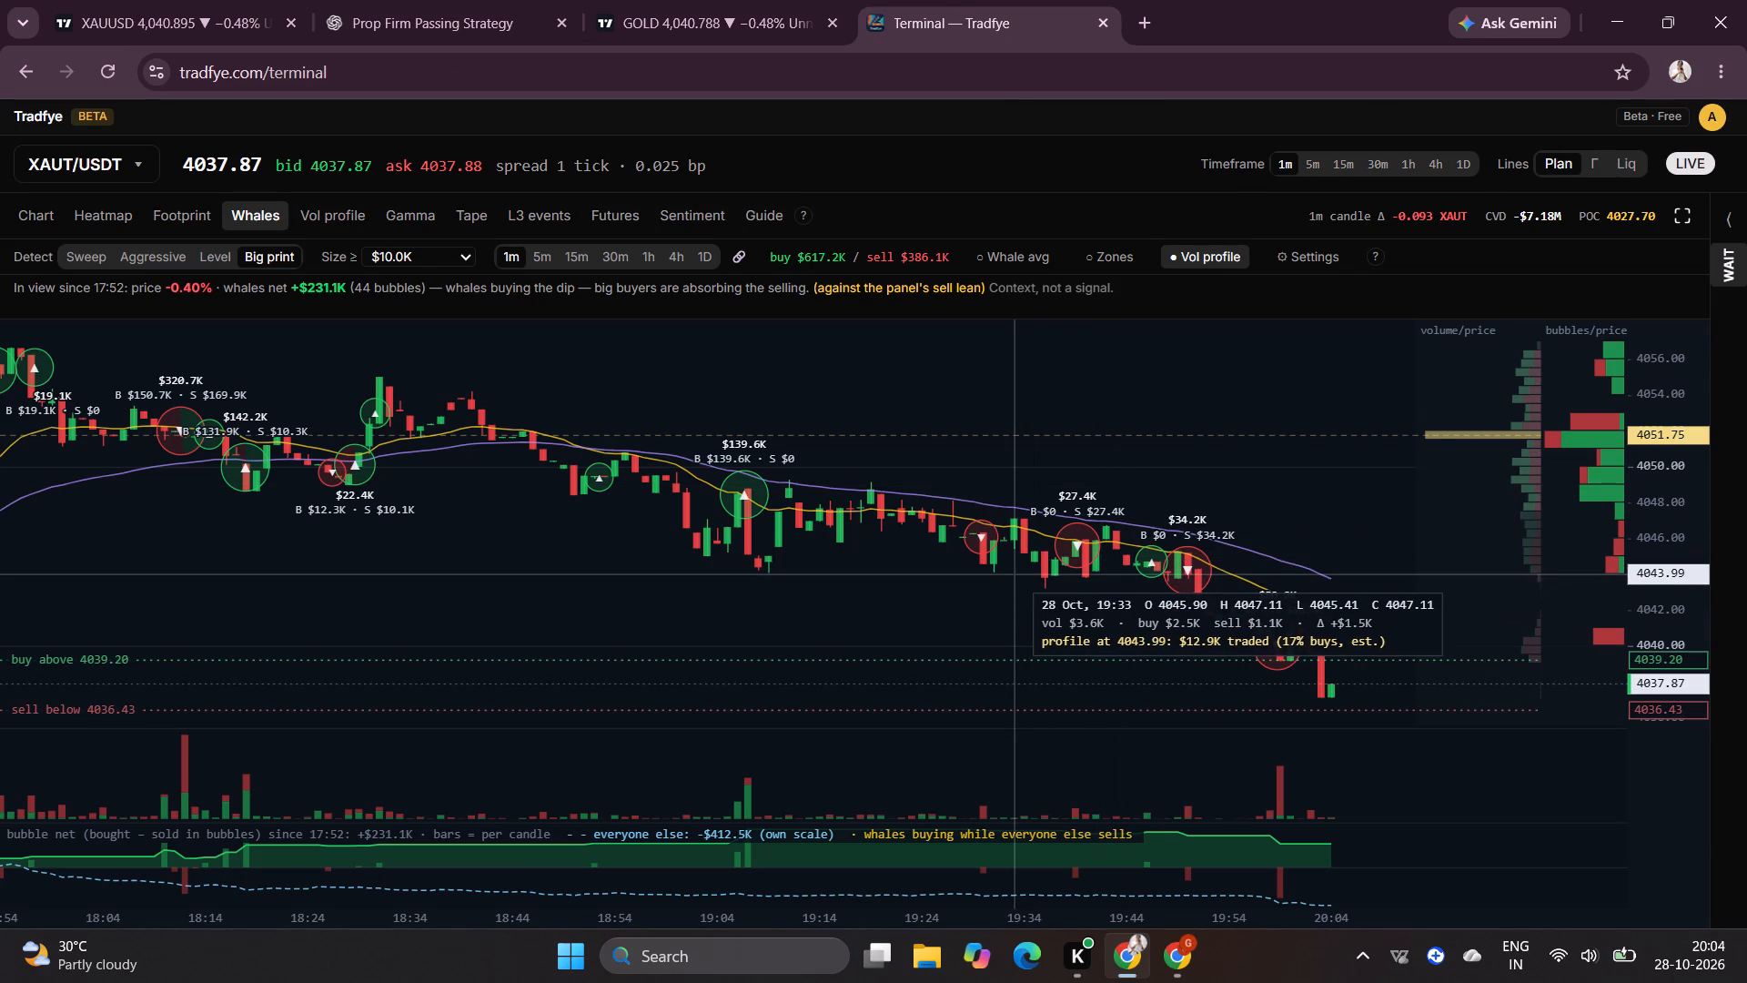
{"action": "scroll", "coordinate": [1015, 574], "scroll_direction": "left", "scroll_amount": 1}
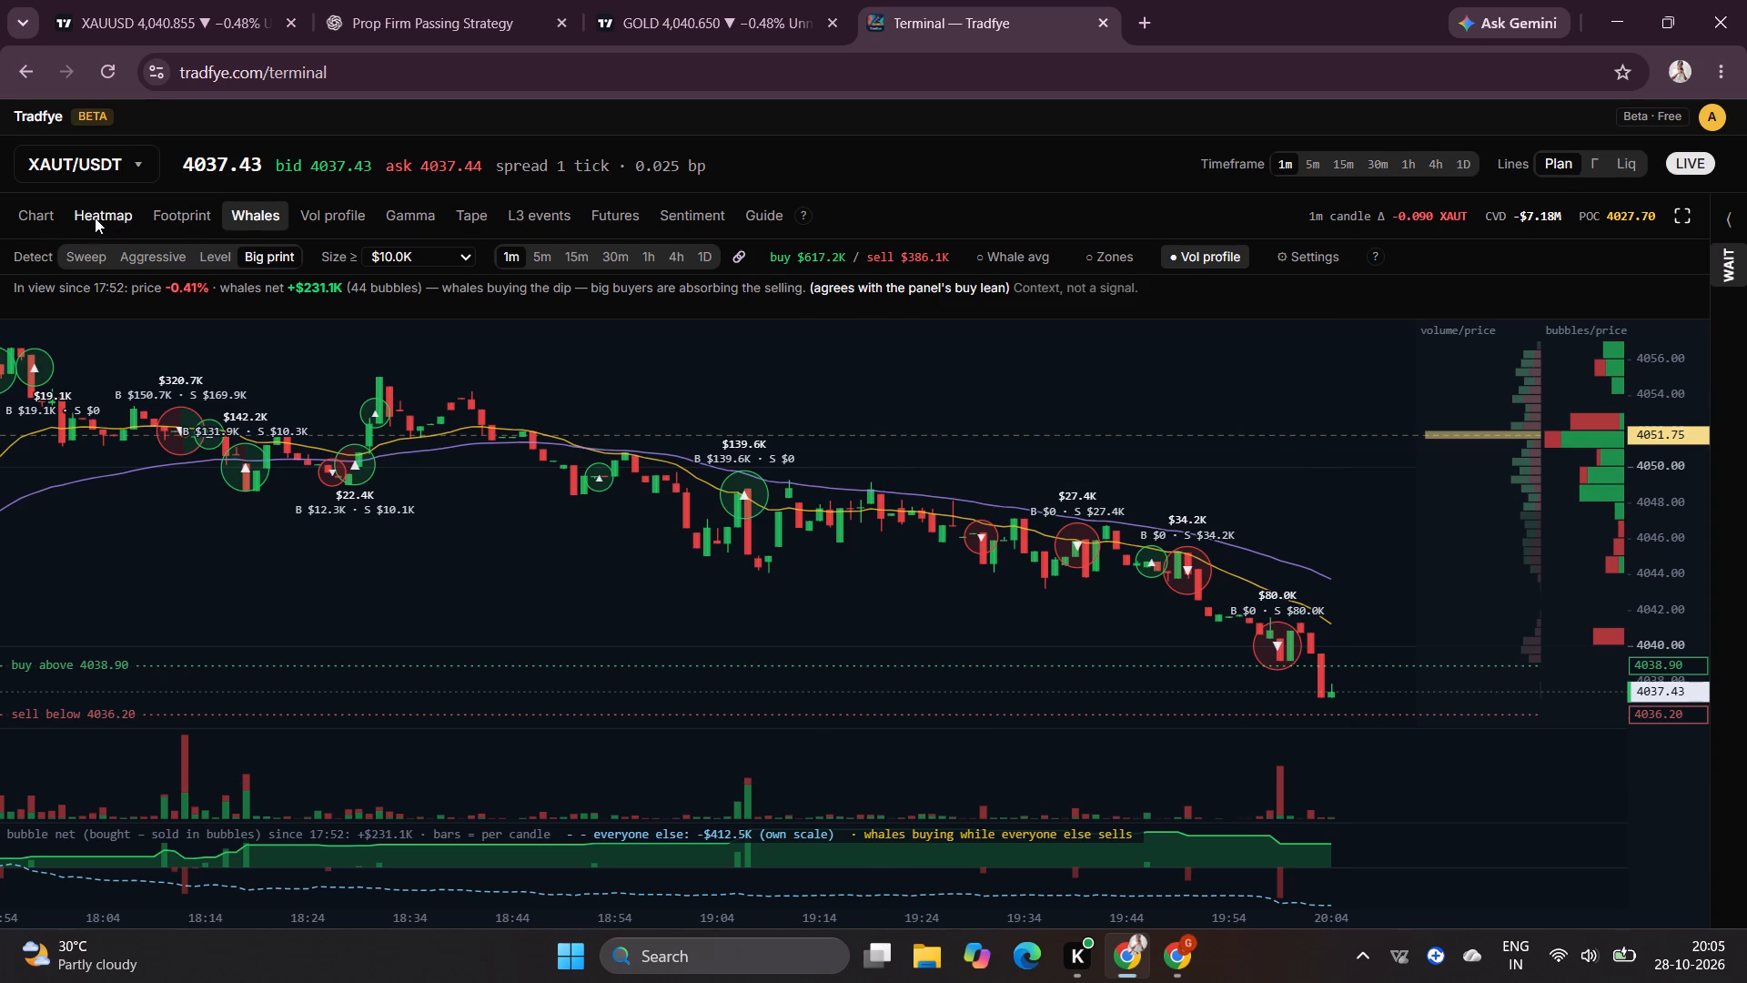
Check Tradfye's 1-minute candle chart and order-book heatmap against the short position on TradingView's GOLD chart.
{"action": "left_click", "coordinate": [32, 210]}
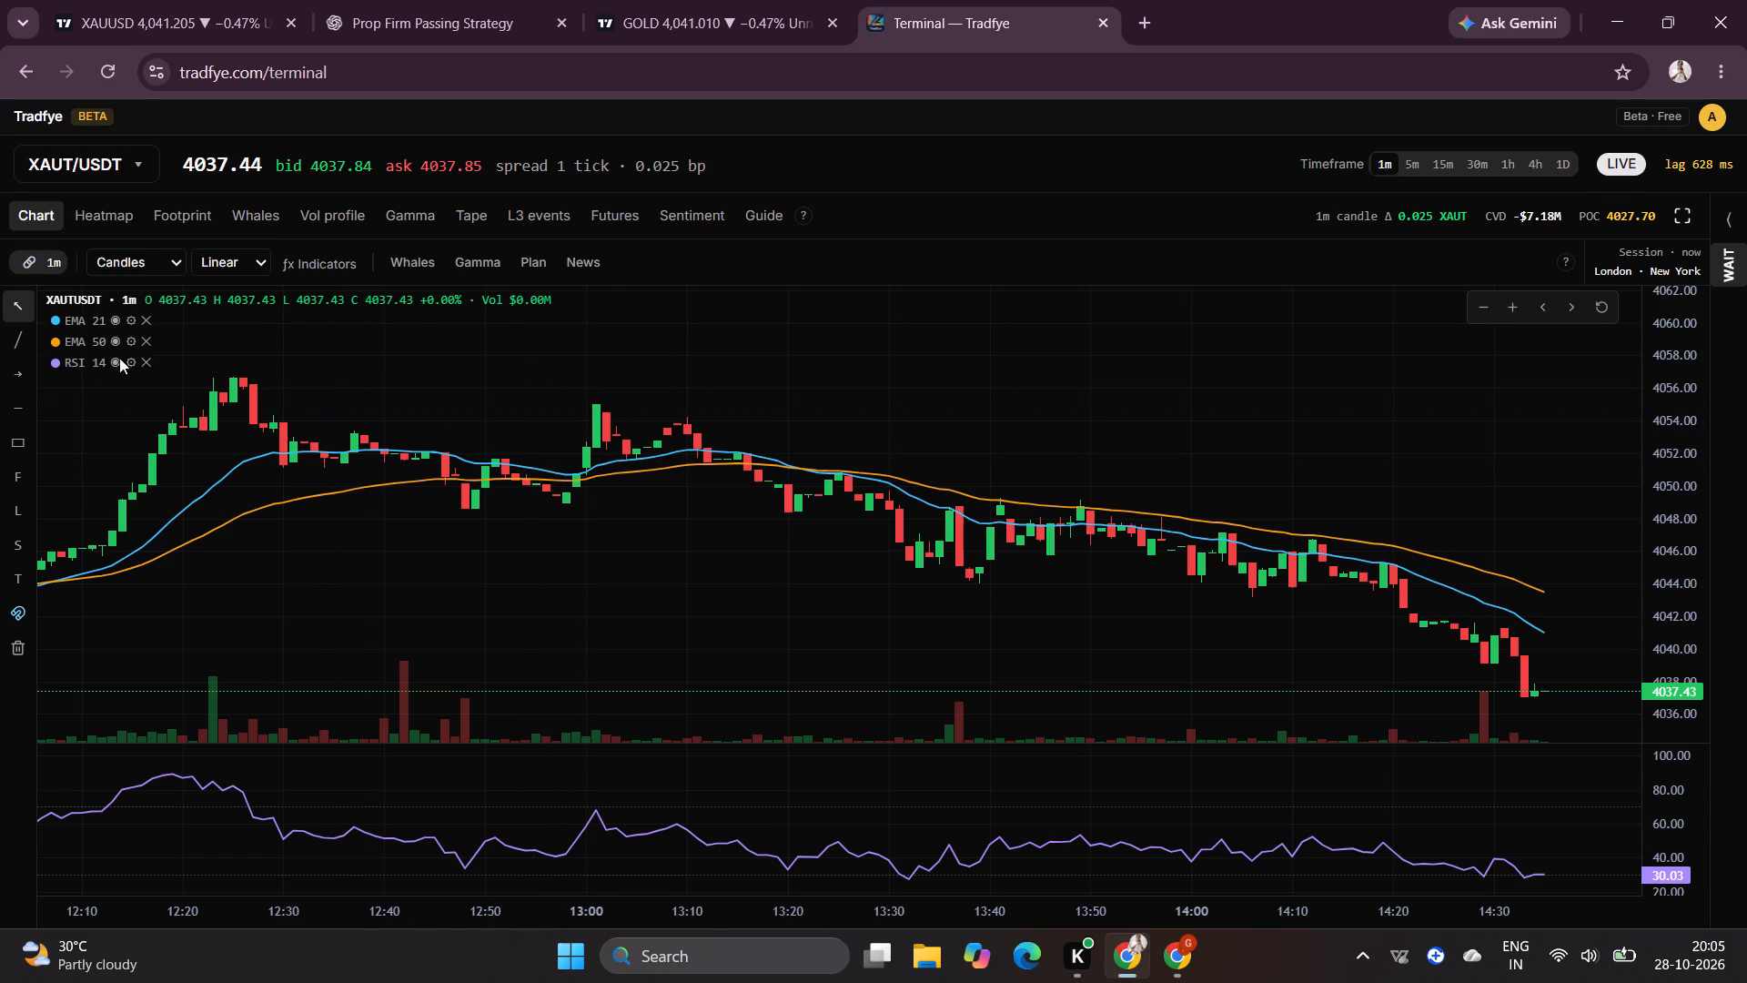
{"action": "left_click", "coordinate": [93, 216]}
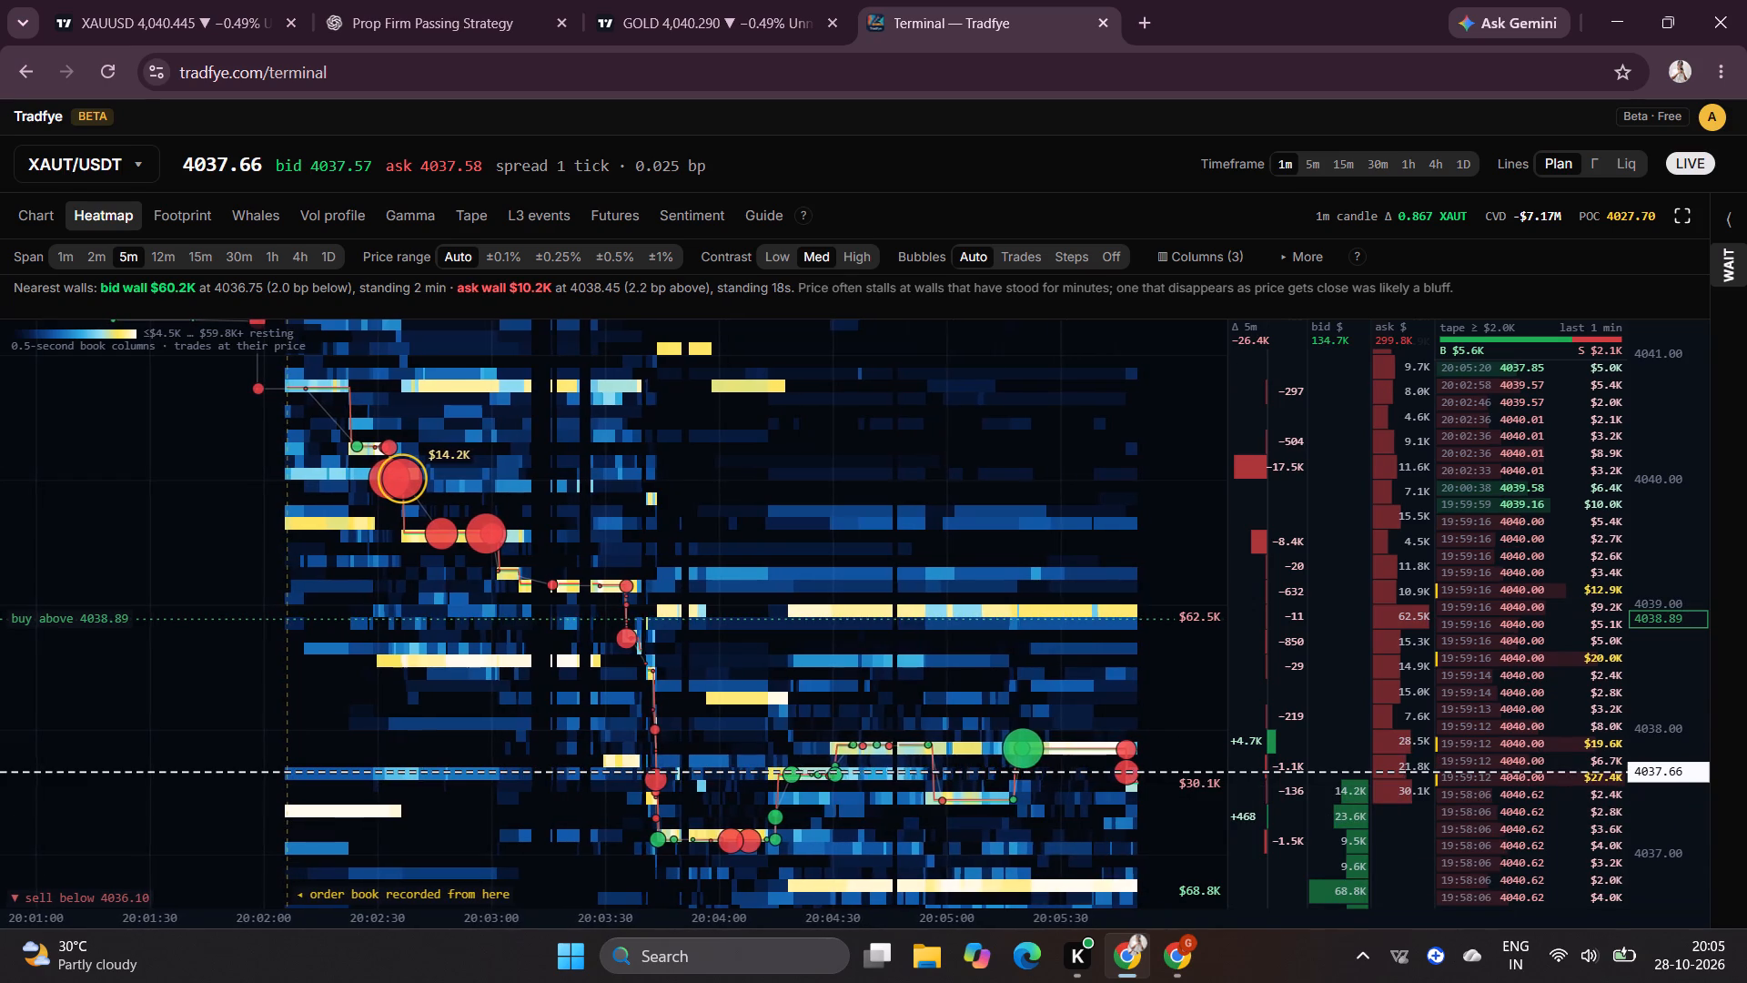
{"action": "left_click", "coordinate": [709, 17]}
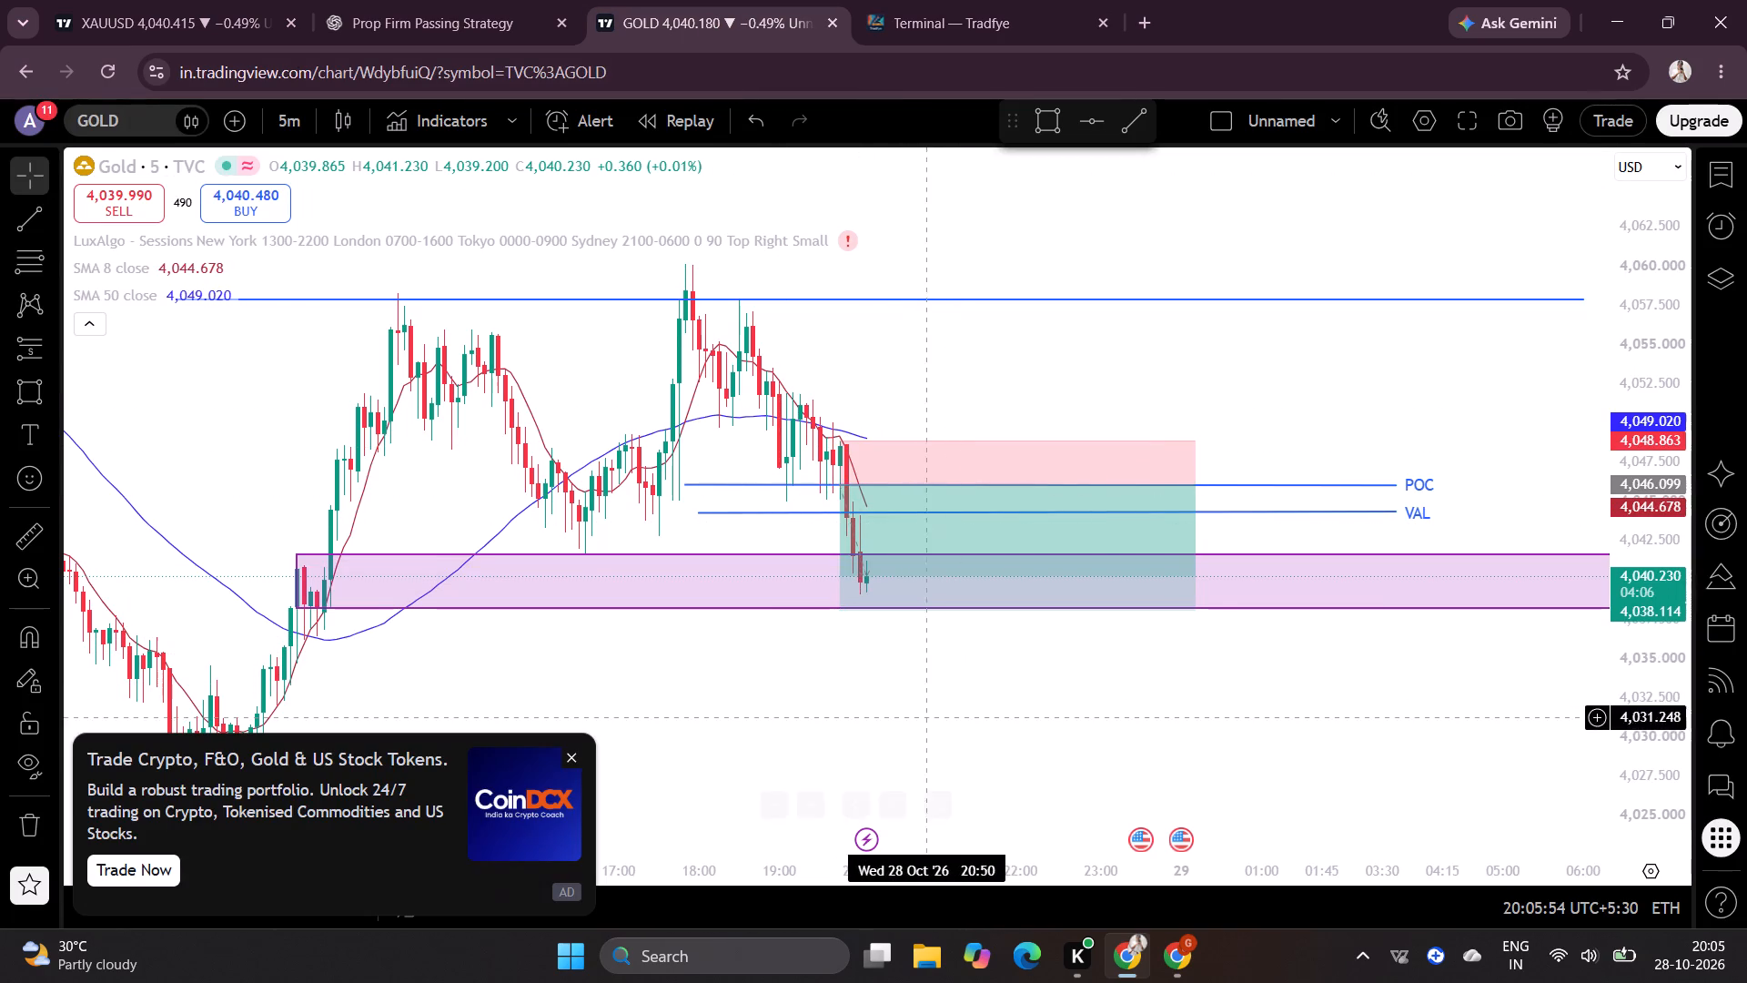
{"action": "left_click", "coordinate": [921, 19]}
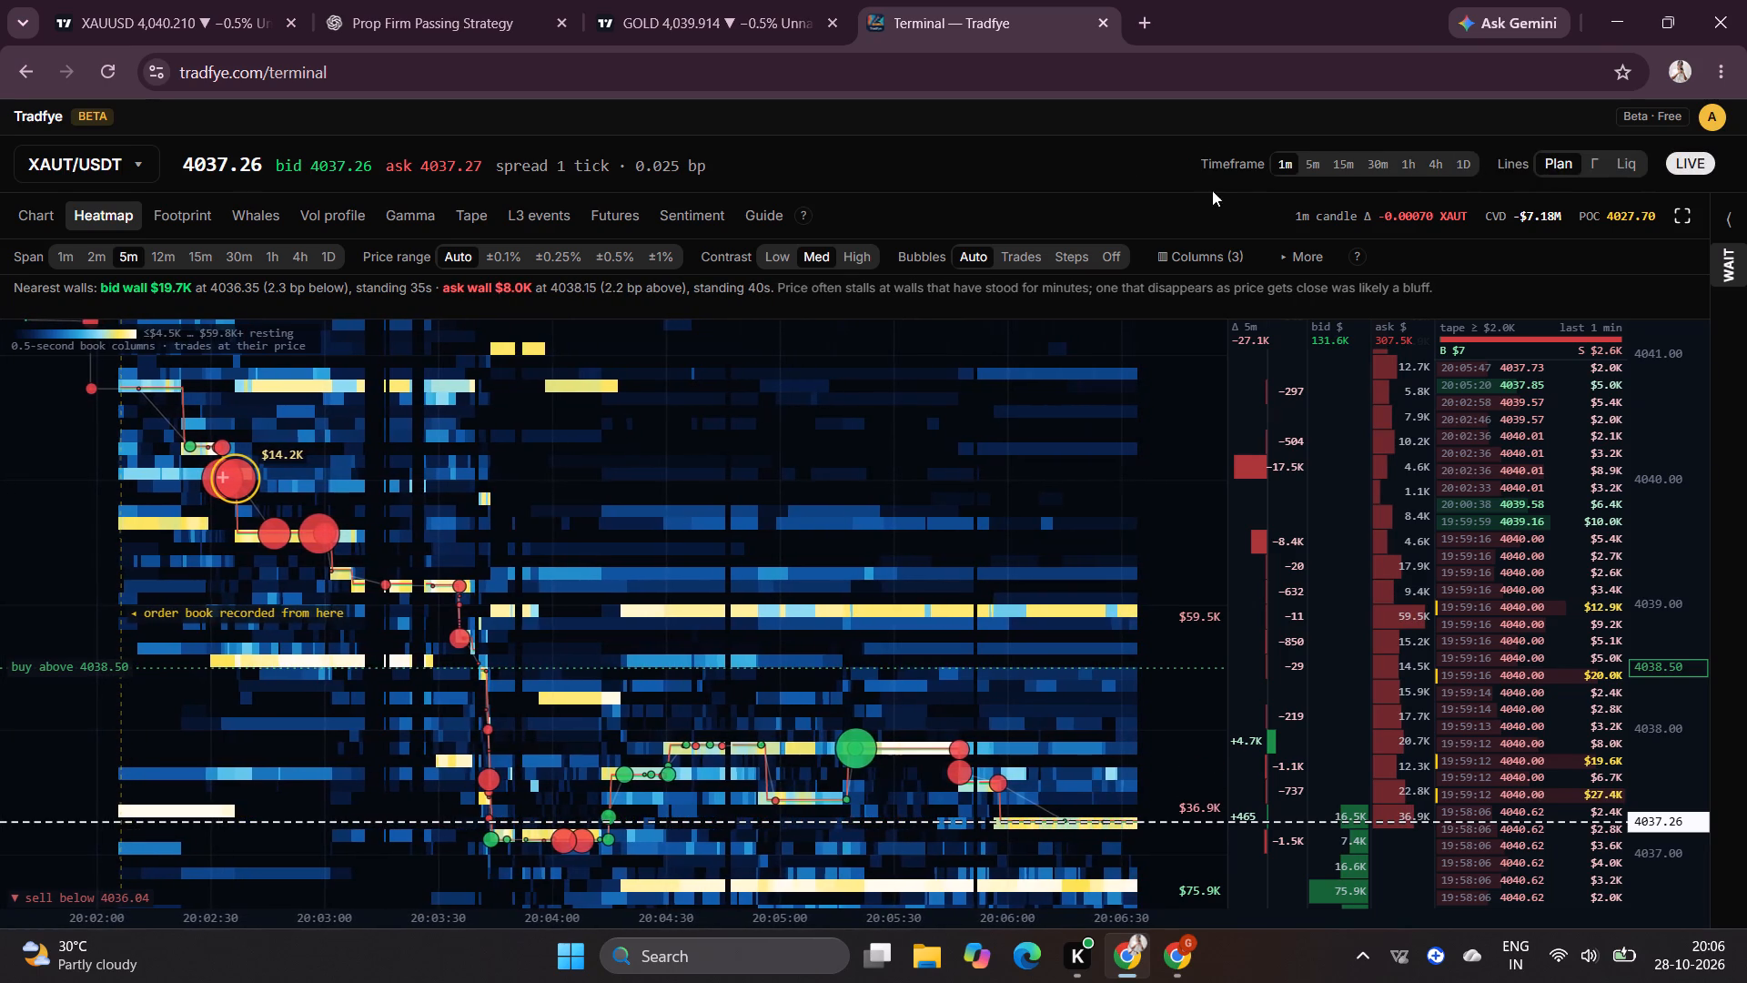
{"action": "left_click", "coordinate": [719, 4]}
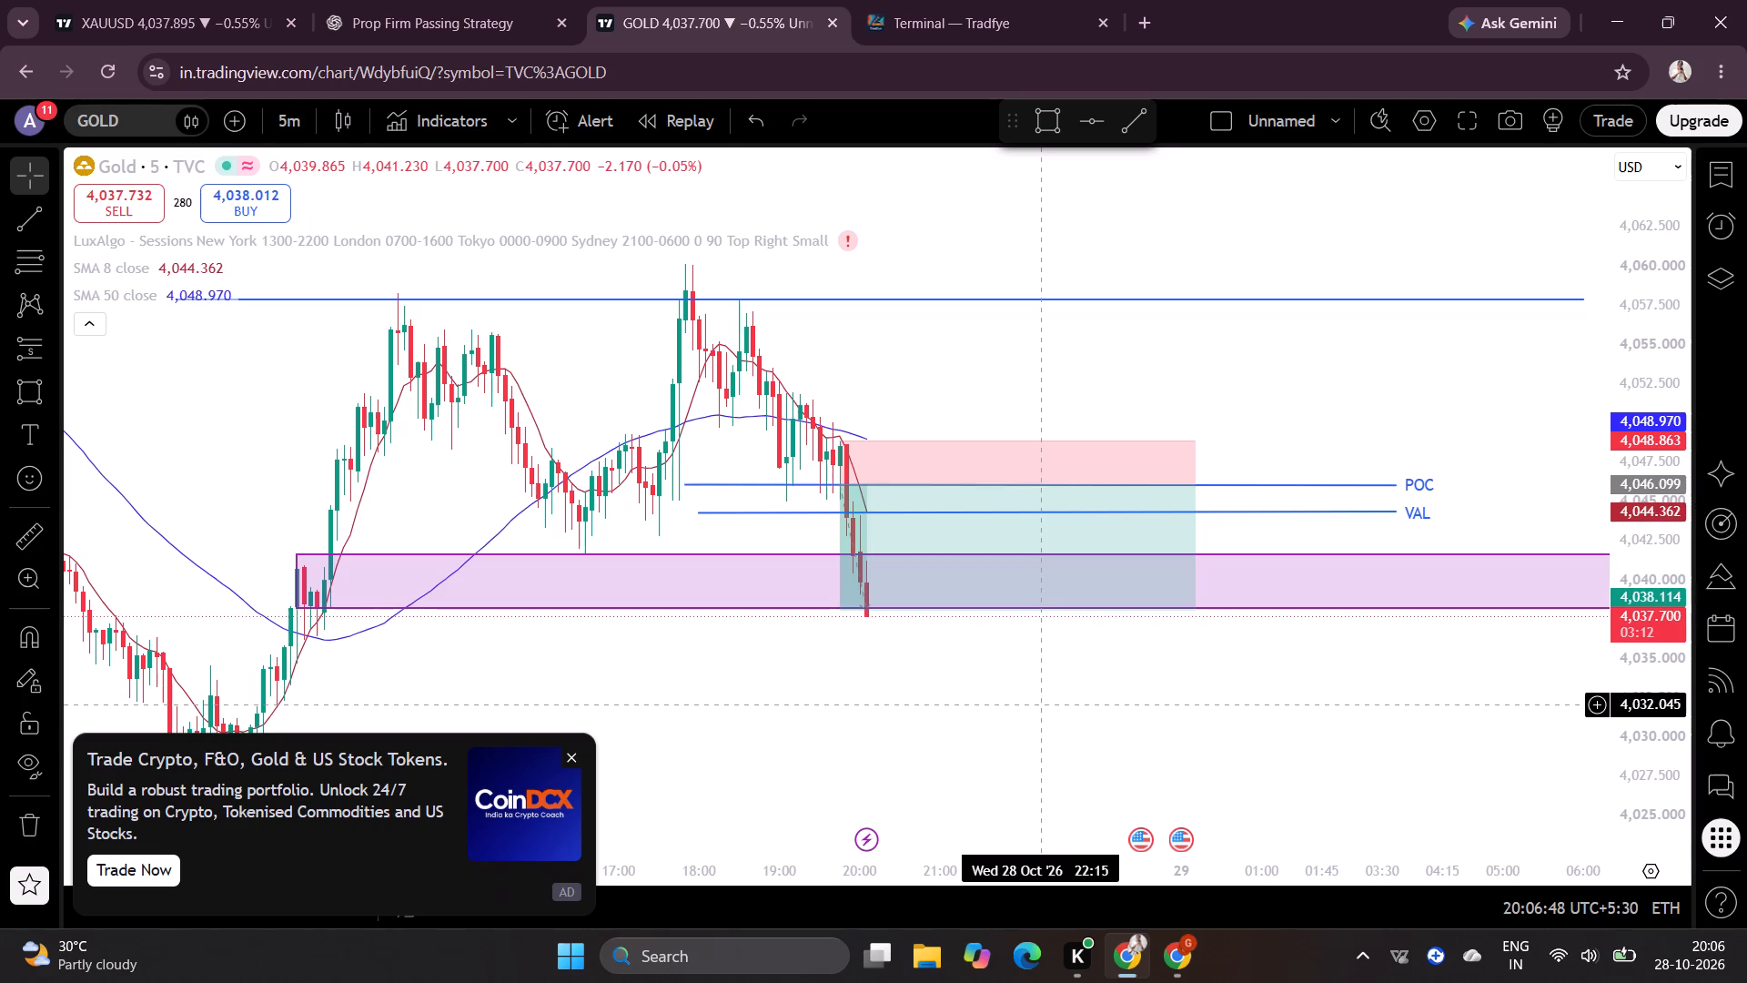
{"action": "left_click", "coordinate": [946, 8]}
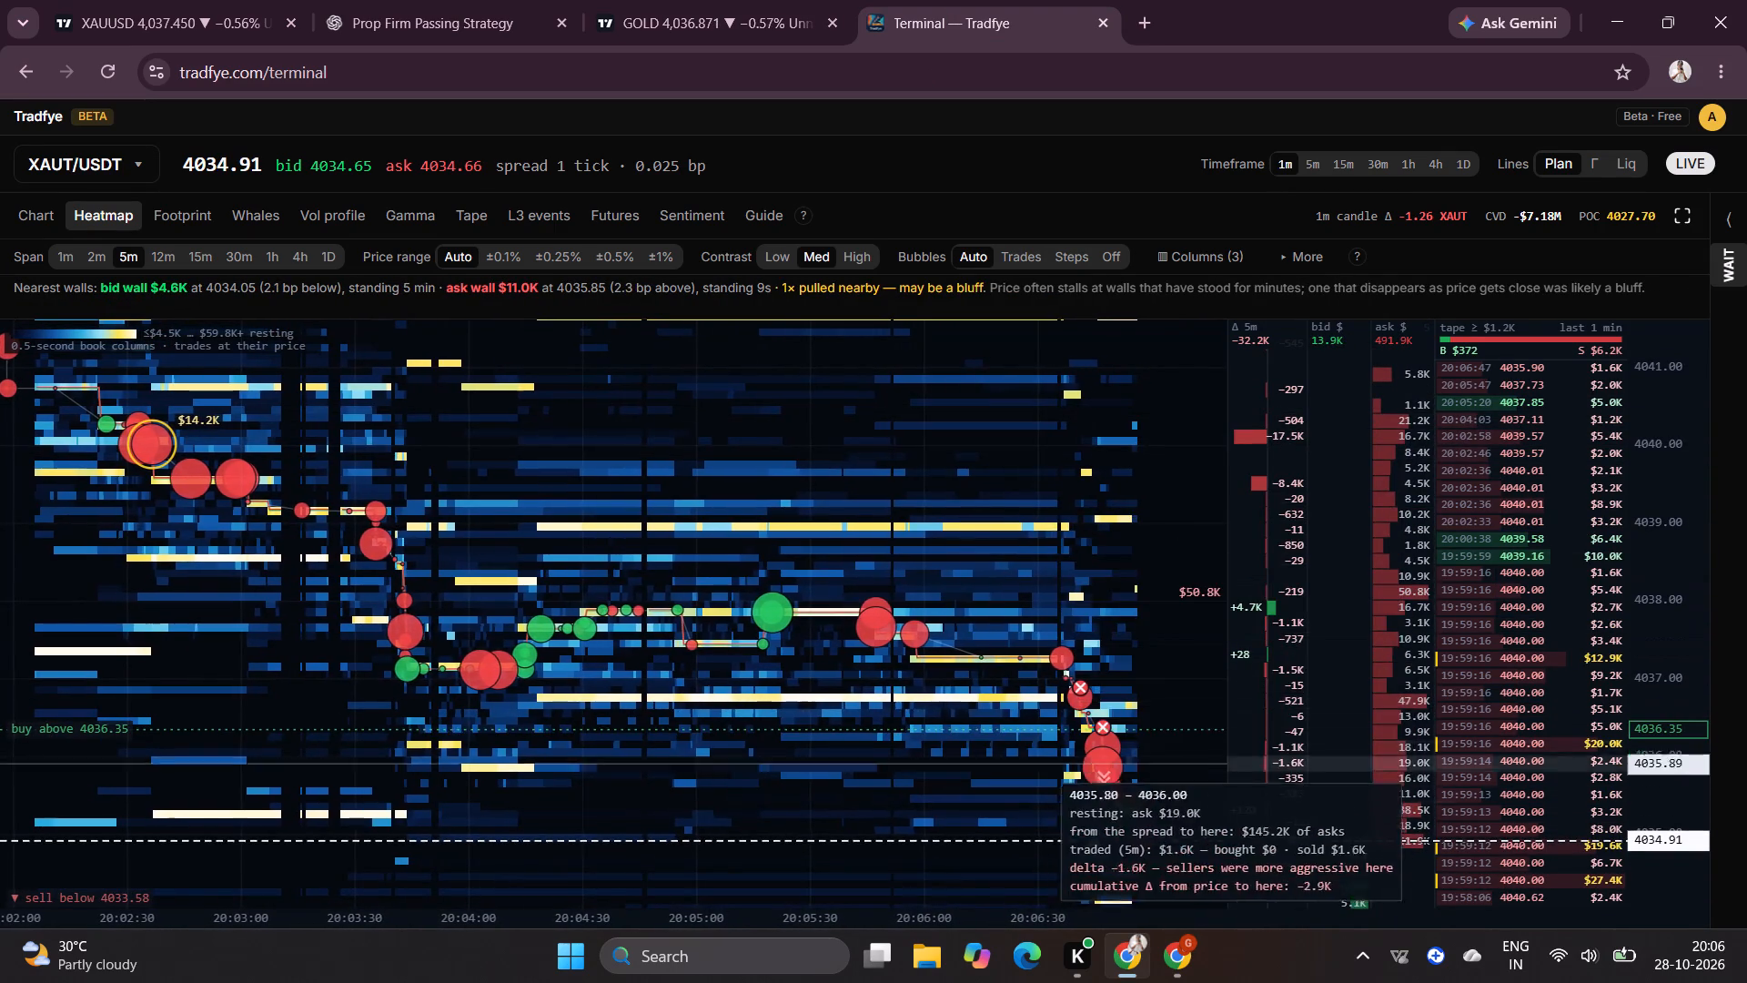
{"action": "left_click", "coordinate": [699, 6]}
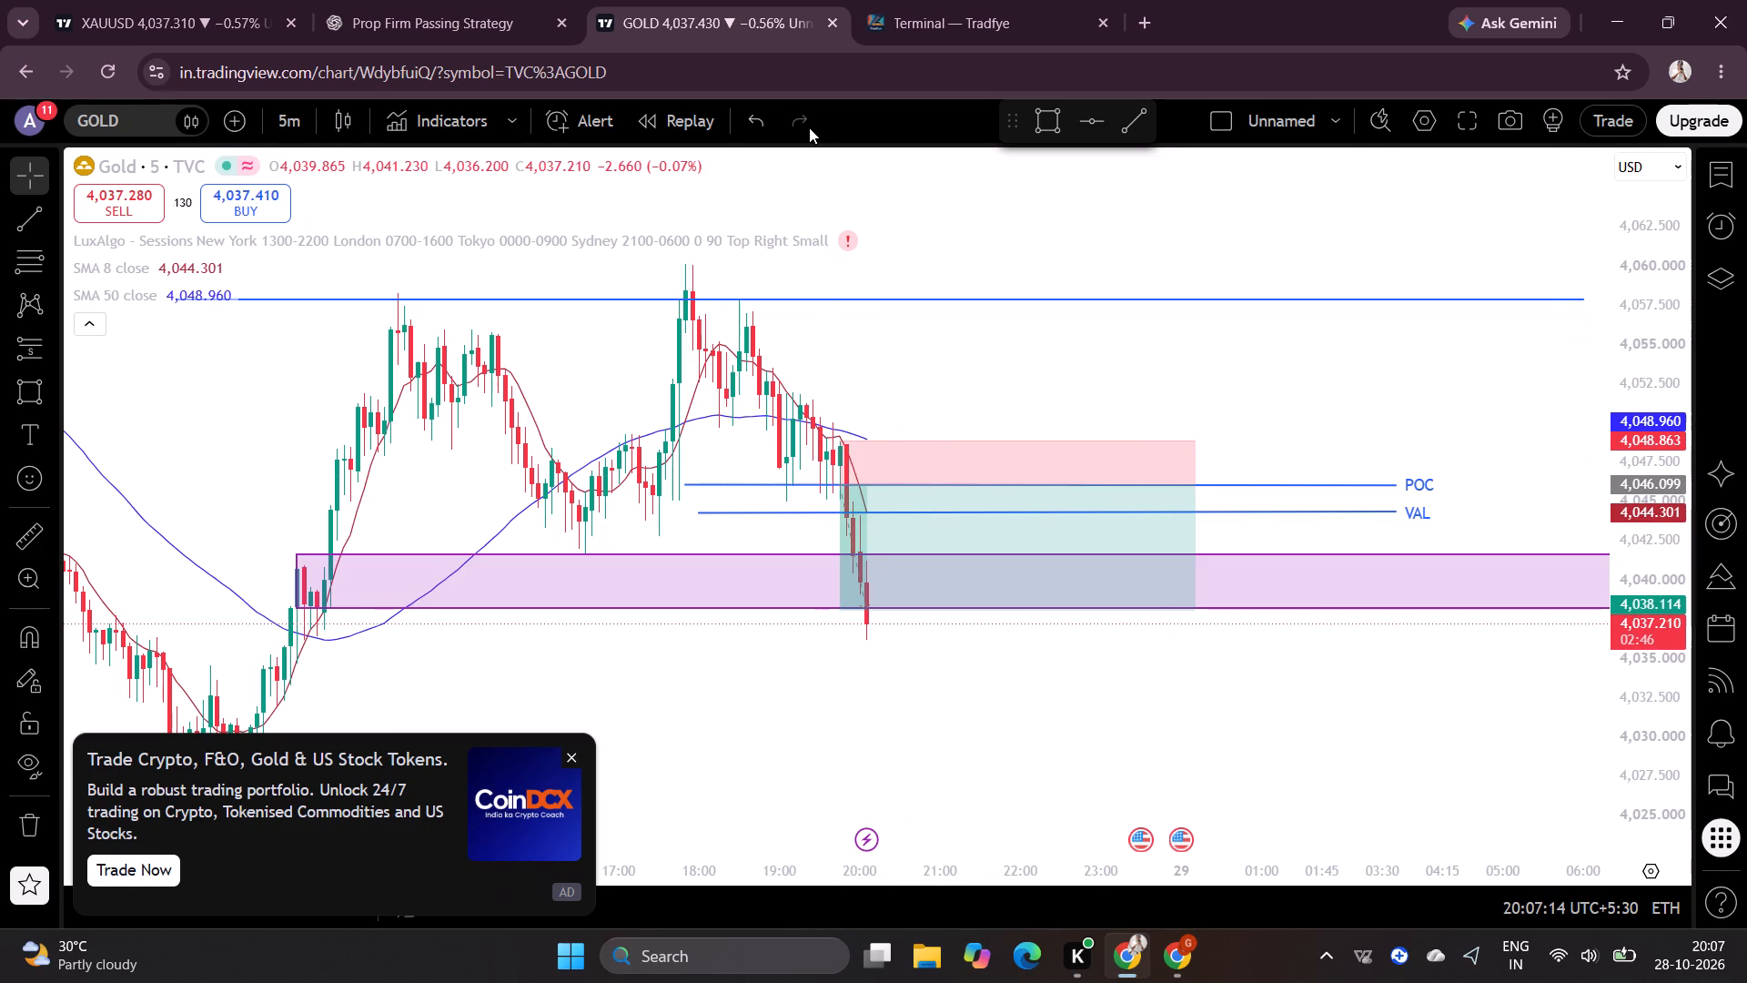
{"action": "left_click", "coordinate": [1025, 33]}
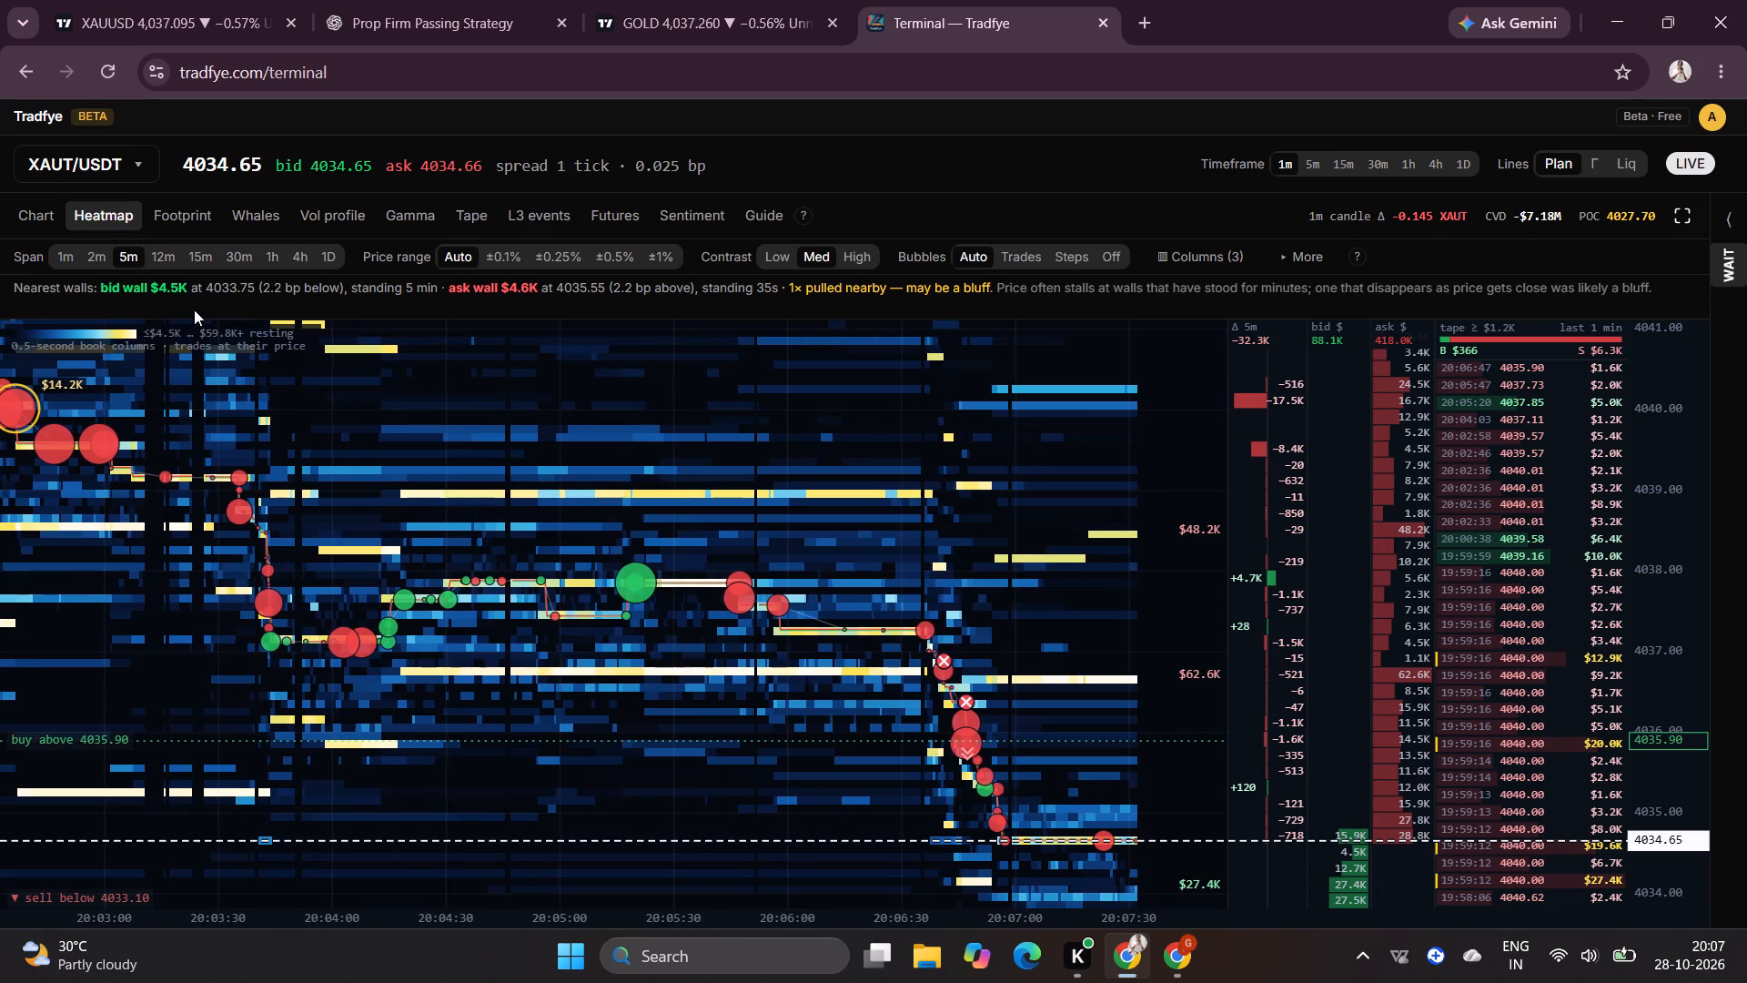
Examine the Whales view with the volume profile hidden and shown again.
{"action": "left_click", "coordinate": [238, 212]}
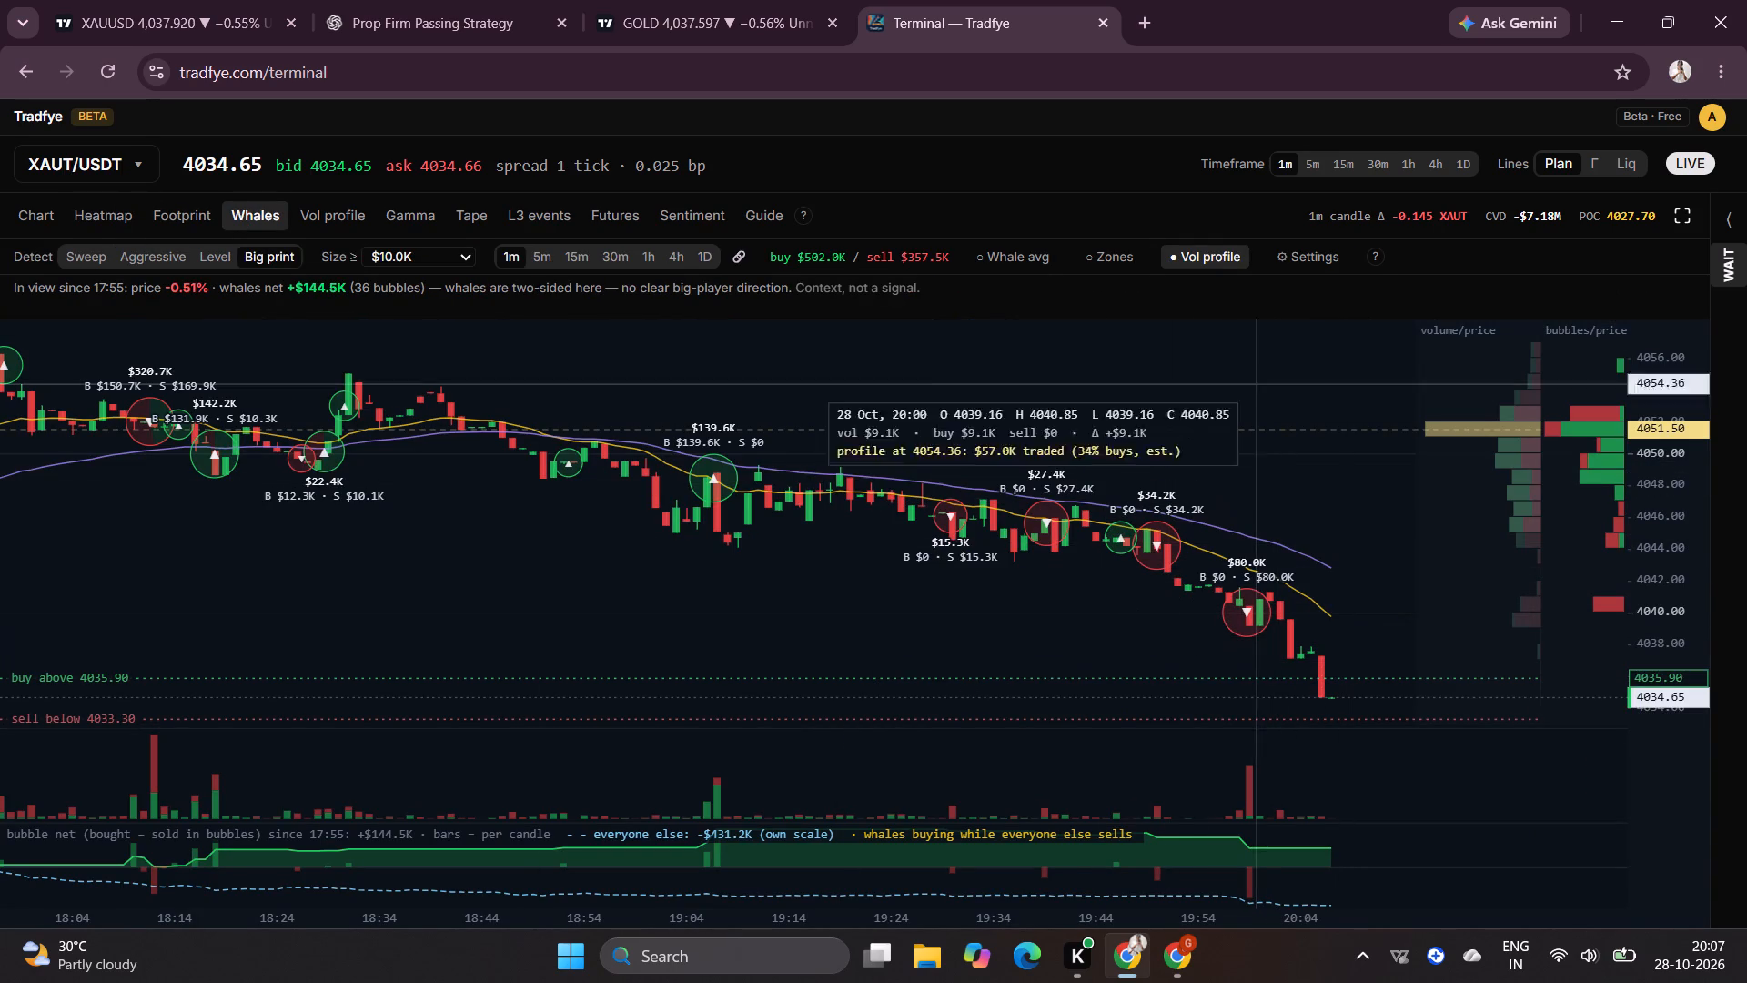
{"action": "left_click", "coordinate": [1193, 253]}
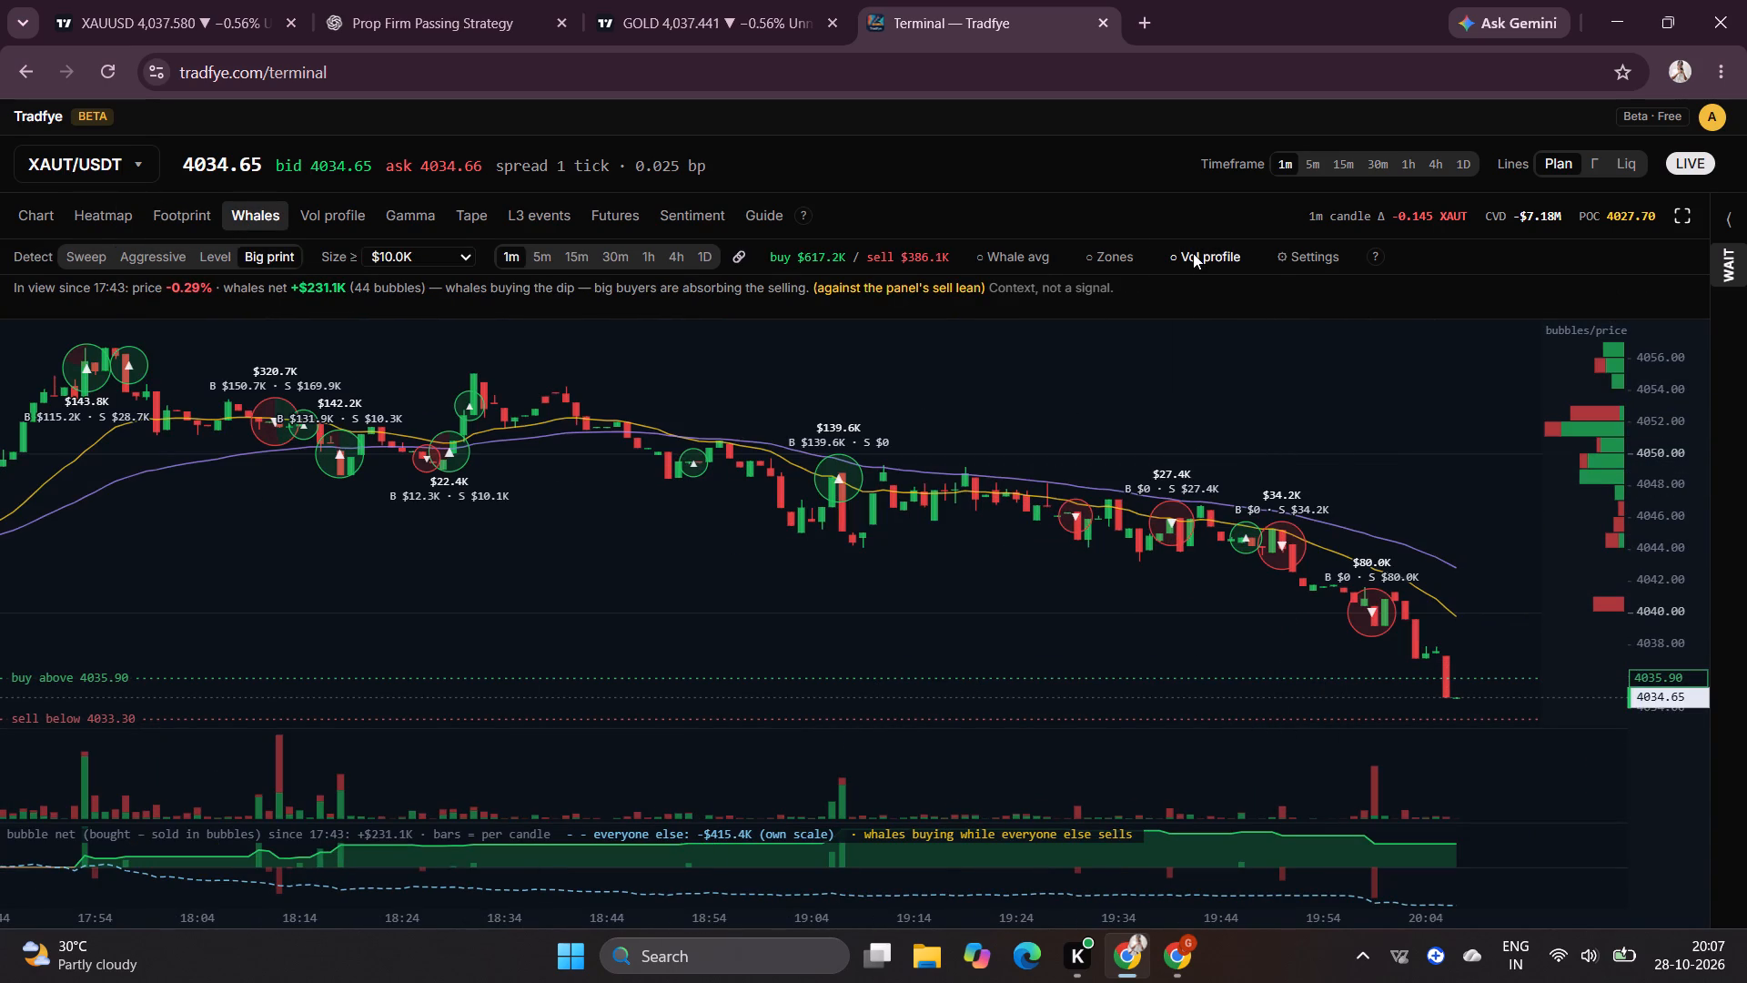
{"action": "left_click", "coordinate": [1193, 253]}
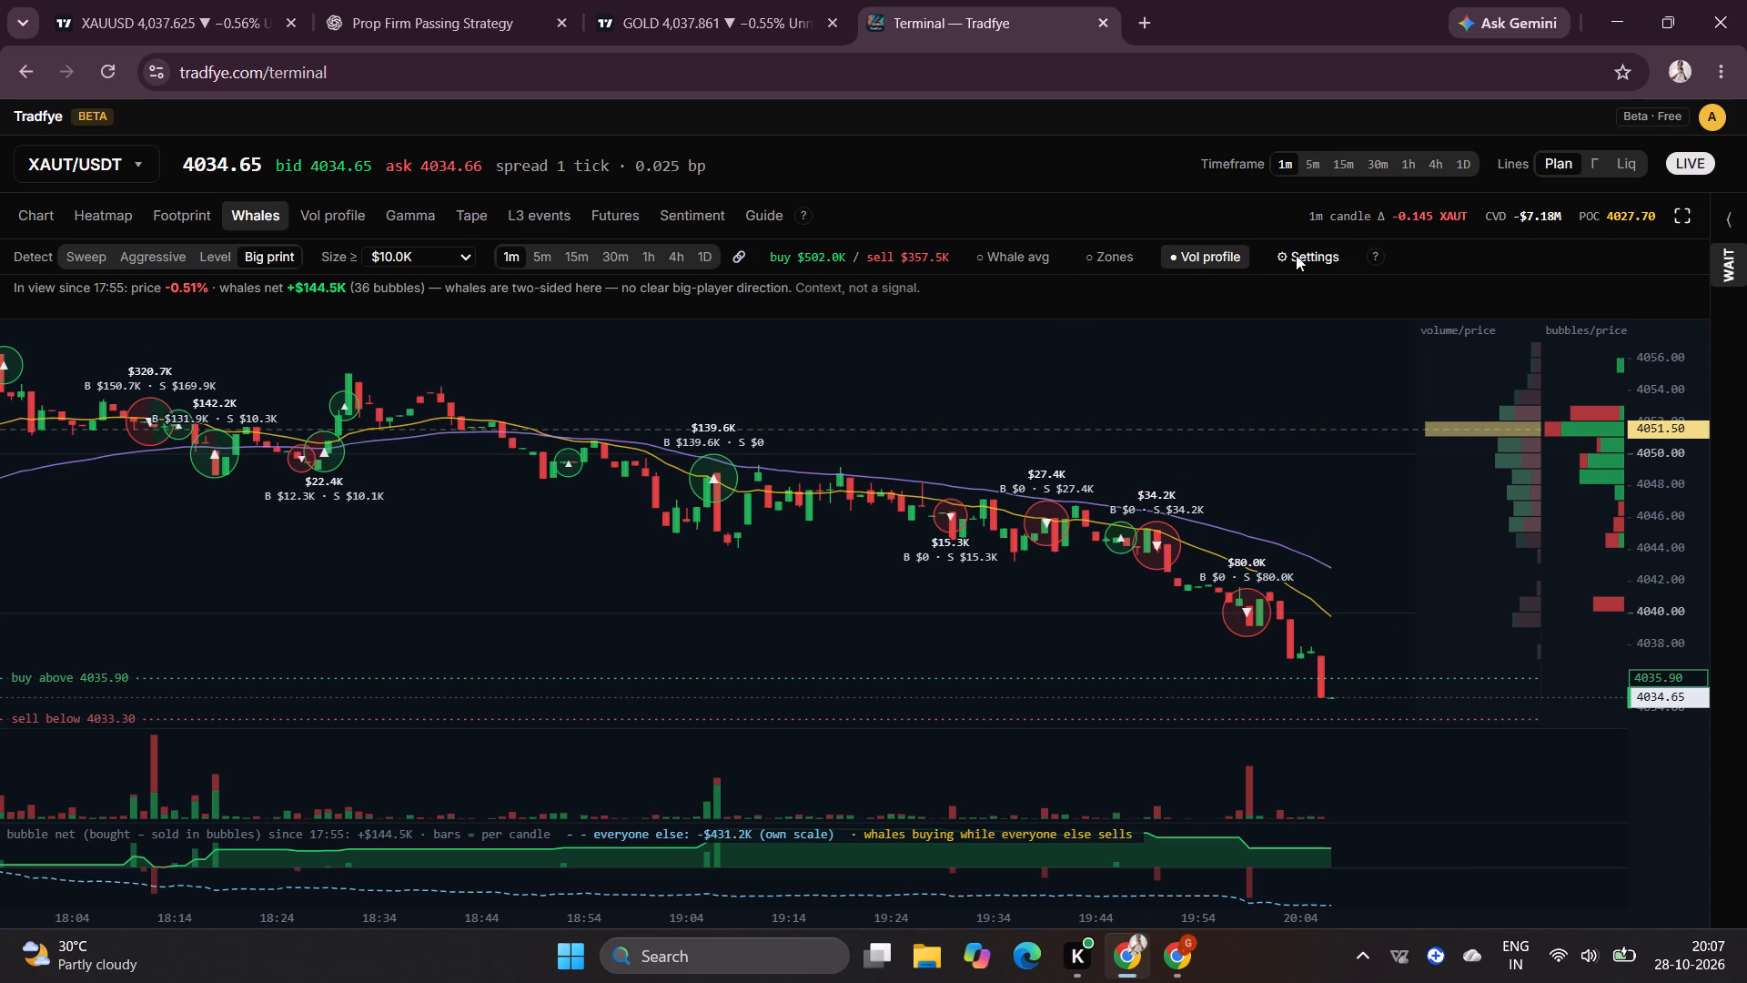
Set the minimum trade size for the Big print bubbles to $50.0K, trying $100.0K along the way.
{"action": "left_click", "coordinate": [1298, 255]}
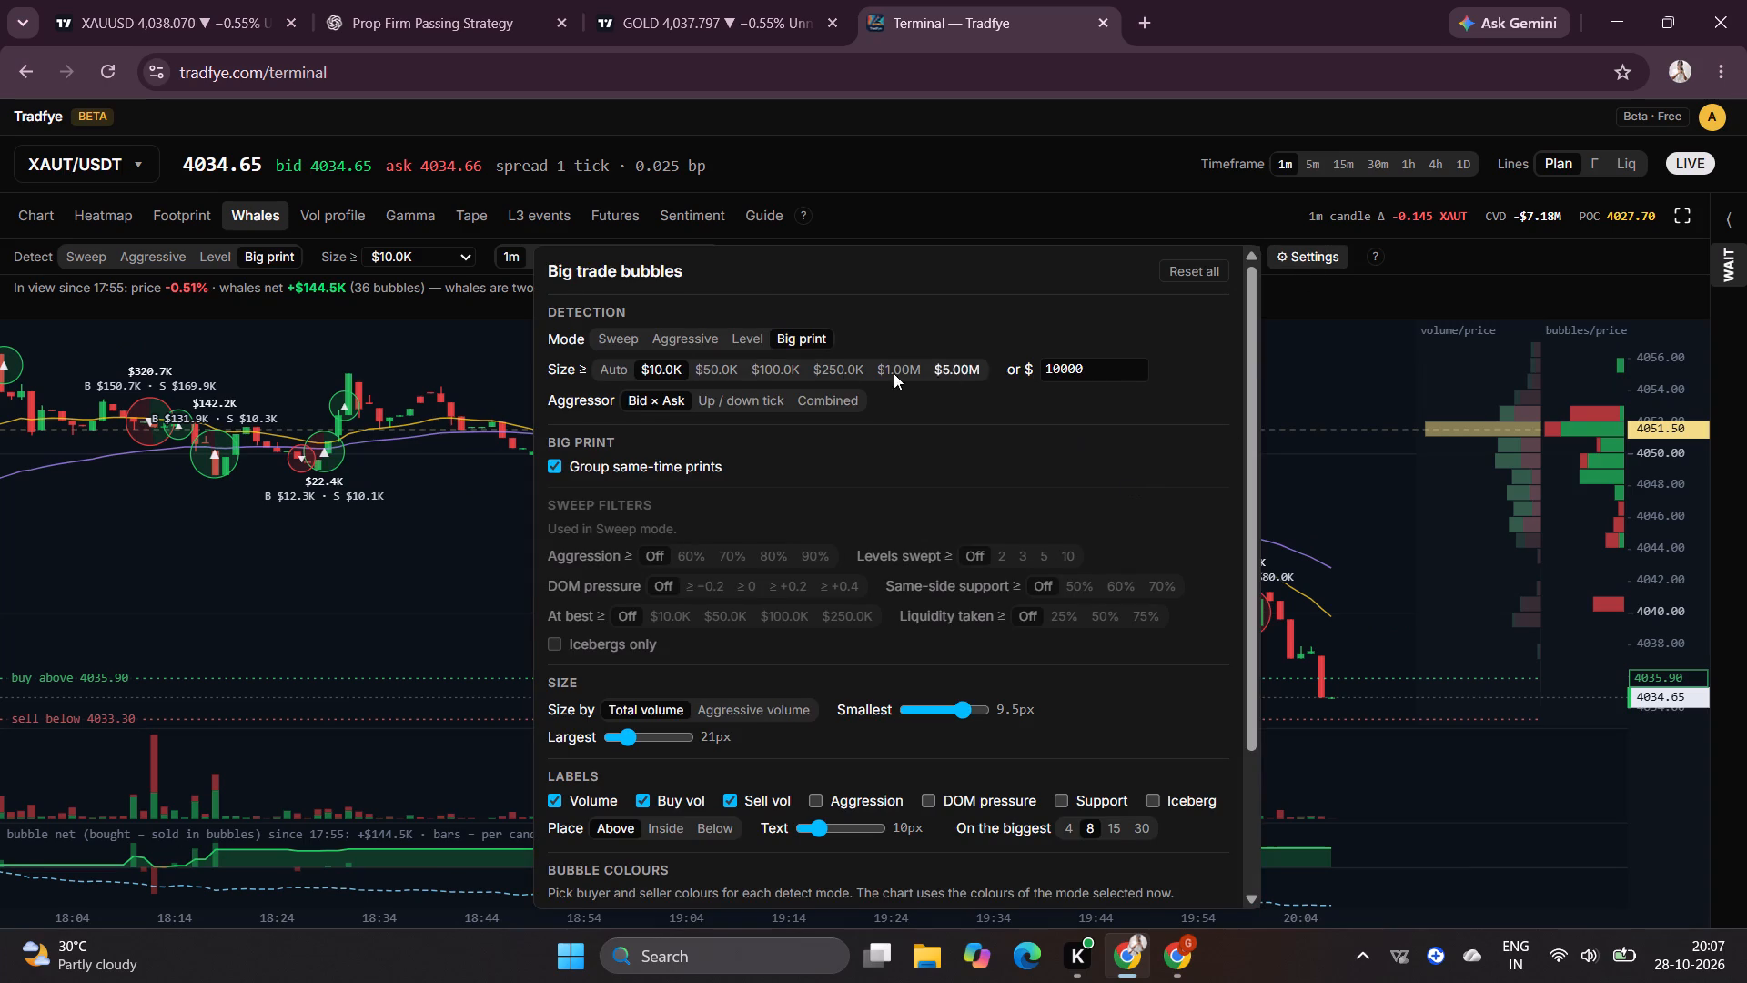
{"action": "left_click", "coordinate": [722, 366]}
{"action": "left_click", "coordinate": [773, 370]}
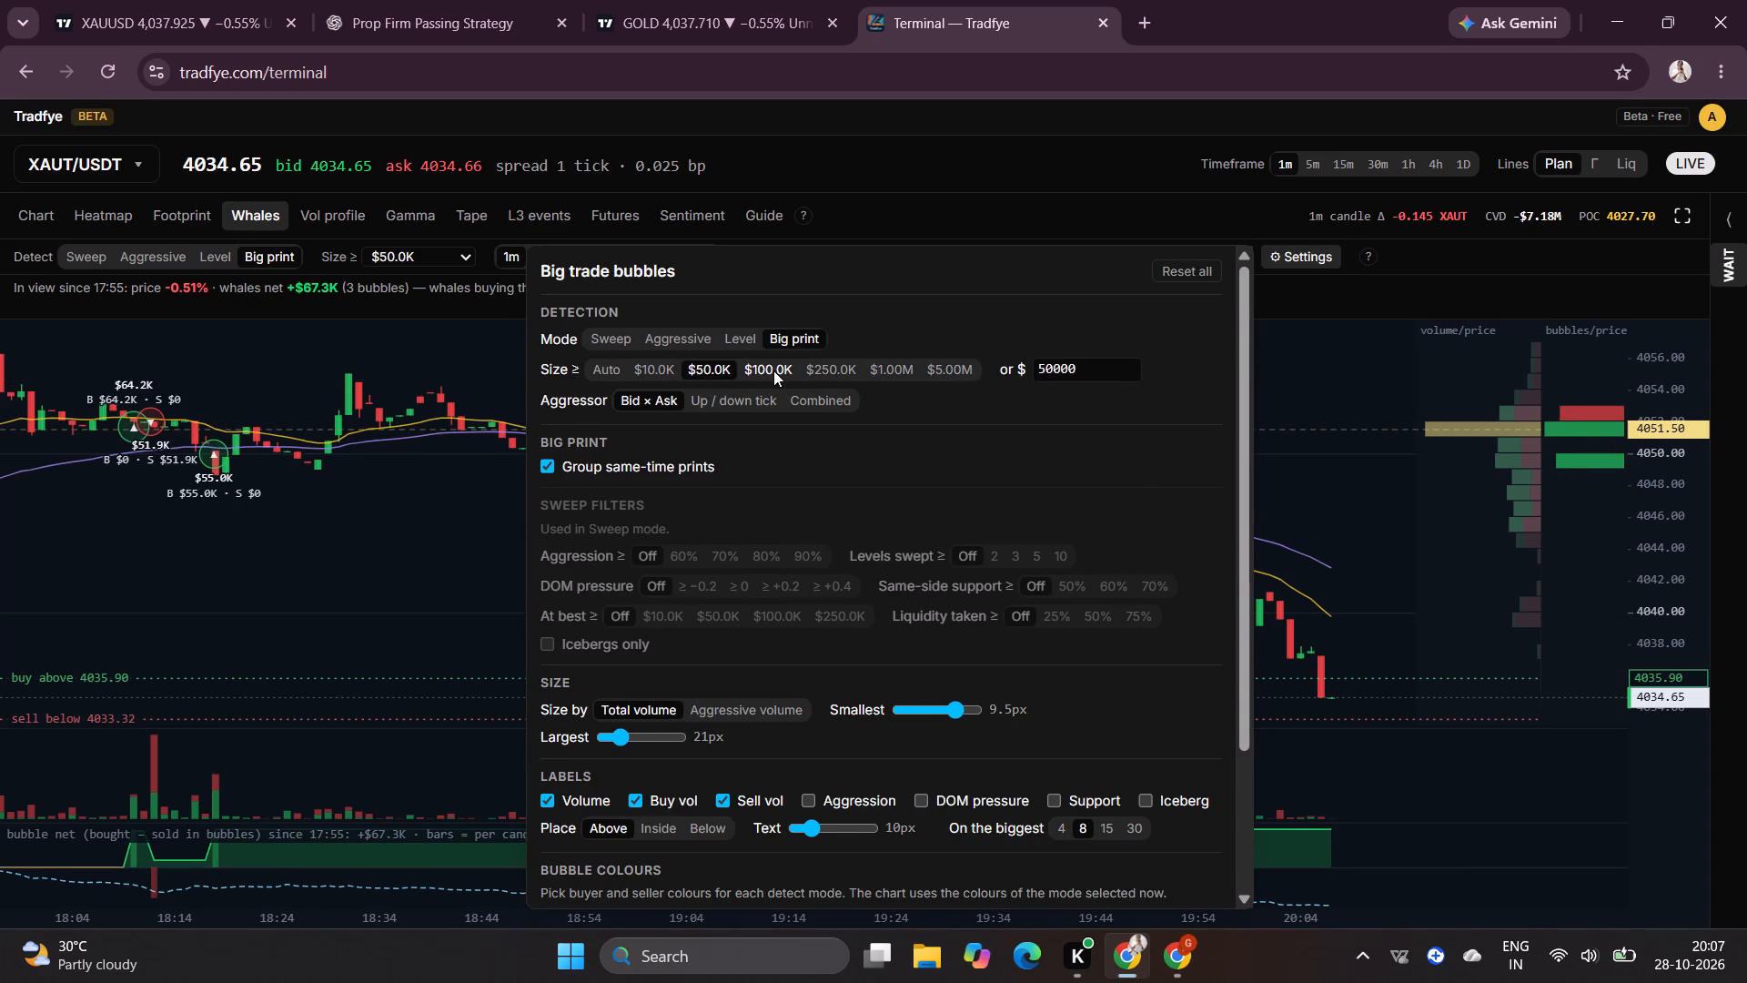
{"action": "left_click", "coordinate": [656, 369]}
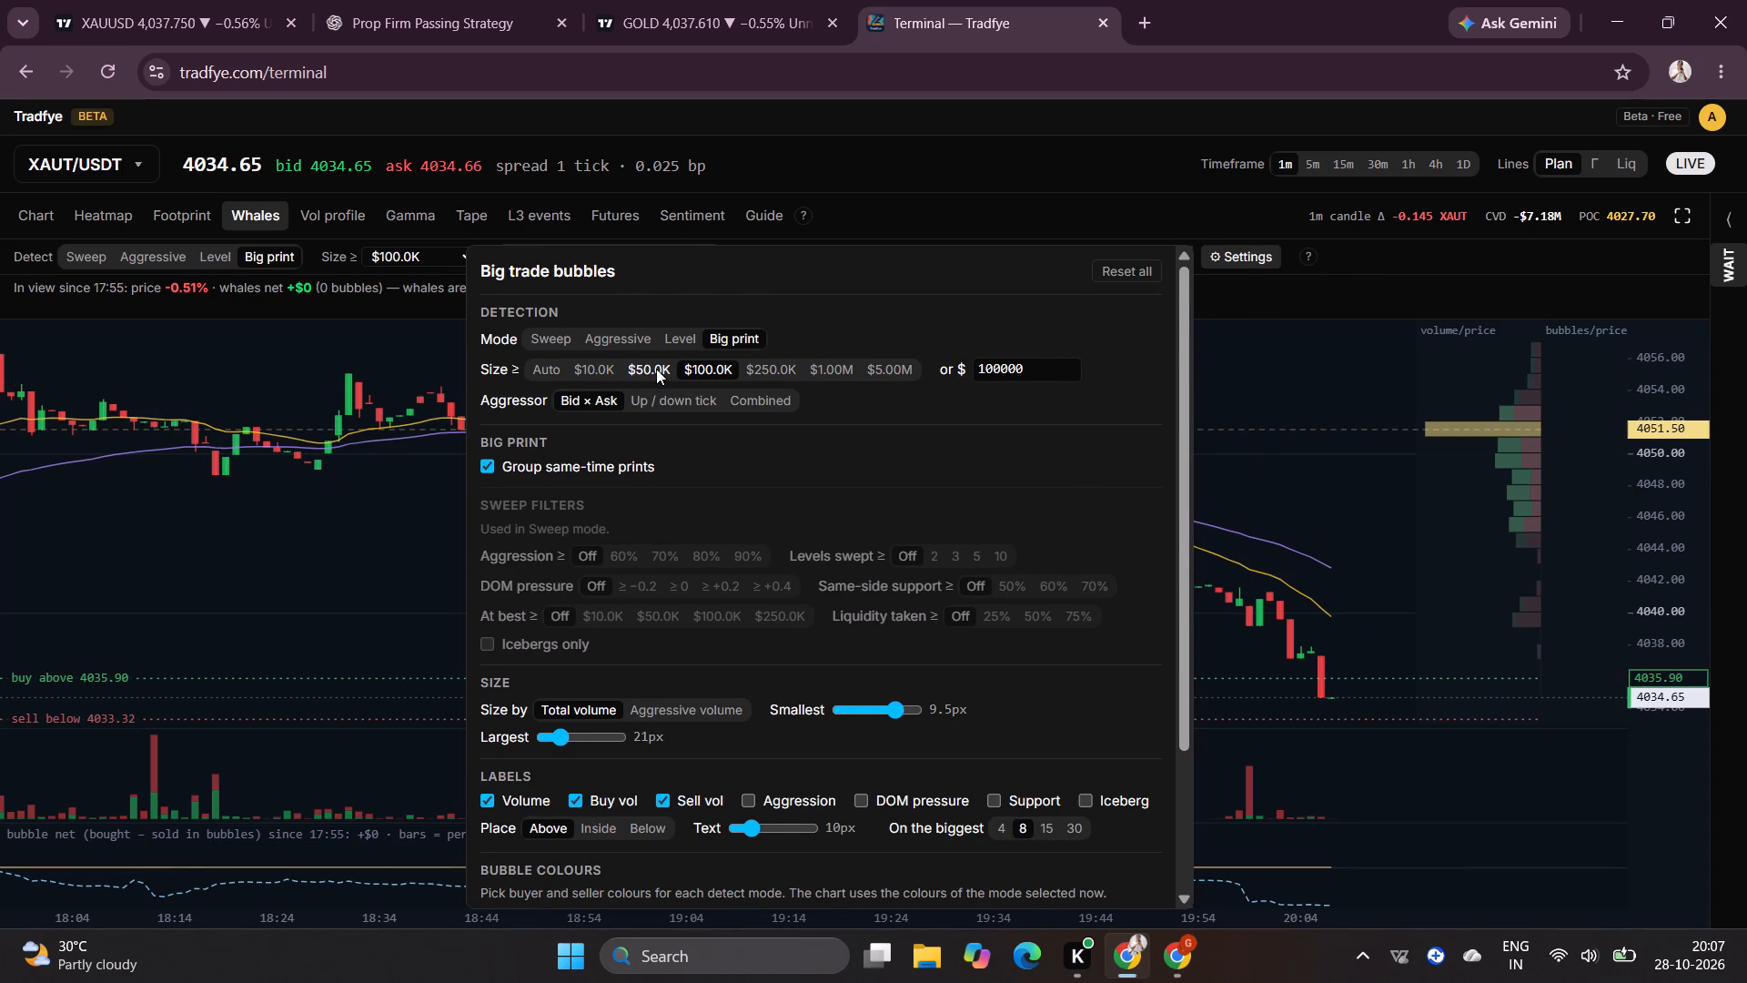
{"action": "left_click", "coordinate": [1314, 593]}
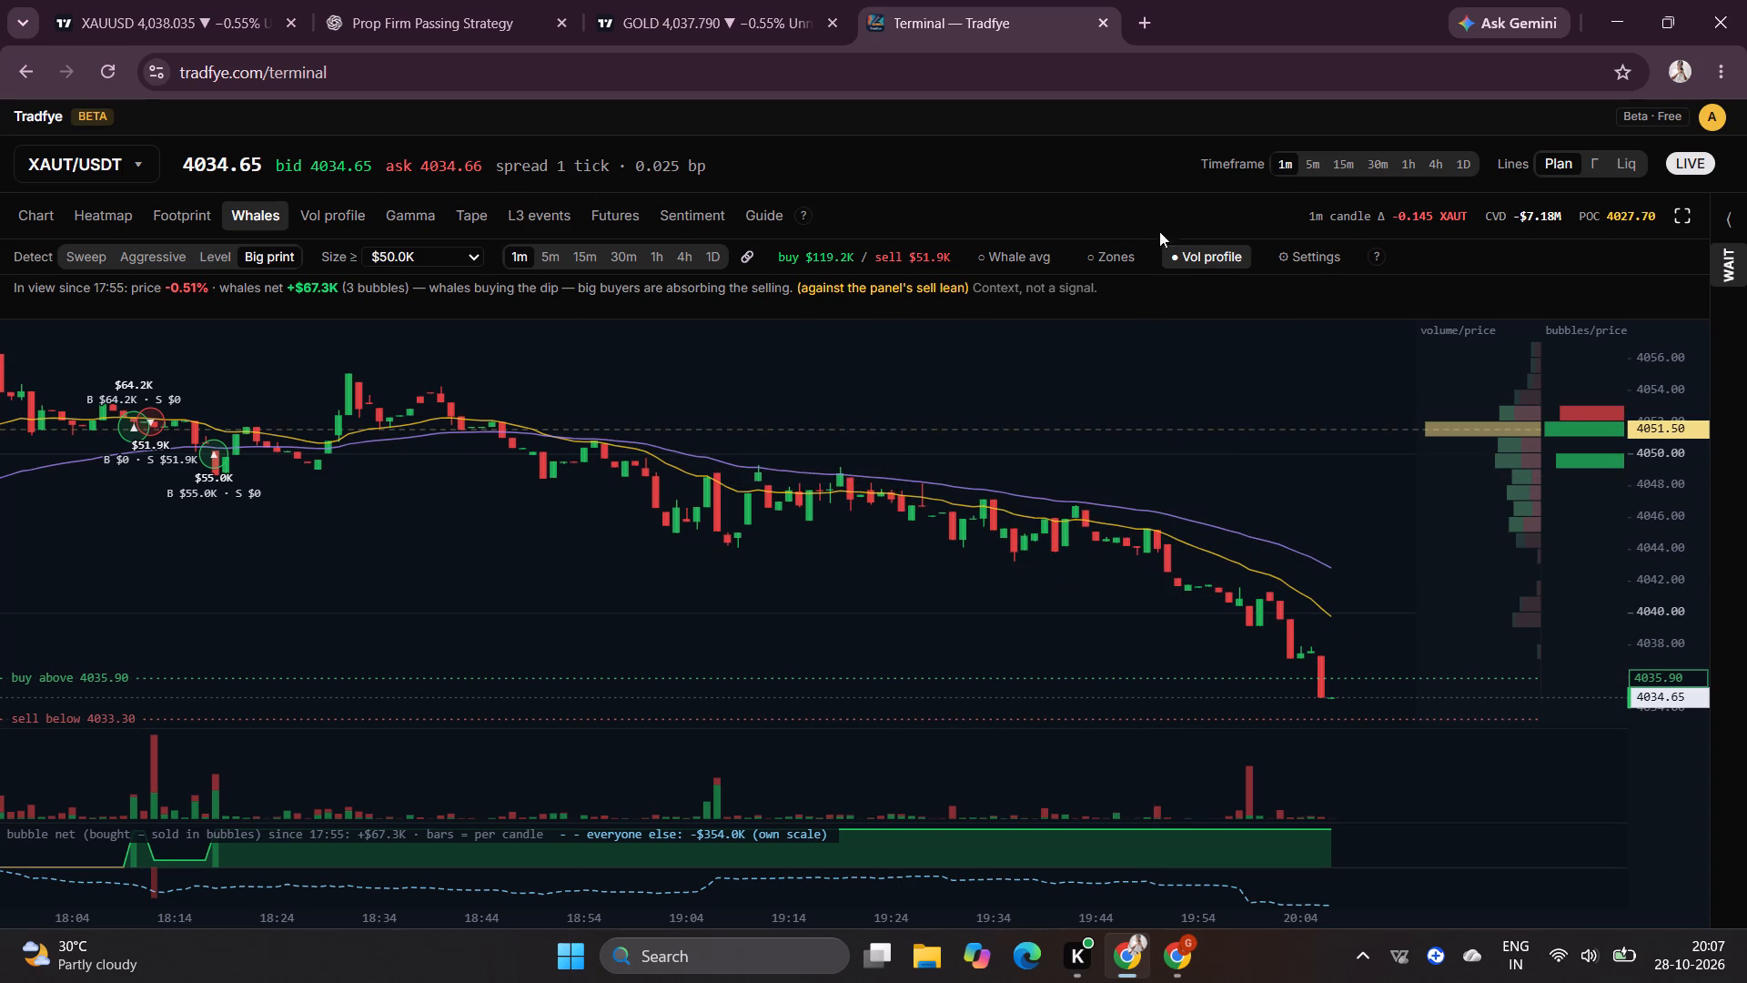
Set the smallest big-trade bubble size to 12px and review the remaining bubble settings.
{"action": "left_click", "coordinate": [1315, 253]}
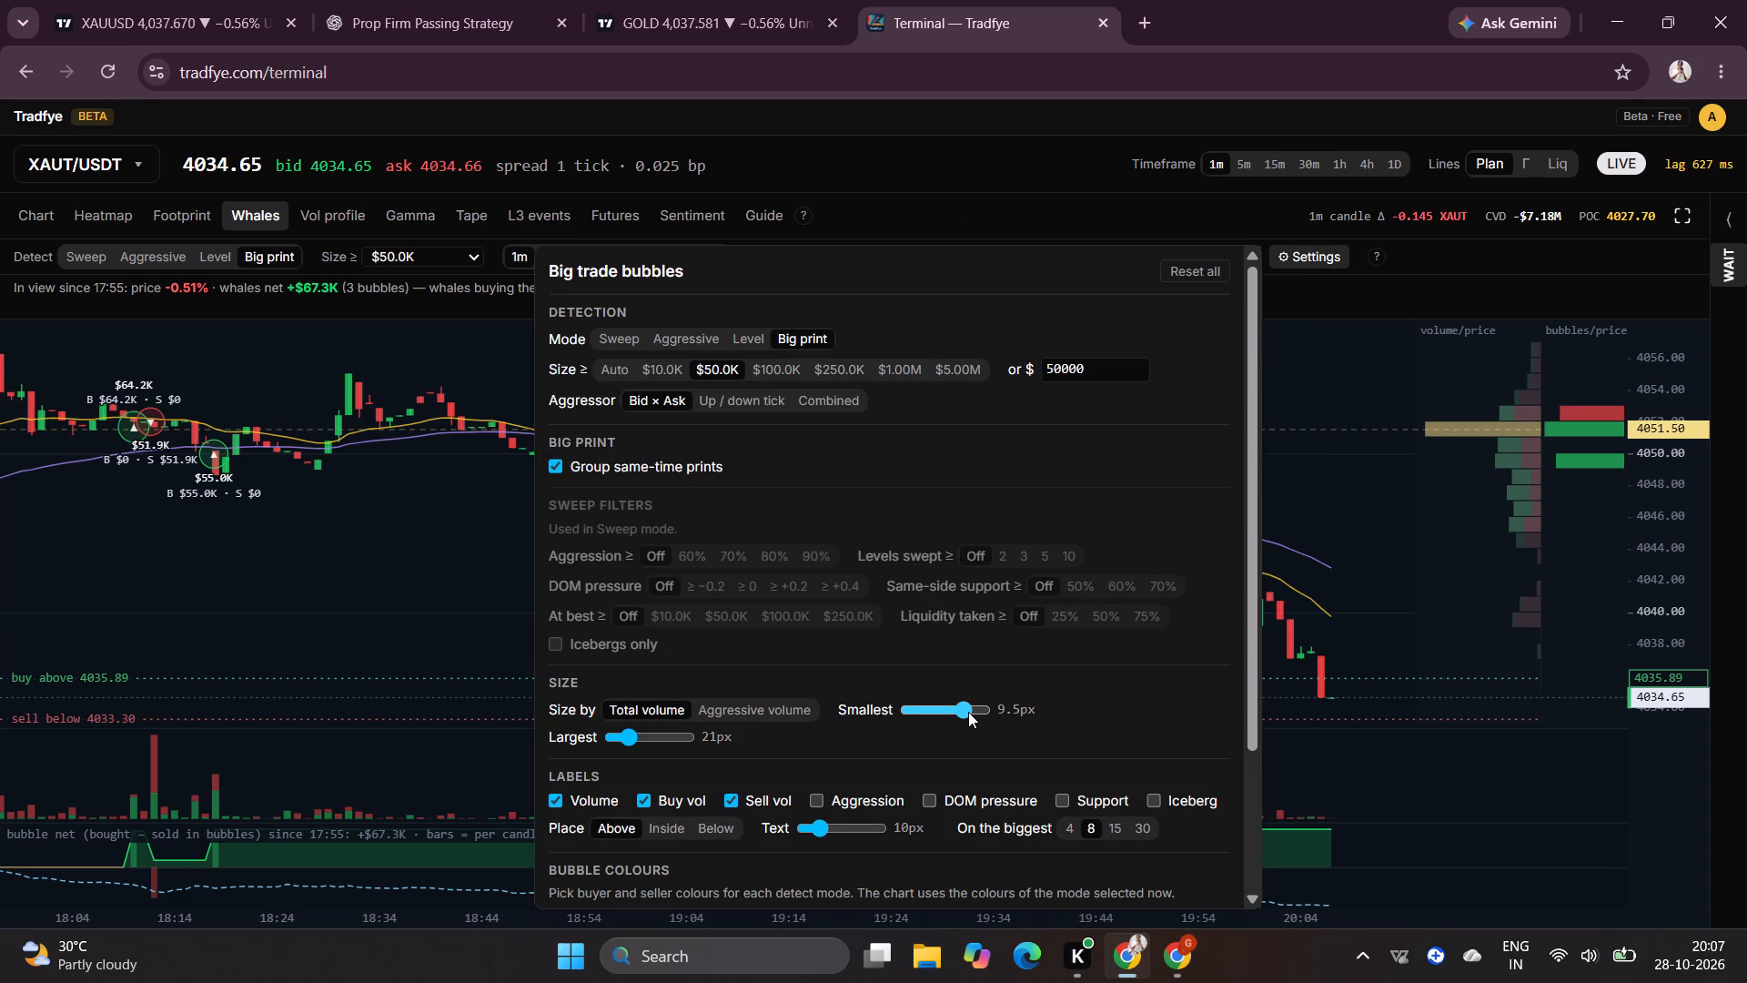
{"action": "left_click", "coordinate": [968, 712]}
{"action": "left_click_drag", "start_coordinate": [968, 712], "coordinate": [956, 706]}
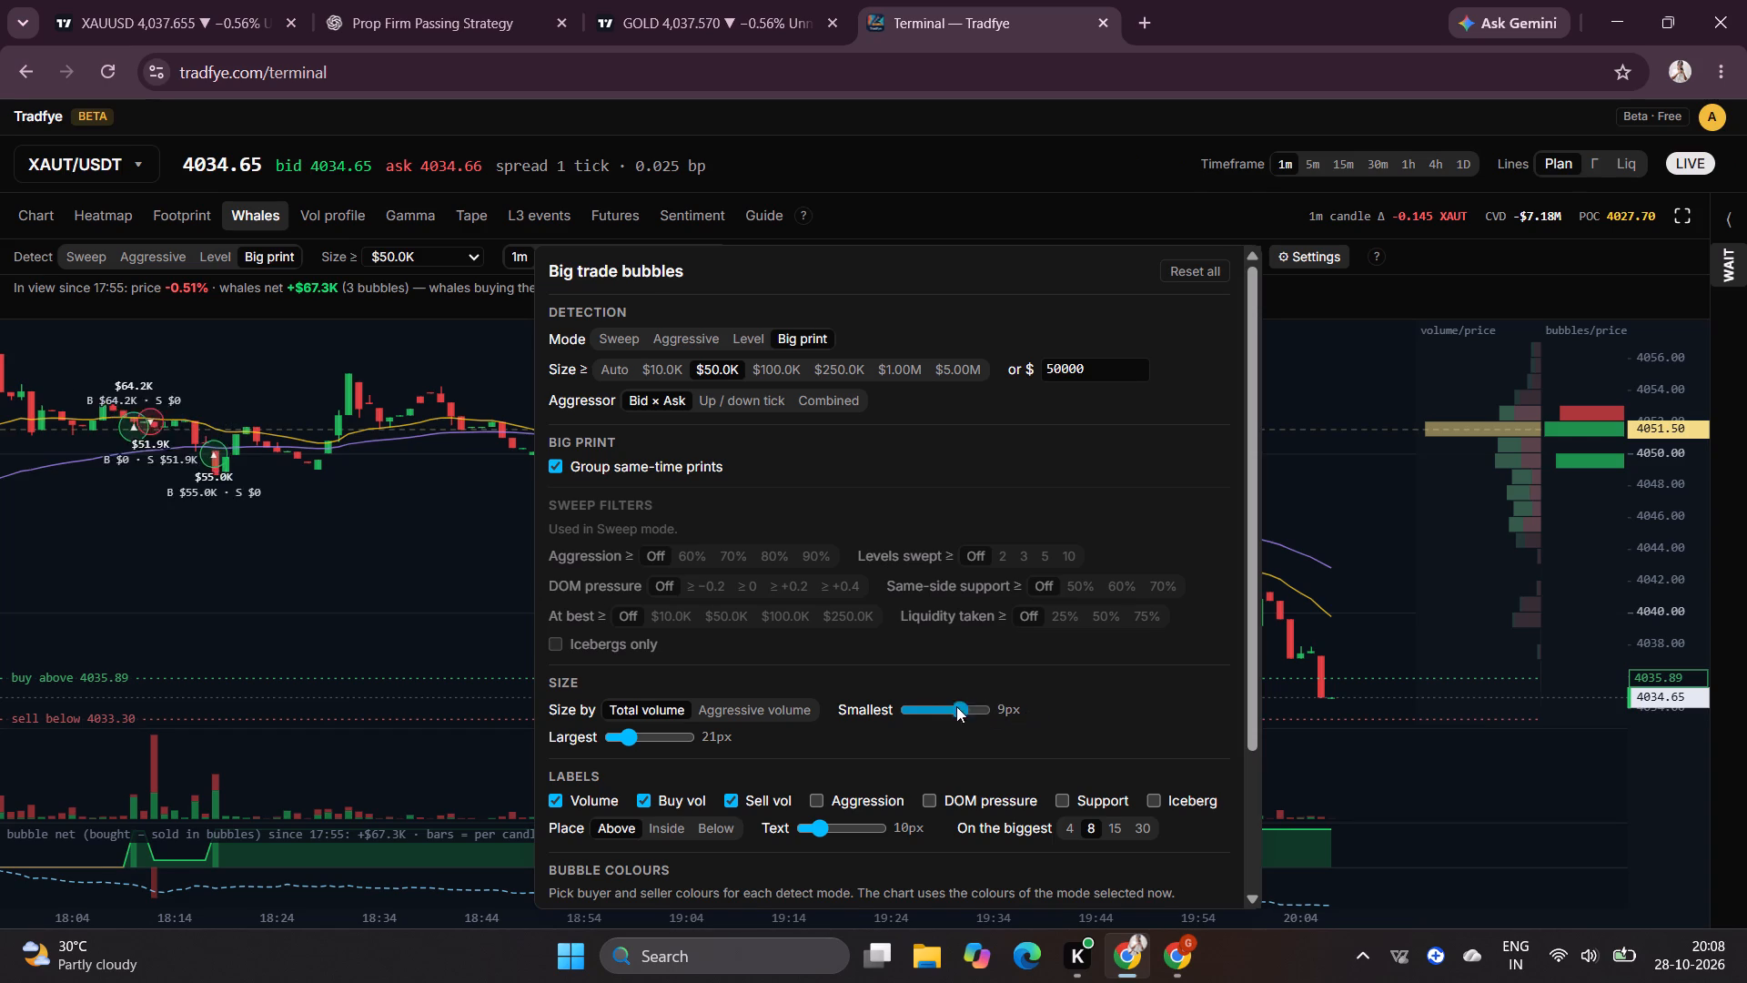
{"action": "left_click_drag", "start_coordinate": [956, 706], "coordinate": [1071, 721]}
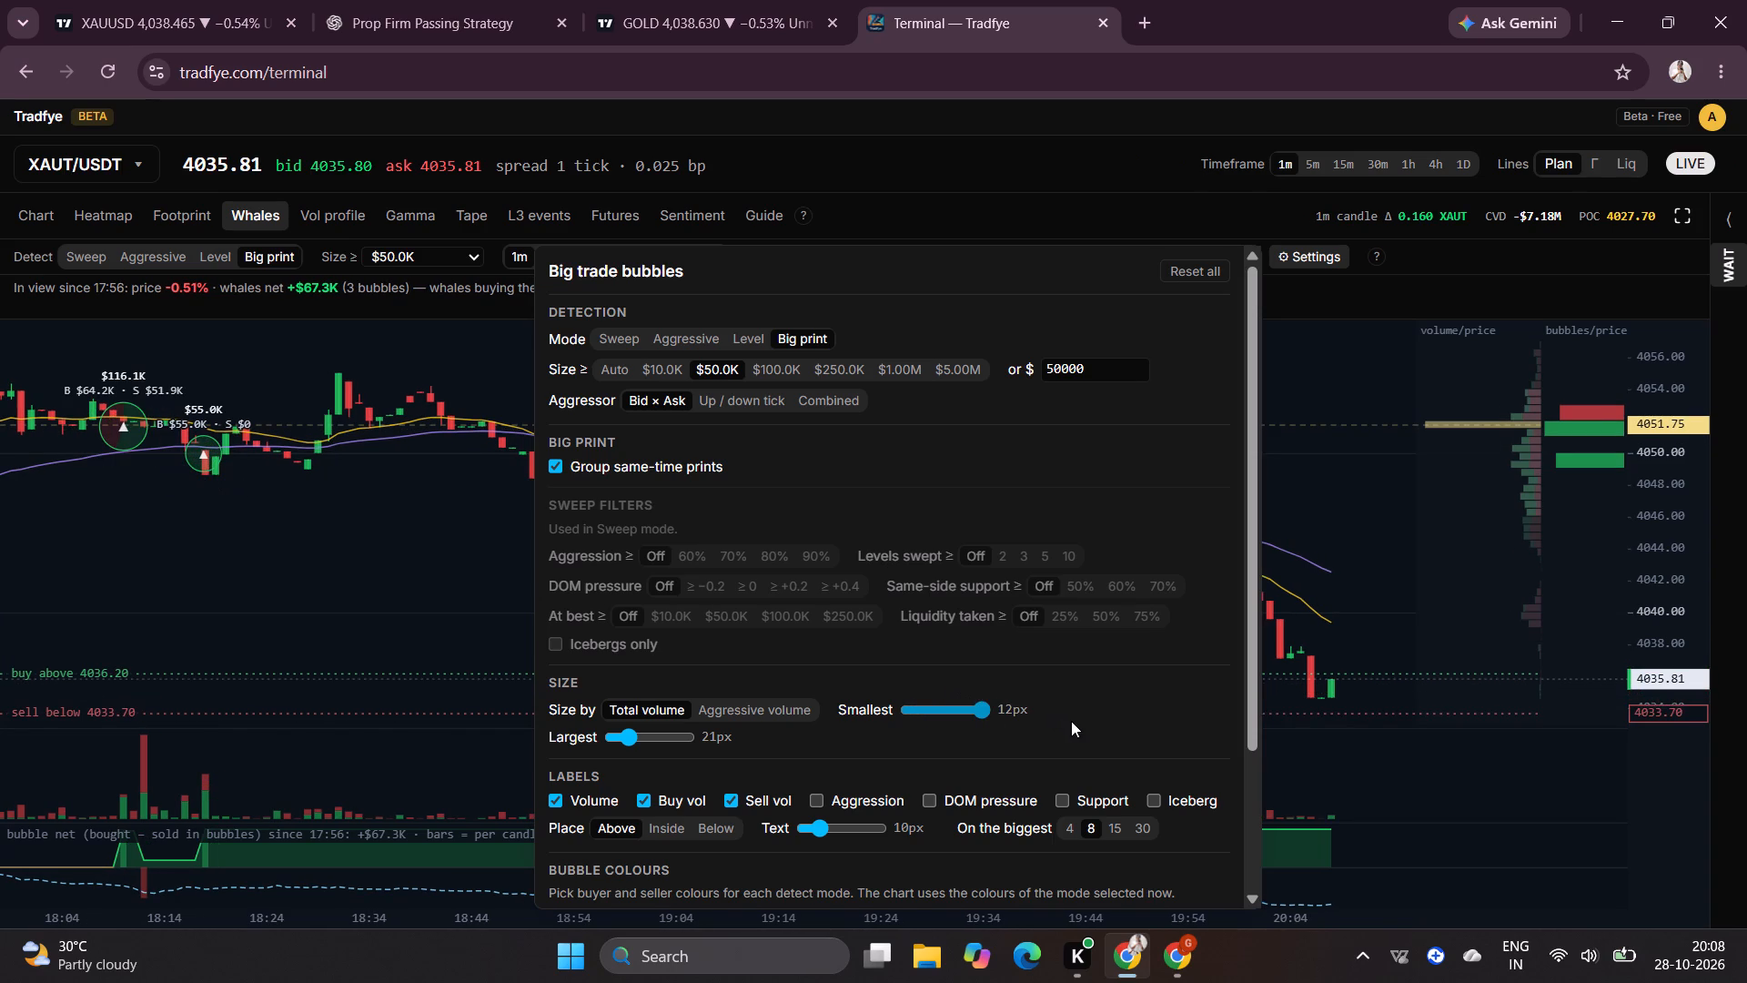
{"action": "left_click_drag", "start_coordinate": [1071, 721], "coordinate": [1075, 723]}
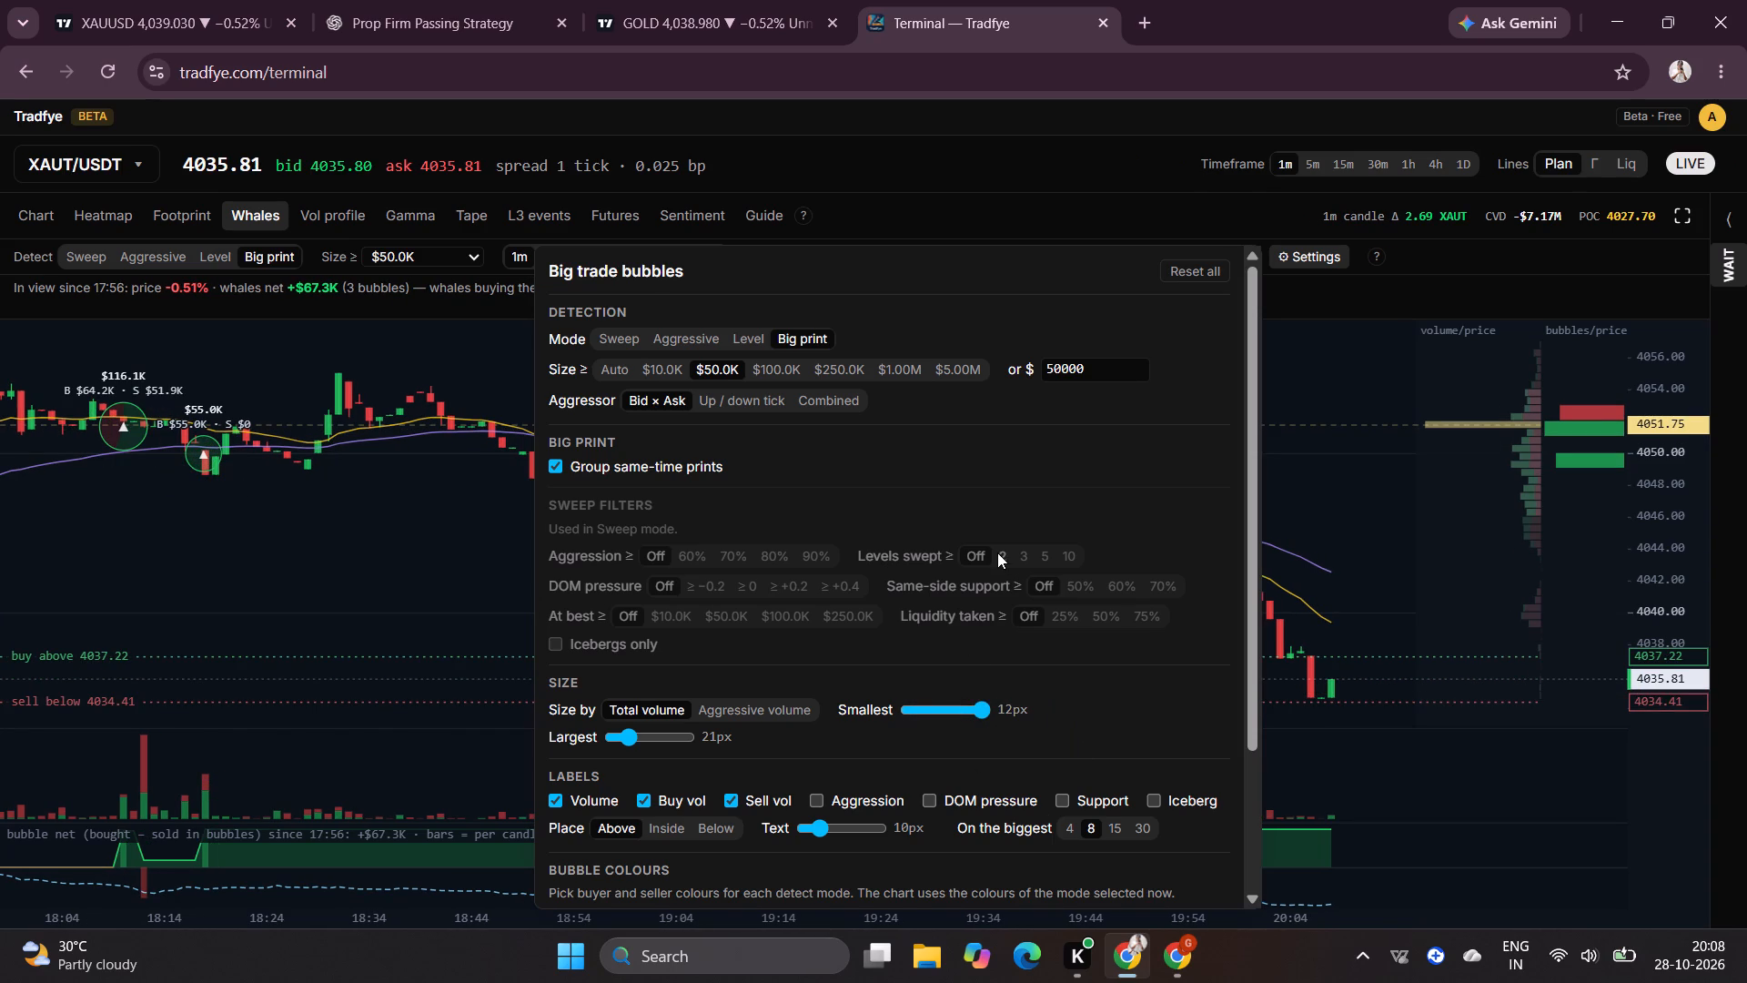
{"action": "scroll", "coordinate": [920, 608], "scroll_direction": "down", "scroll_amount": 2}
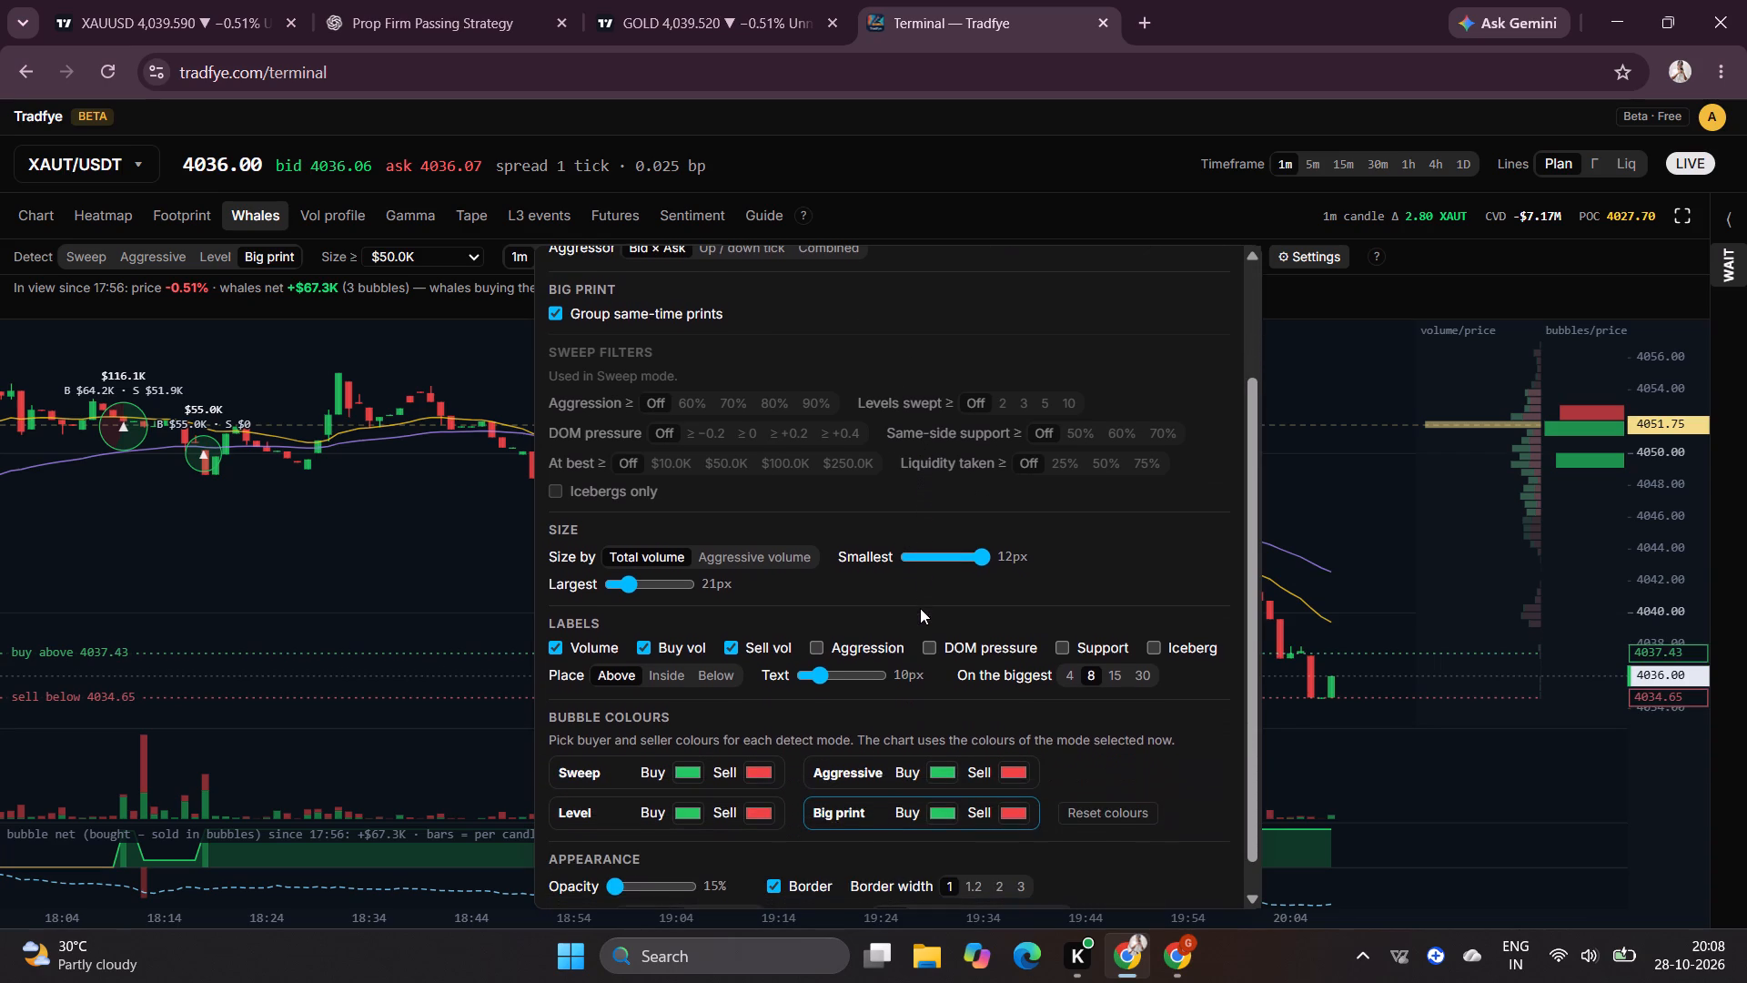
{"action": "left_click", "coordinate": [1333, 396]}
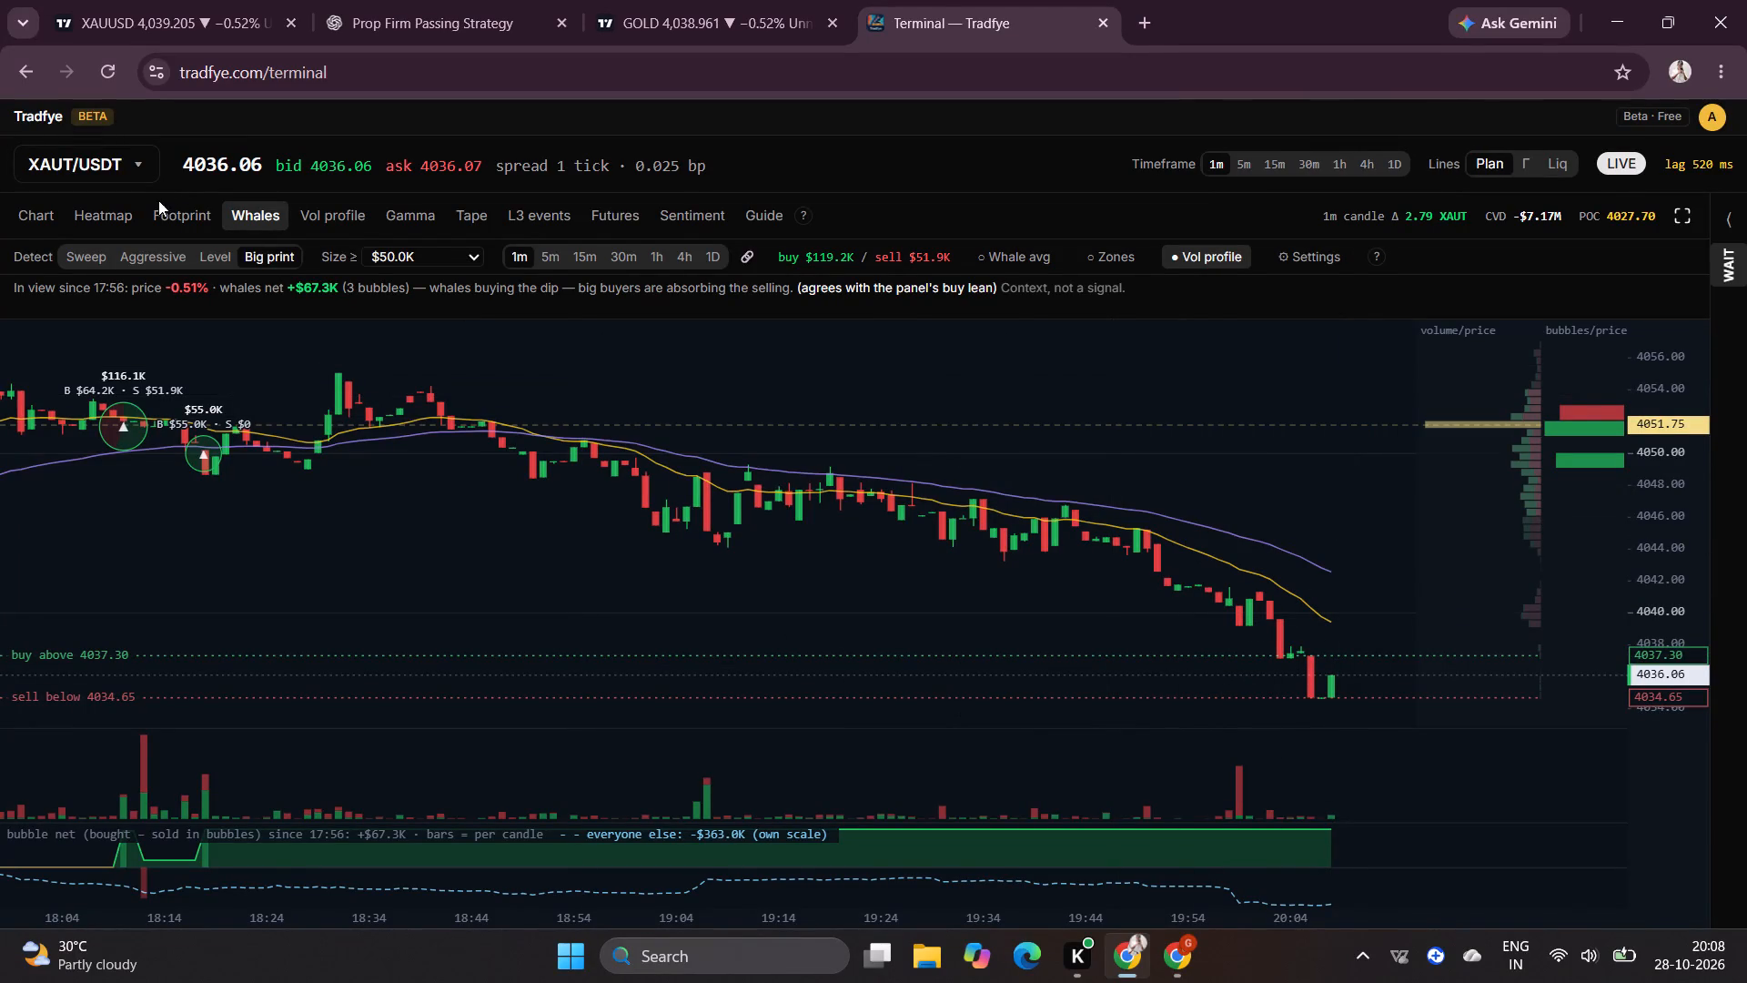
Review Tradfye's Footprint and Heatmap views for XAUT/USDT and compare them with the short position on TradingView's GOLD chart.
{"action": "left_click", "coordinate": [173, 213]}
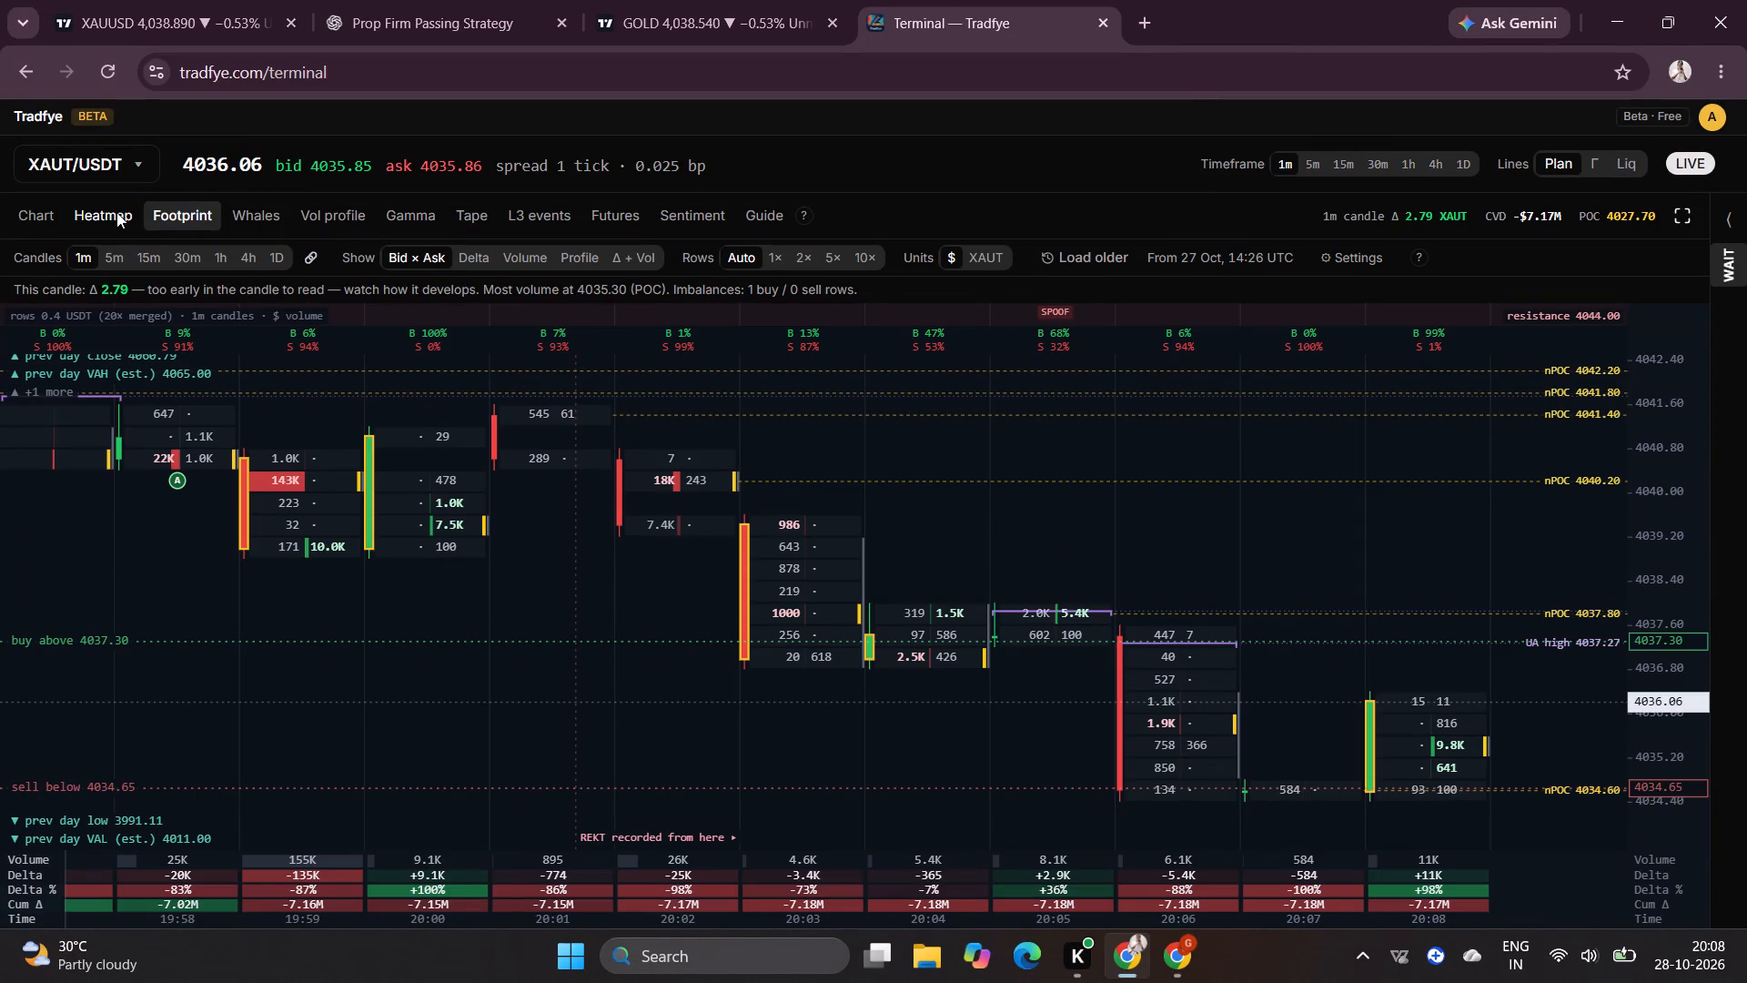
{"action": "left_click", "coordinate": [113, 214]}
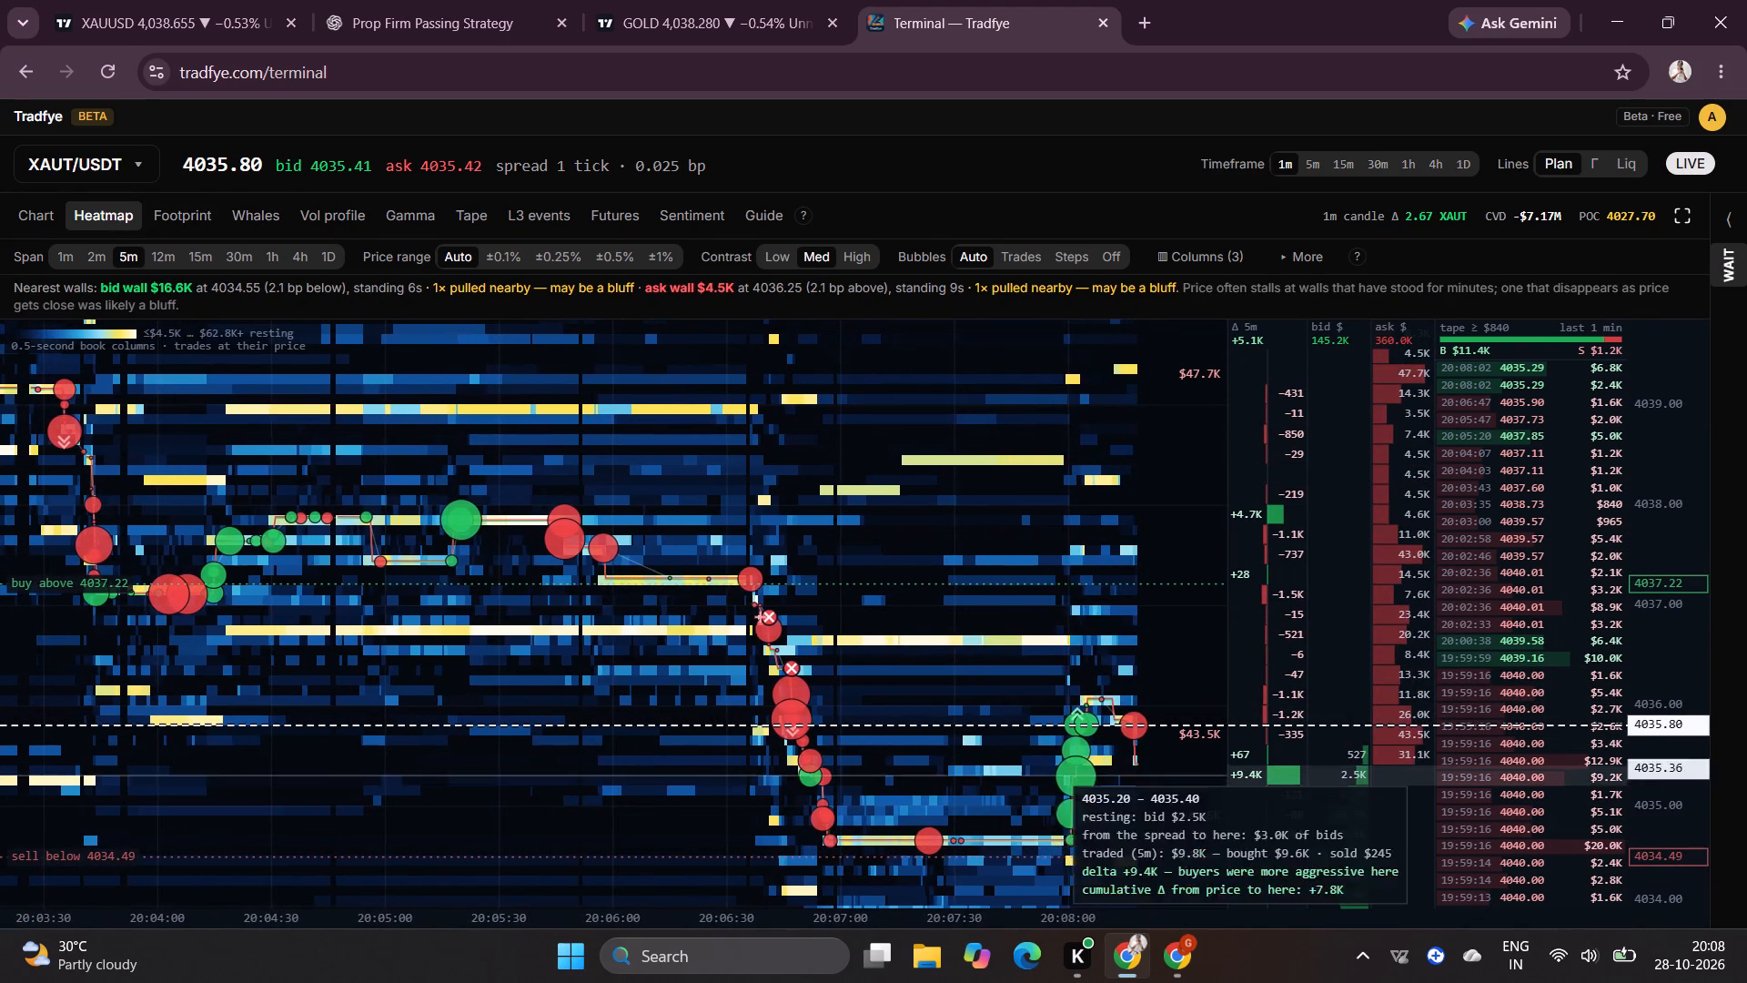
{"action": "left_click", "coordinate": [672, 0]}
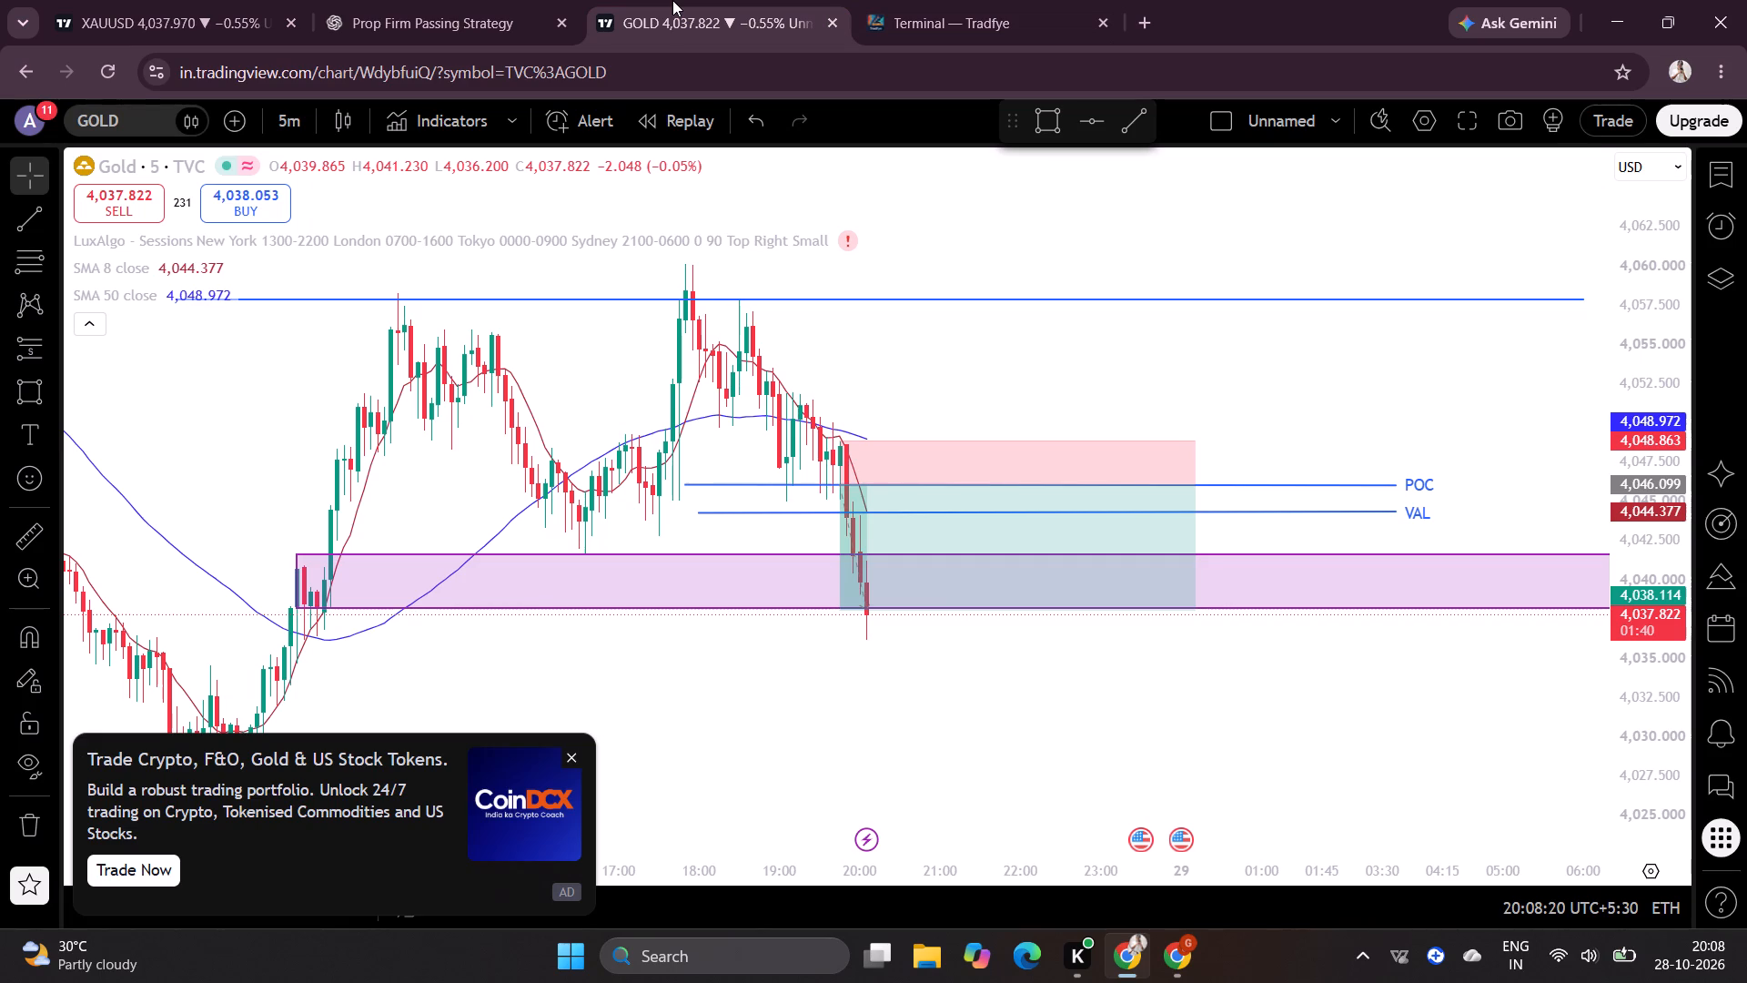
{"action": "left_click", "coordinate": [933, 13]}
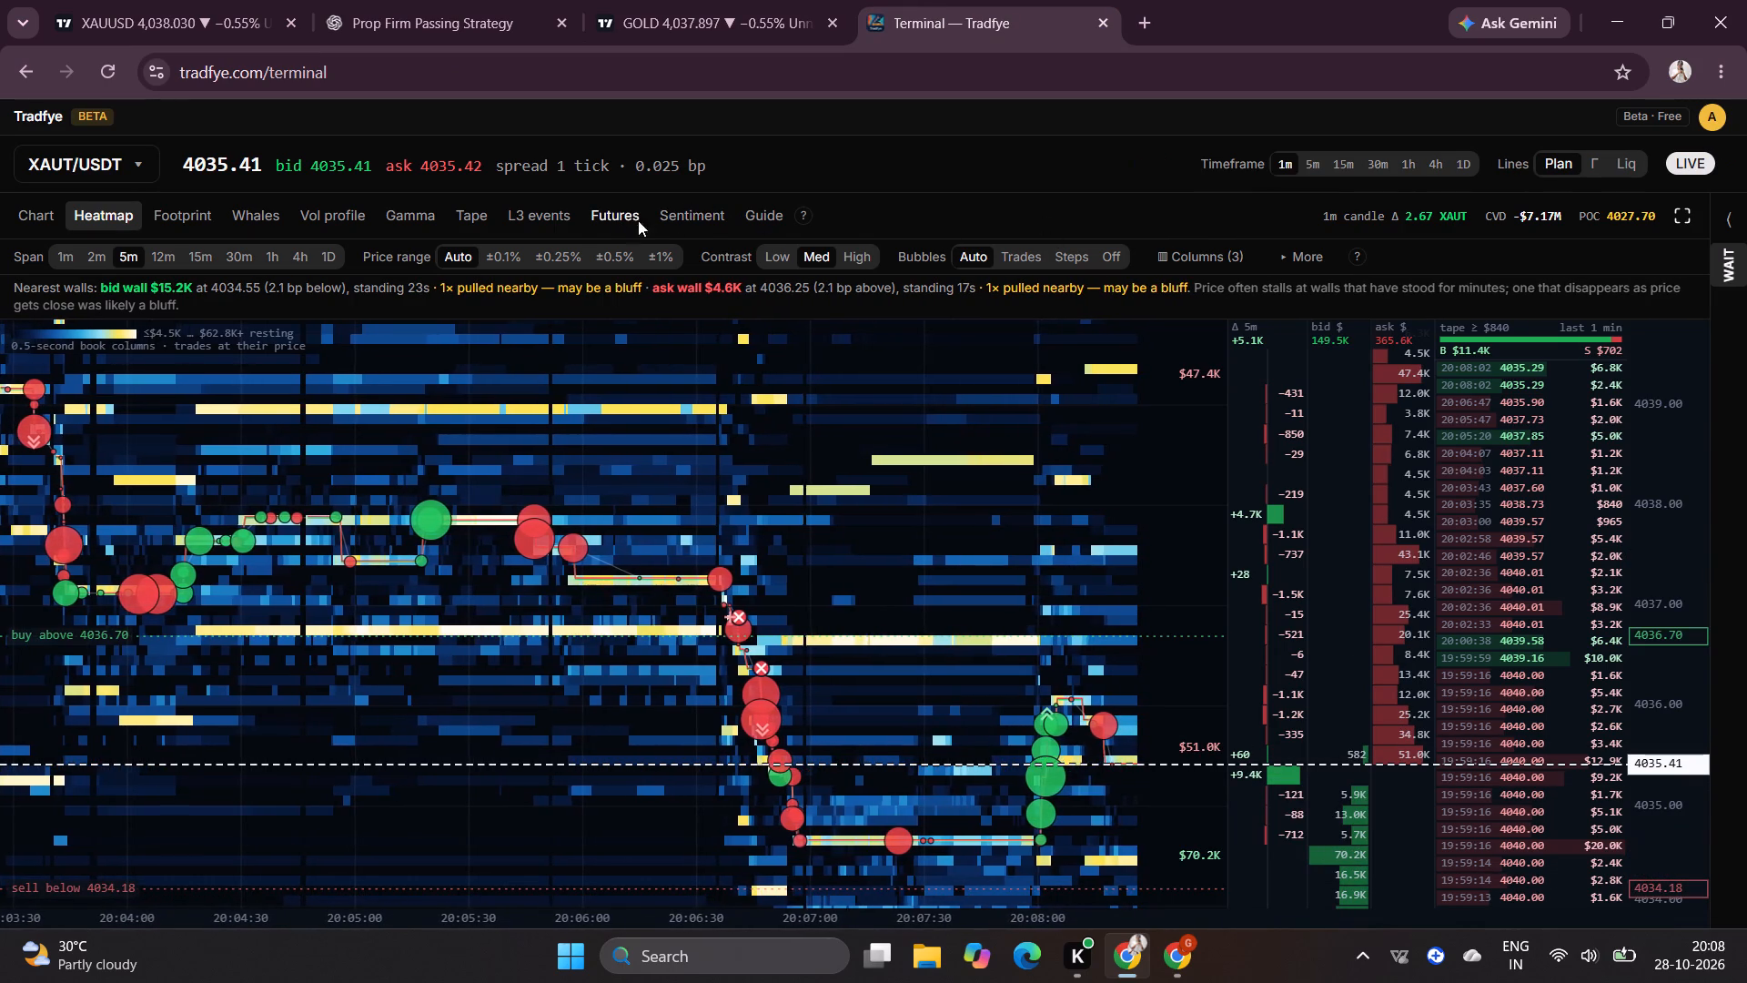
Look through Tradfye's Guide, the L3 events log and the Tape of recent XAUT/USDT trades.
{"action": "left_click", "coordinate": [751, 218]}
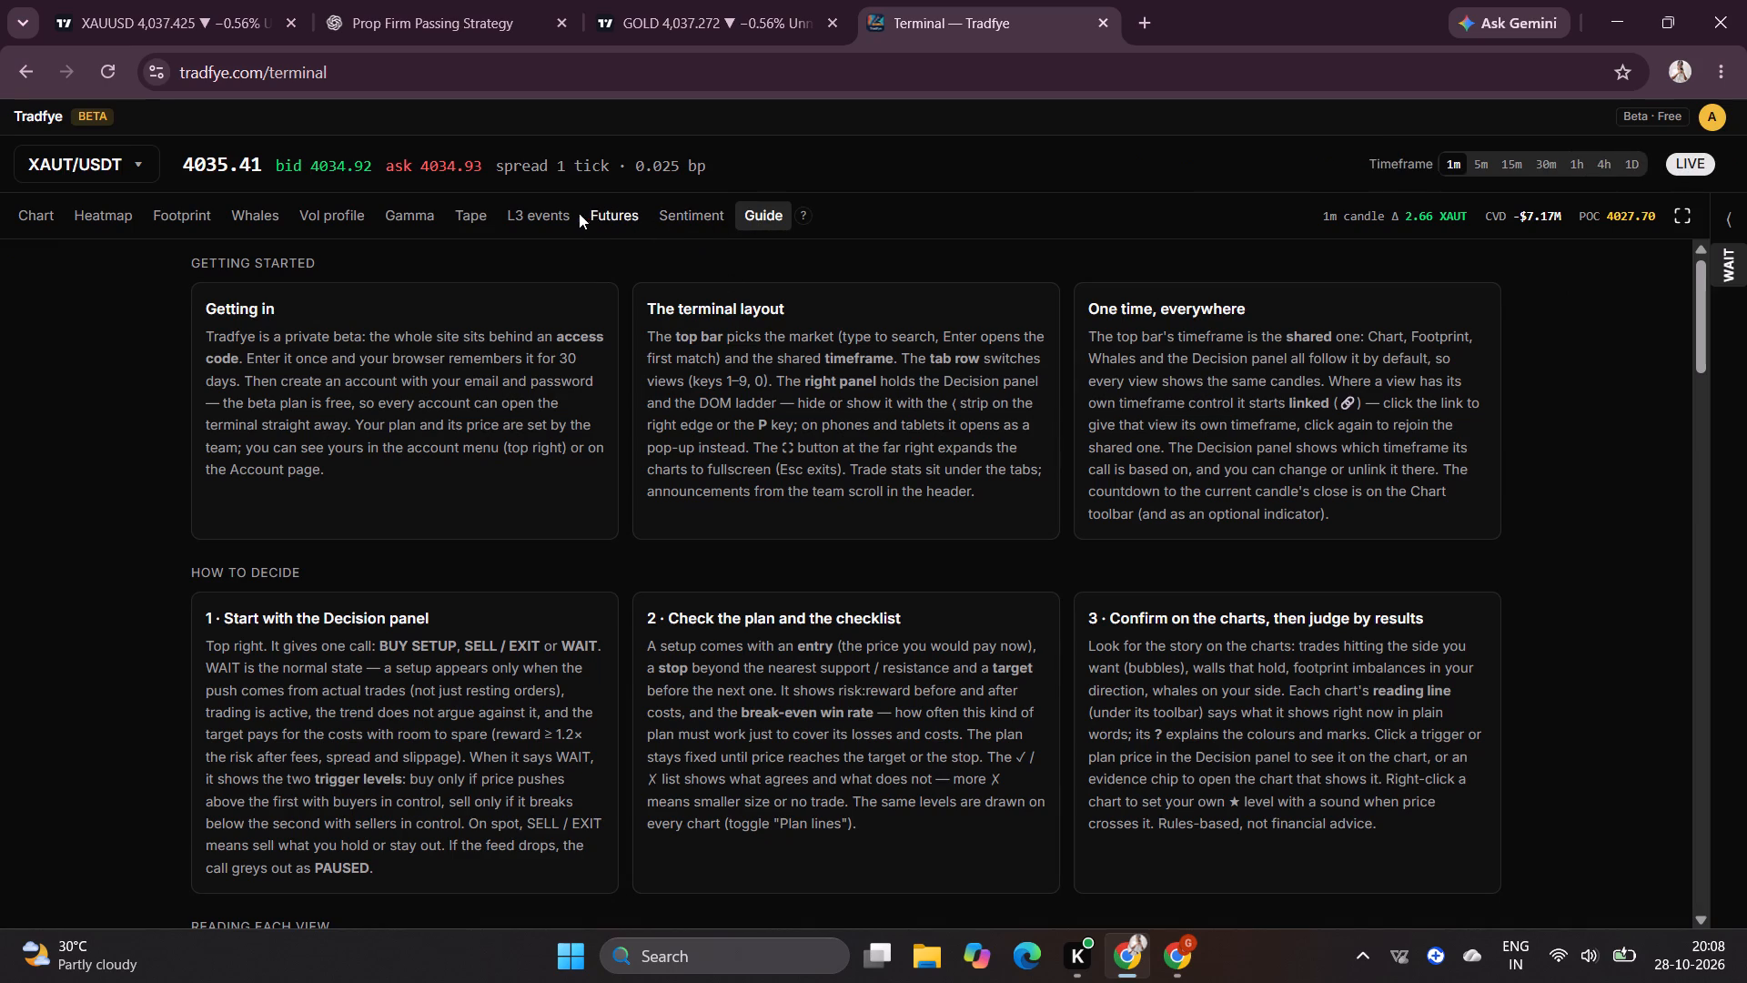
{"action": "left_click", "coordinate": [519, 219]}
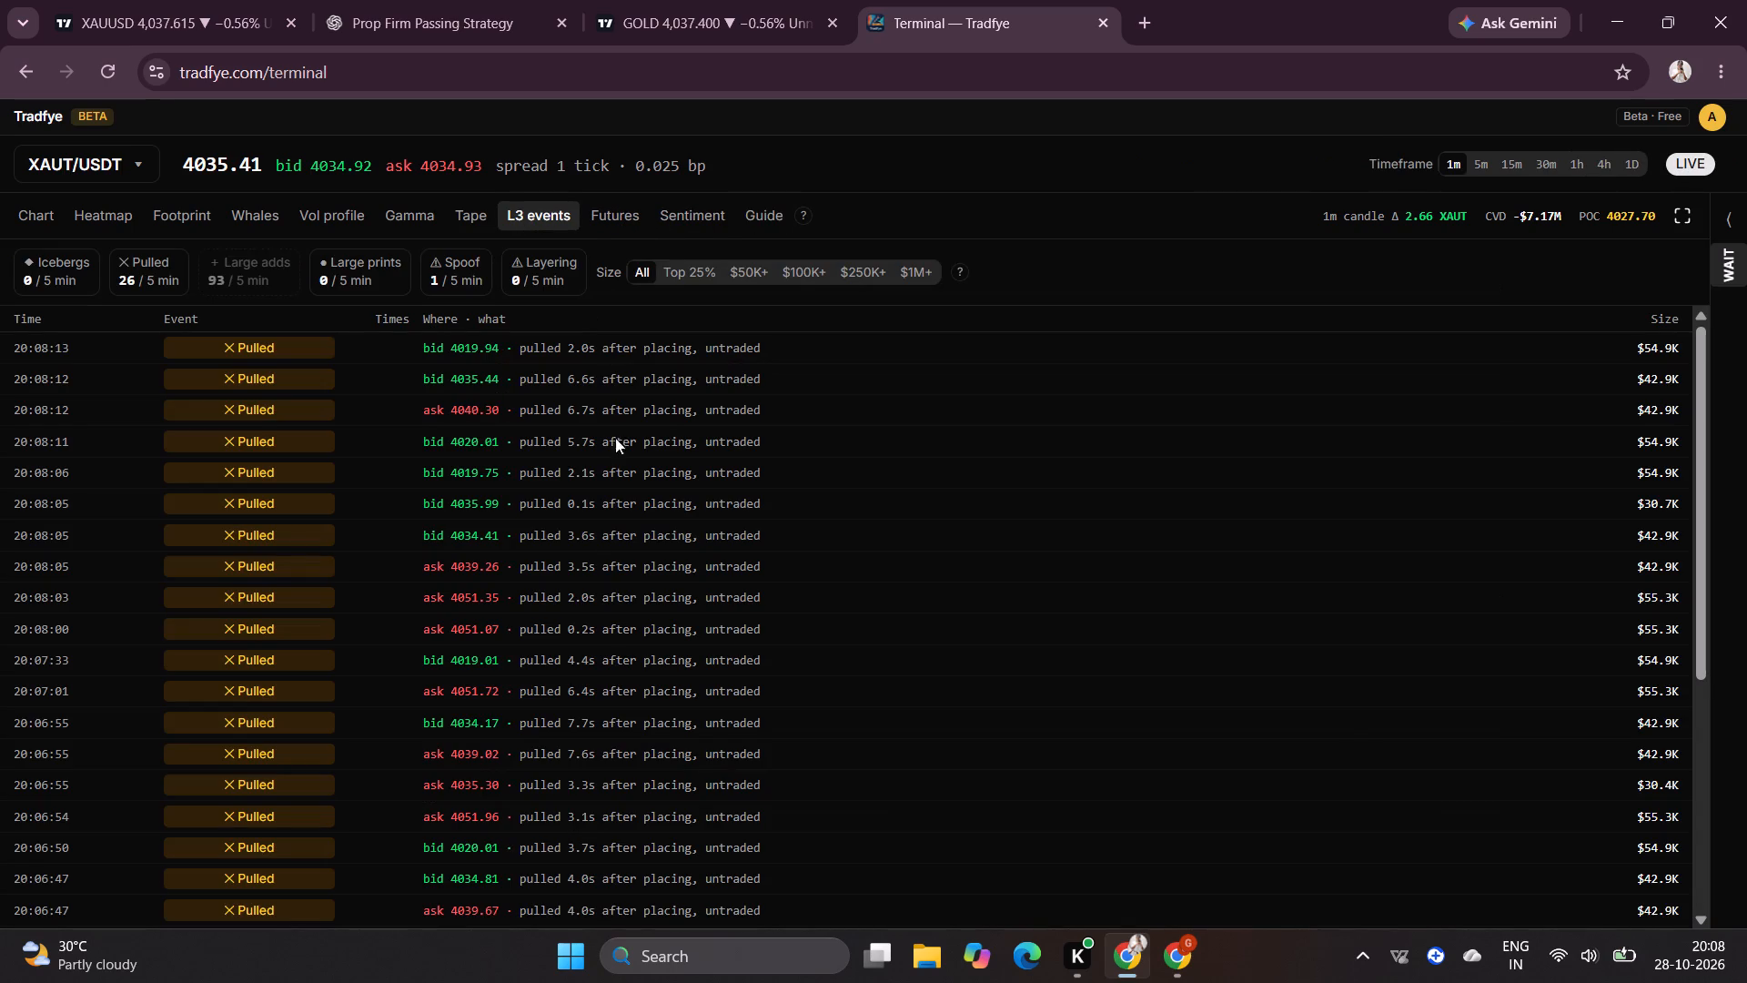
{"action": "scroll", "coordinate": [559, 579], "scroll_direction": "up", "scroll_amount": 1}
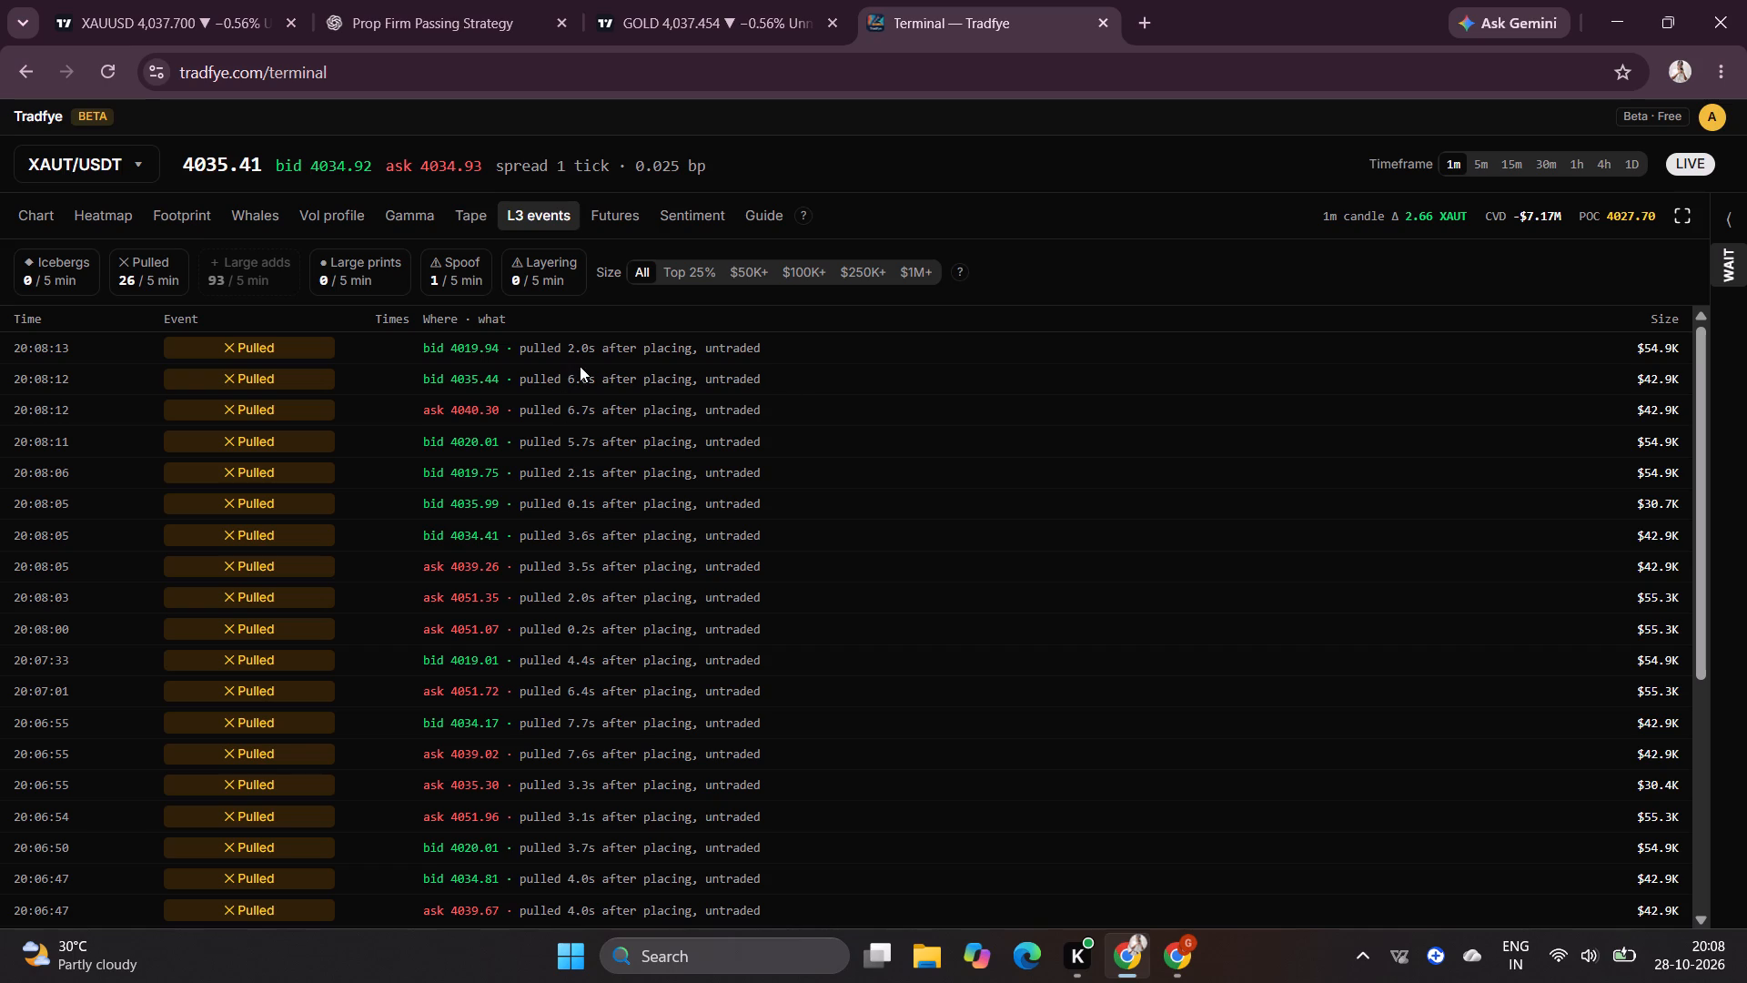
{"action": "left_click", "coordinate": [470, 213]}
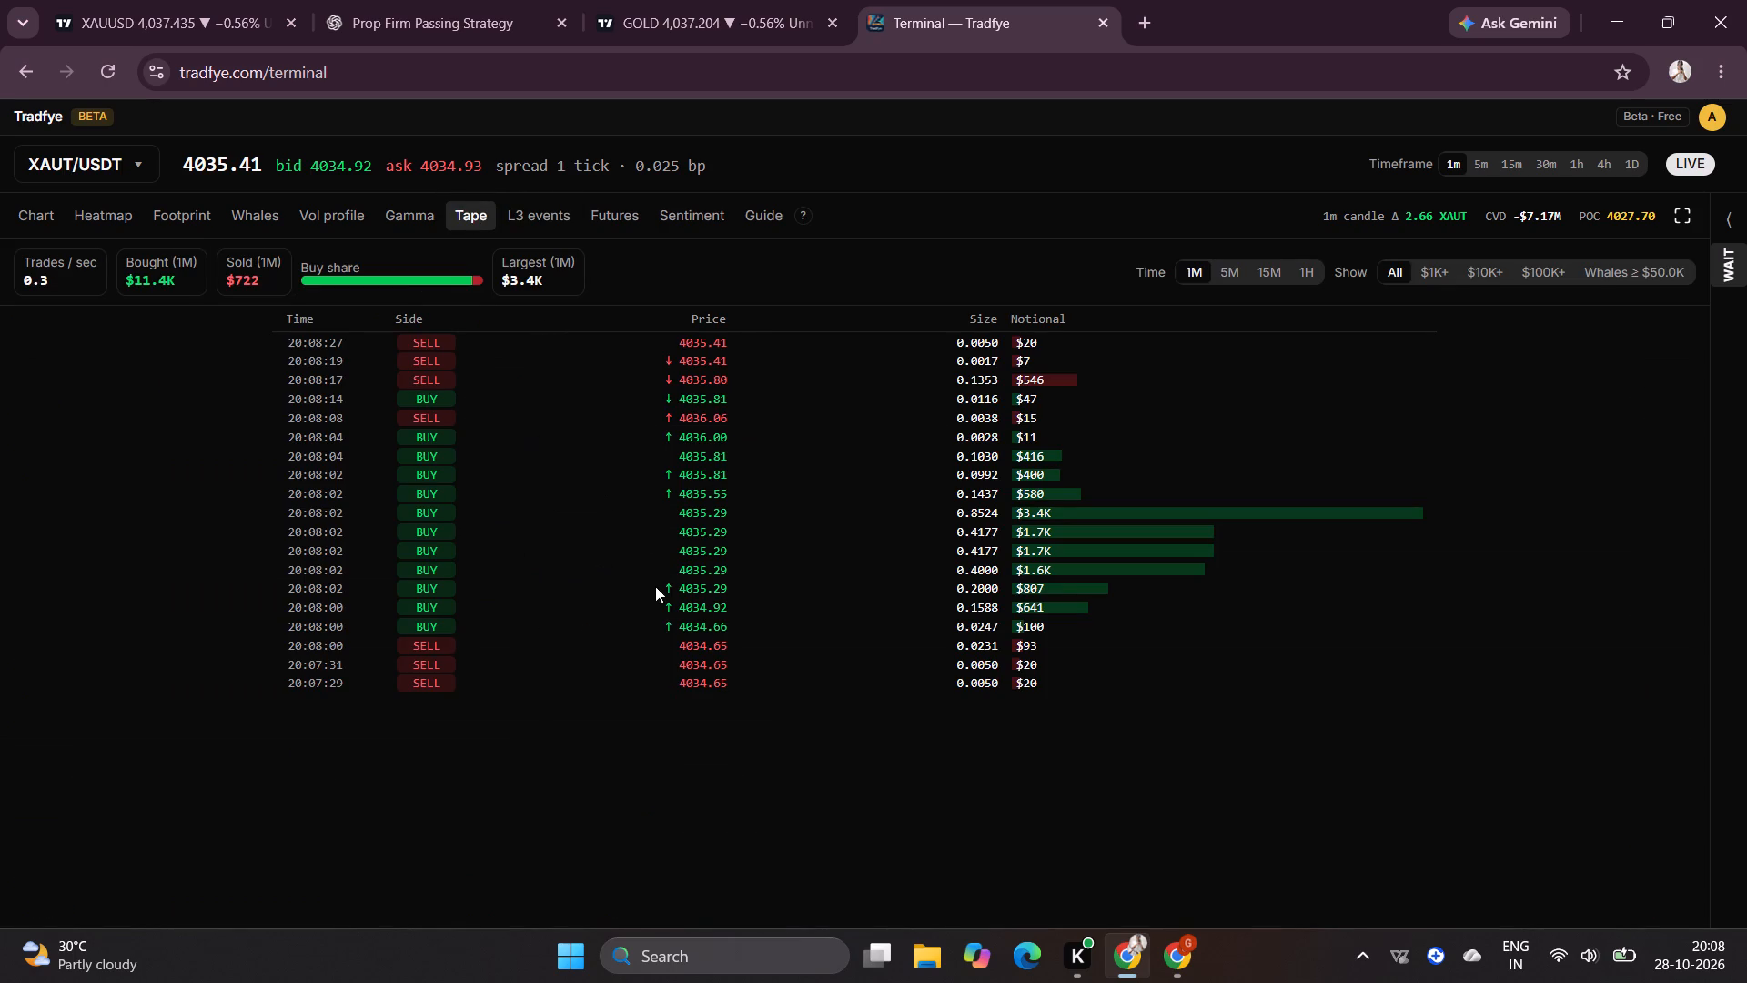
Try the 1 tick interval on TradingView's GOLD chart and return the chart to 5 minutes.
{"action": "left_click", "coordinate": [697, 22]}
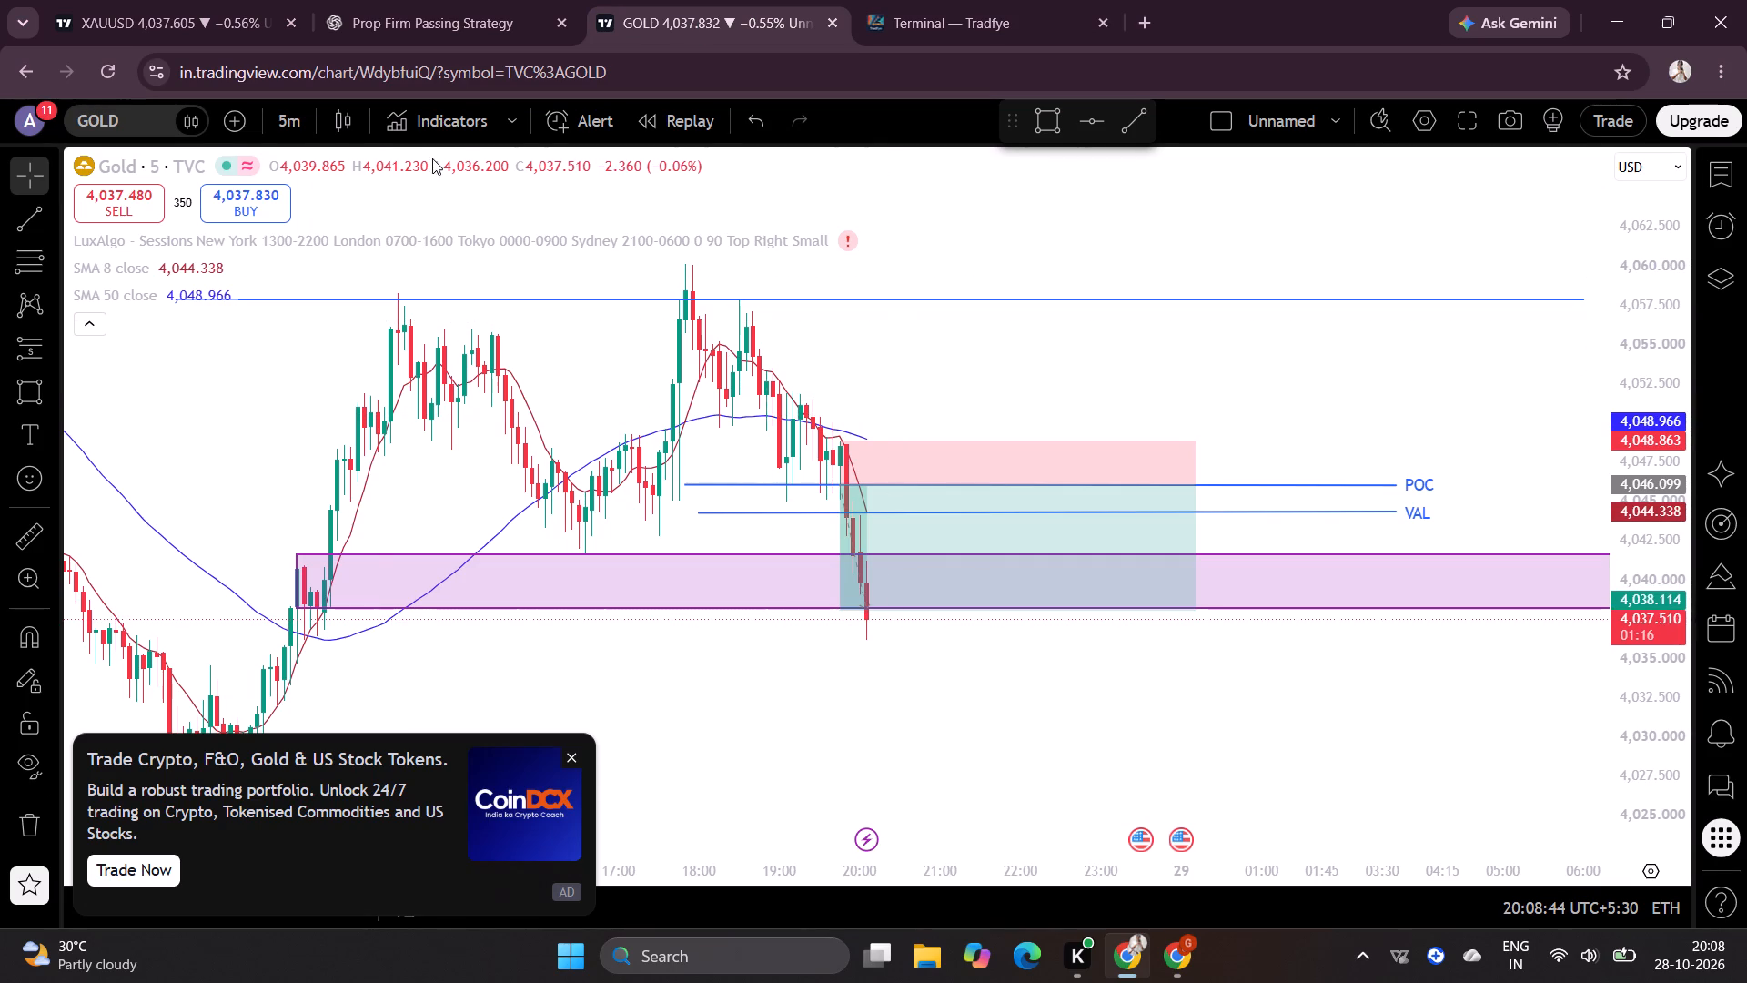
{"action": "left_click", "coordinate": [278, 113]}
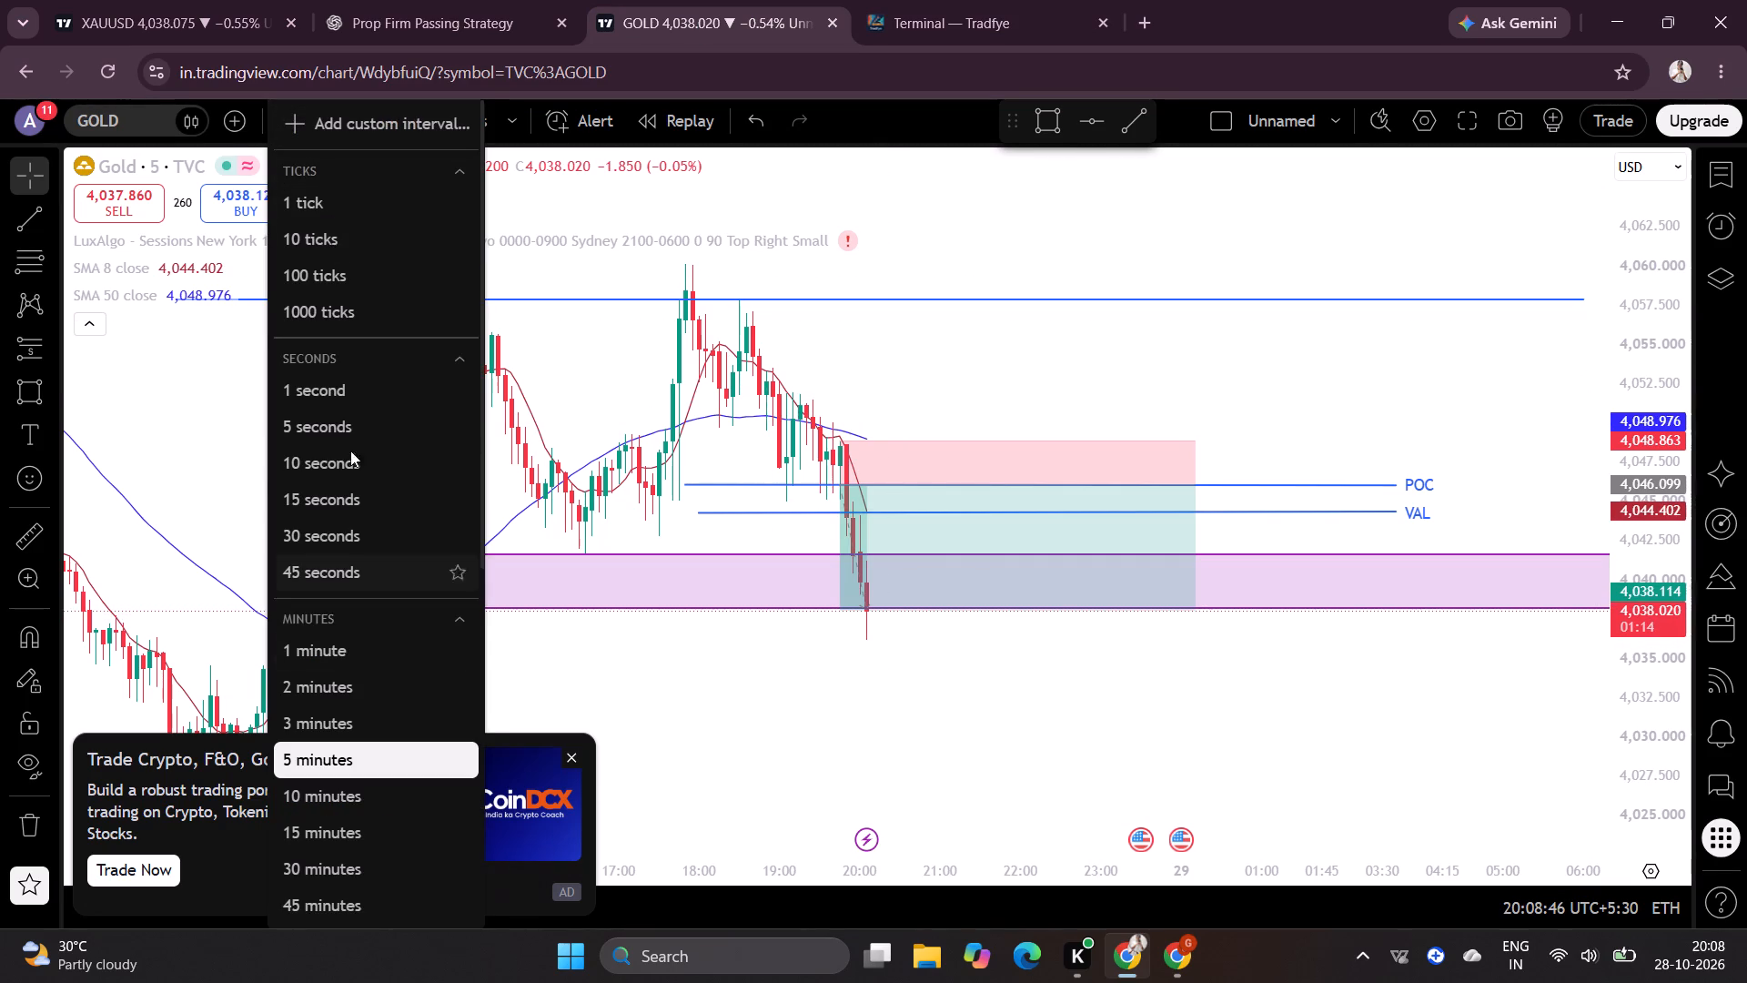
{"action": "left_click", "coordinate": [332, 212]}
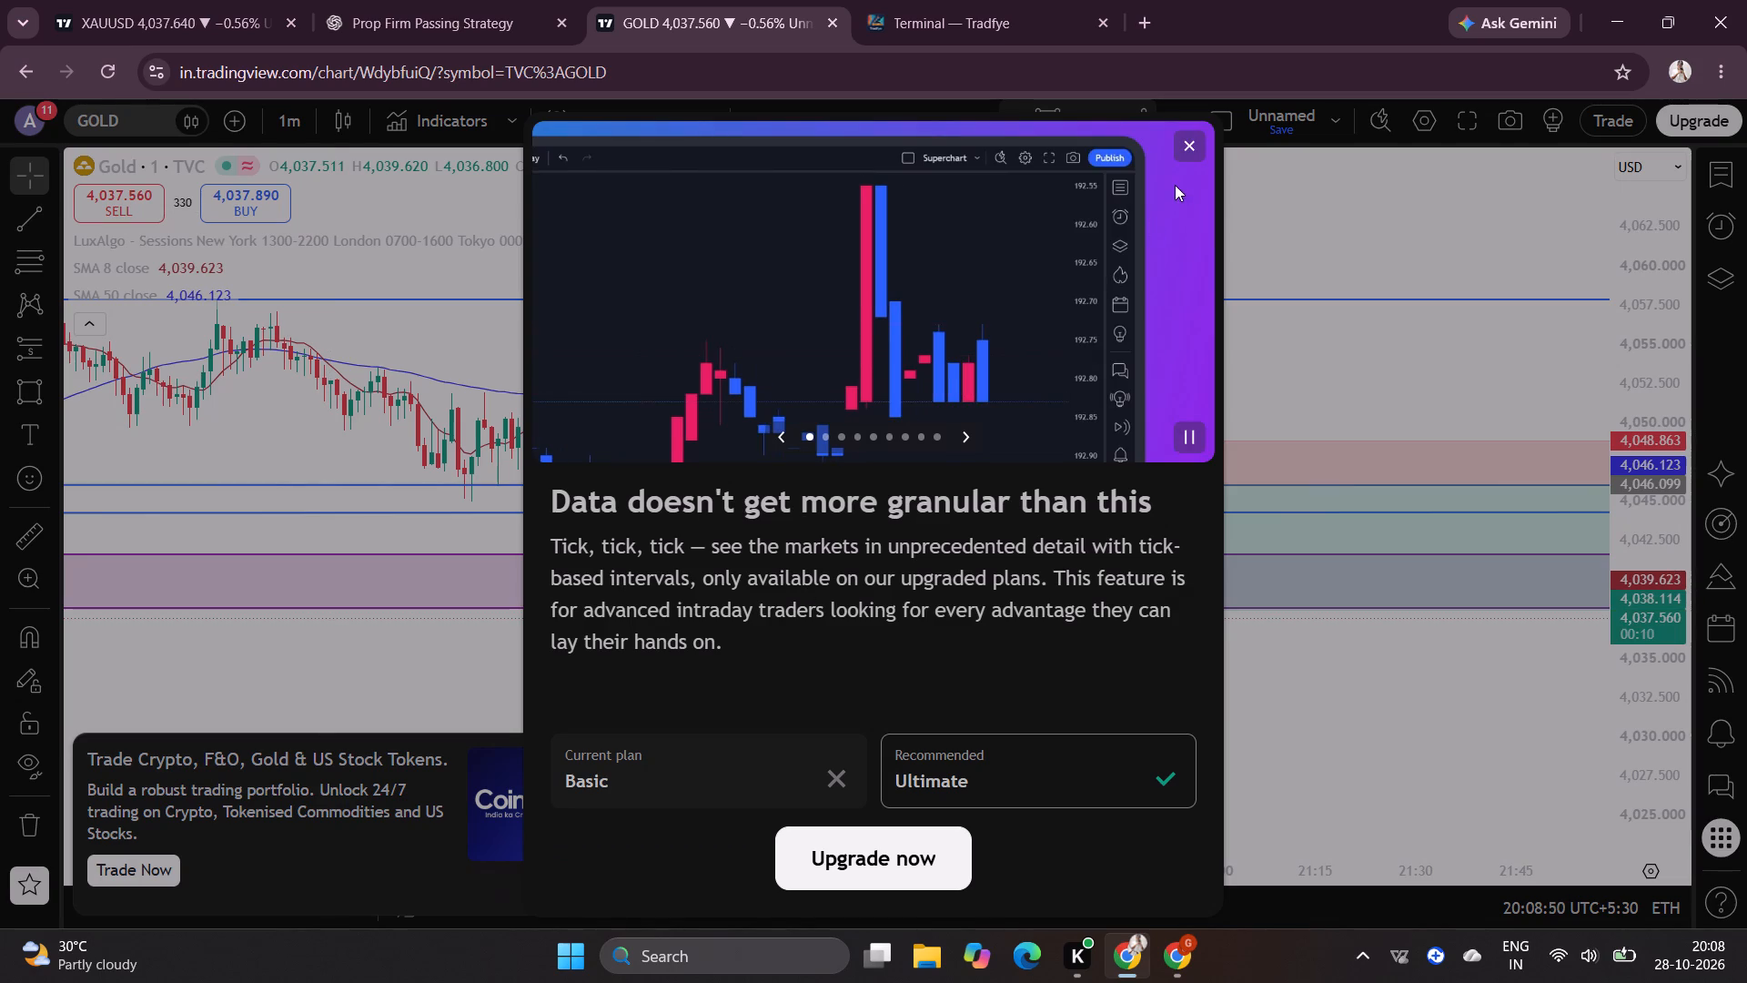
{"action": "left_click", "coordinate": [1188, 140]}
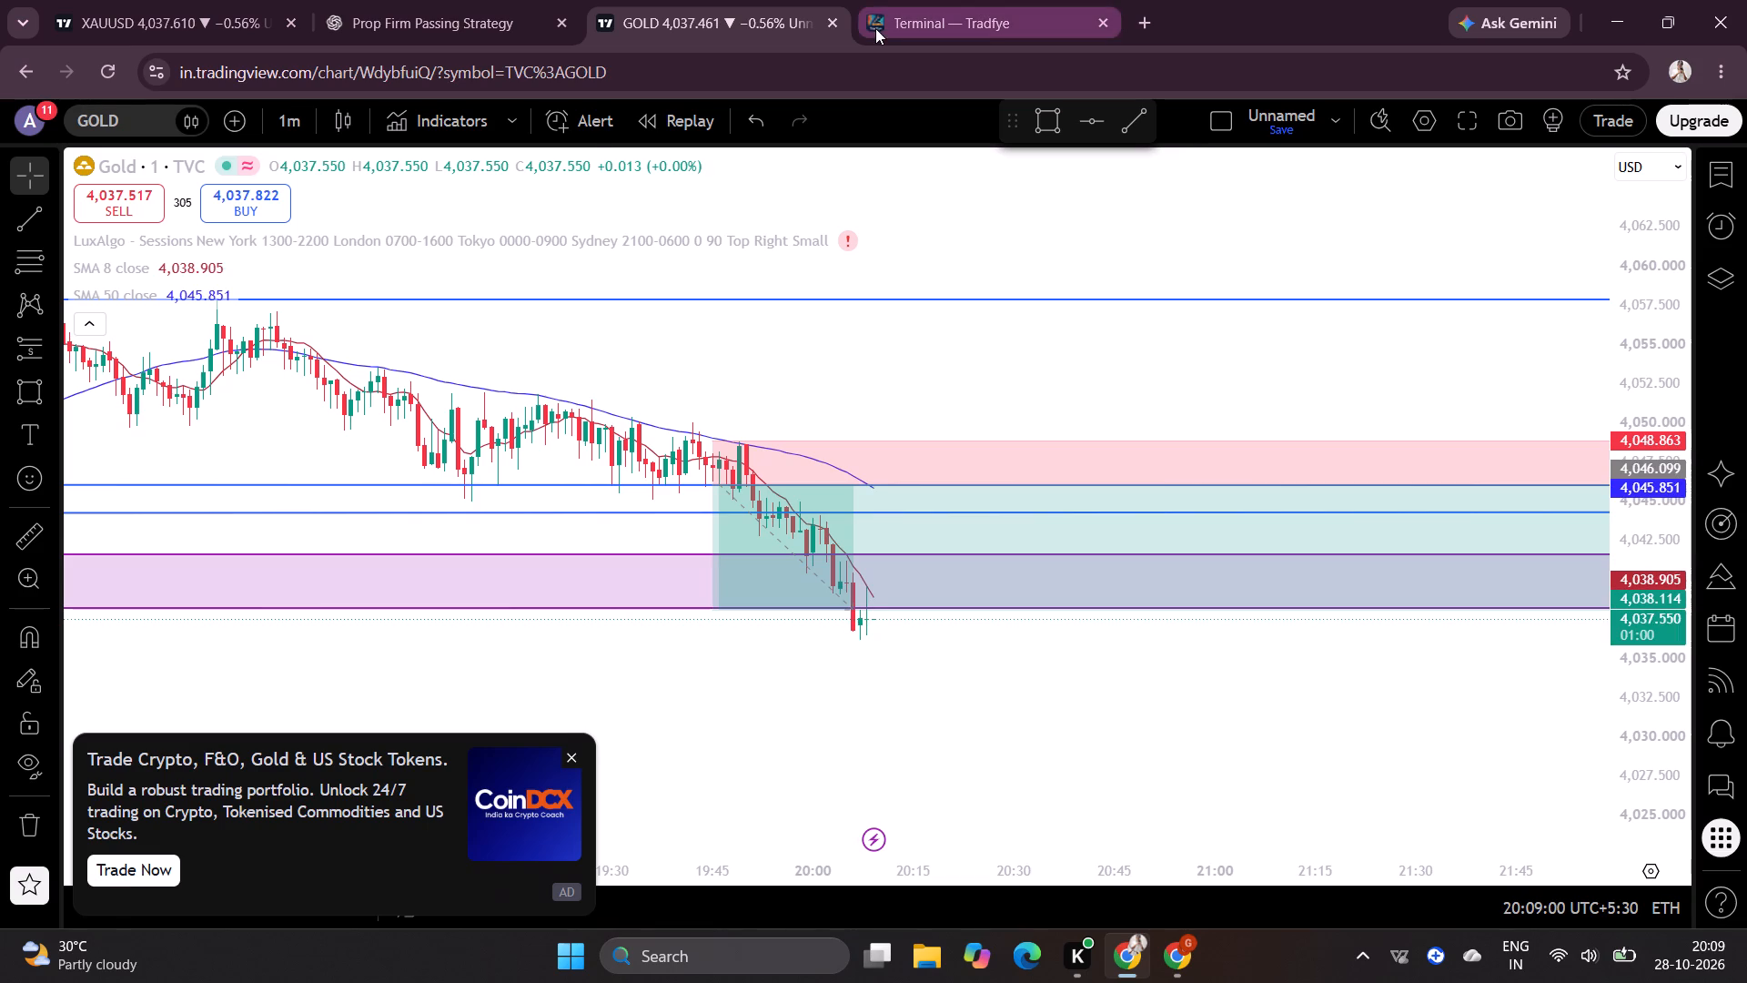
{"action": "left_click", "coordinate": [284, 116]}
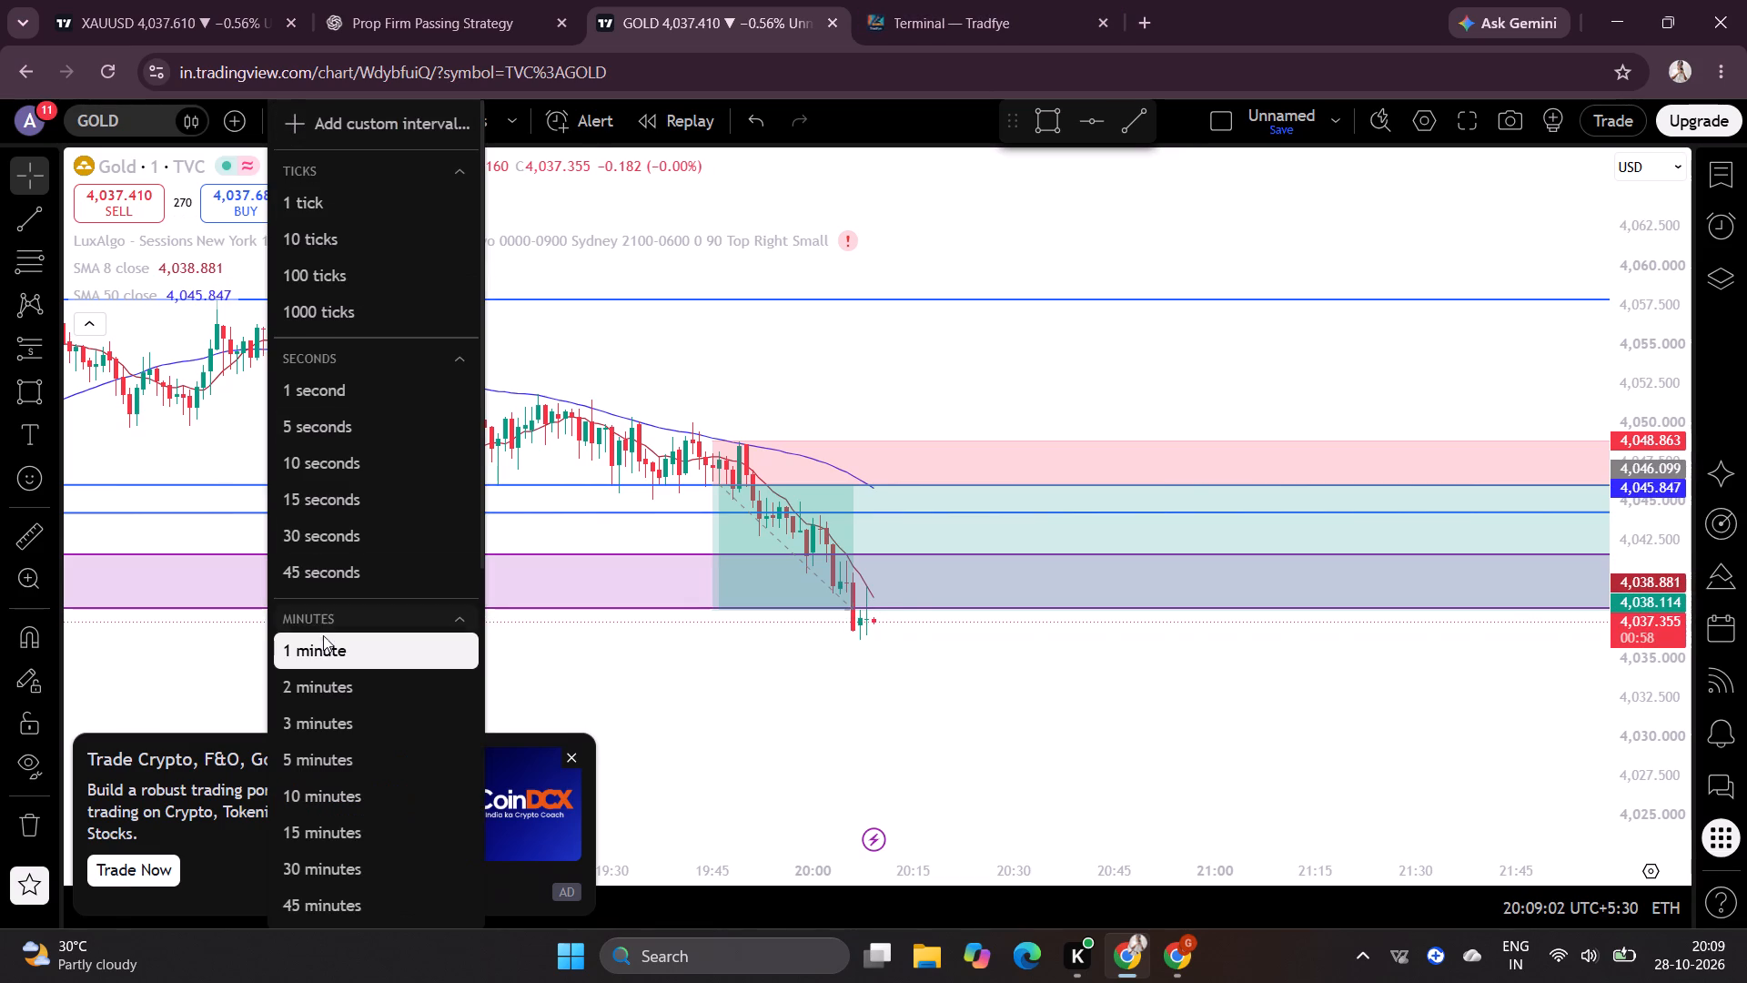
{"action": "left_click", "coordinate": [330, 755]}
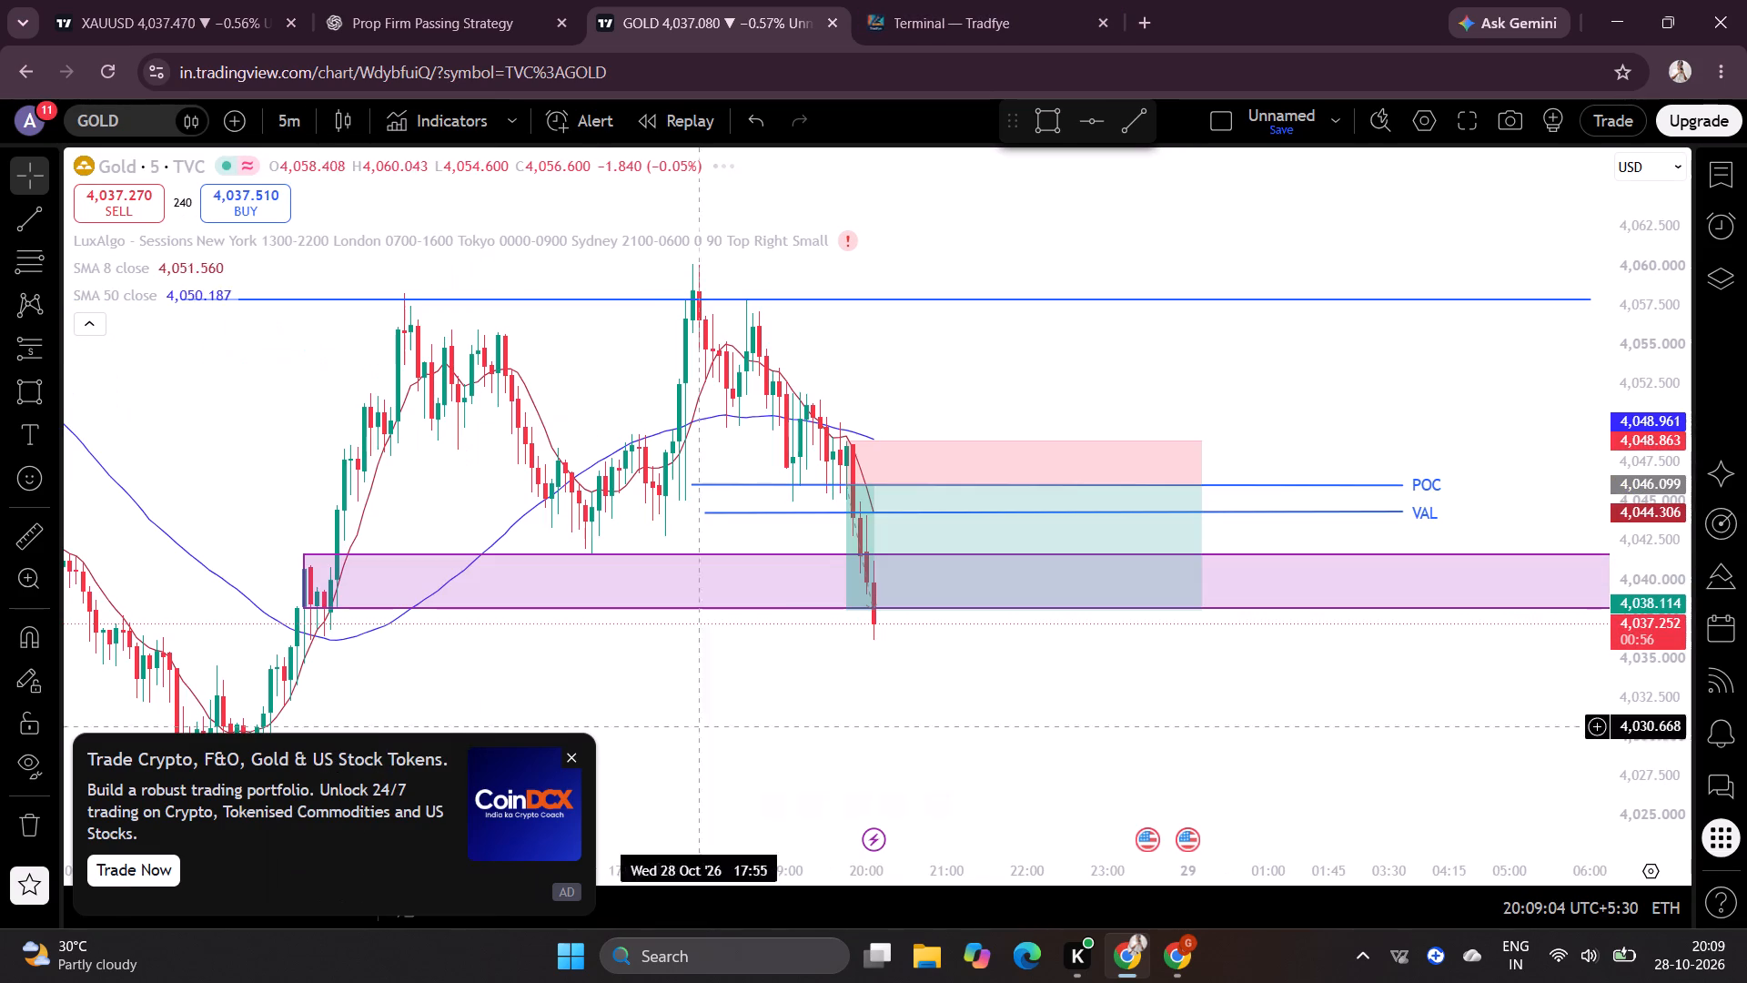
Compare Tradfye's Tape with TradingView's GOLD chart, dismissing the advertisement that covers part of the chart.
{"action": "left_click", "coordinate": [973, 25]}
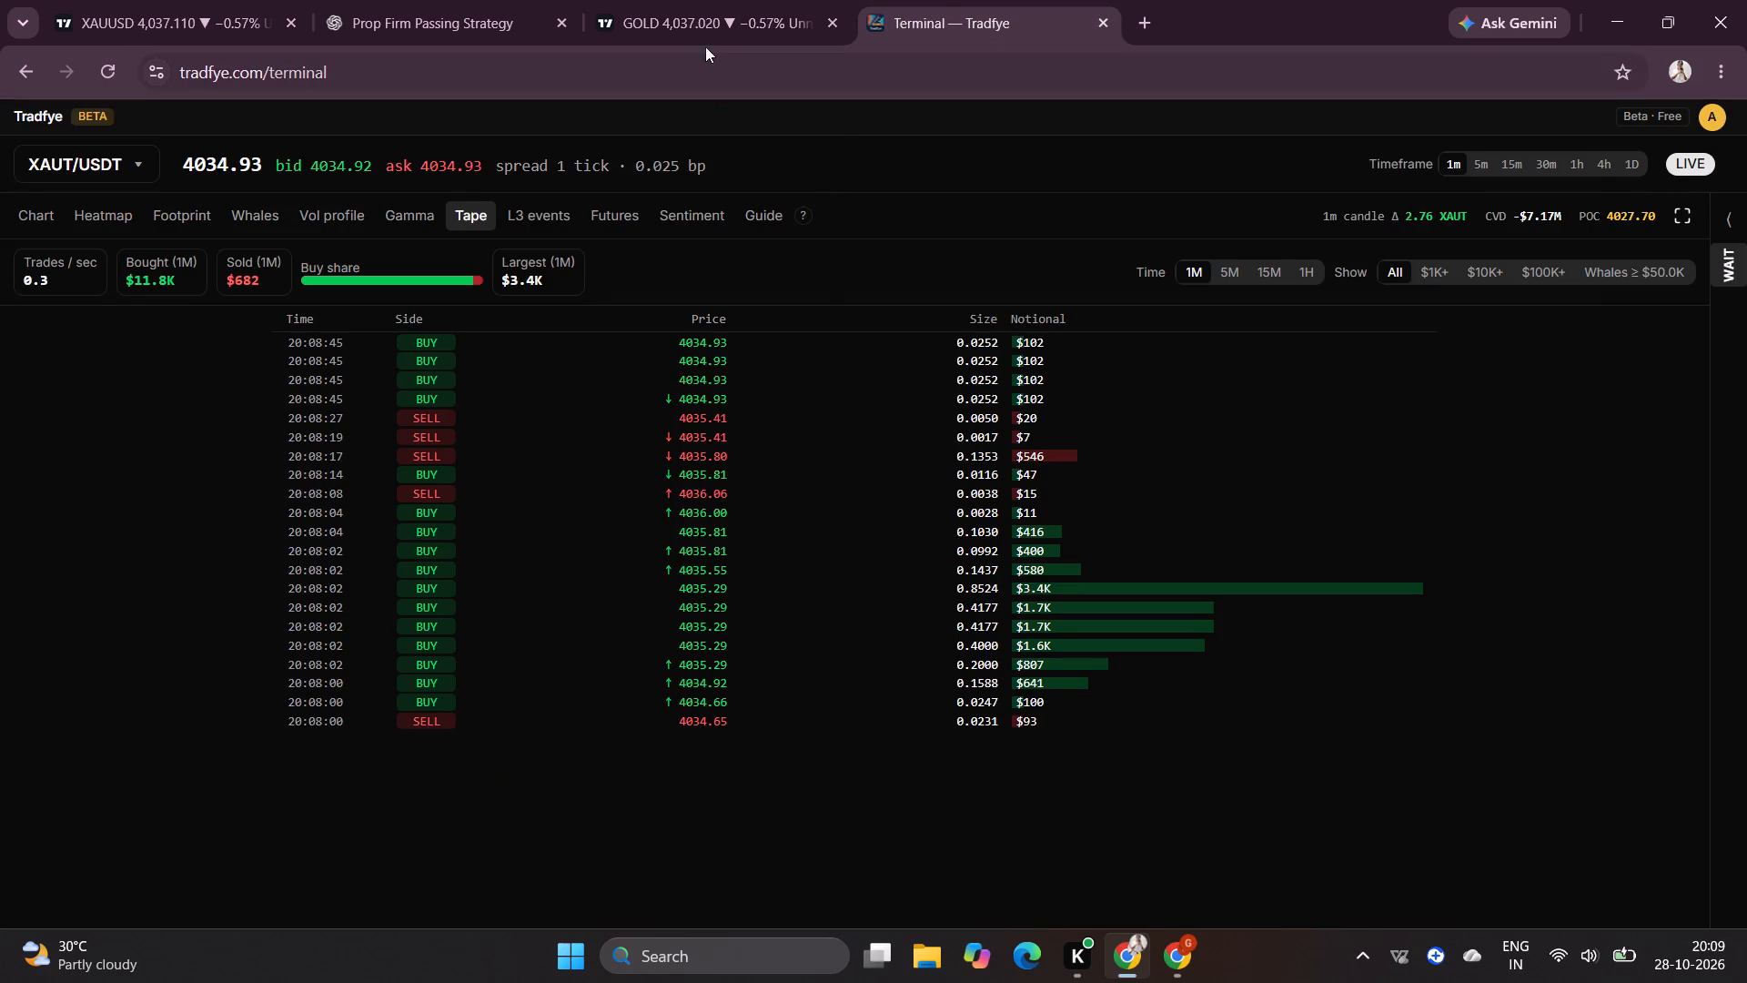
{"action": "left_click", "coordinate": [703, 6]}
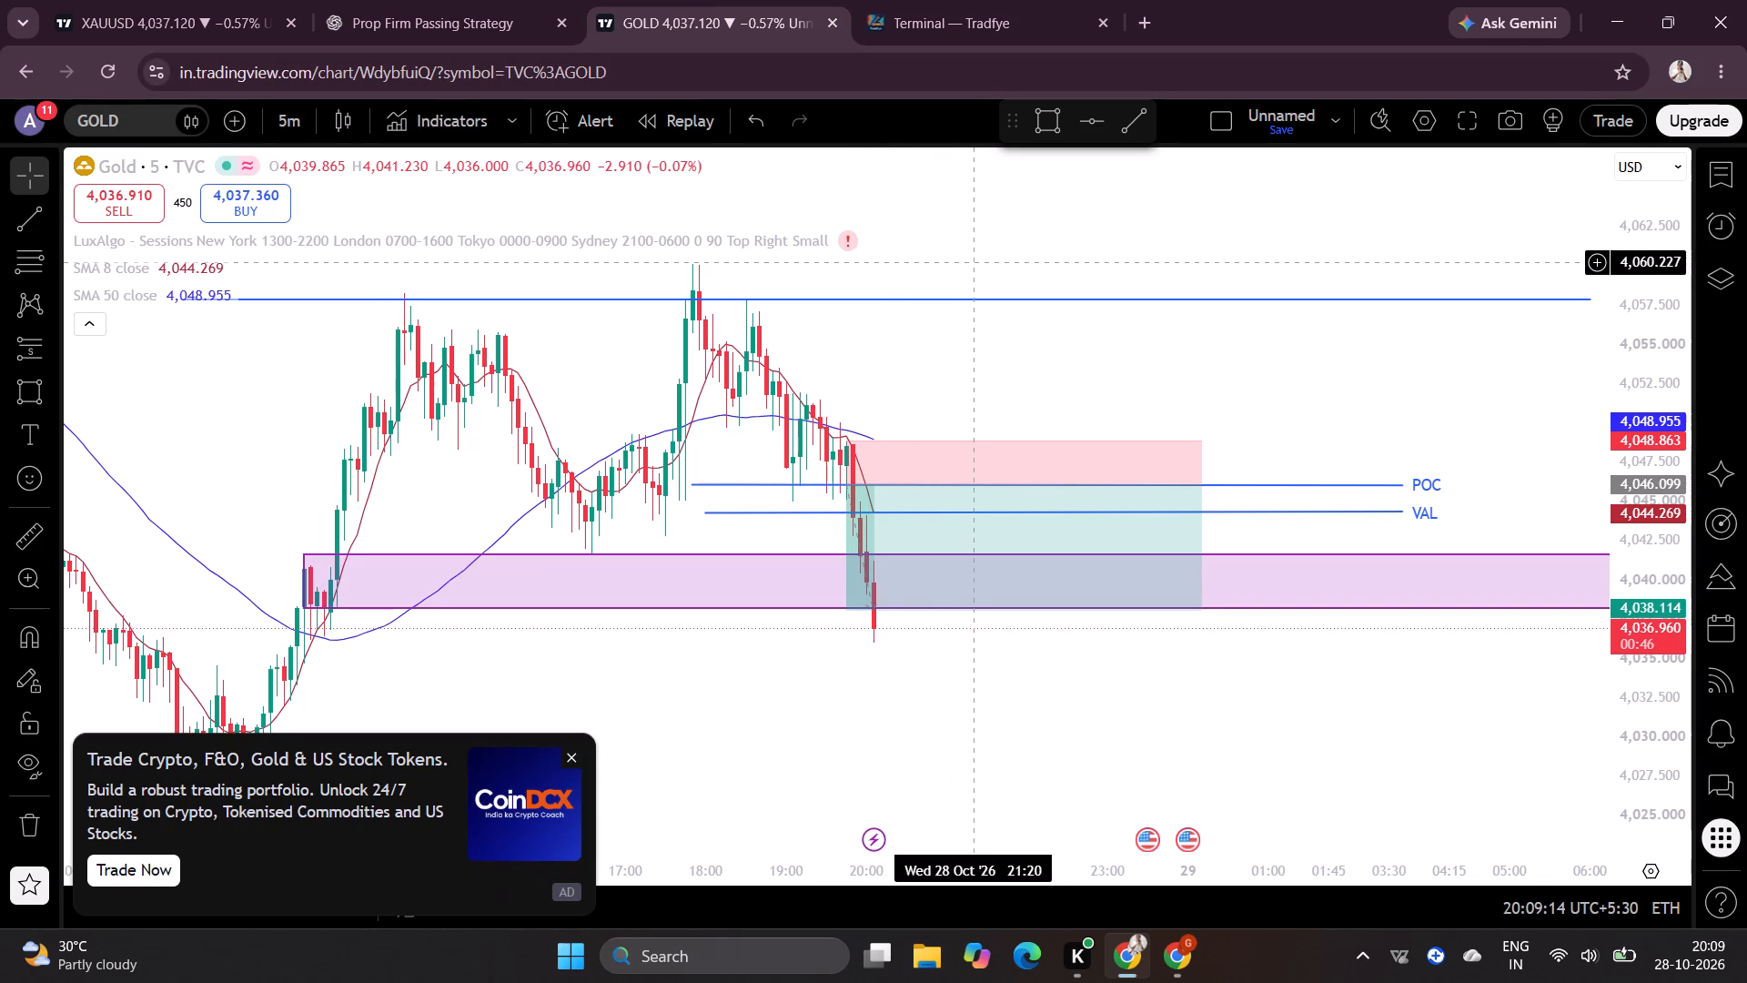
{"action": "left_click", "coordinate": [570, 758]}
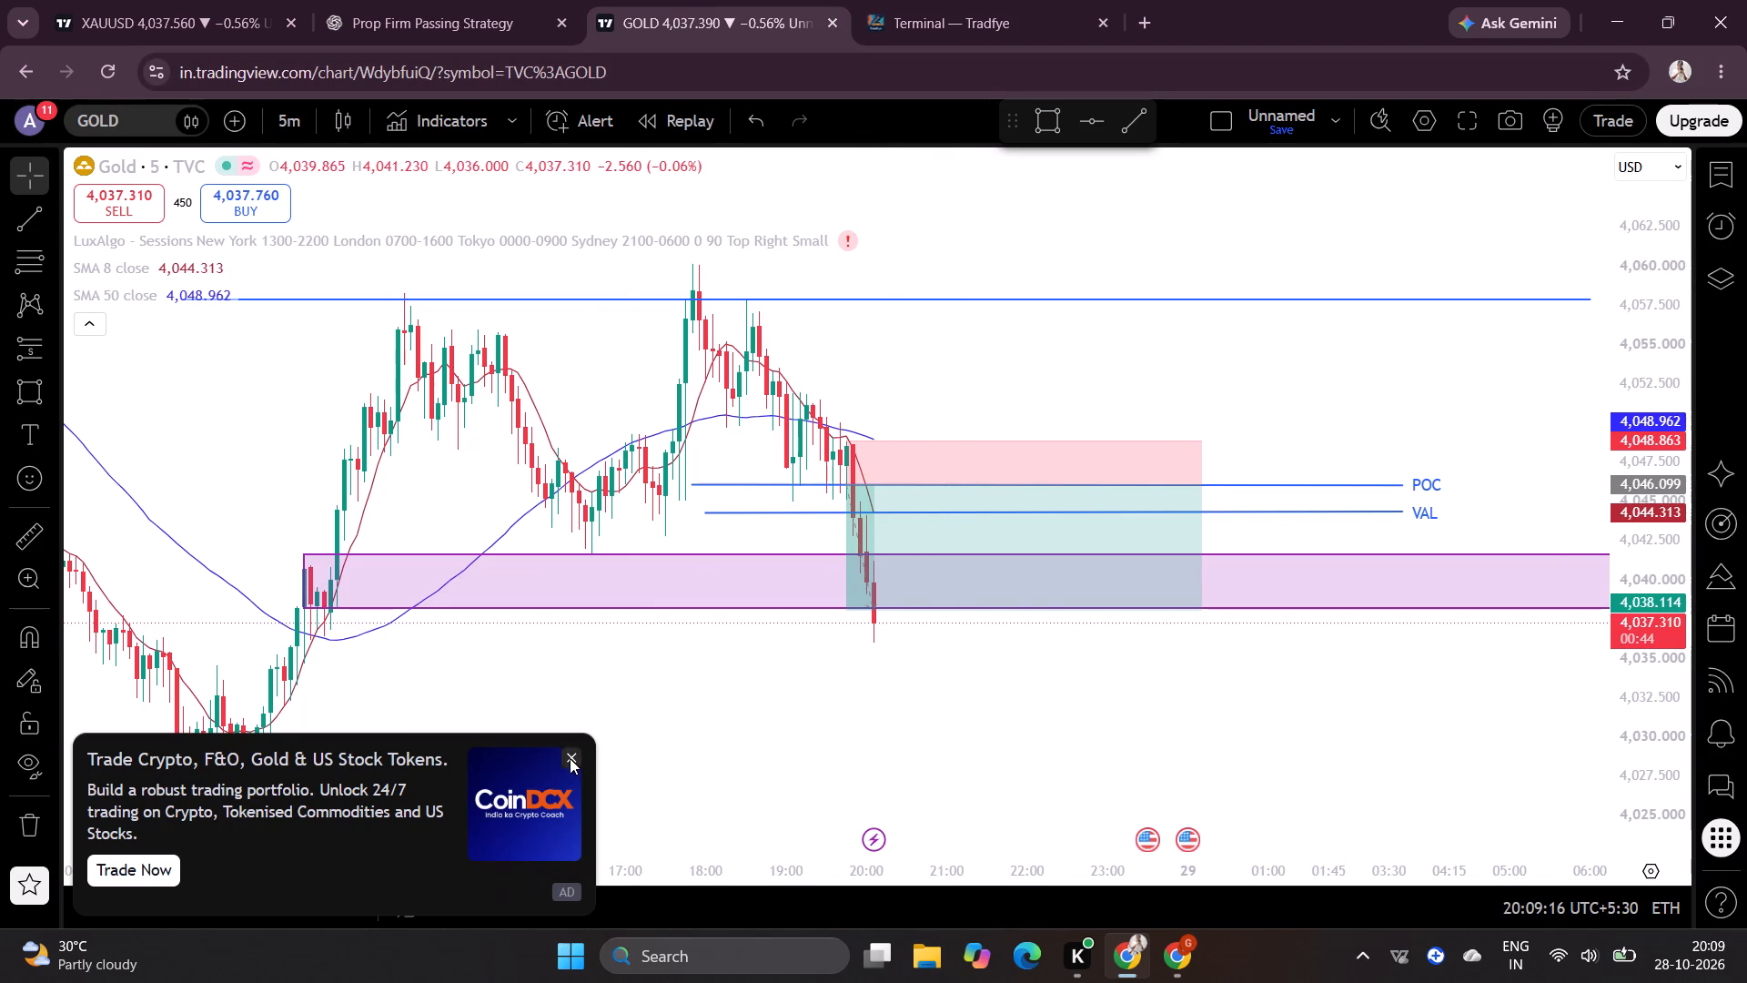
{"action": "scroll", "coordinate": [859, 733], "scroll_direction": "left", "scroll_amount": 2}
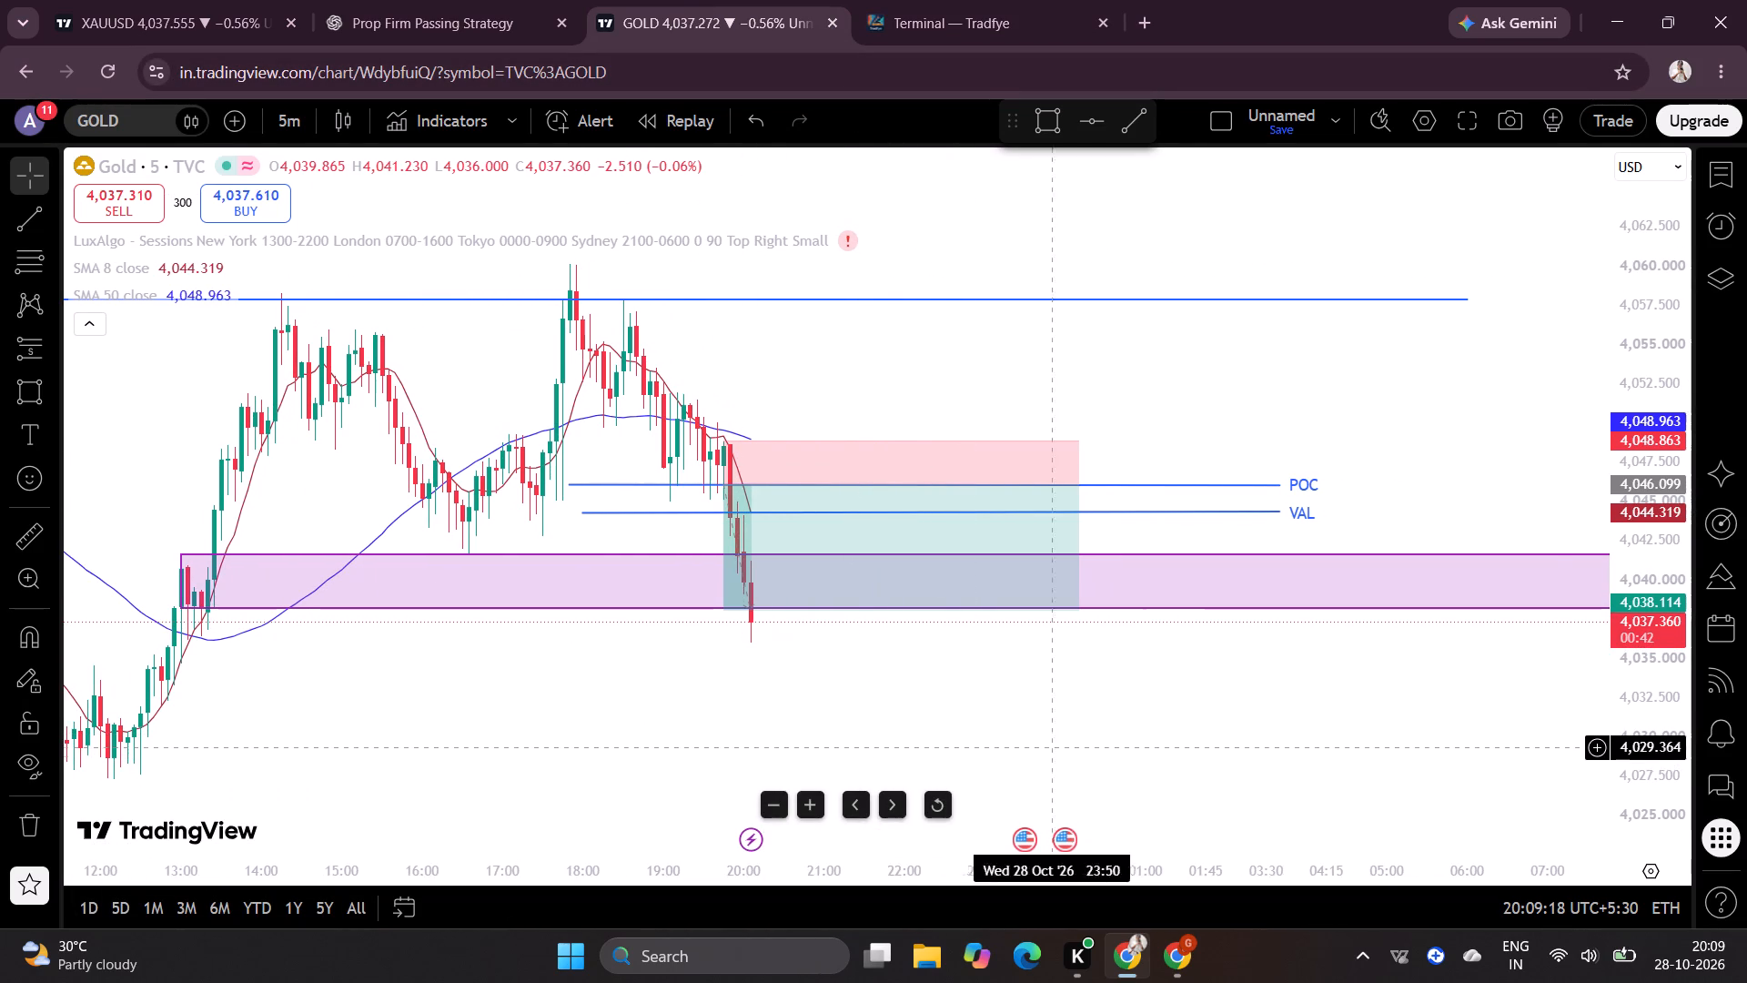
{"action": "left_click", "coordinate": [946, 15]}
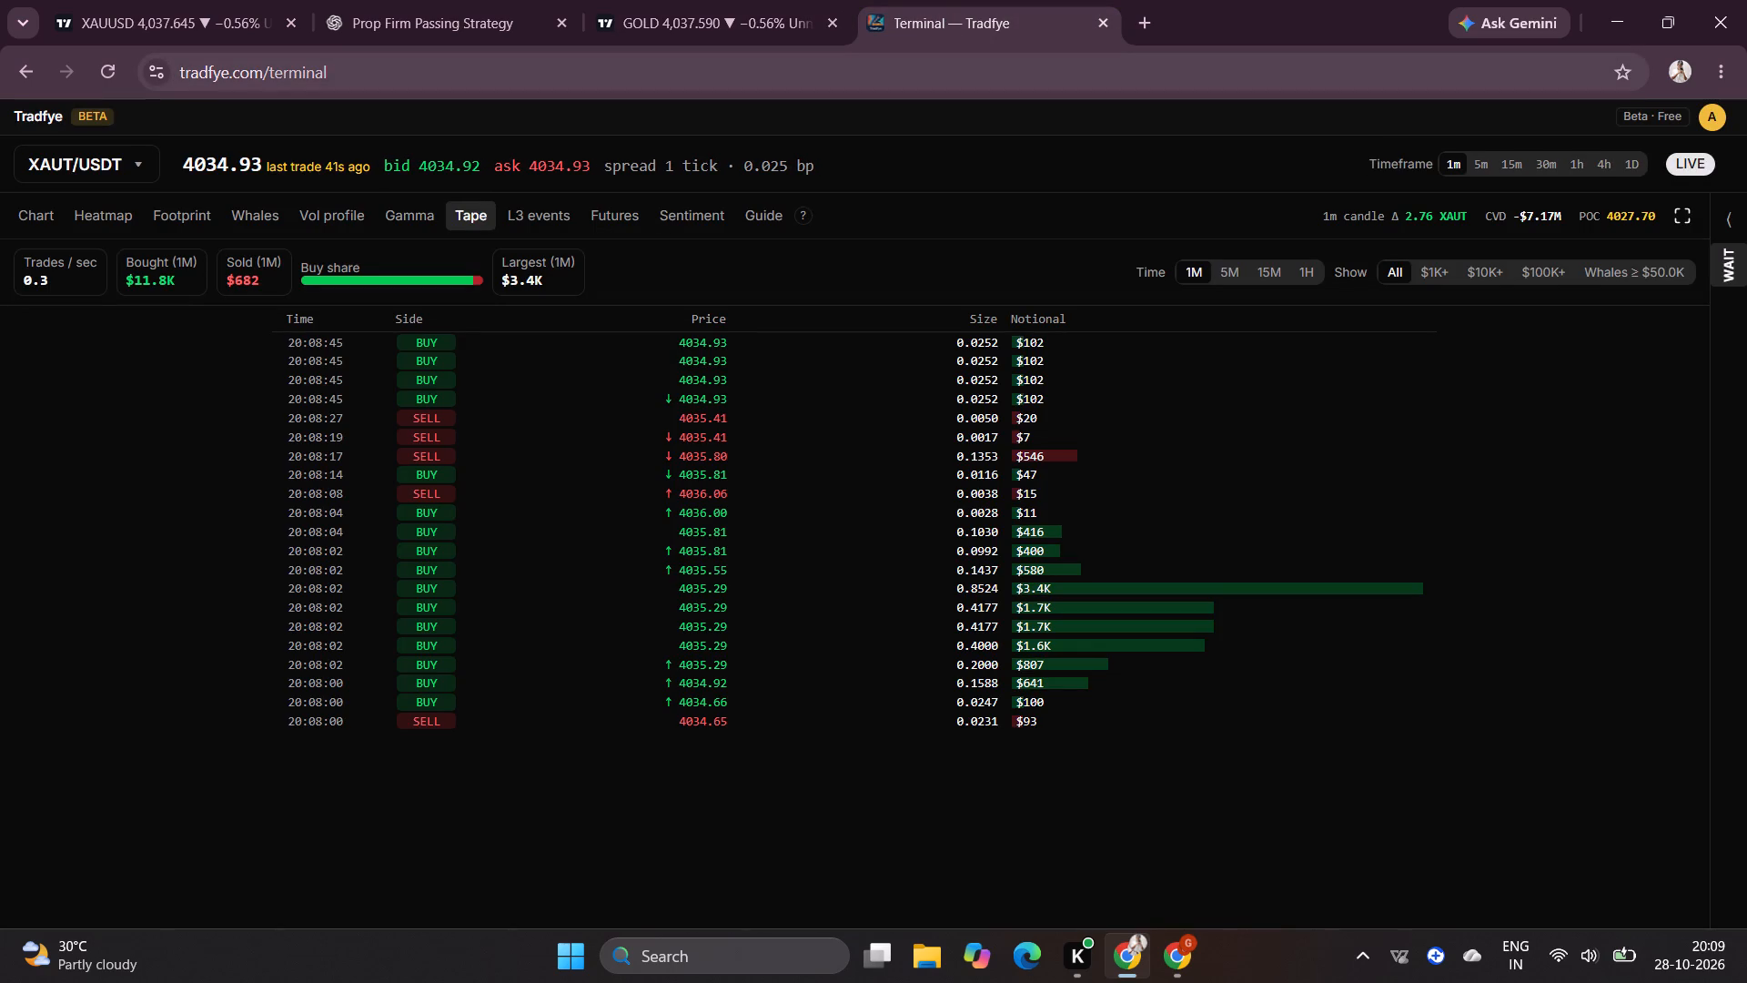
{"action": "left_click", "coordinate": [727, 16]}
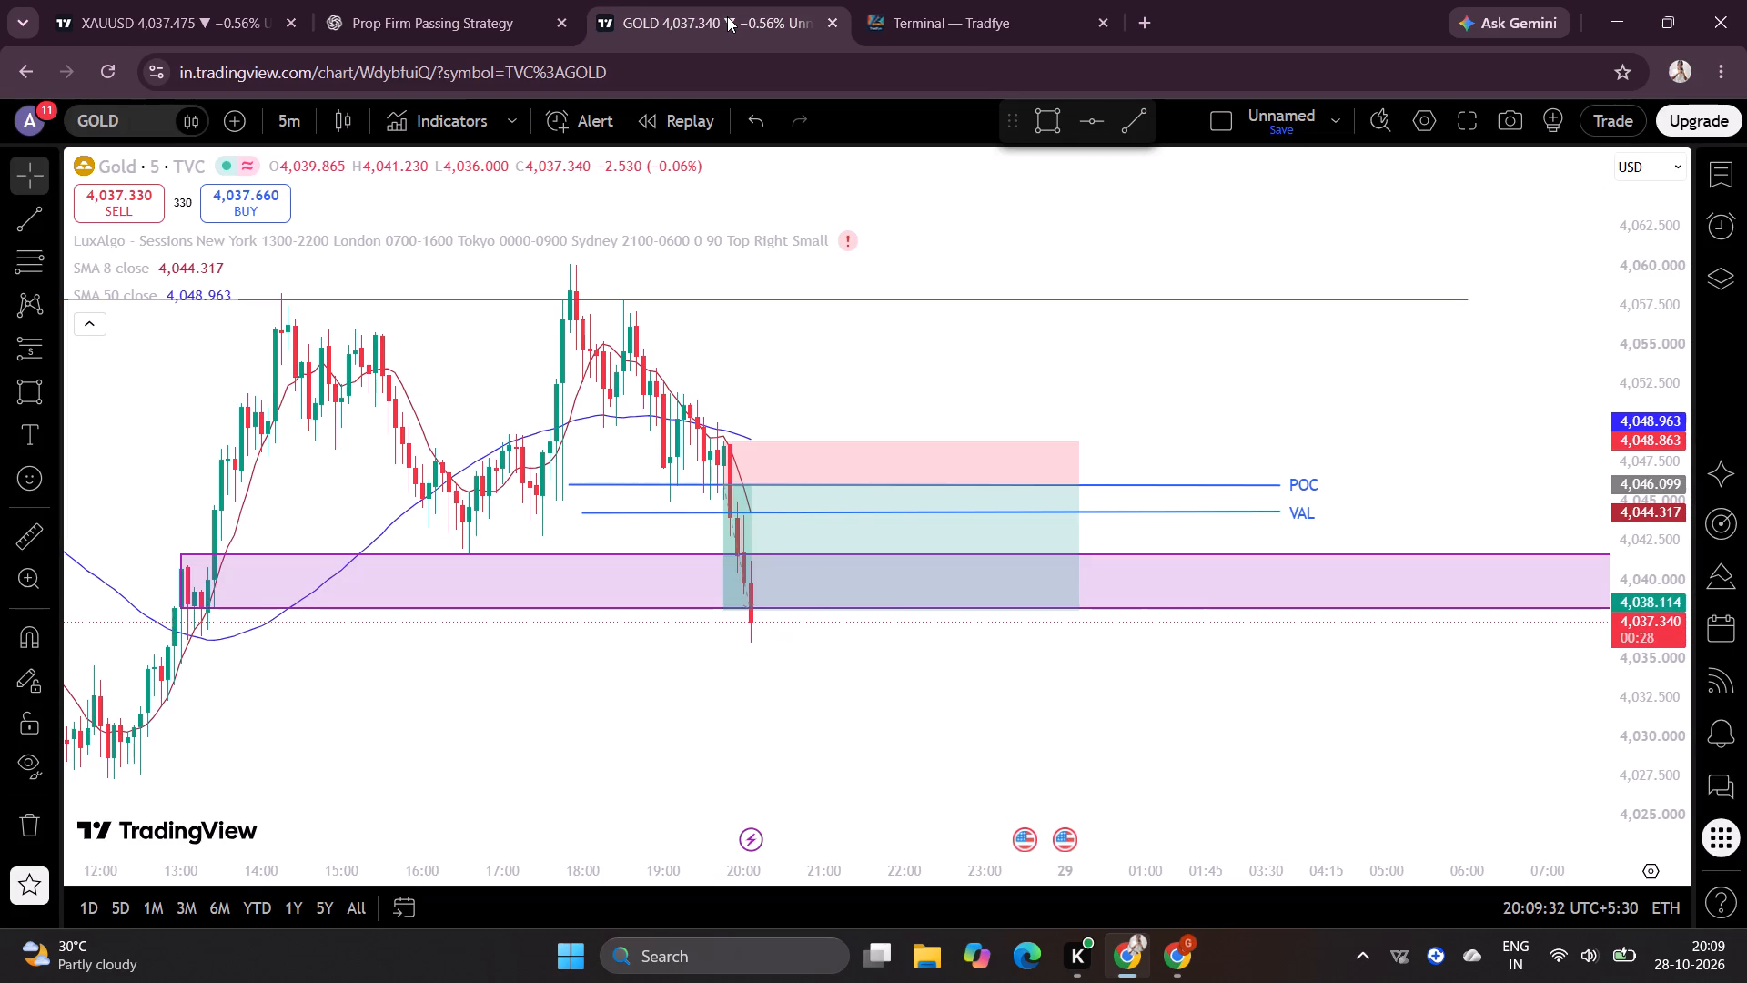
Hide the SMA 50 and SMA 8 indicators on the 5-minute GOLD chart.
{"action": "scroll", "coordinate": [707, 388], "scroll_direction": "right", "scroll_amount": 5}
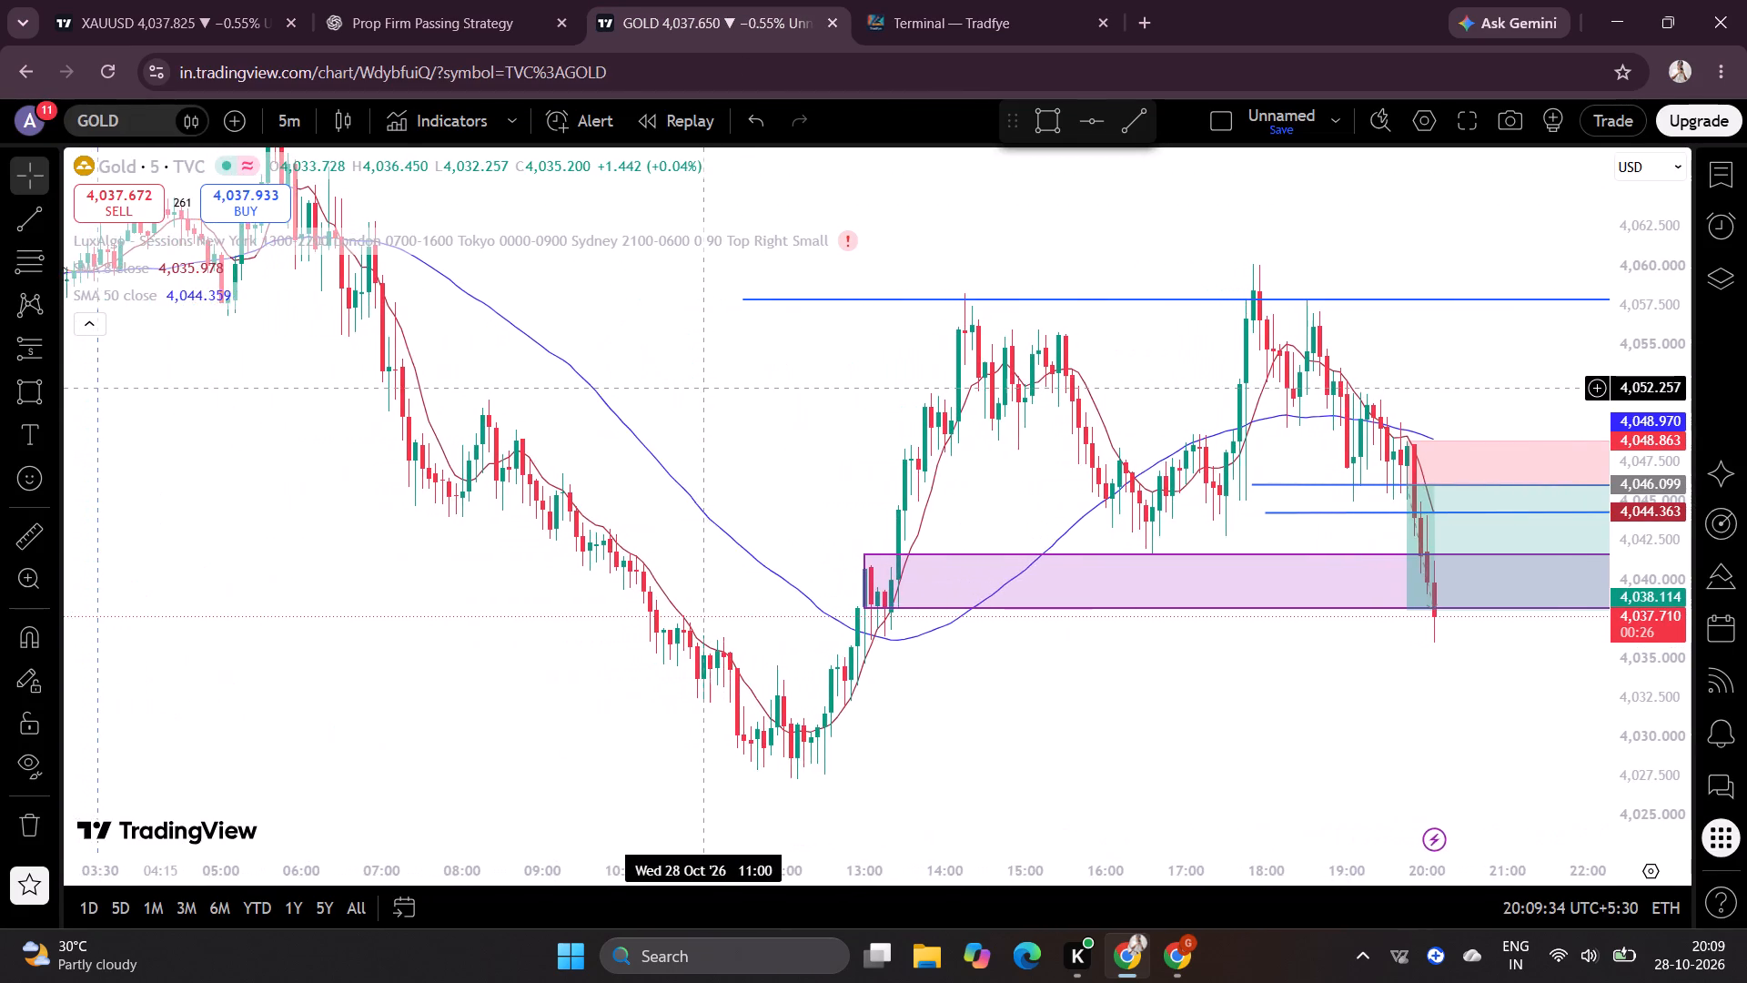
{"action": "scroll", "coordinate": [707, 388], "scroll_direction": "right", "scroll_amount": 1}
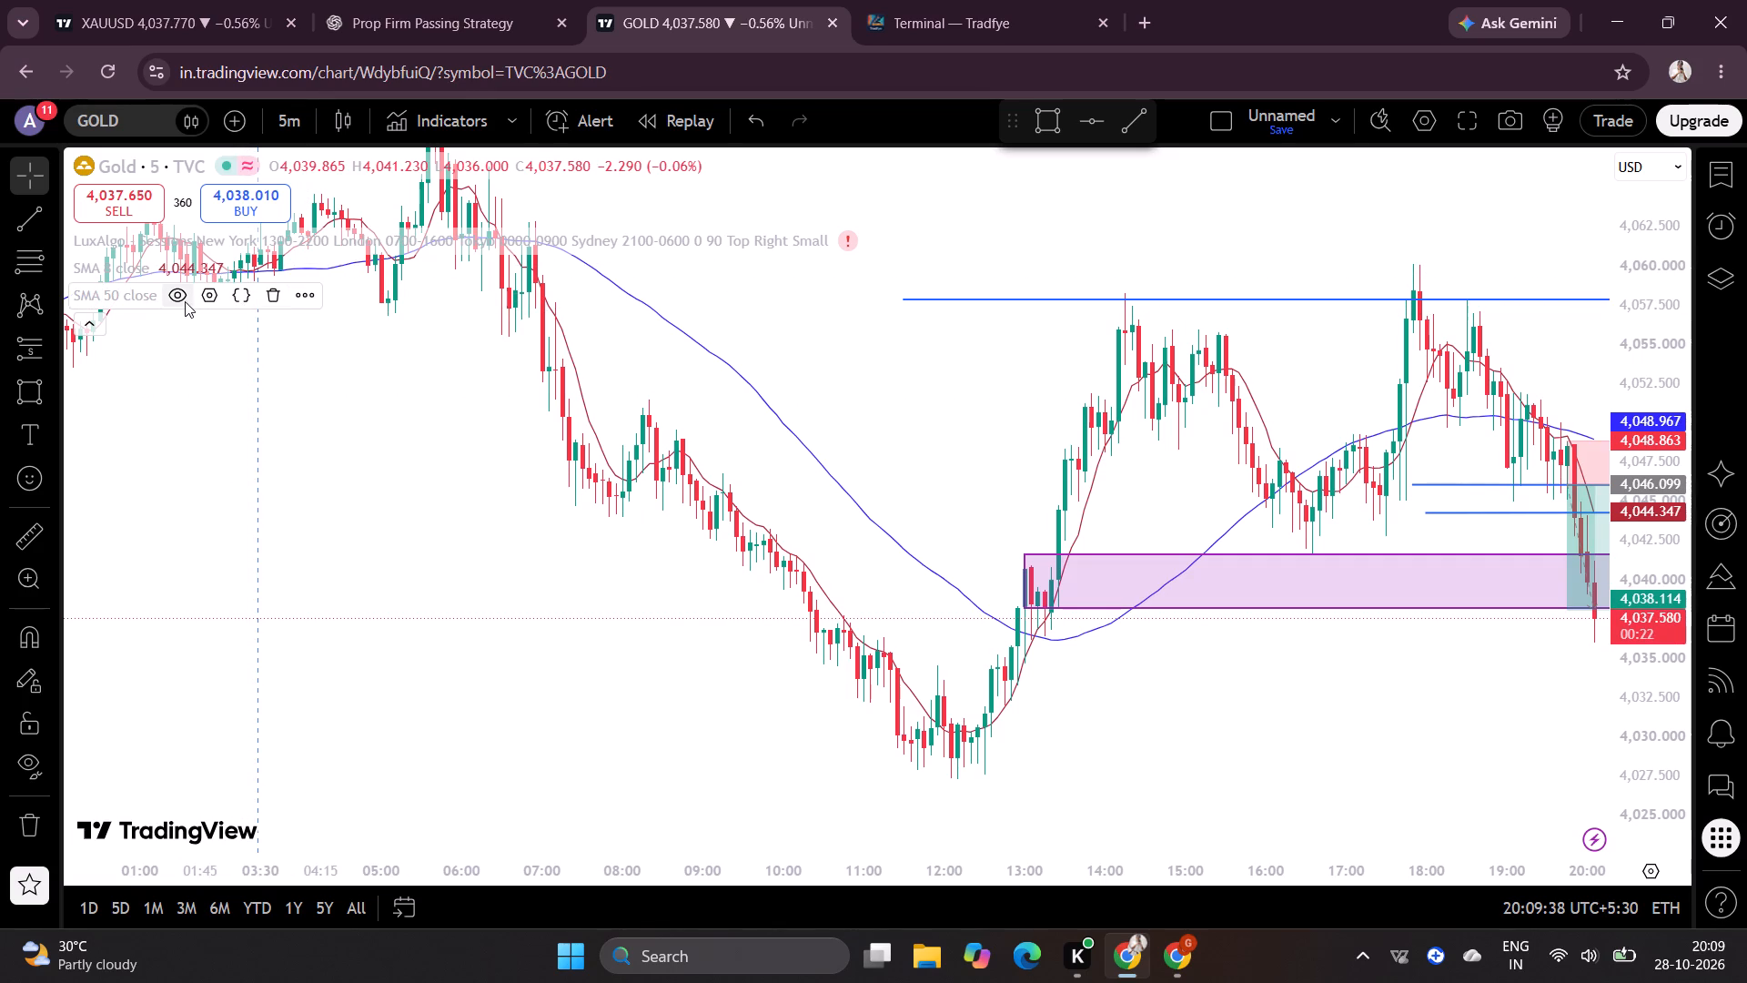
{"action": "left_click", "coordinate": [182, 299]}
{"action": "left_click", "coordinate": [168, 269]}
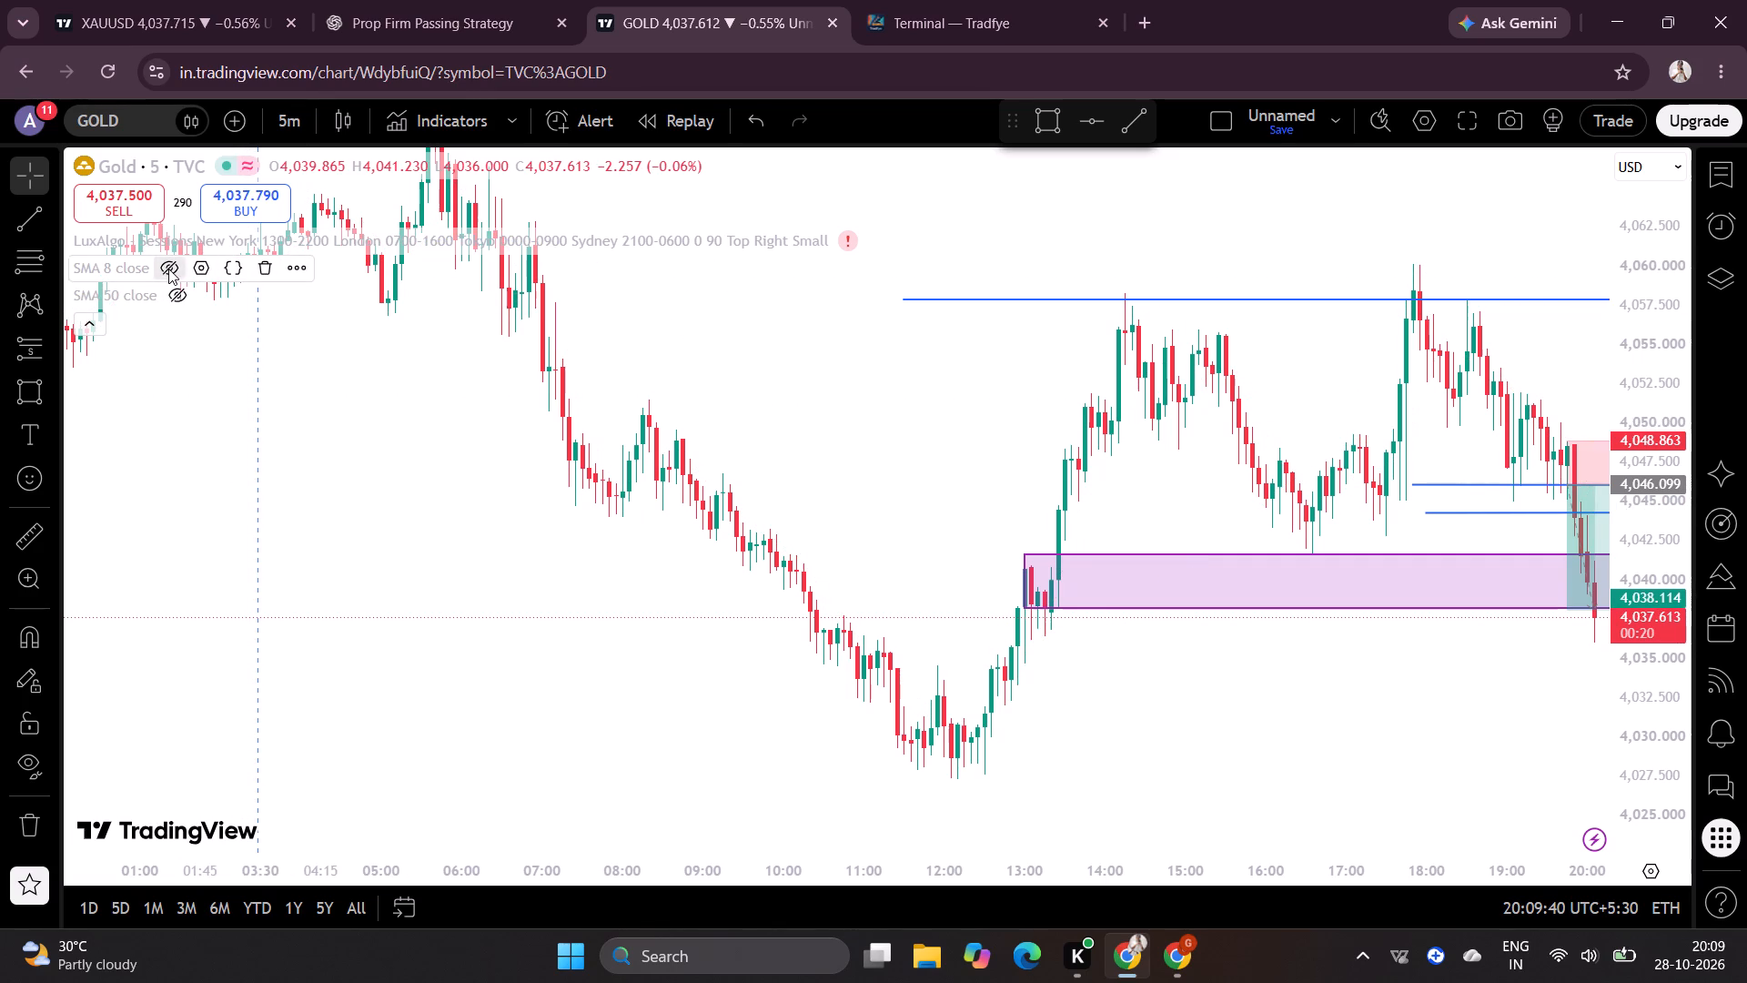
Hide the LuxAlgo Sessions indicator and show it again to reload its session boxes.
{"action": "left_click", "coordinate": [852, 235]}
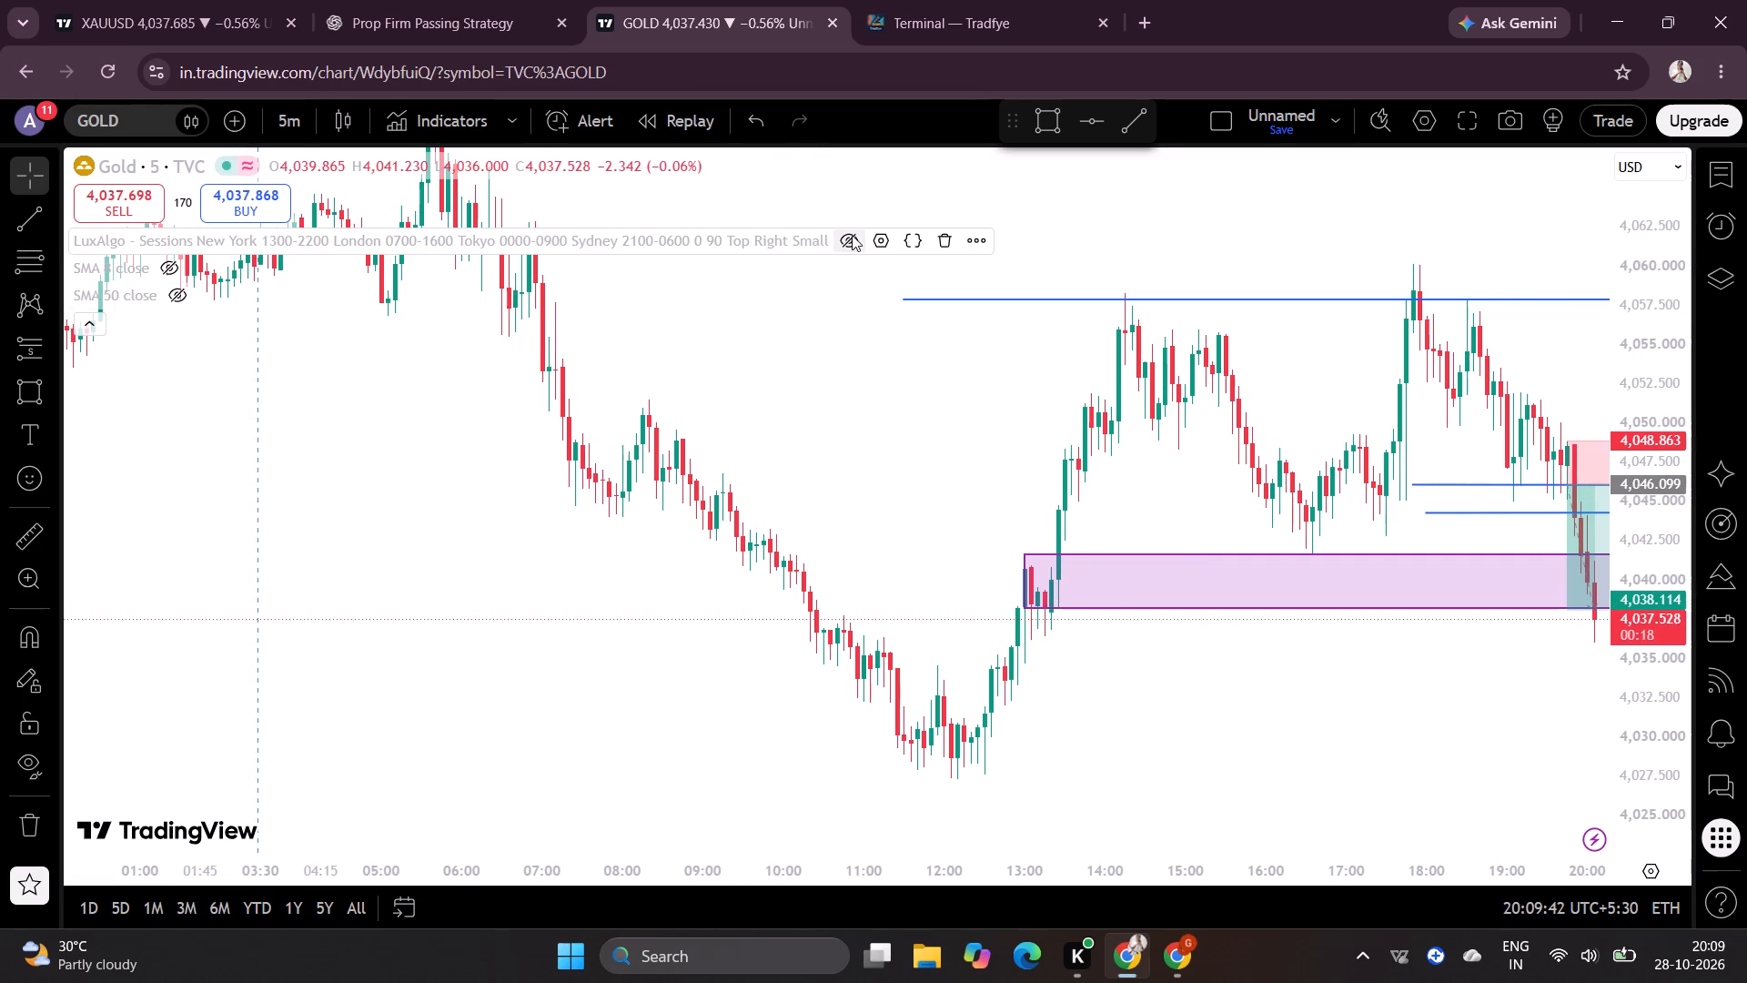
{"action": "left_click", "coordinate": [852, 235]}
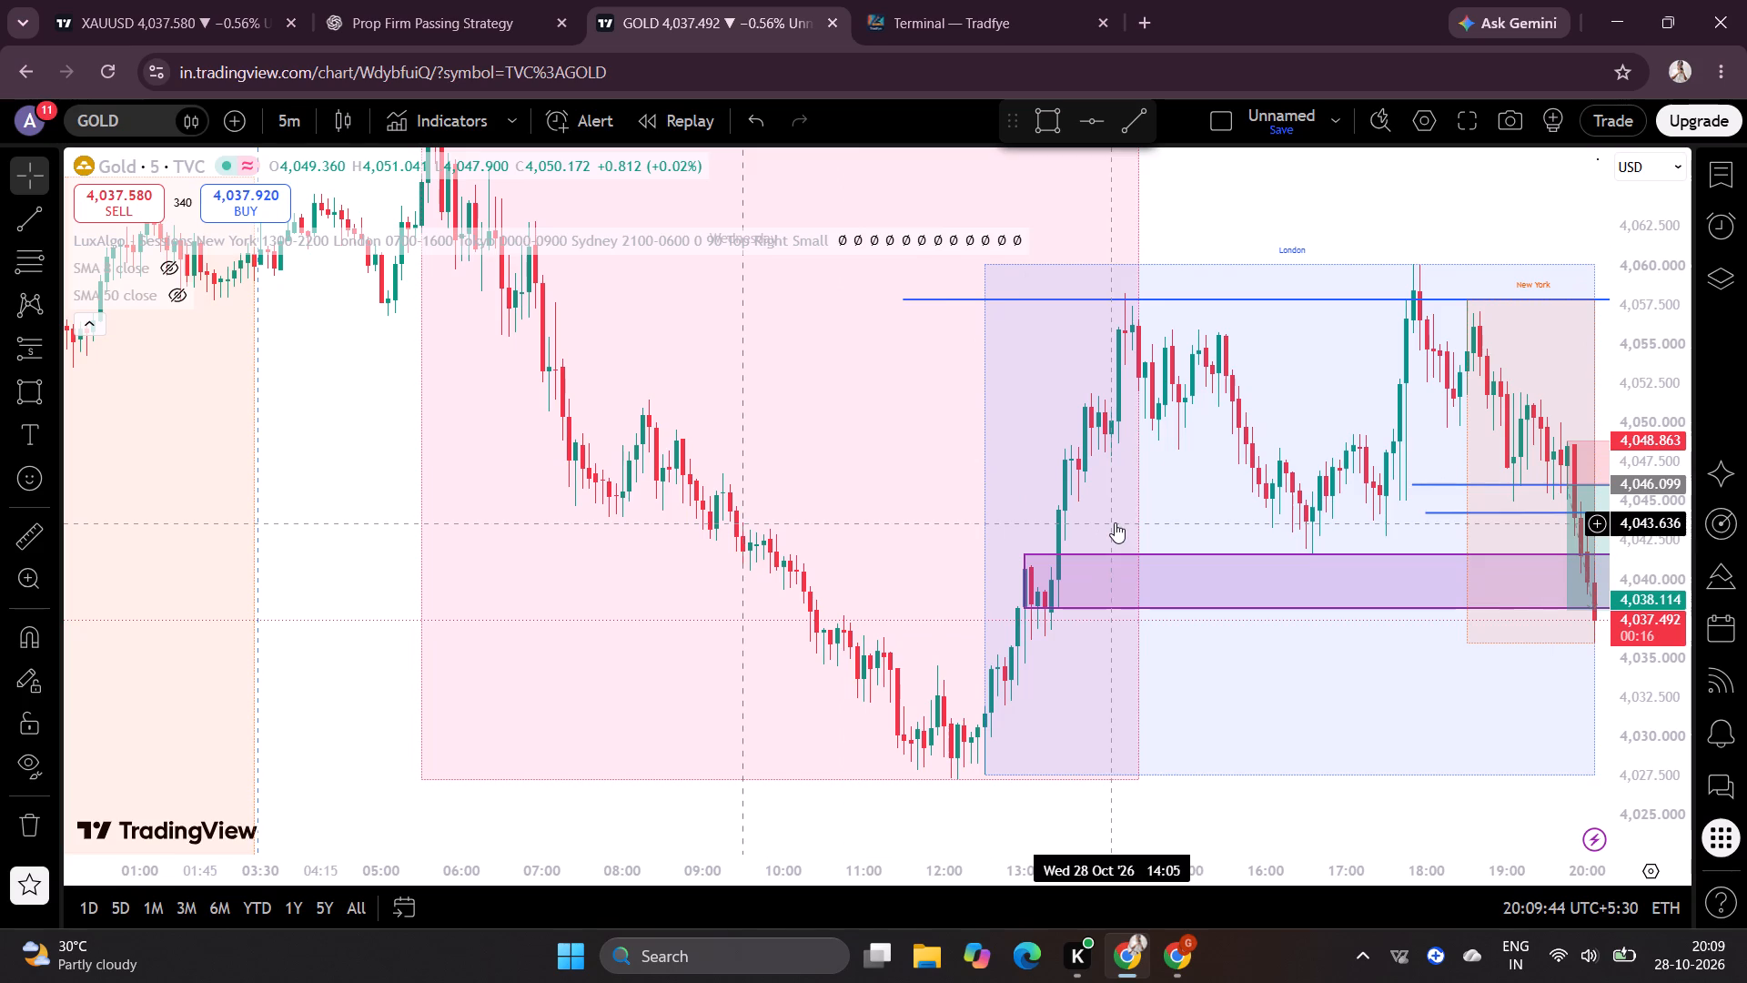
Delete the short position, the horizontal line near the session highs and the purple zone from the GOLD chart.
{"action": "scroll", "coordinate": [1325, 623], "scroll_direction": "left", "scroll_amount": 3}
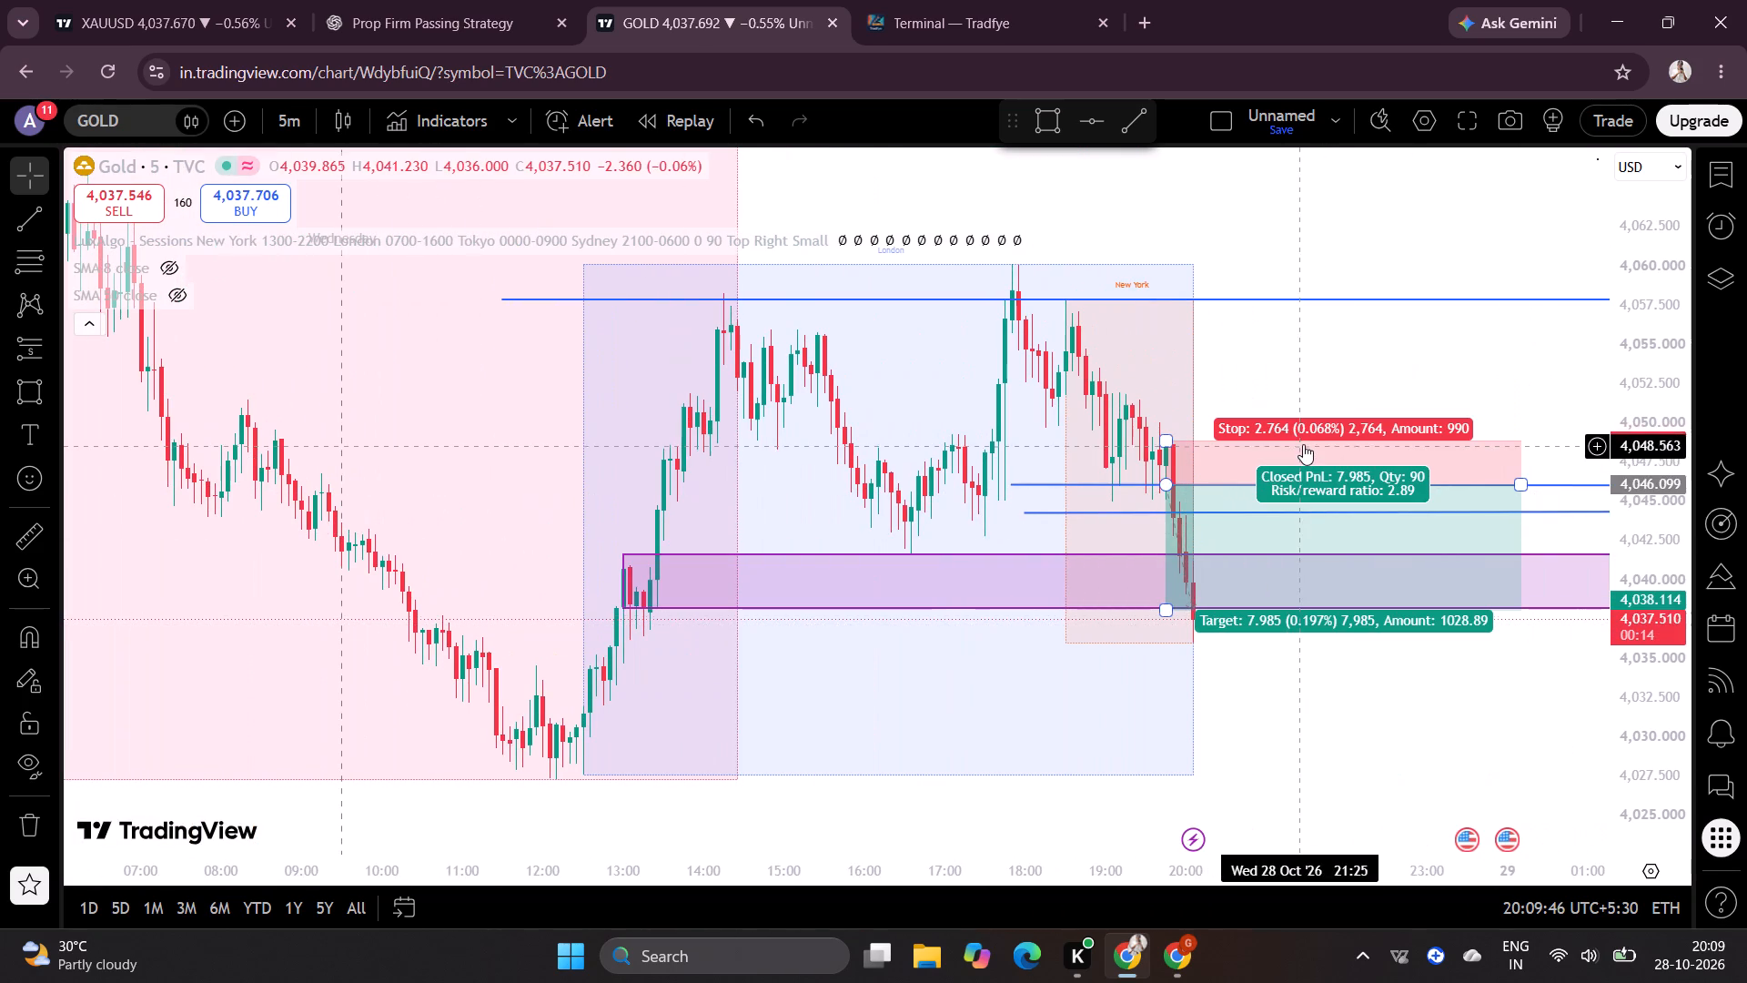
{"action": "left_click", "coordinate": [1303, 444]}
{"action": "left_click", "coordinate": [1268, 176]}
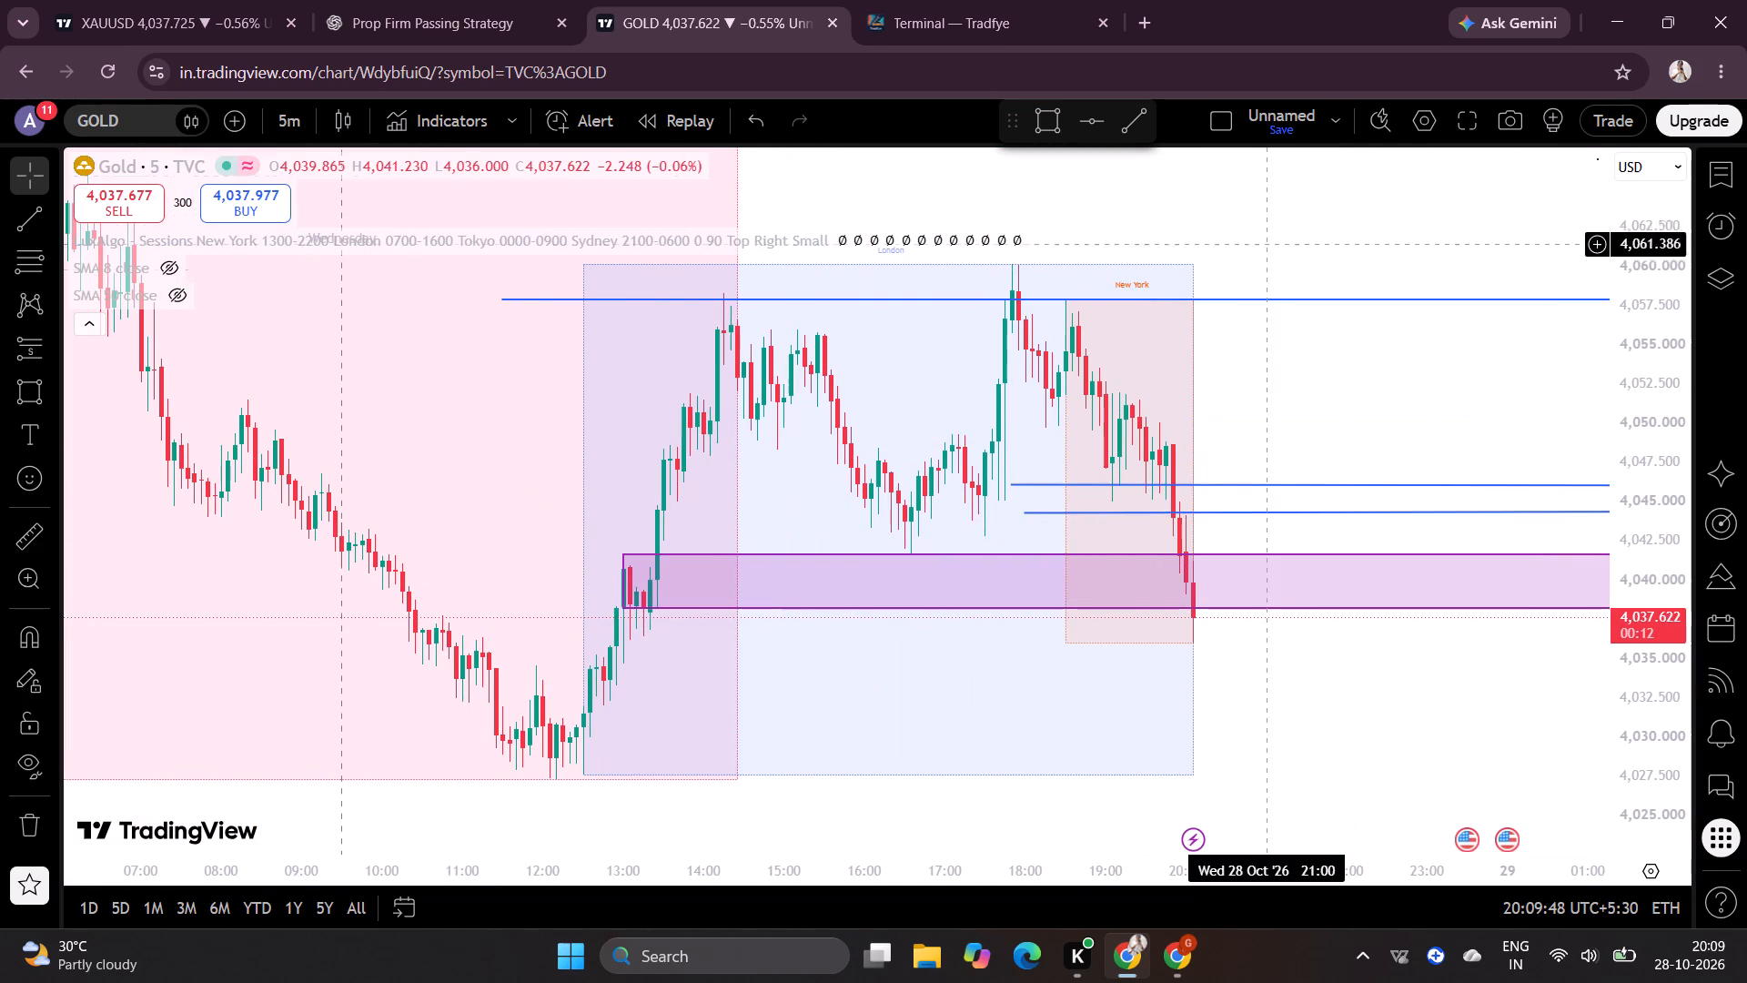
{"action": "left_click", "coordinate": [1264, 297]}
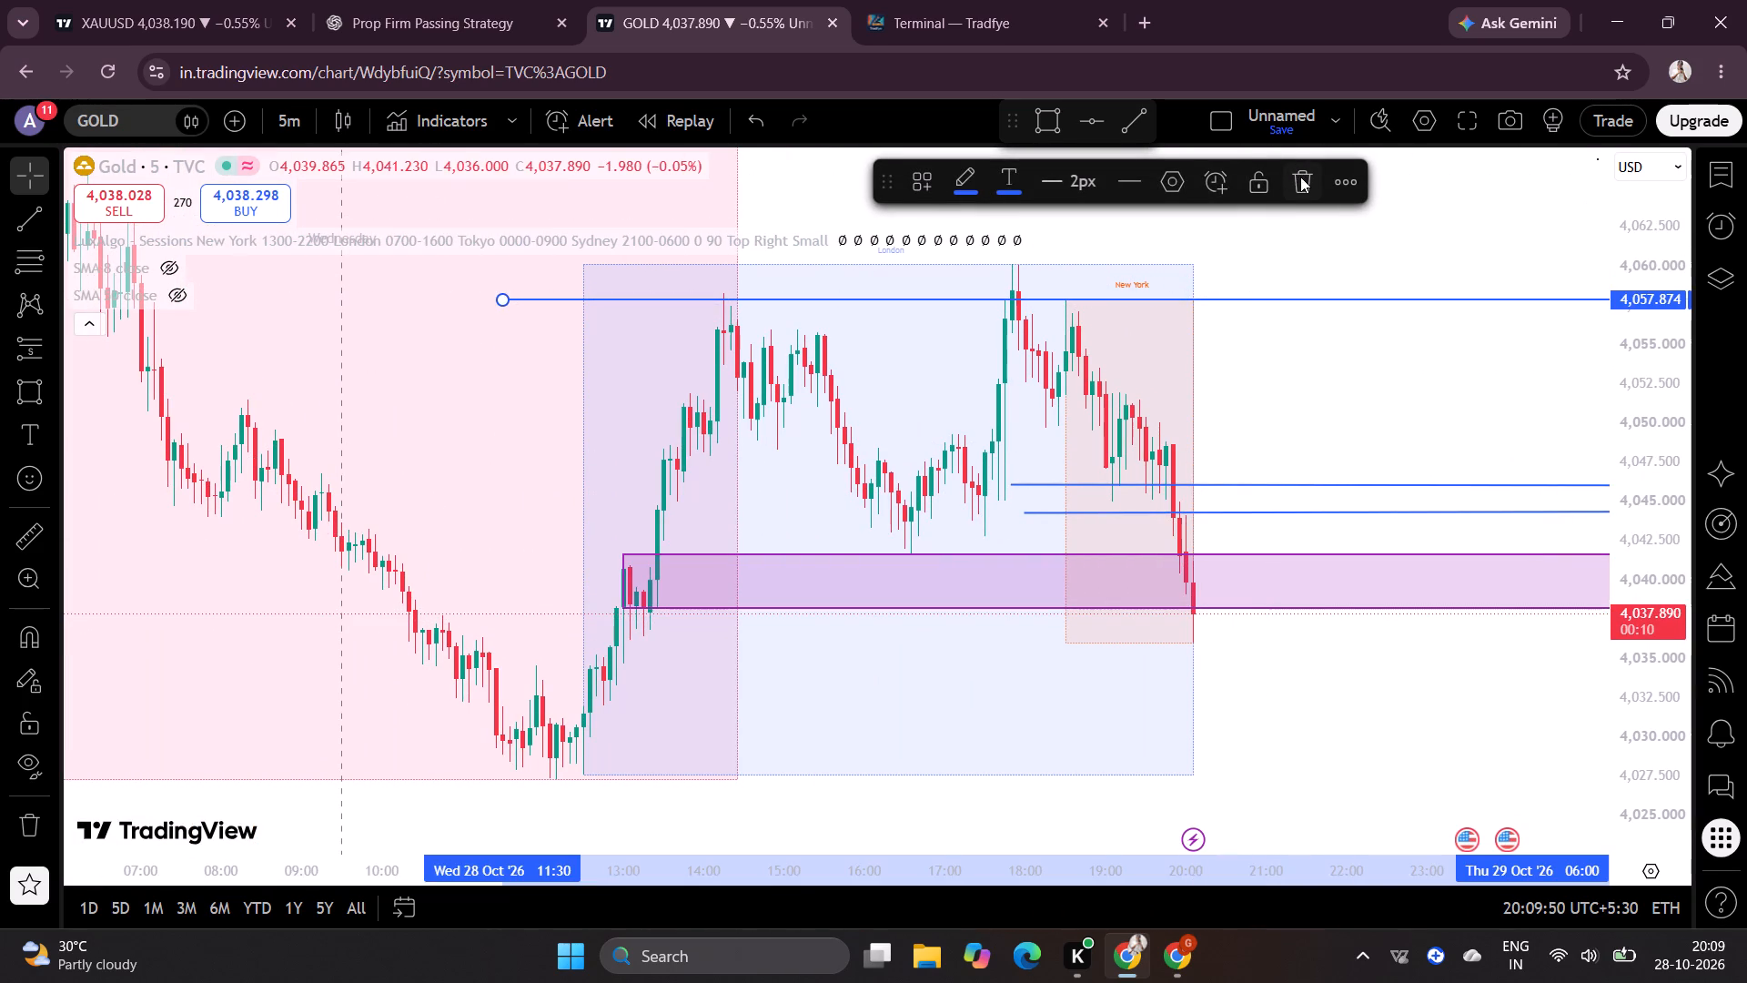
{"action": "left_click", "coordinate": [1300, 177]}
{"action": "left_click", "coordinate": [1136, 608]}
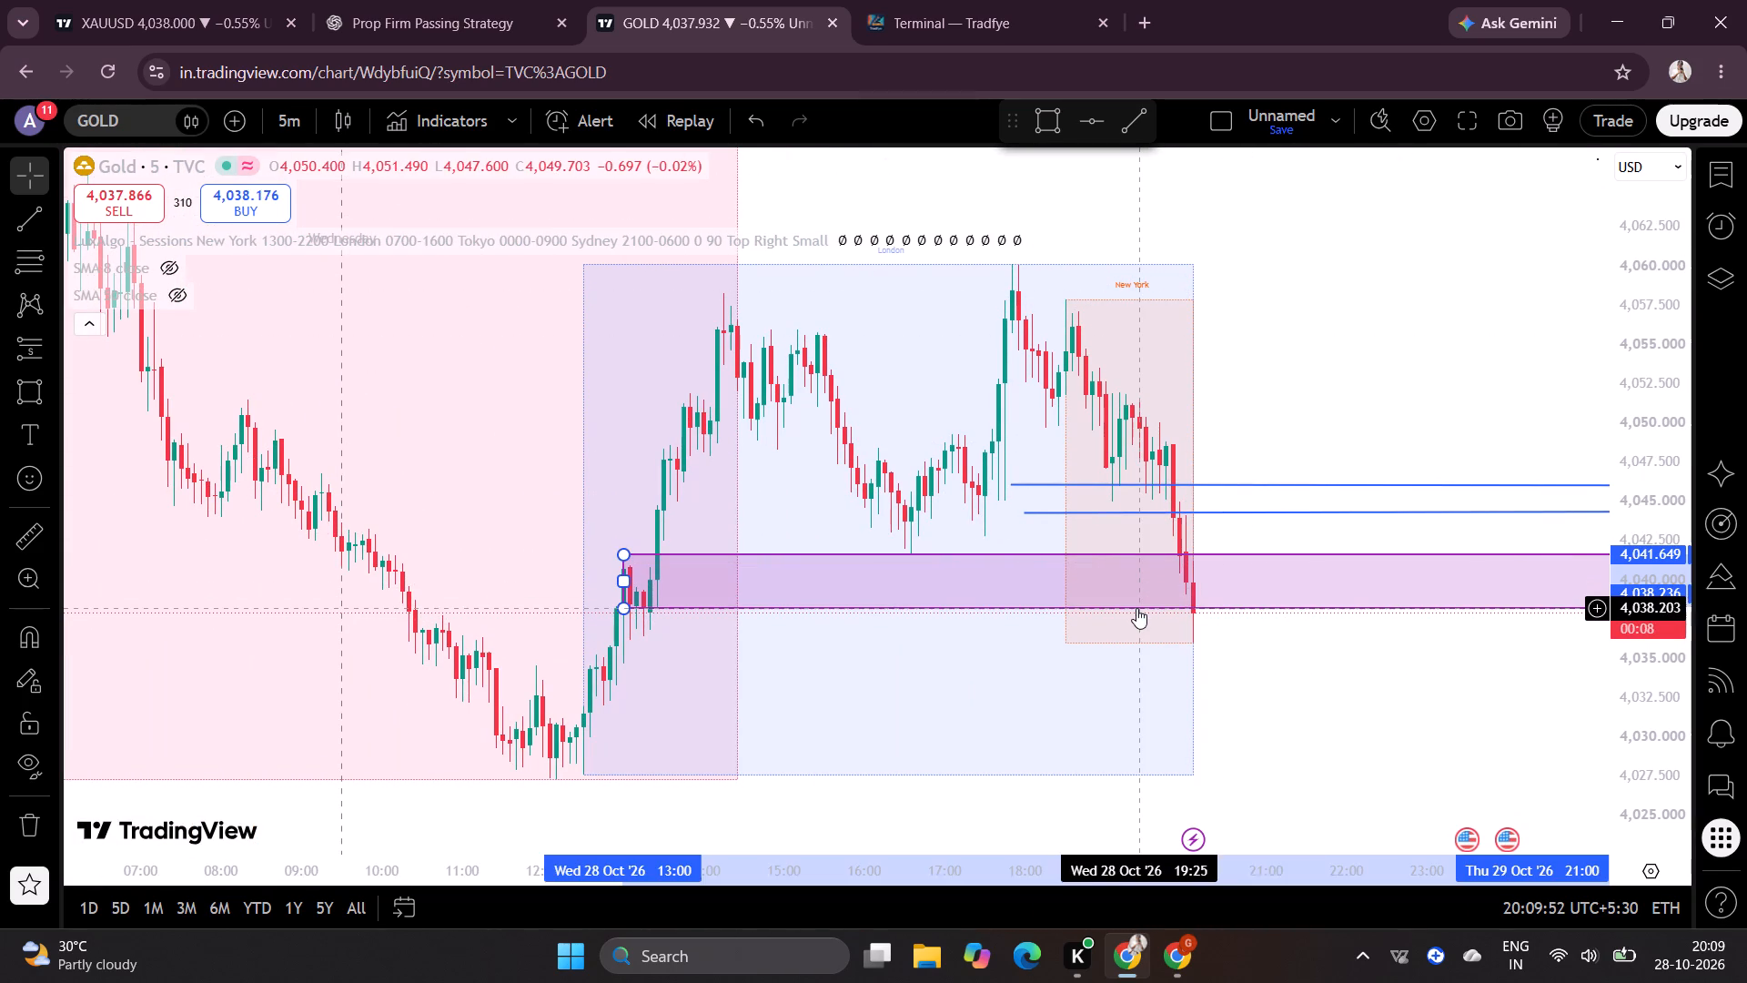
{"action": "left_click", "coordinate": [1337, 187]}
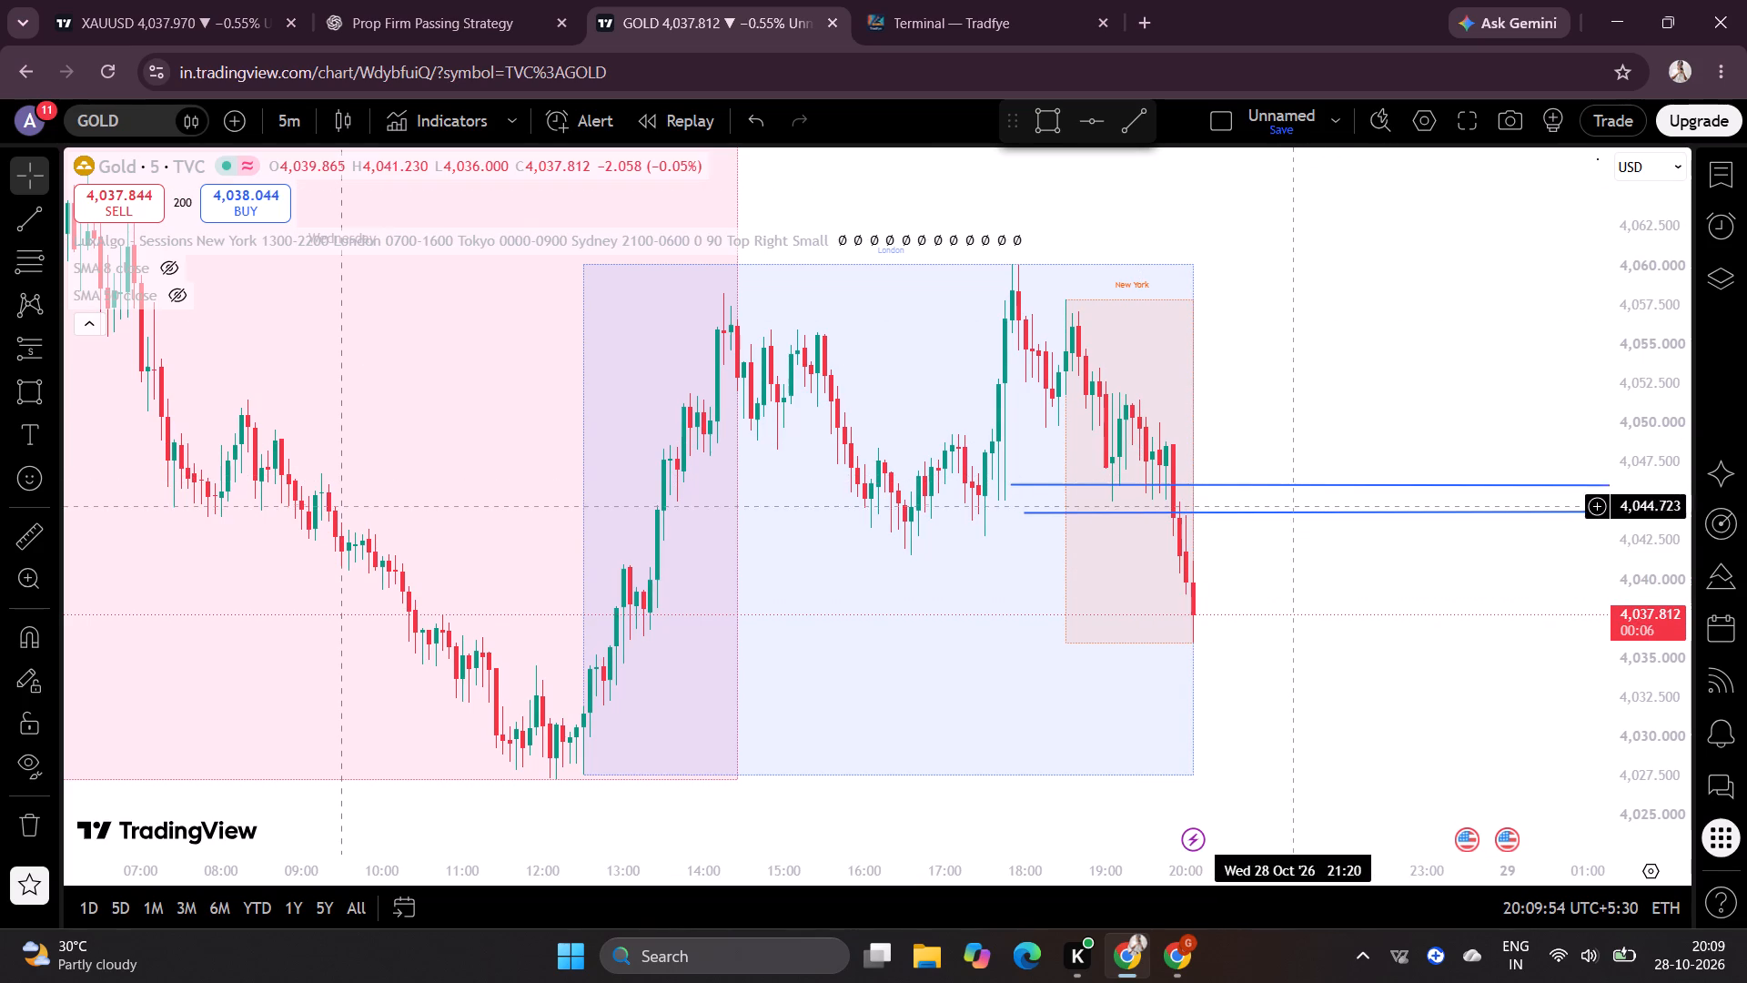
Delete the POC and VAL lines from the GOLD chart.
{"action": "left_click", "coordinate": [1292, 486]}
{"action": "left_click", "coordinate": [1300, 196]}
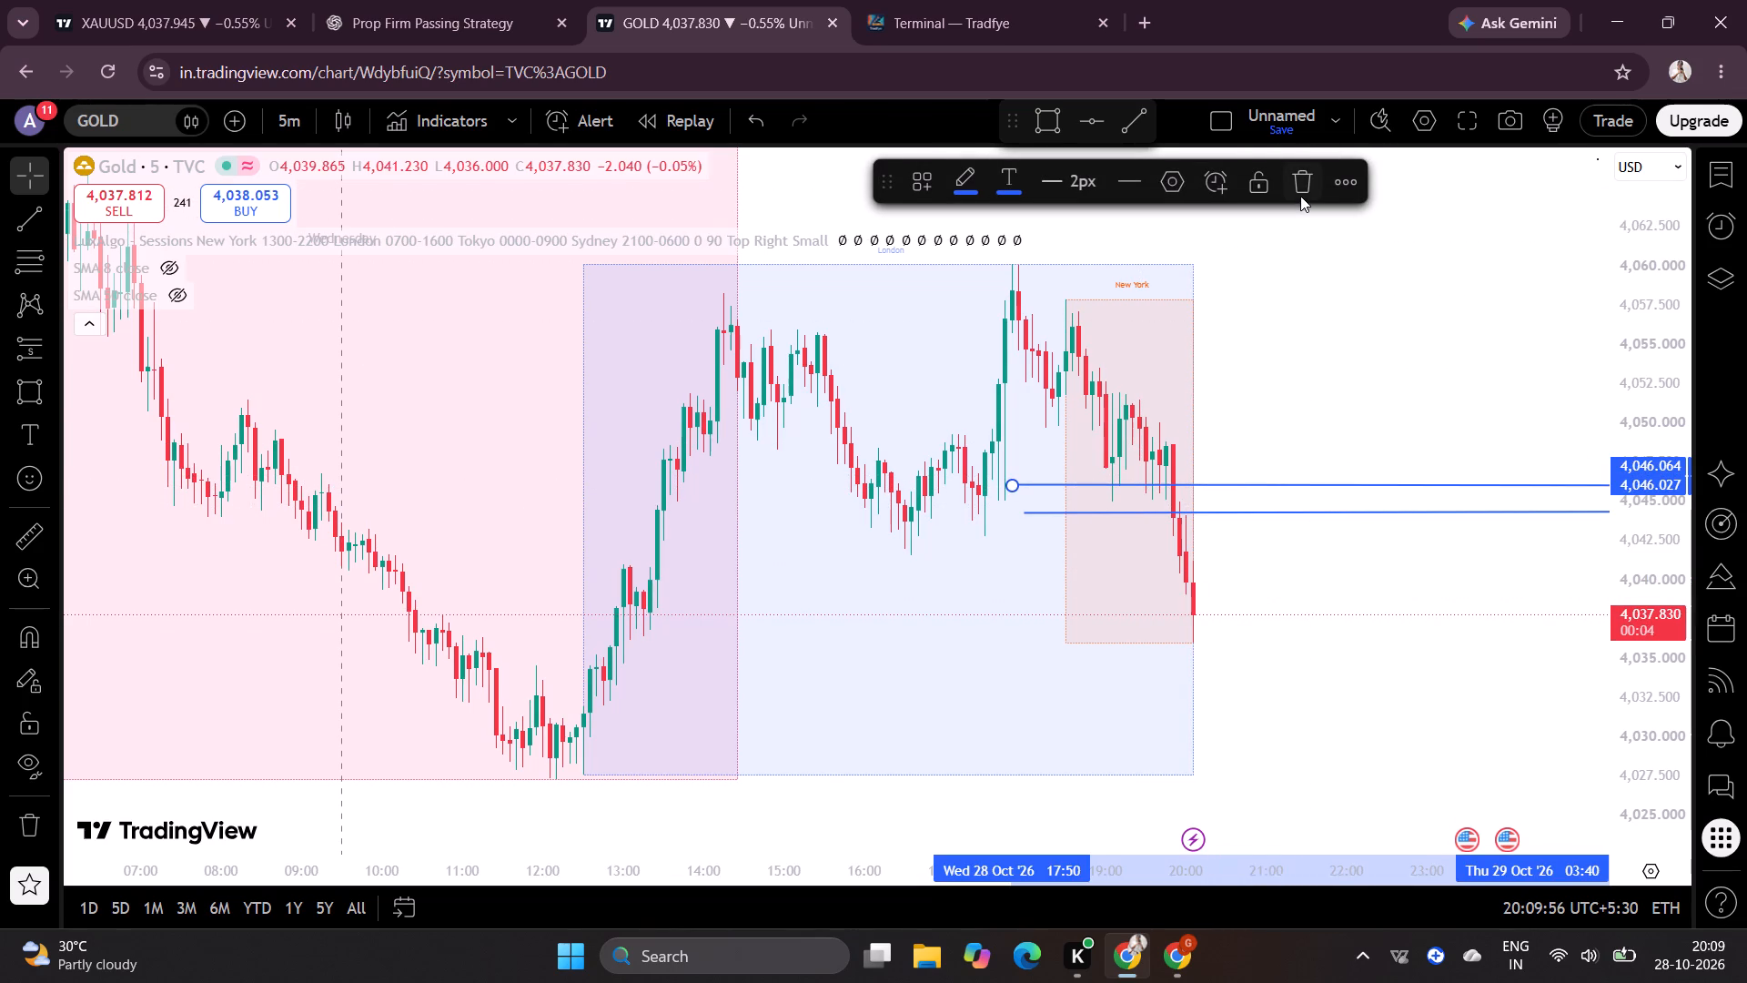
{"action": "left_click", "coordinate": [1261, 511]}
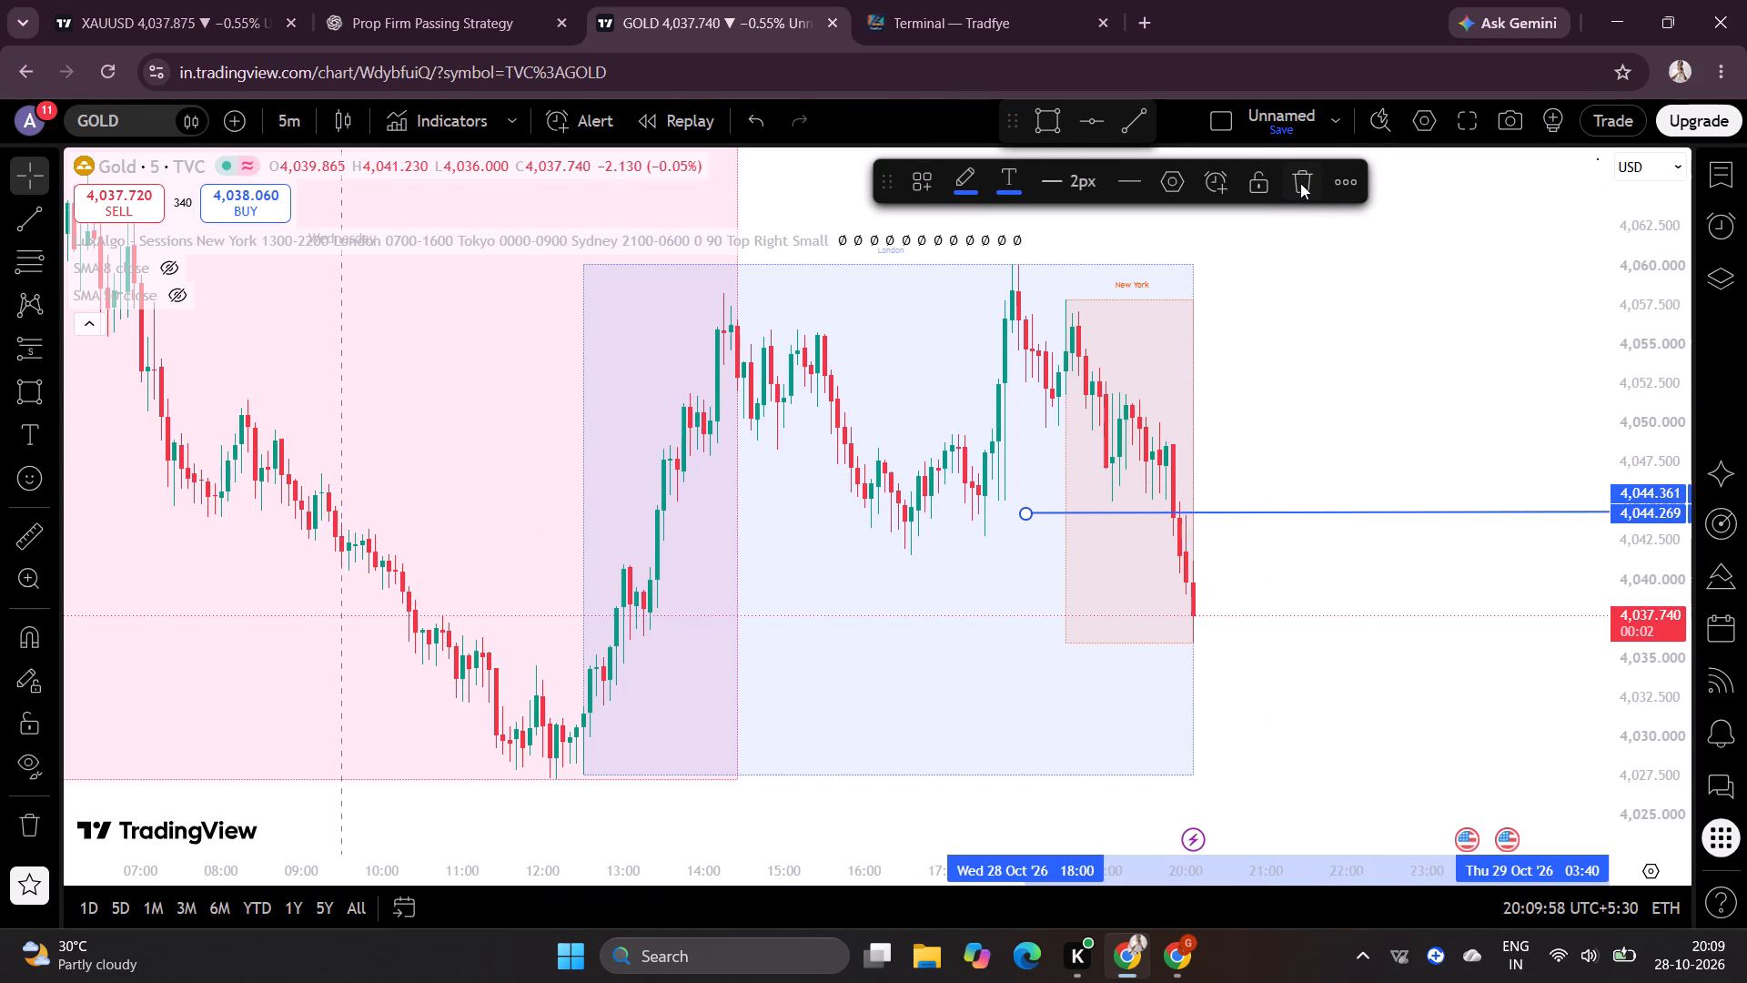
{"action": "left_click", "coordinate": [1300, 183]}
Examine gold's price action across the previous New York session and the current Tokyo, London and New York session boxes.
{"action": "scroll", "coordinate": [1644, 529], "scroll_direction": "down", "scroll_amount": 5}
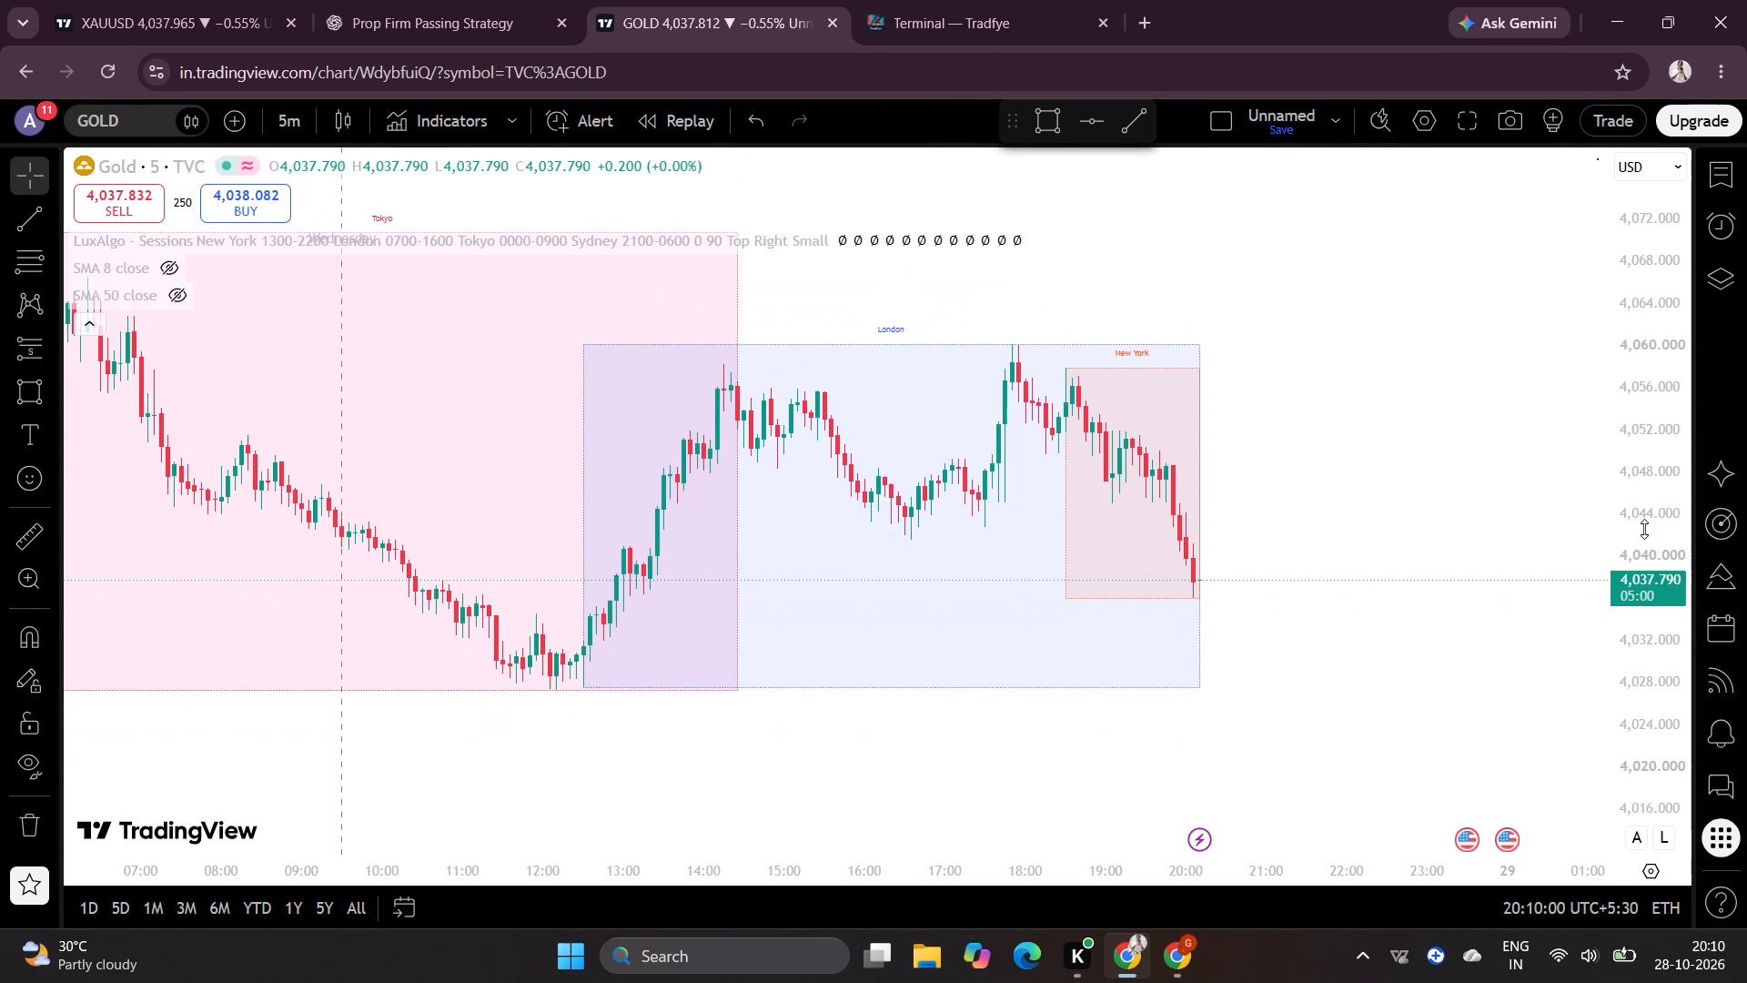
{"action": "scroll", "coordinate": [1644, 529], "scroll_direction": "down", "scroll_amount": 3}
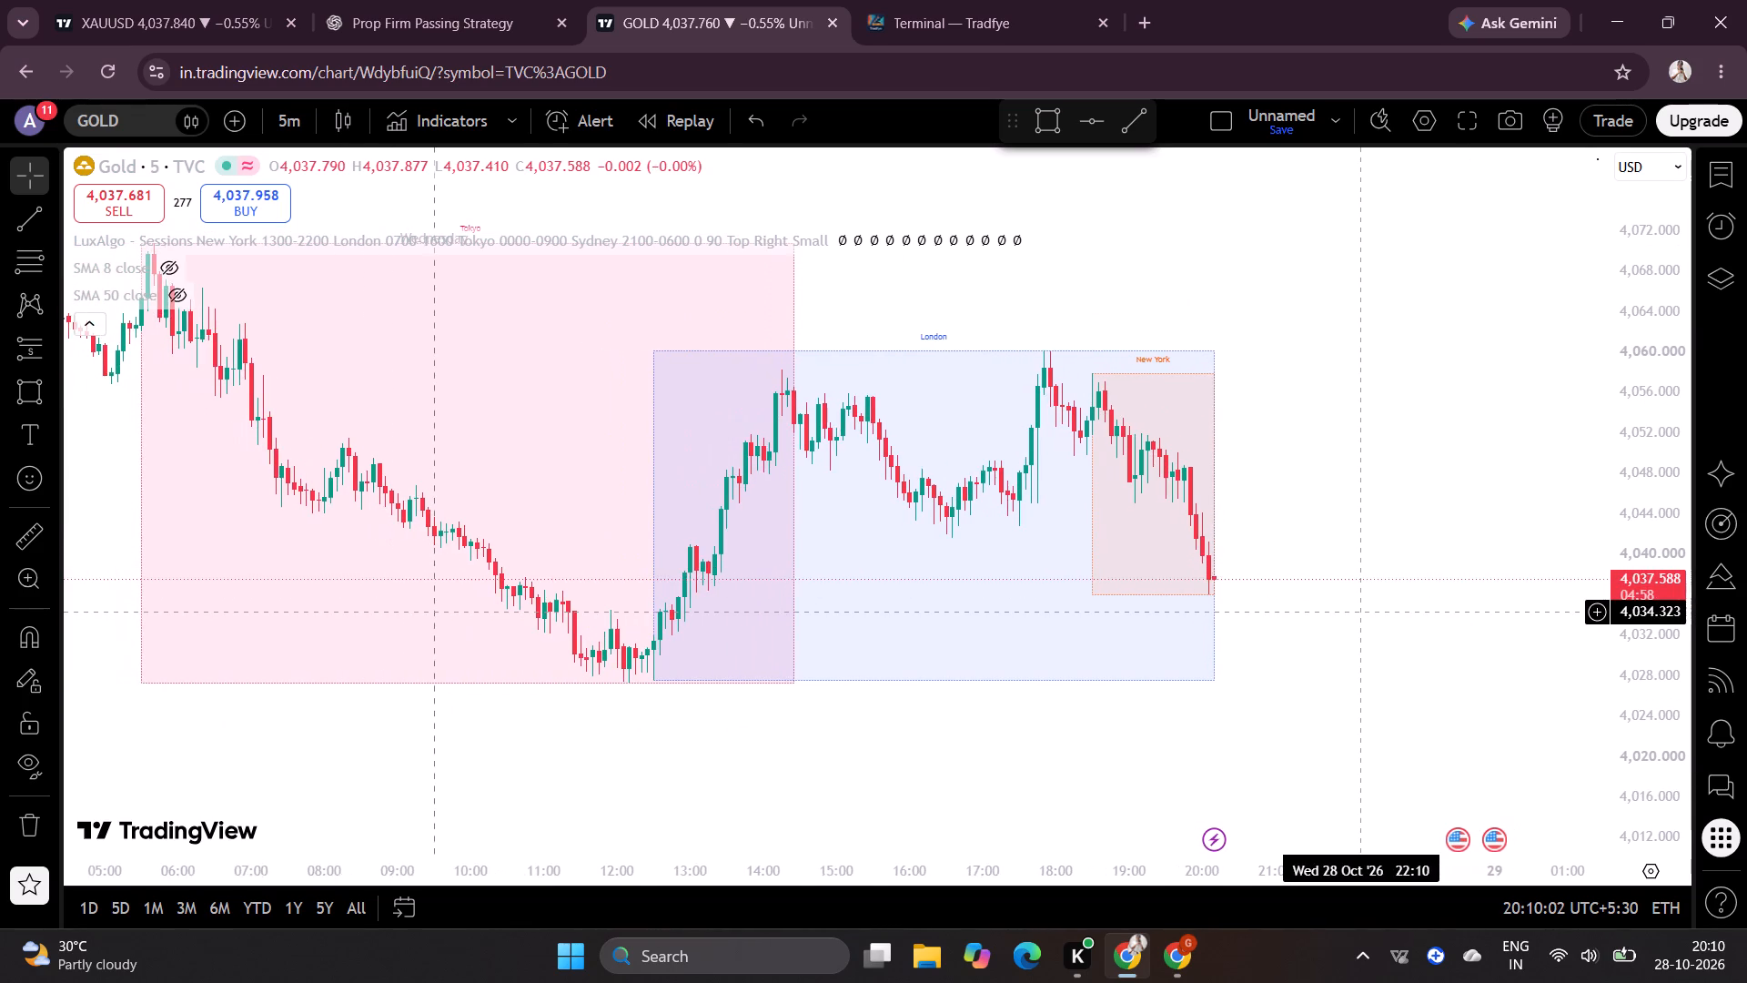
{"action": "left_click_drag", "start_coordinate": [1306, 319], "coordinate": [1302, 441]}
{"action": "scroll", "coordinate": [904, 526], "scroll_direction": "right", "scroll_amount": 4}
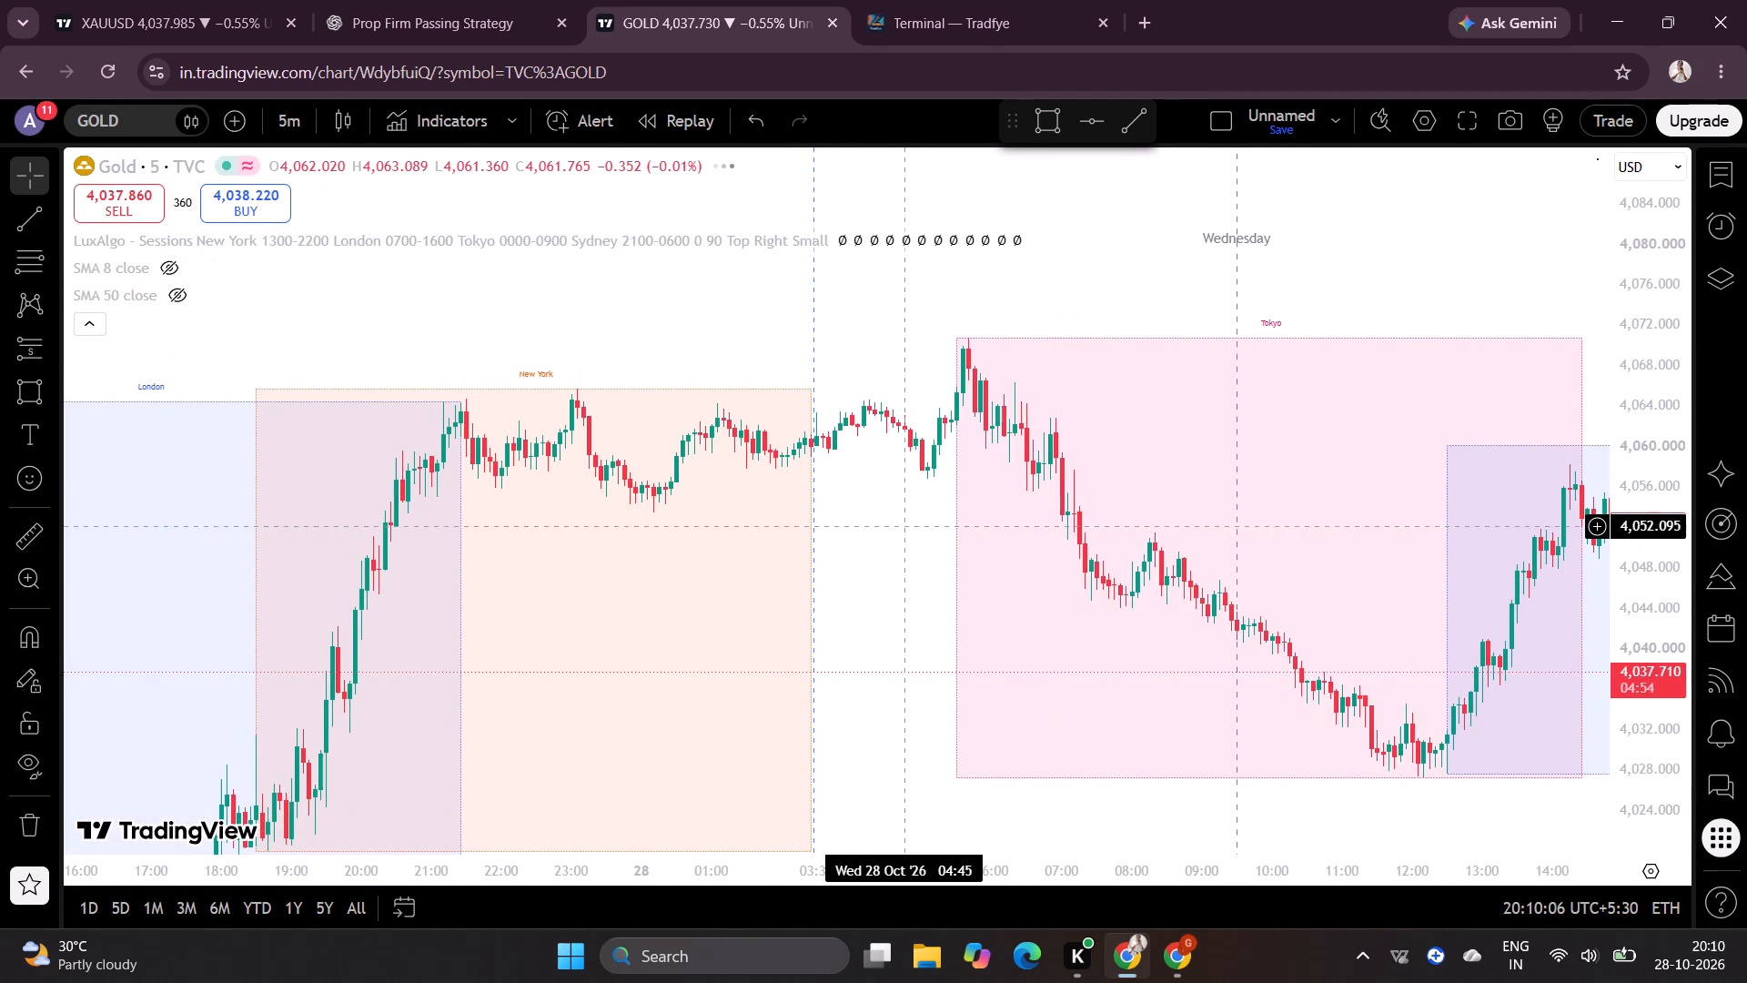
{"action": "scroll", "coordinate": [904, 526], "scroll_direction": "left", "scroll_amount": 1}
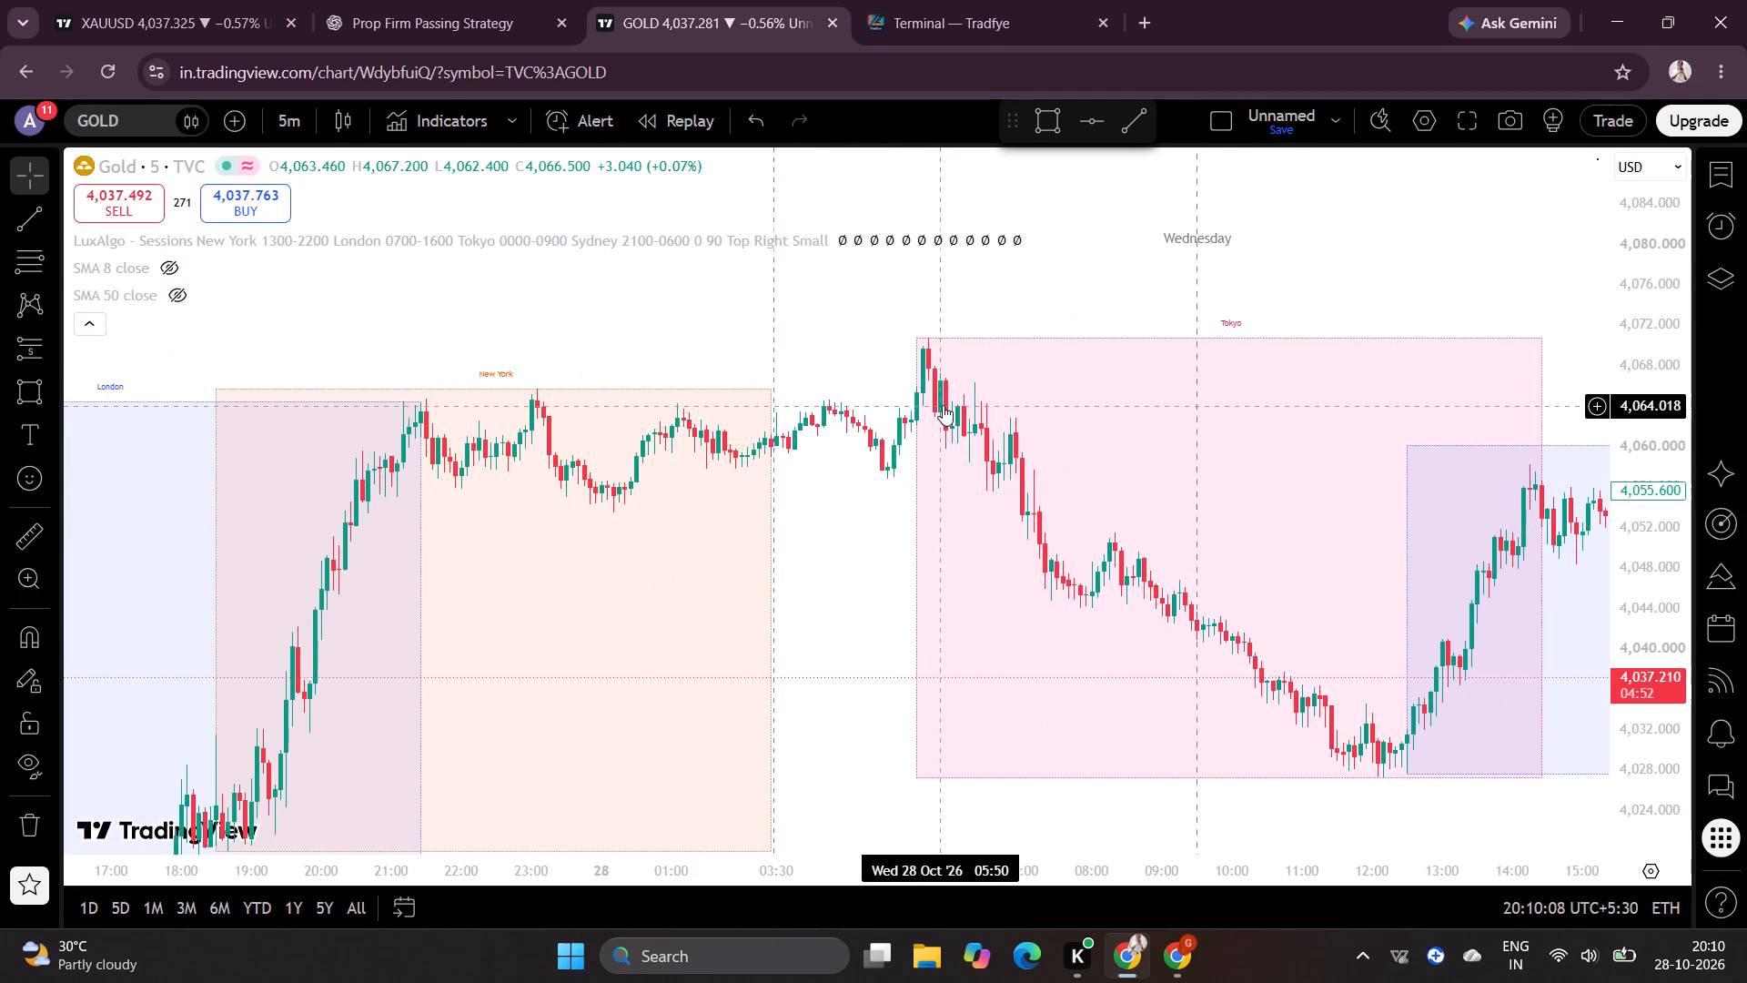
{"action": "scroll", "coordinate": [943, 405], "scroll_direction": "left", "scroll_amount": 5}
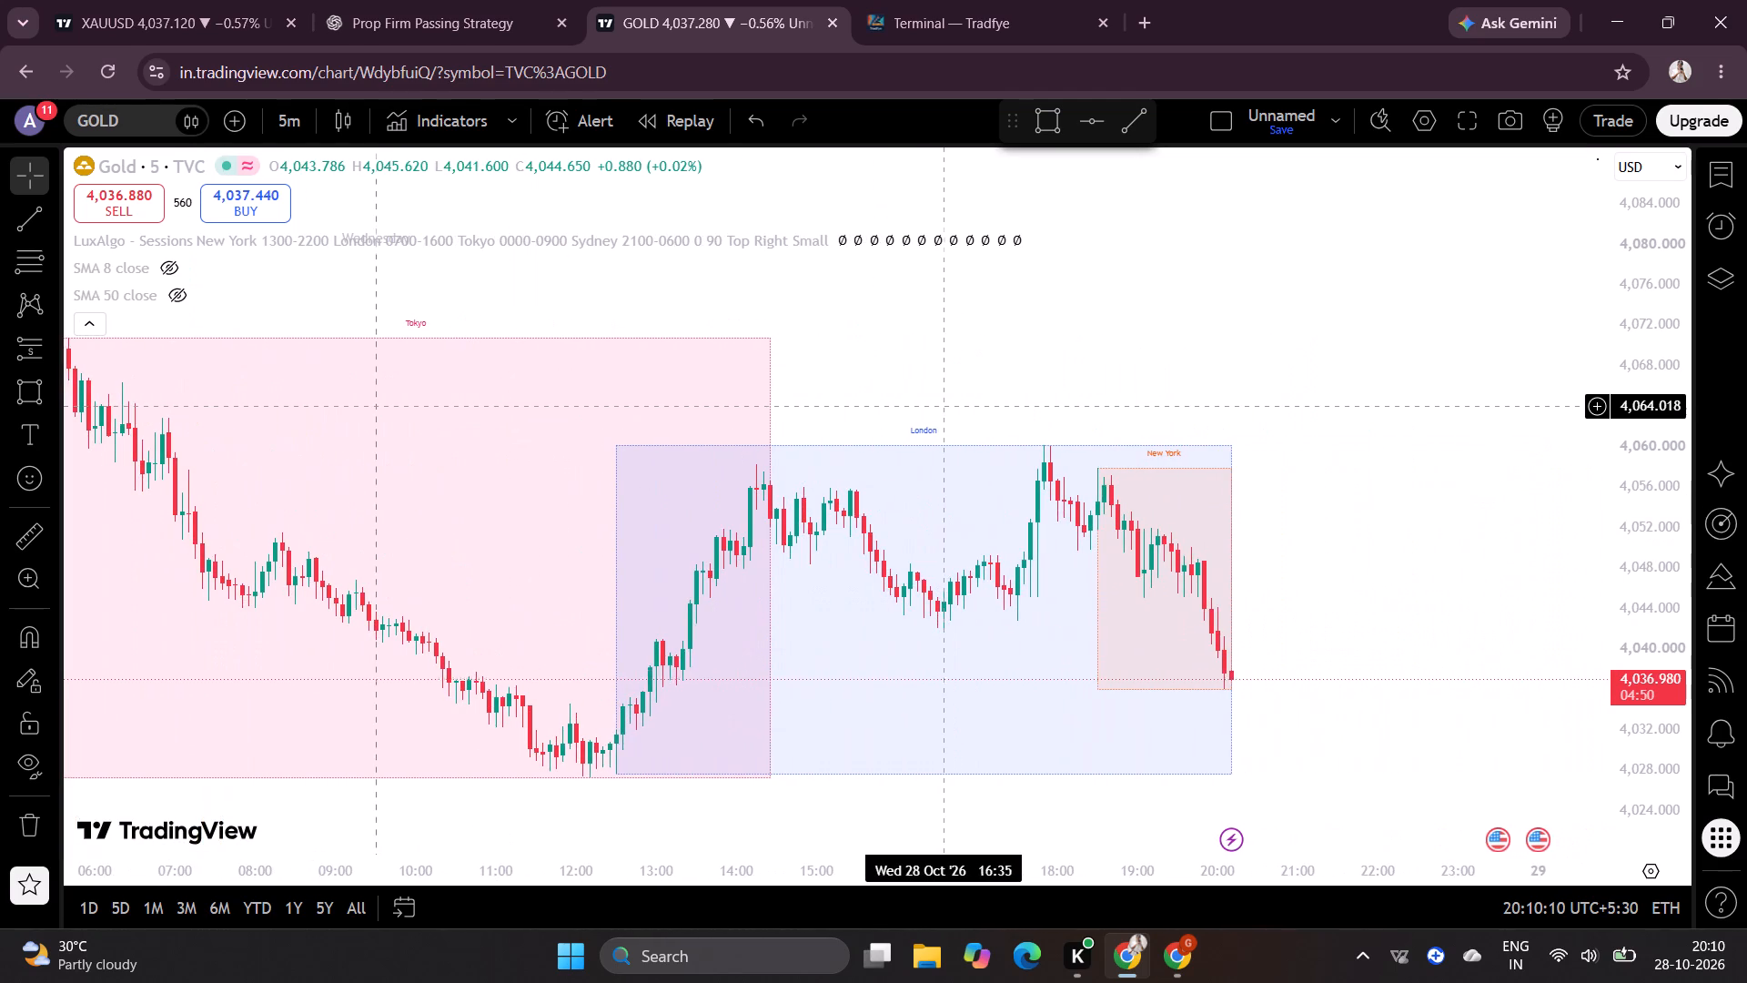
{"action": "left_click_drag", "start_coordinate": [943, 405], "coordinate": [945, 300]}
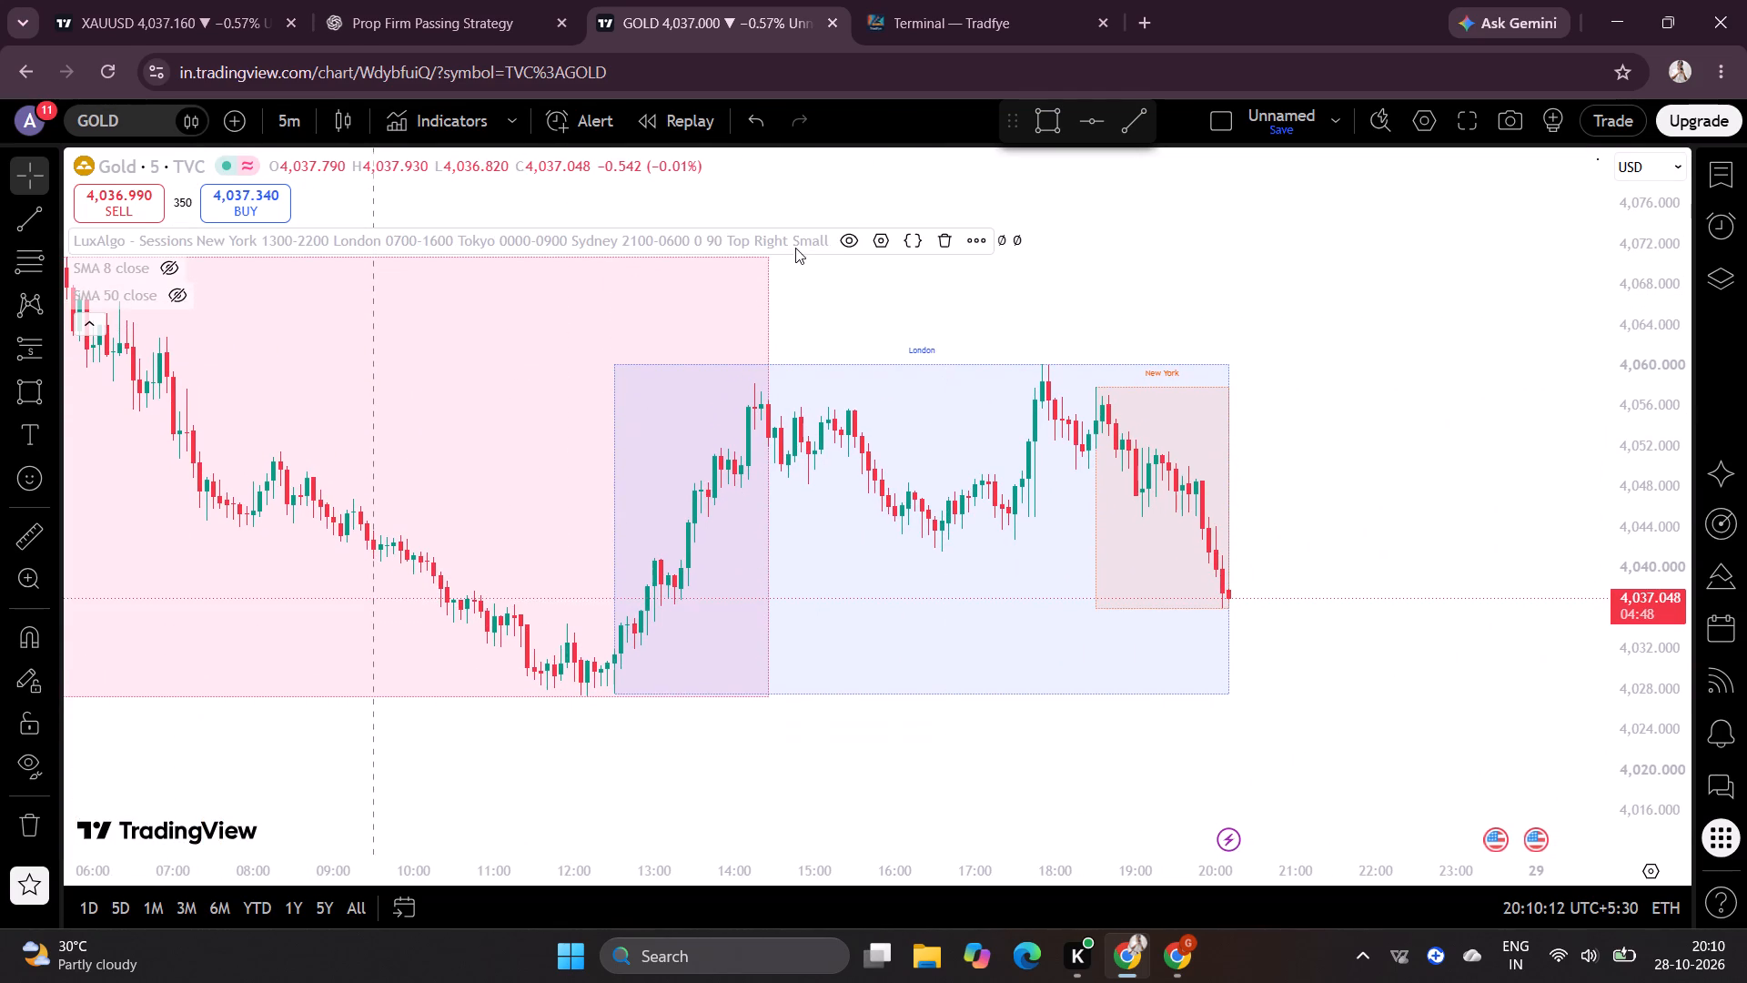
{"action": "left_click", "coordinate": [874, 240]}
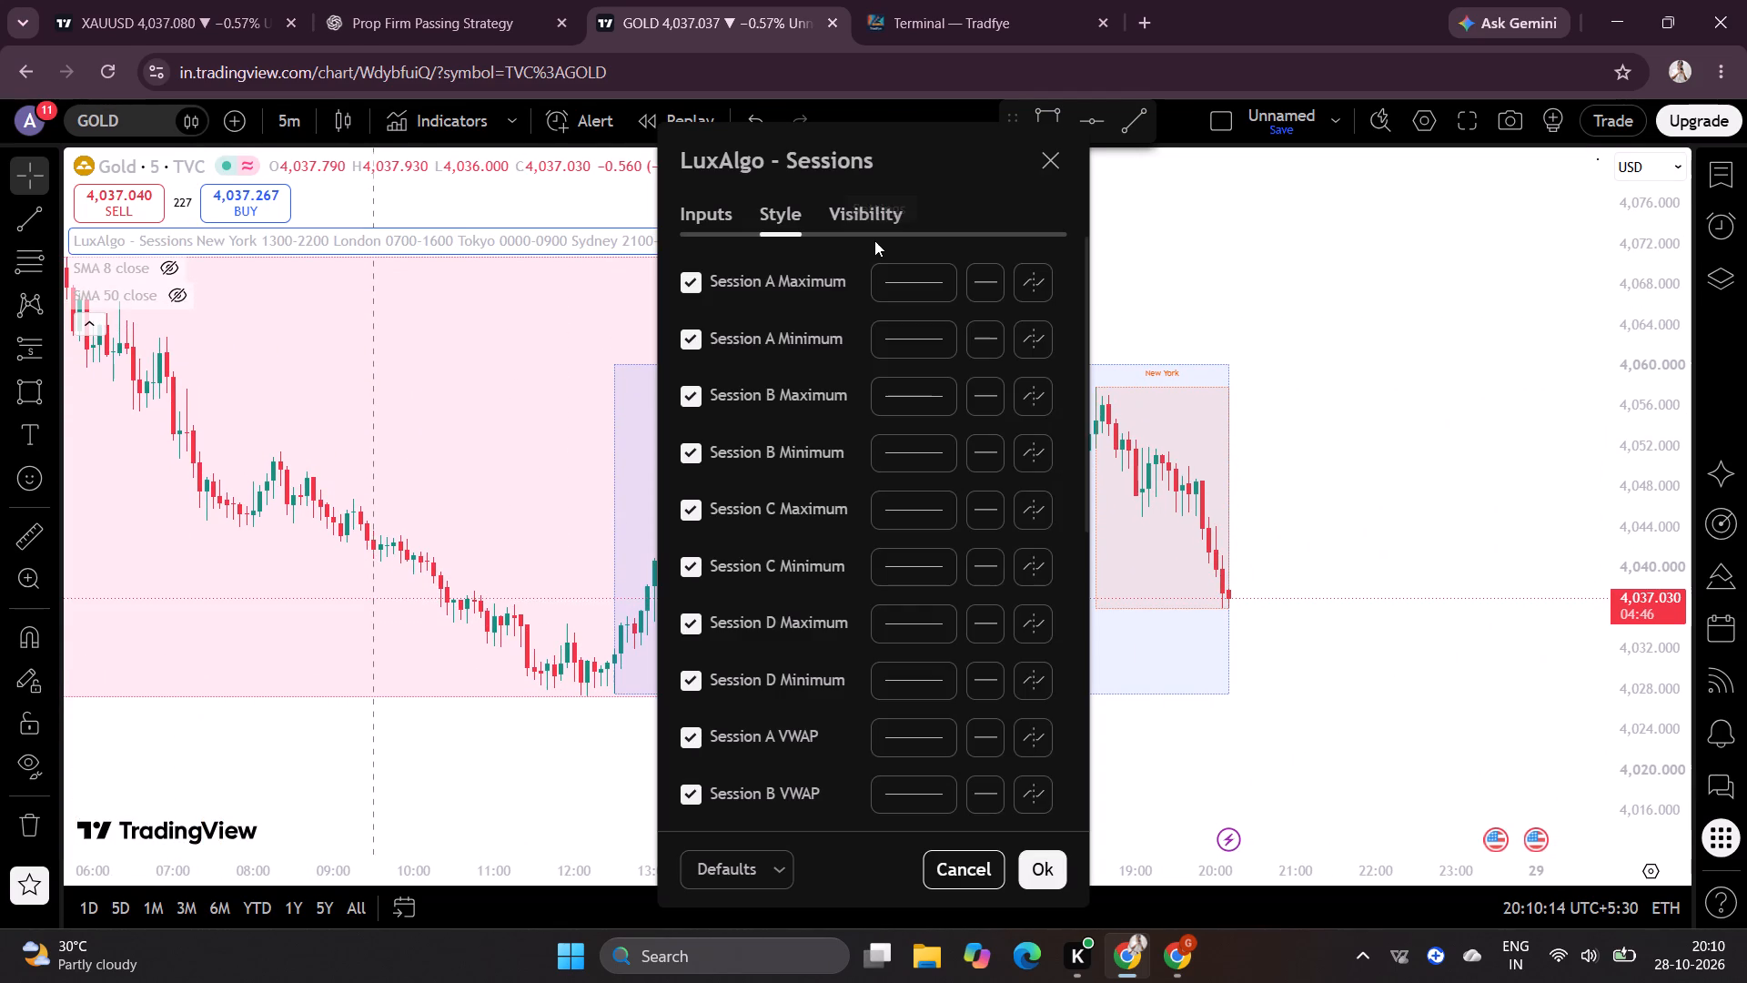
{"action": "left_click", "coordinate": [687, 218]}
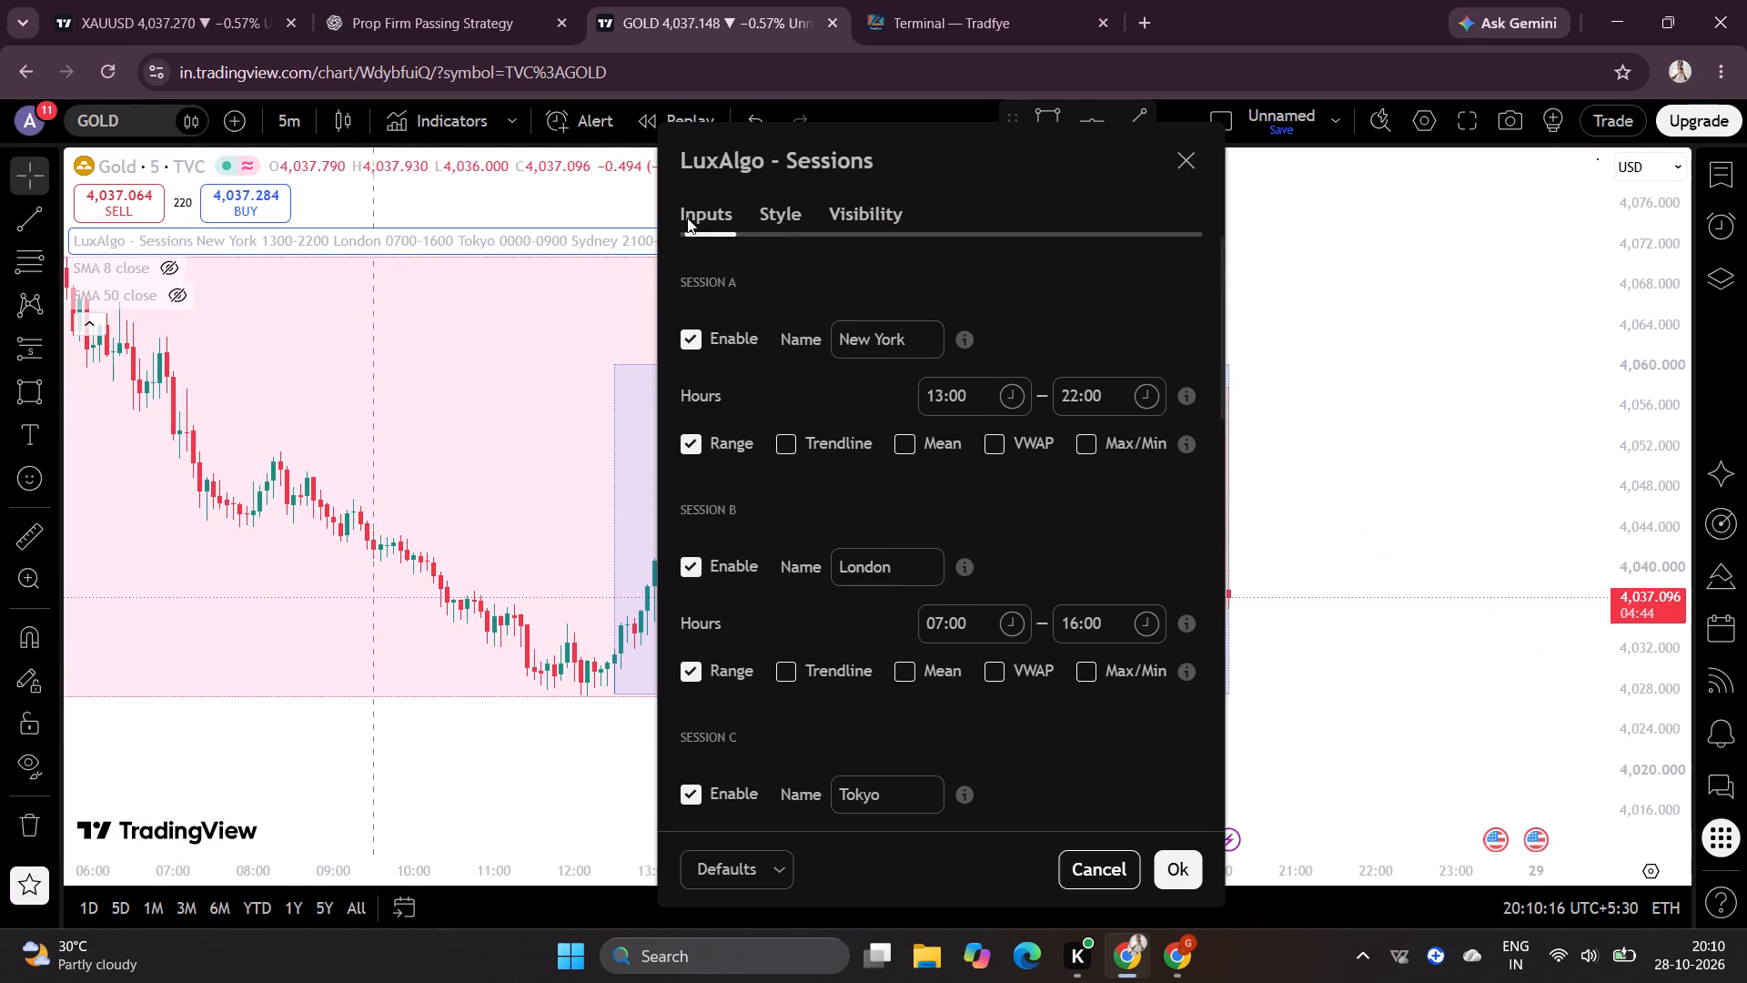